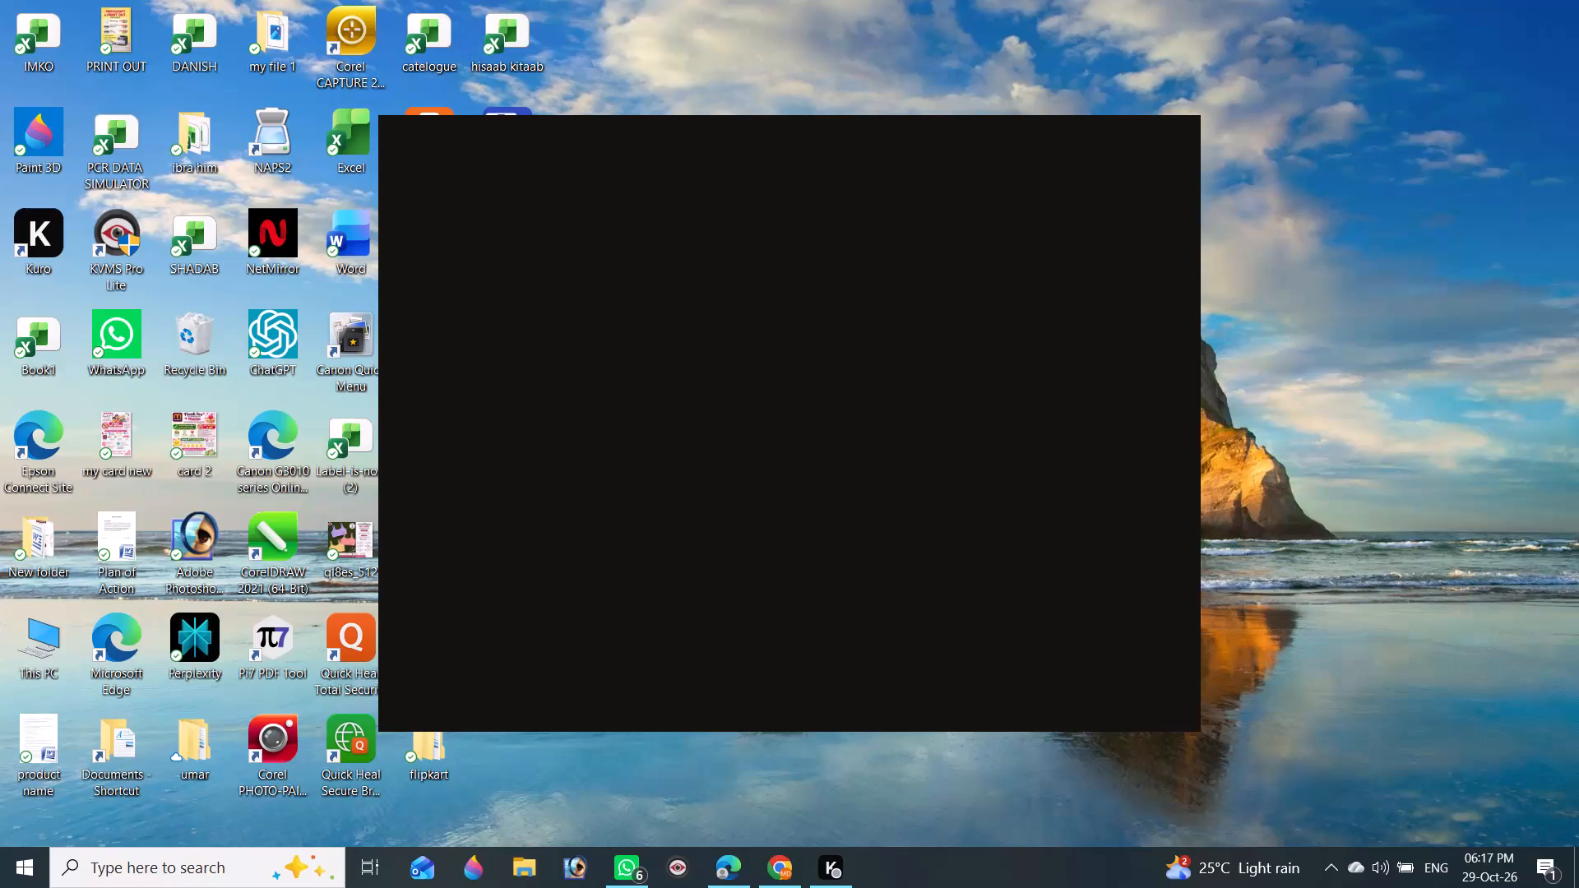
Open the hisaab kitaab workbook from the desktop.
click(1457, 207)
triple_click(485, 45)
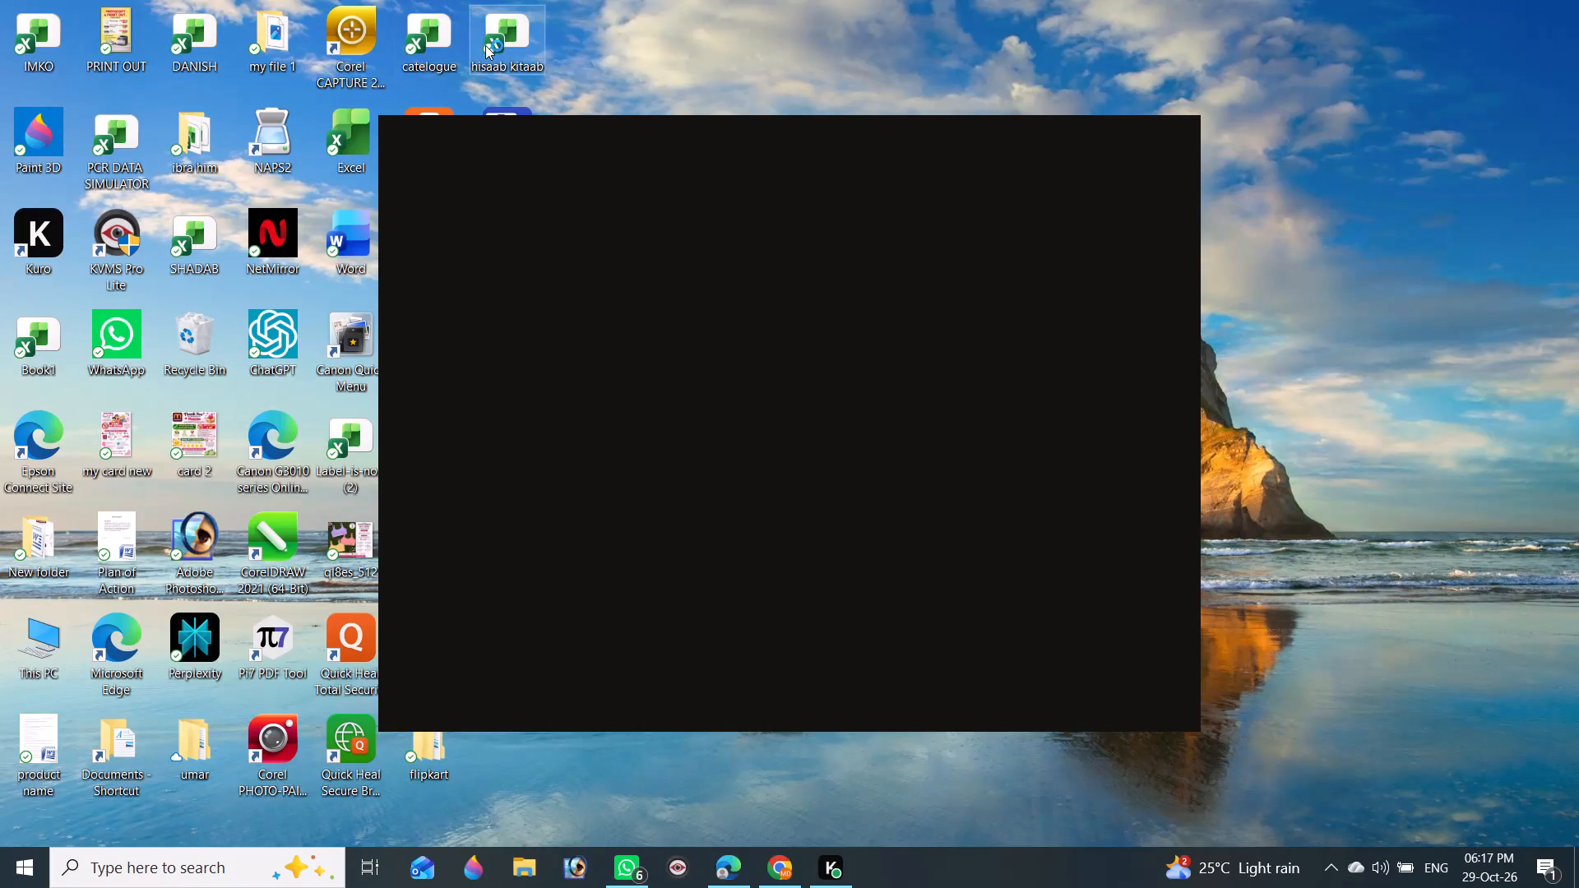
click(485, 45)
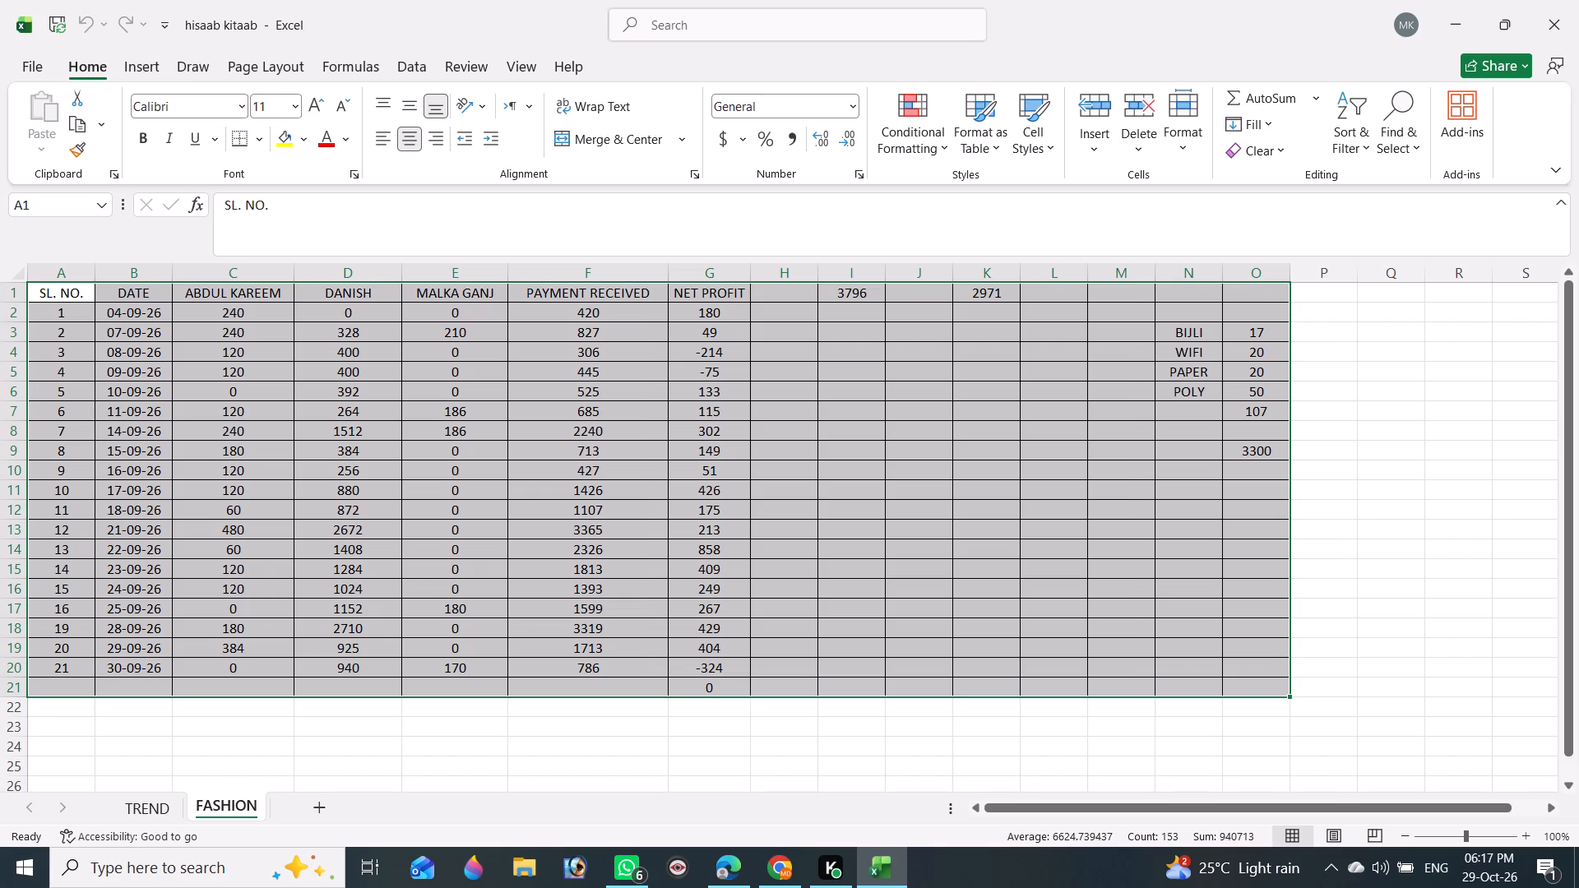
Copy the accounts table in A1:G21 of the FASHION sheet, from SL. NO. through NET PROFIT.
click(443, 425)
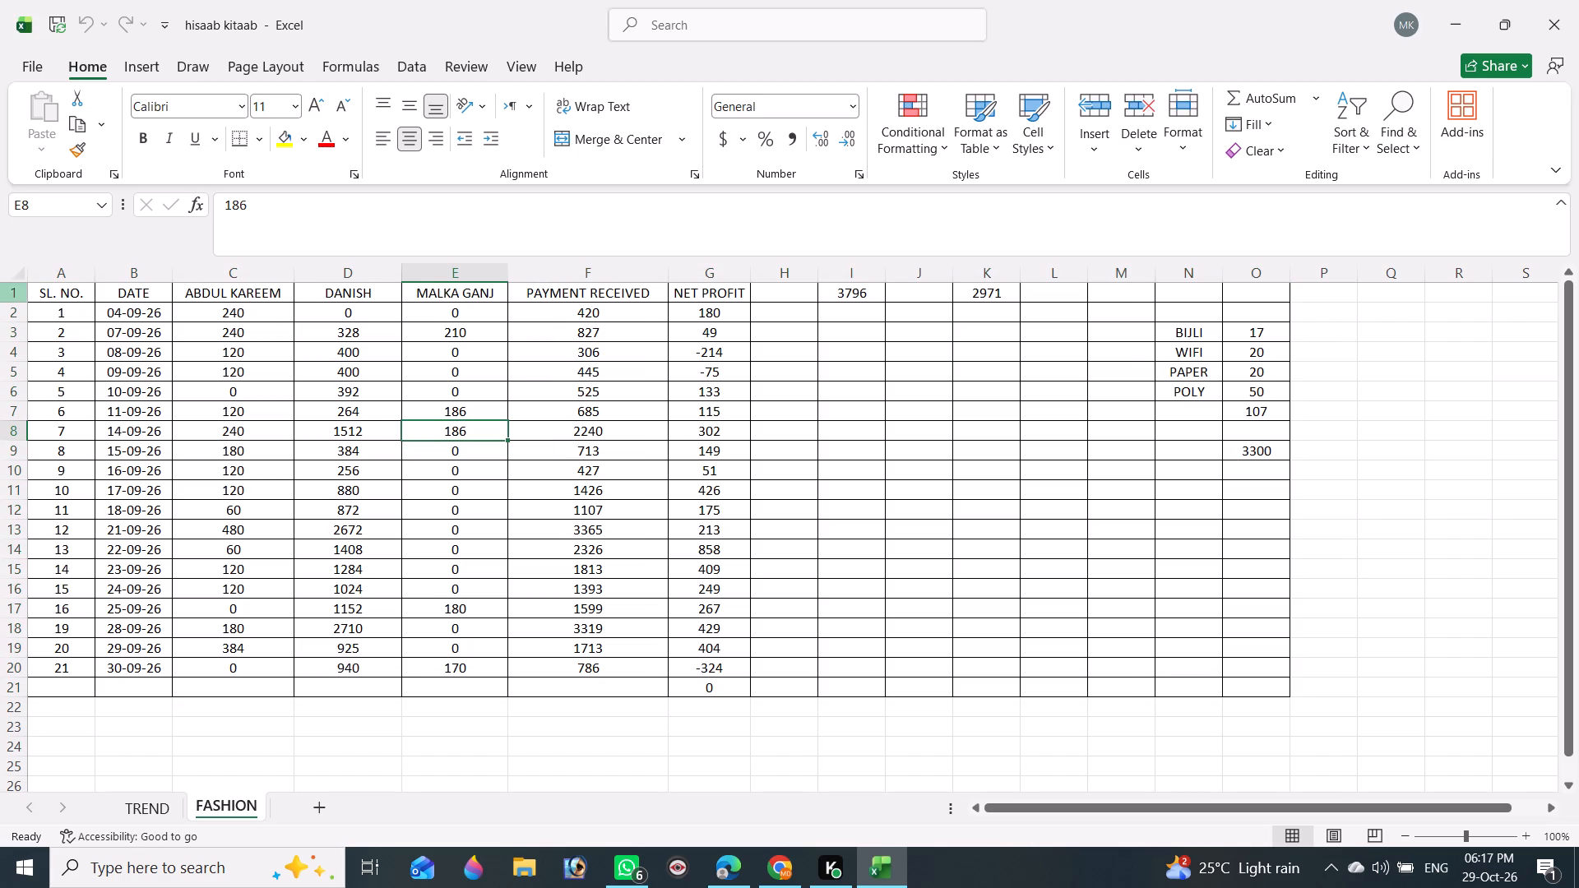
drag(43, 288, 44, 288)
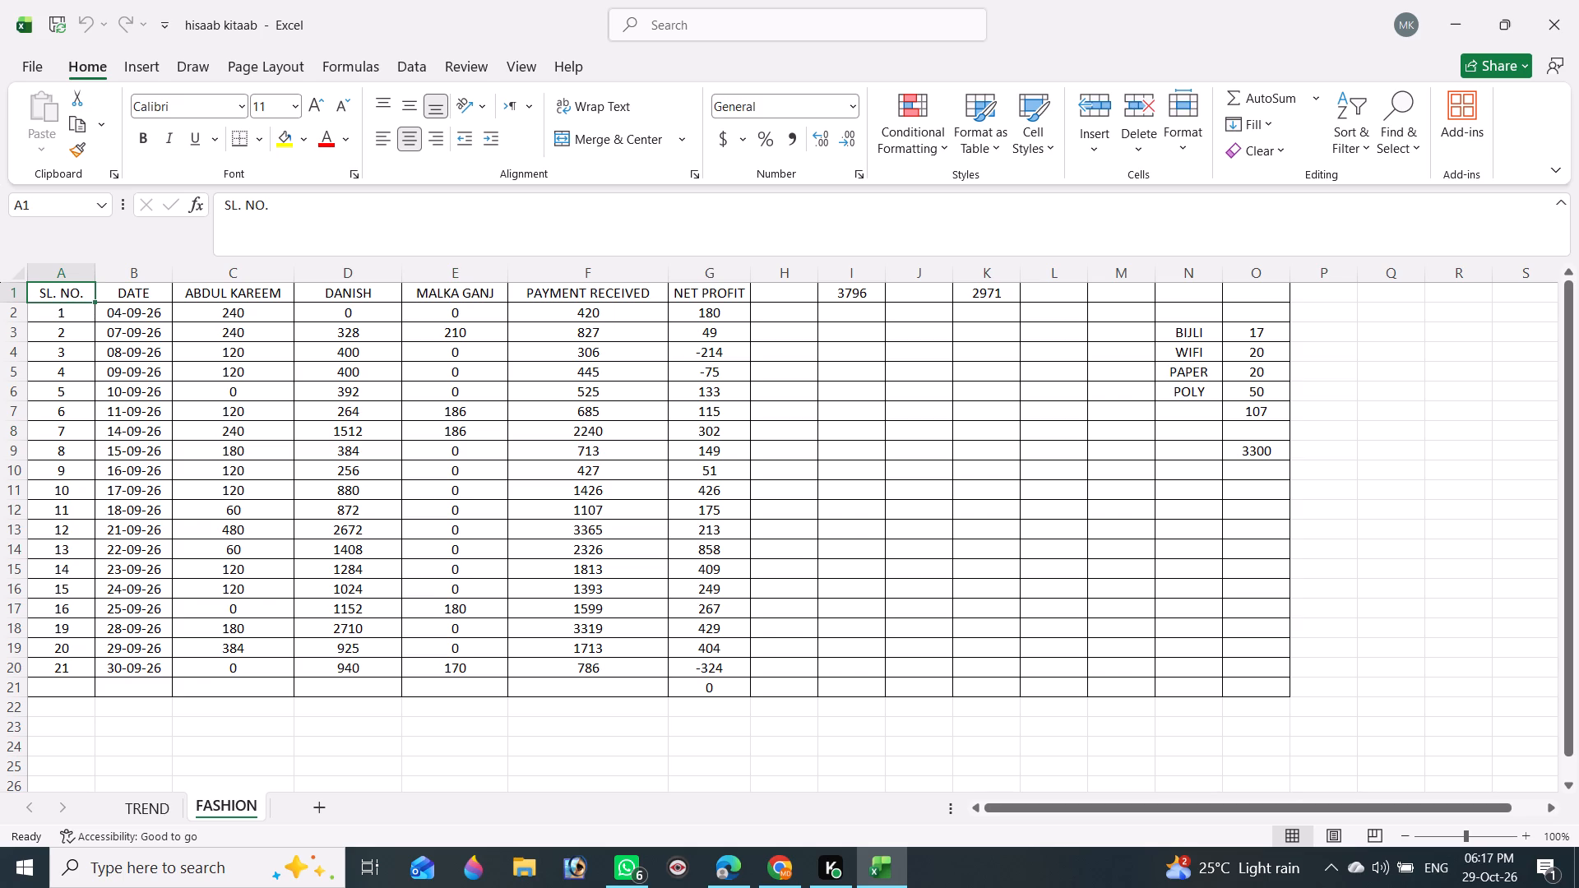
drag(44, 288, 696, 317)
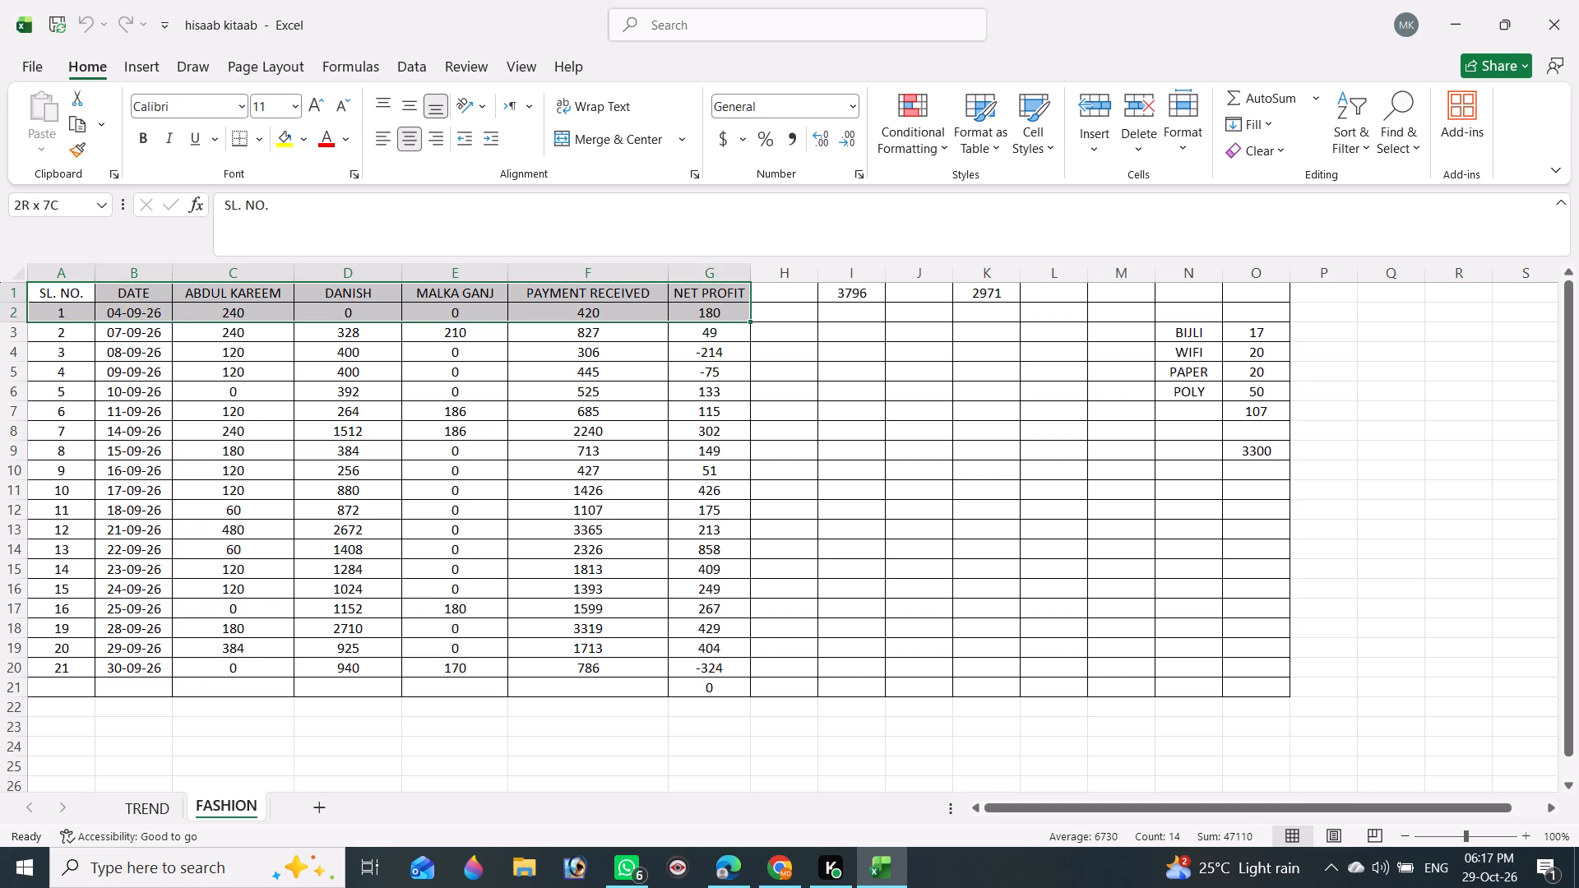
drag(696, 317, 749, 695)
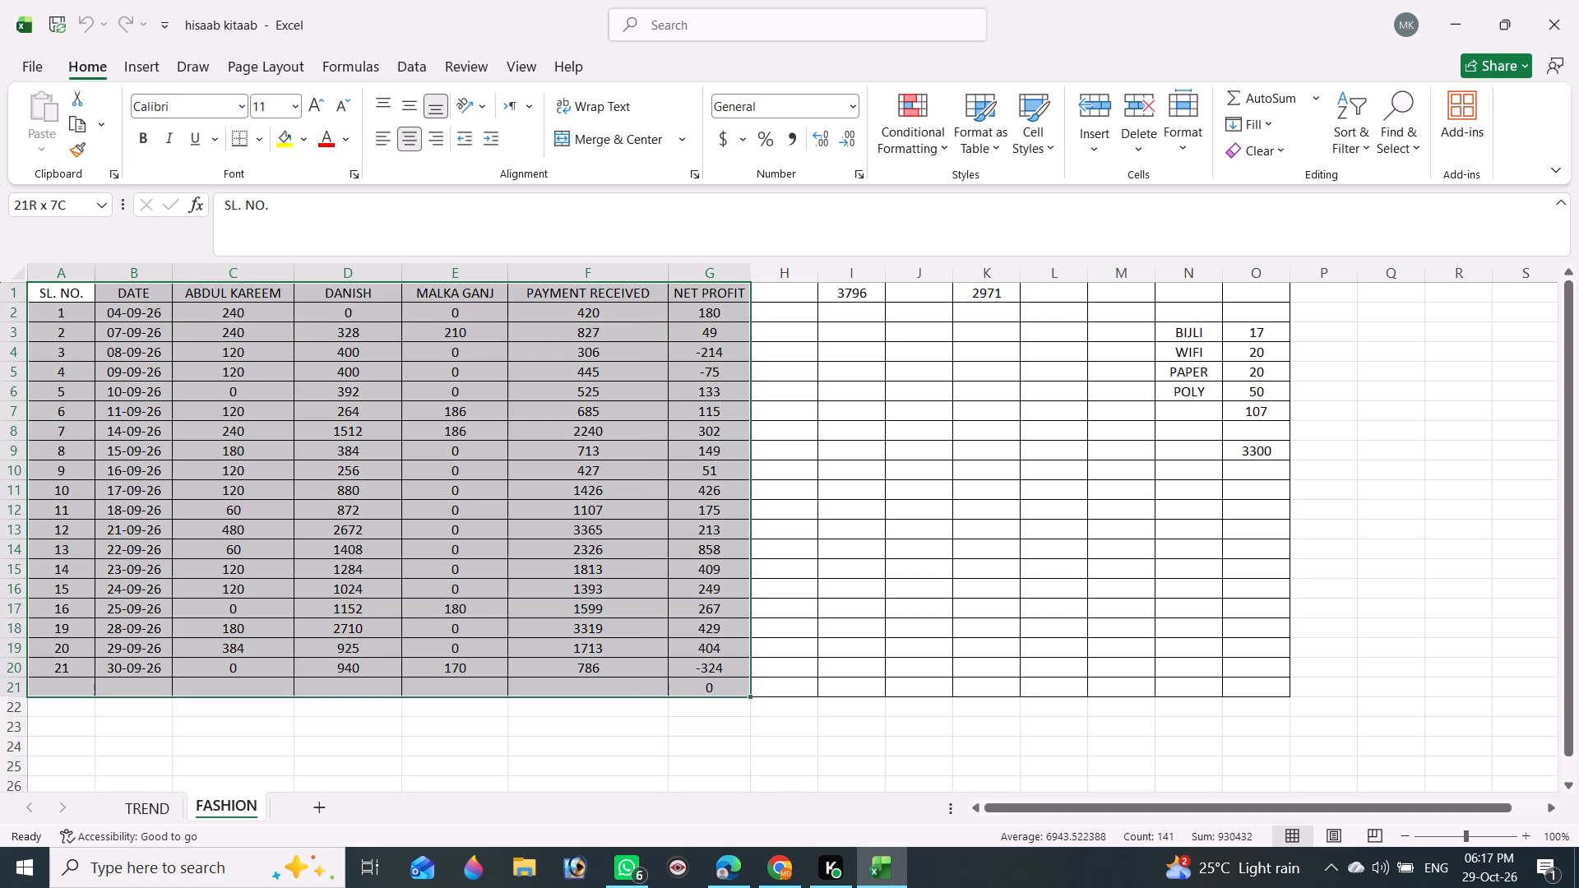
drag(749, 695, 743, 694)
key(ctrl+c)
Add a new worksheet and name it "fashion oct".
click(325, 809)
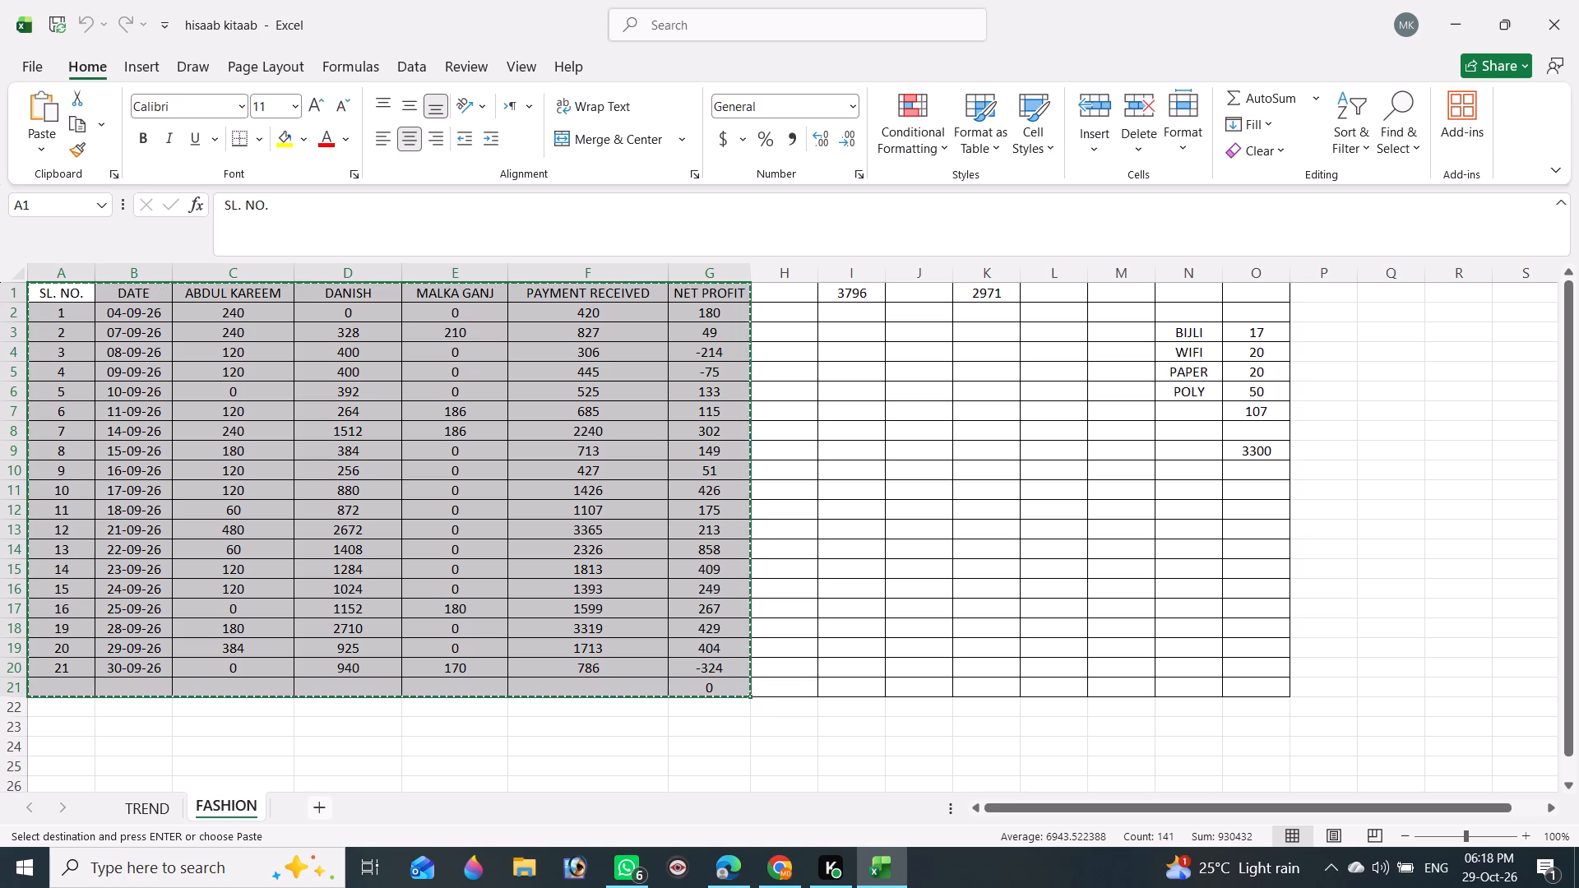
double_click(289, 807)
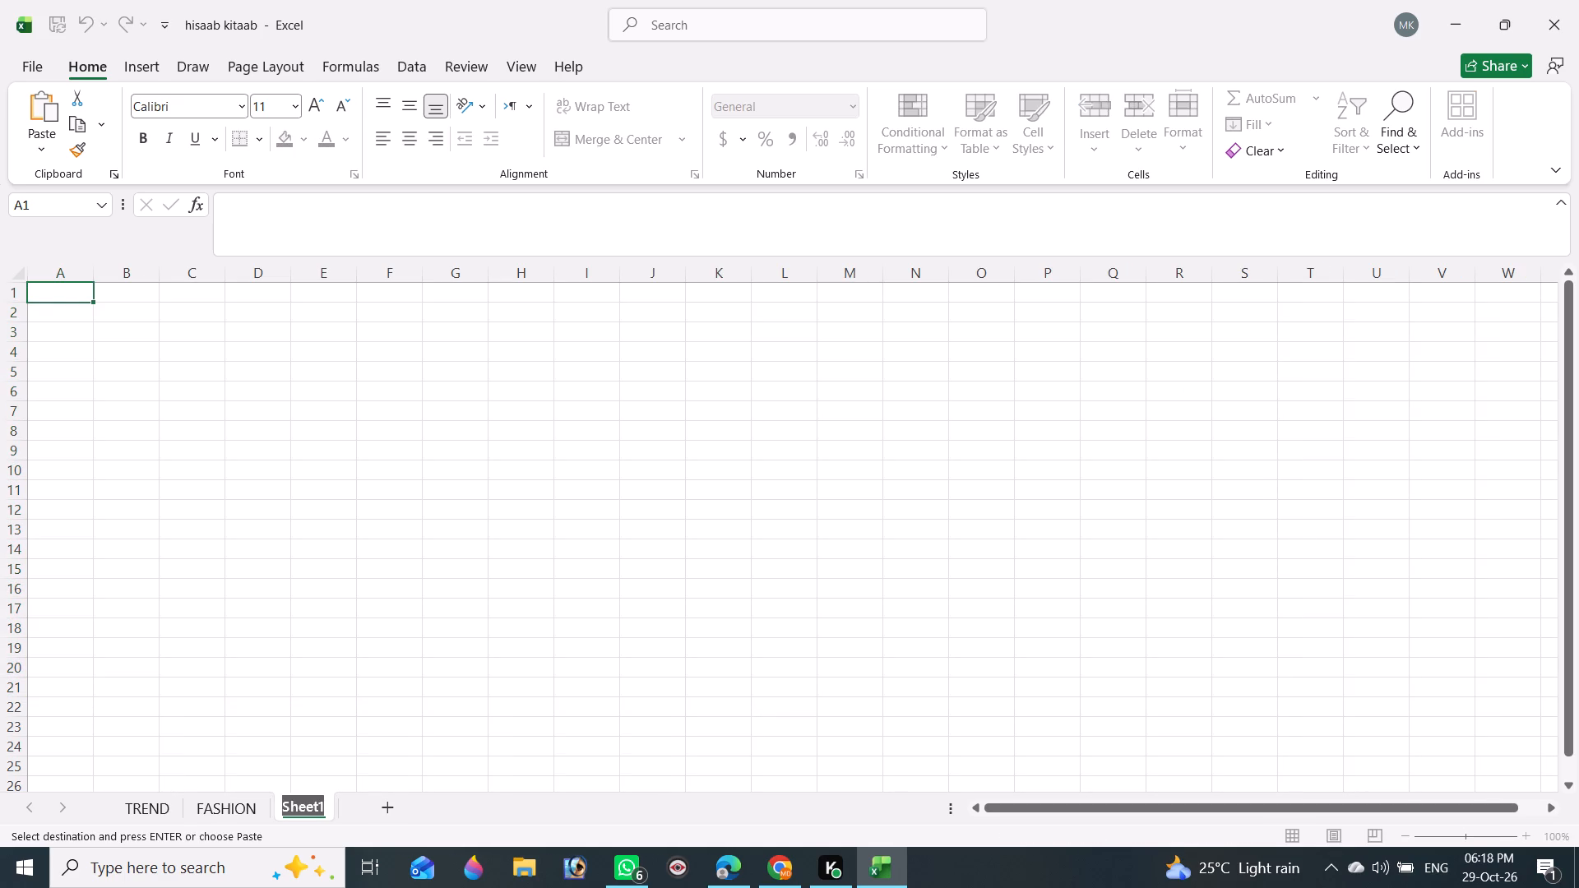
text(fashion)
key(space)
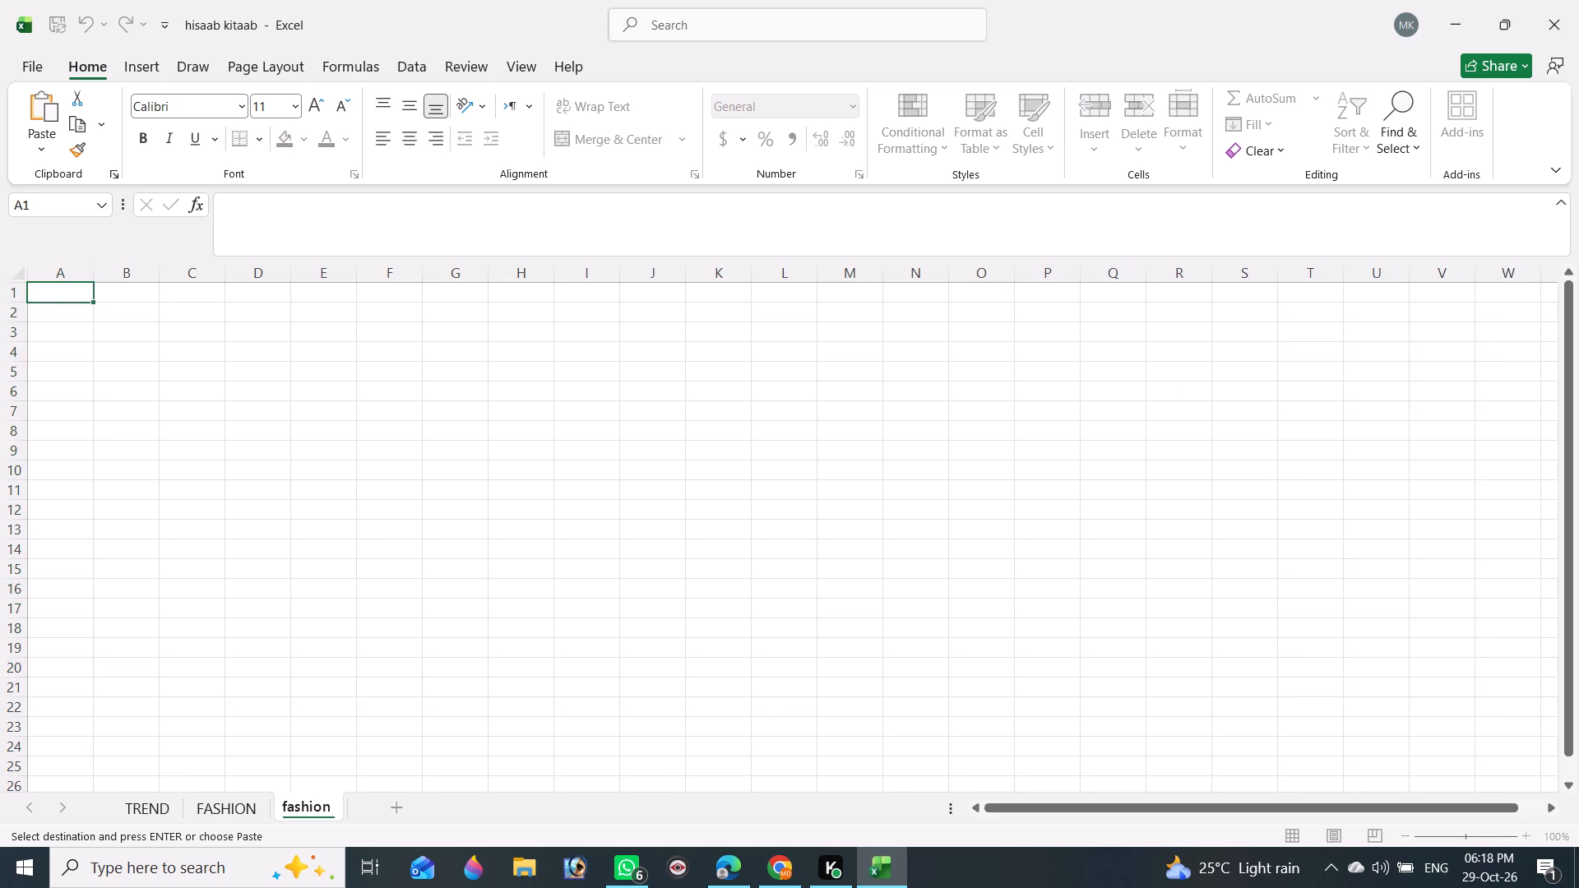
text(oct)
click(450, 385)
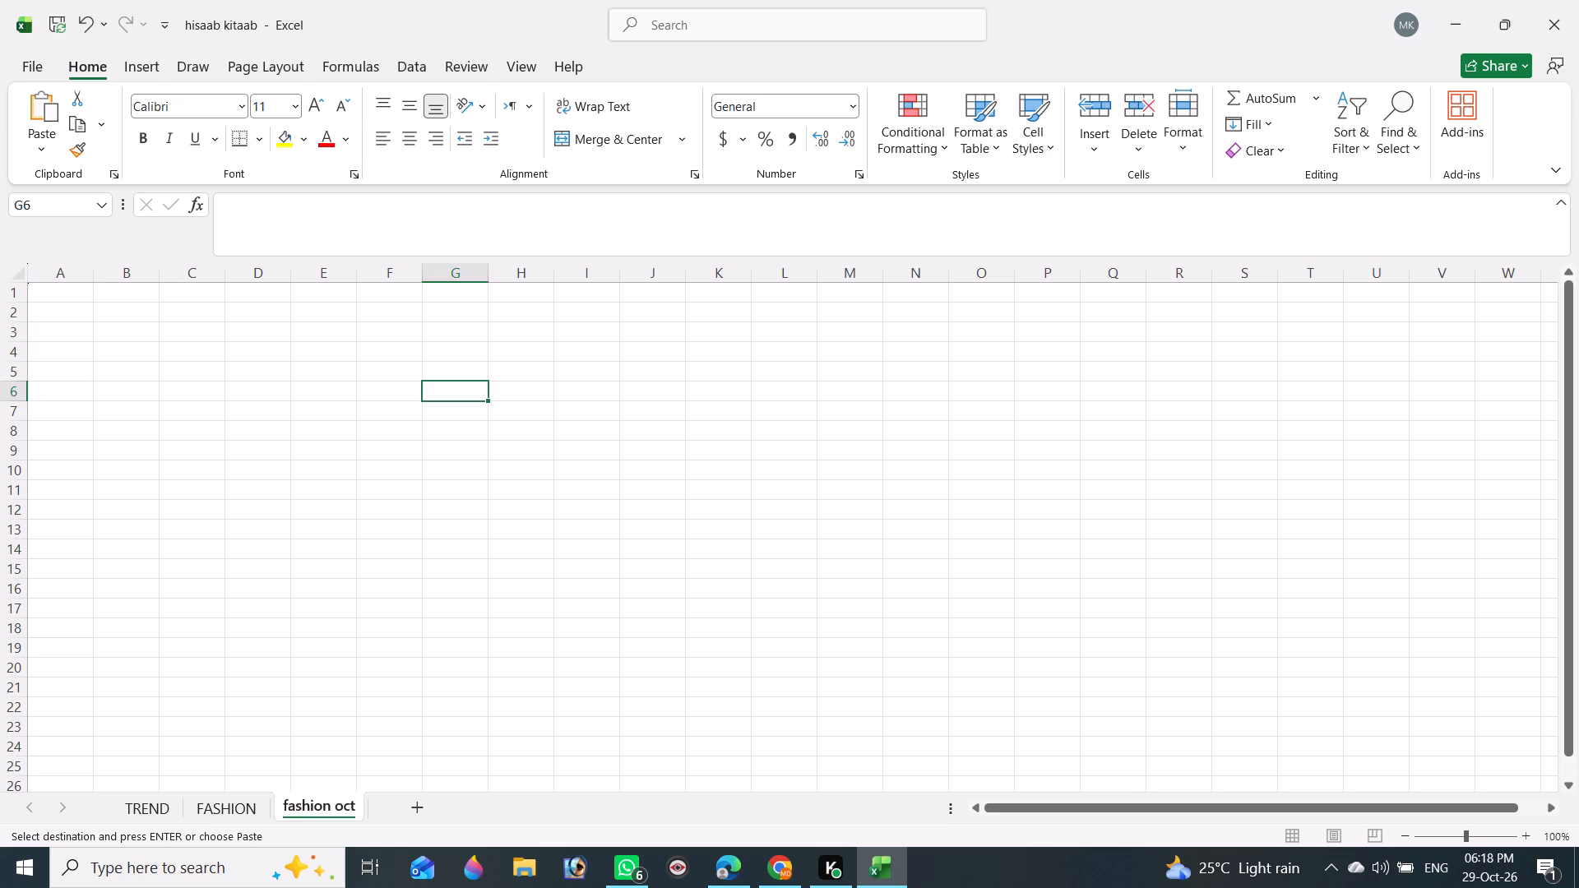
Paste the copied accounts table into the fashion oct sheet starting at A1.
click(63, 300)
key(ctrl+v)
click(280, 398)
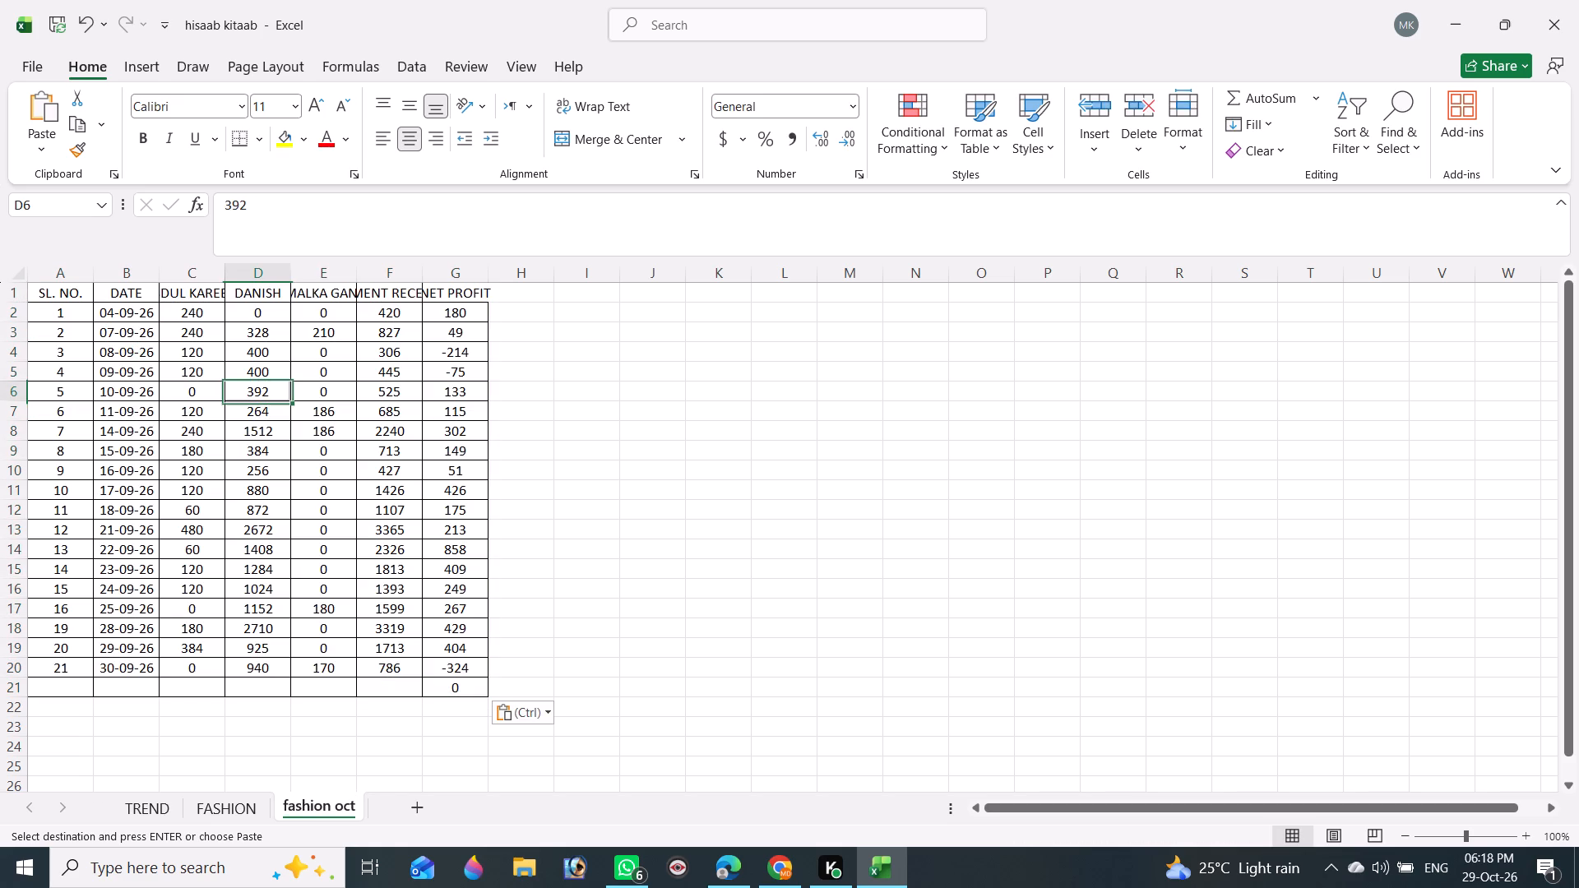
Clear all contents and formatting from C2:G22 and put all borders back on that range.
drag(190, 315, 463, 679)
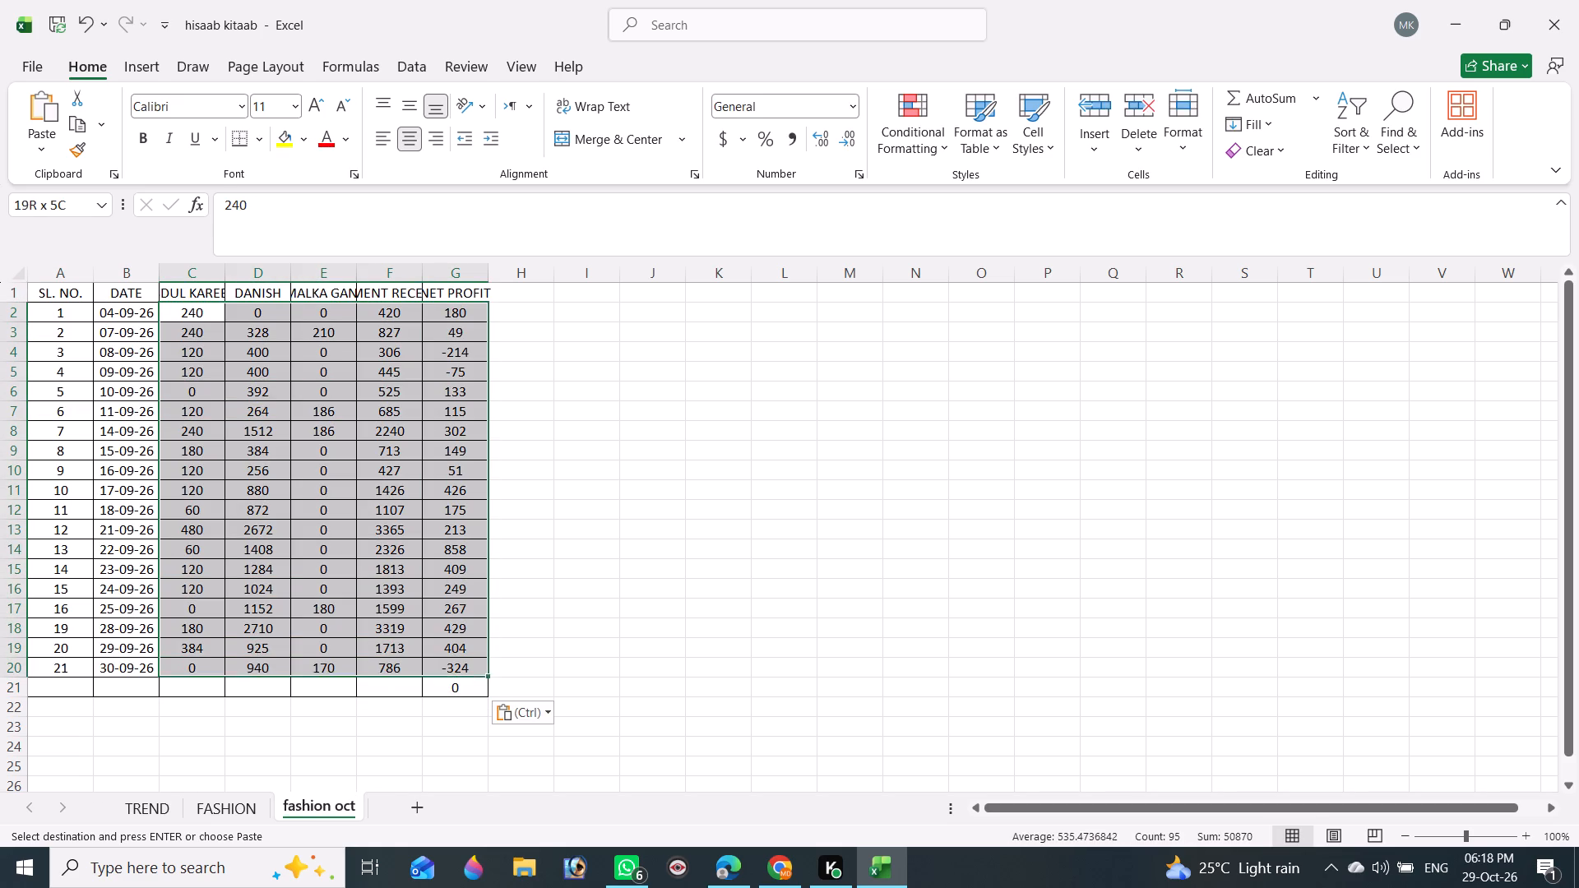
drag(463, 679, 466, 699)
text(heahba)
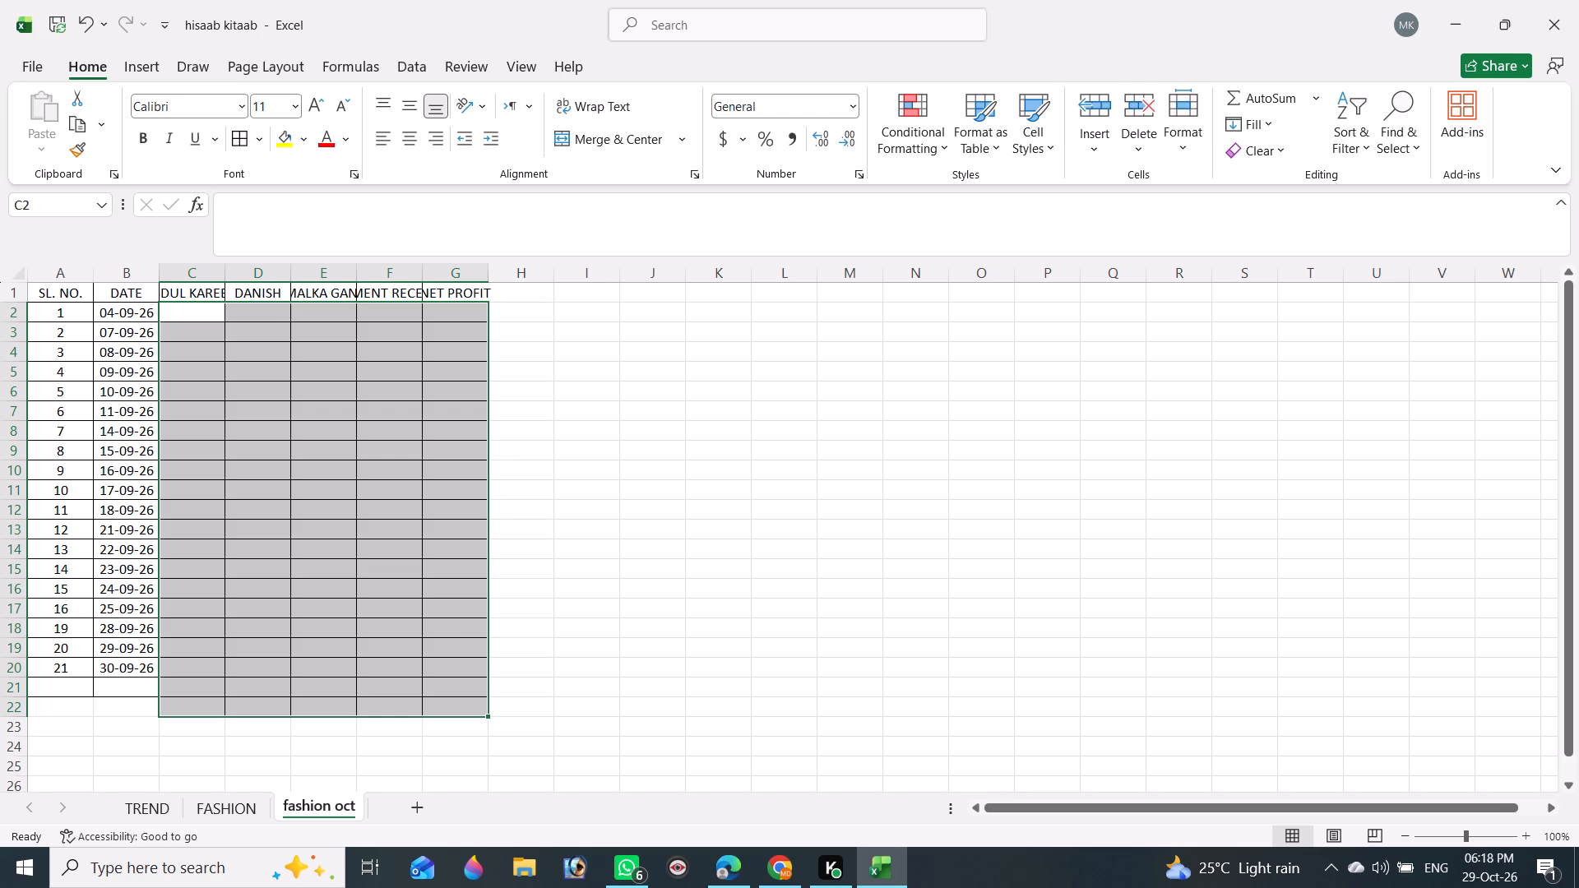
Enter 01-10-26 in B2 and fill the DATE column with daily dates down to 31-10-26 in B32.
click(132, 306)
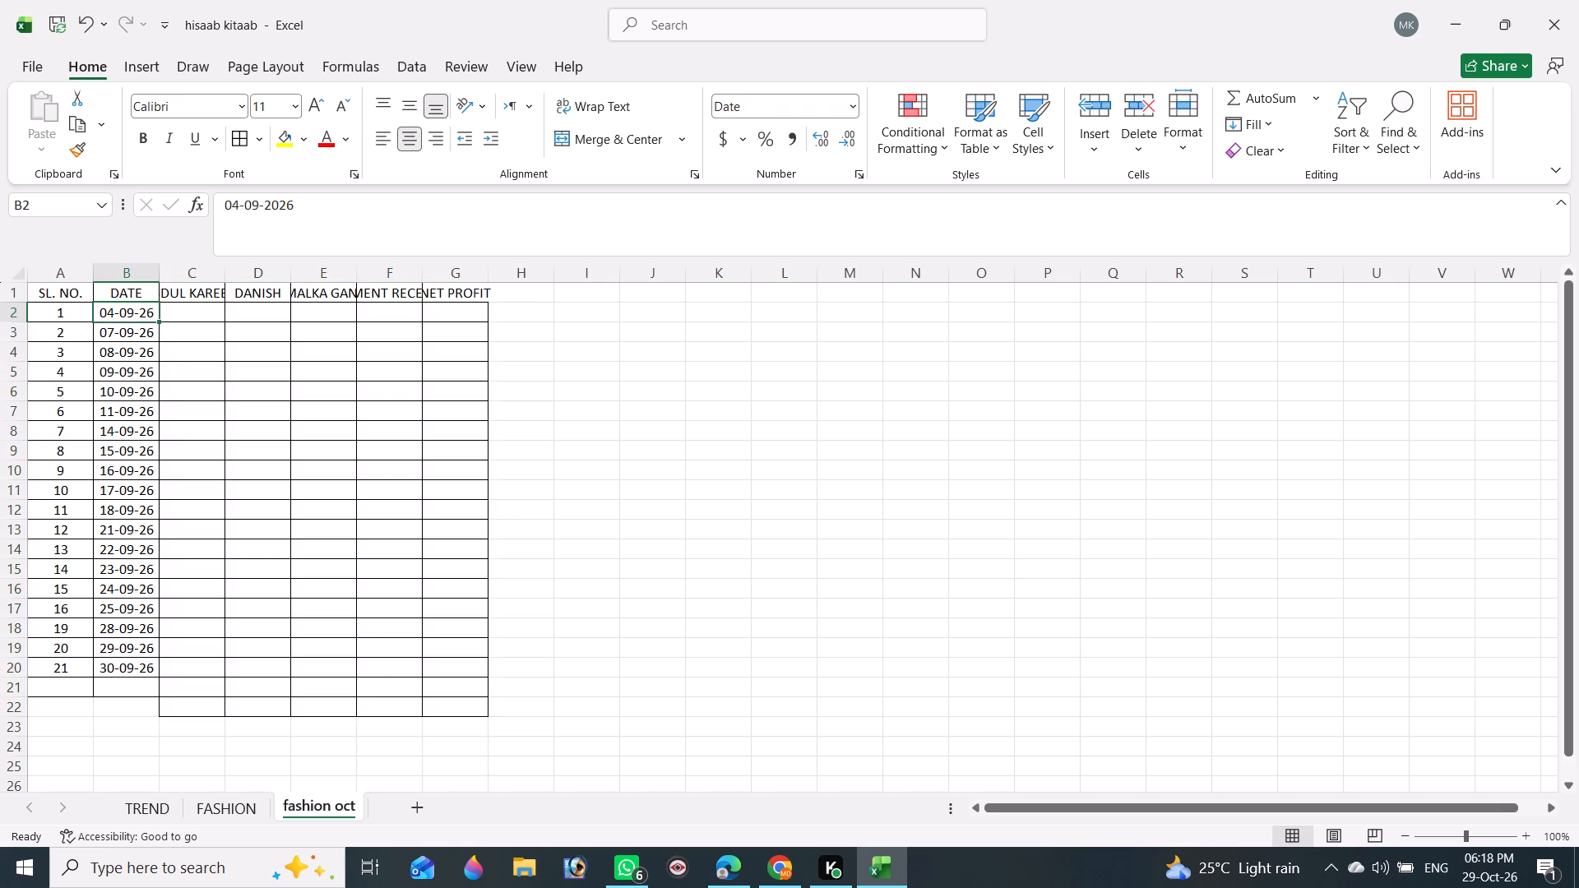
text(01-10-26)
key(Return)
click(140, 305)
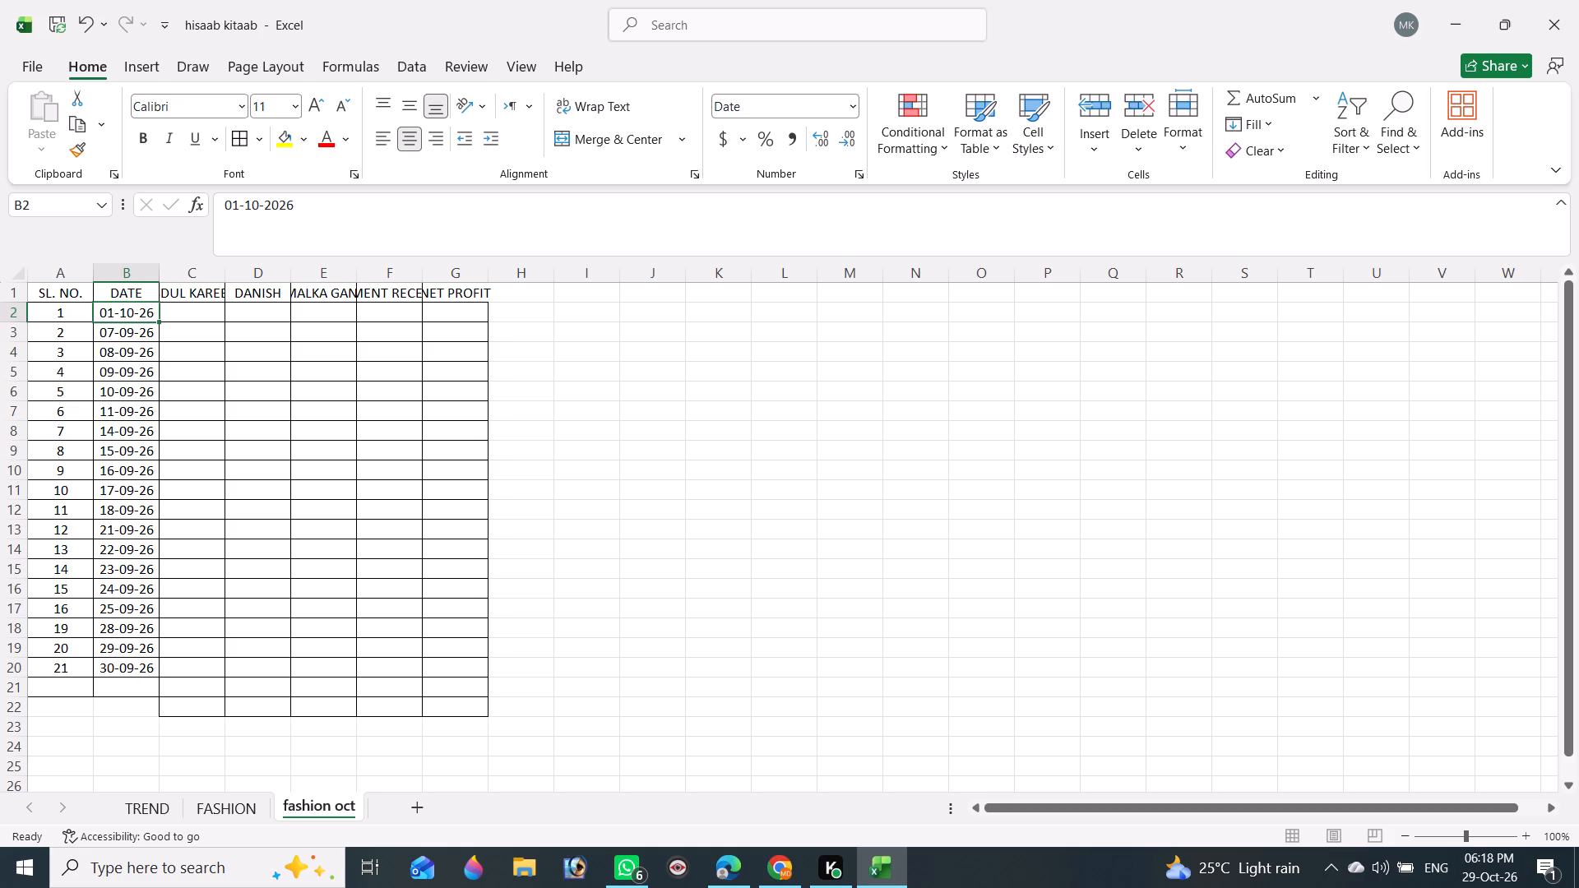
drag(156, 321, 117, 807)
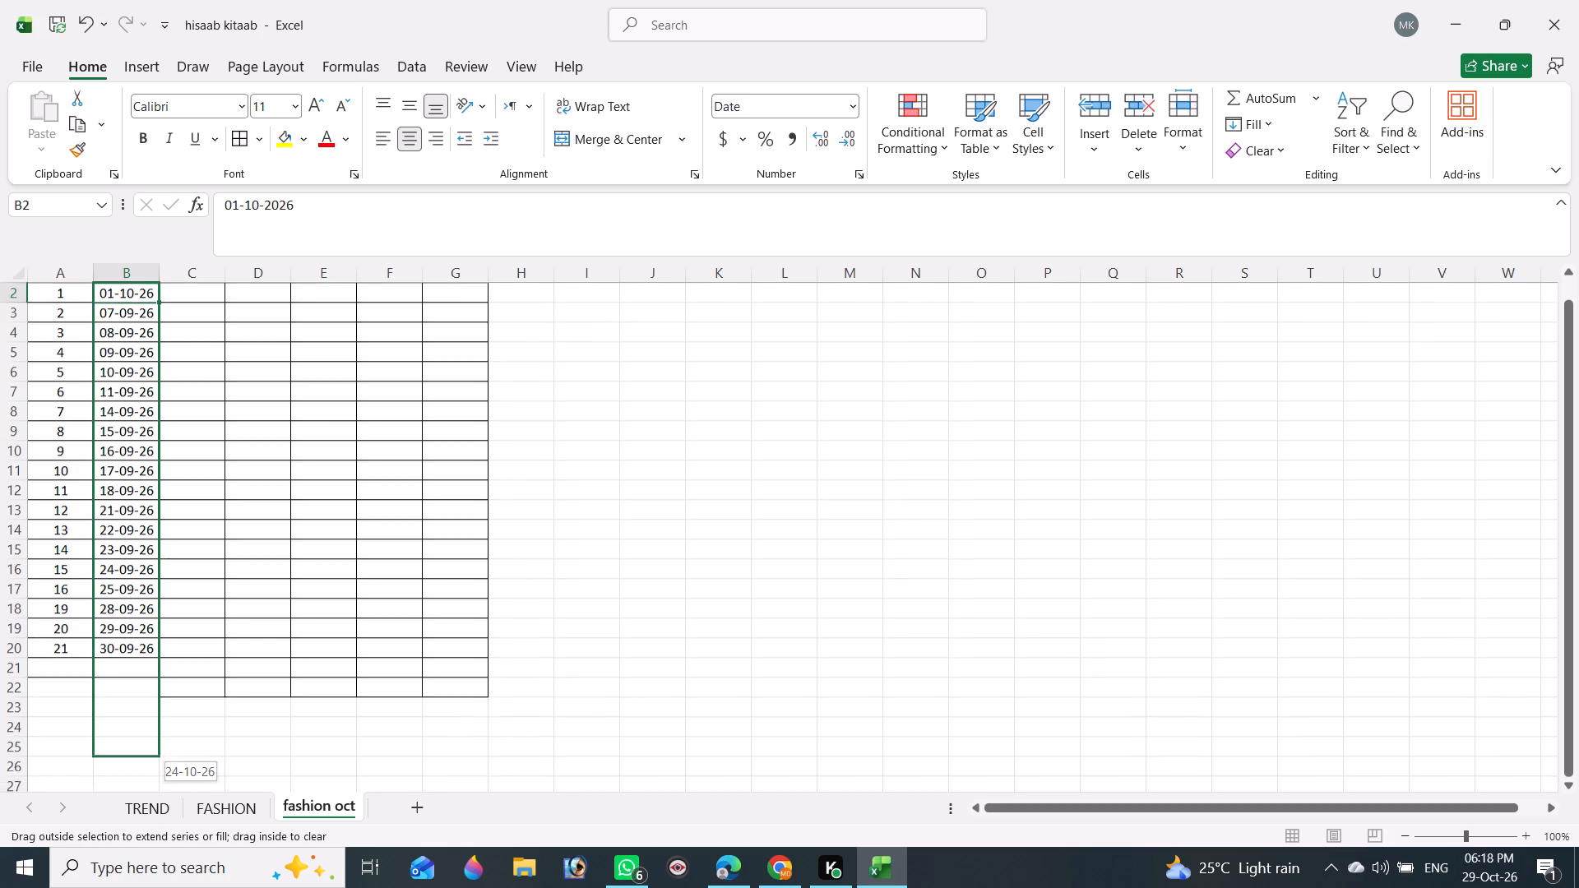
drag(117, 807, 125, 728)
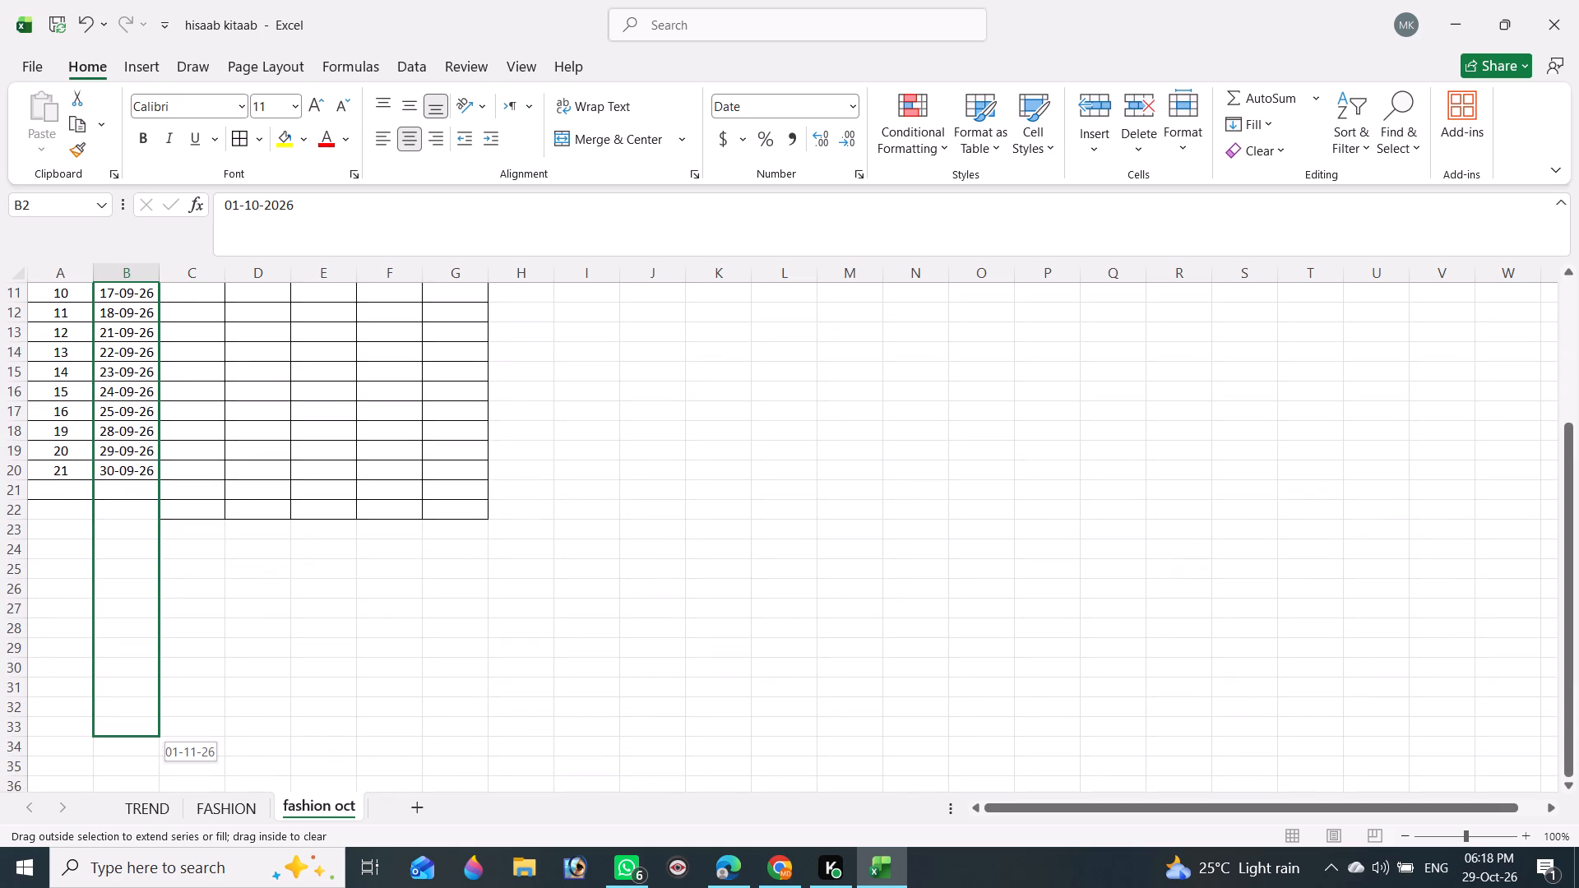
drag(125, 728, 127, 724)
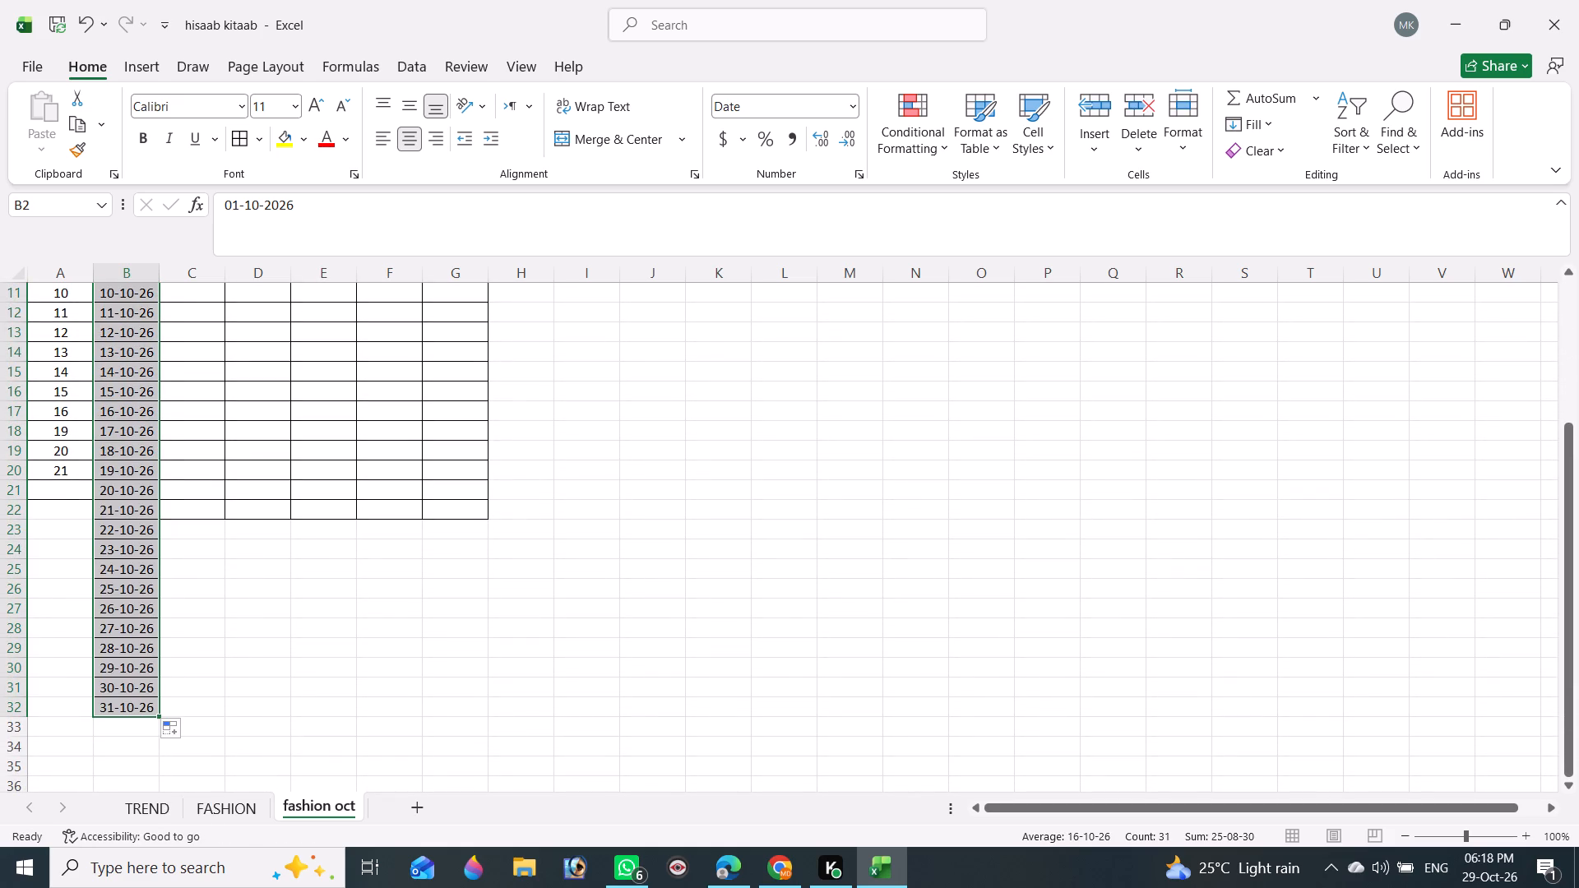
Extend the SL. NO. column from 21 in A20 down to A32 as an increasing number series.
click(58, 470)
drag(90, 483, 89, 738)
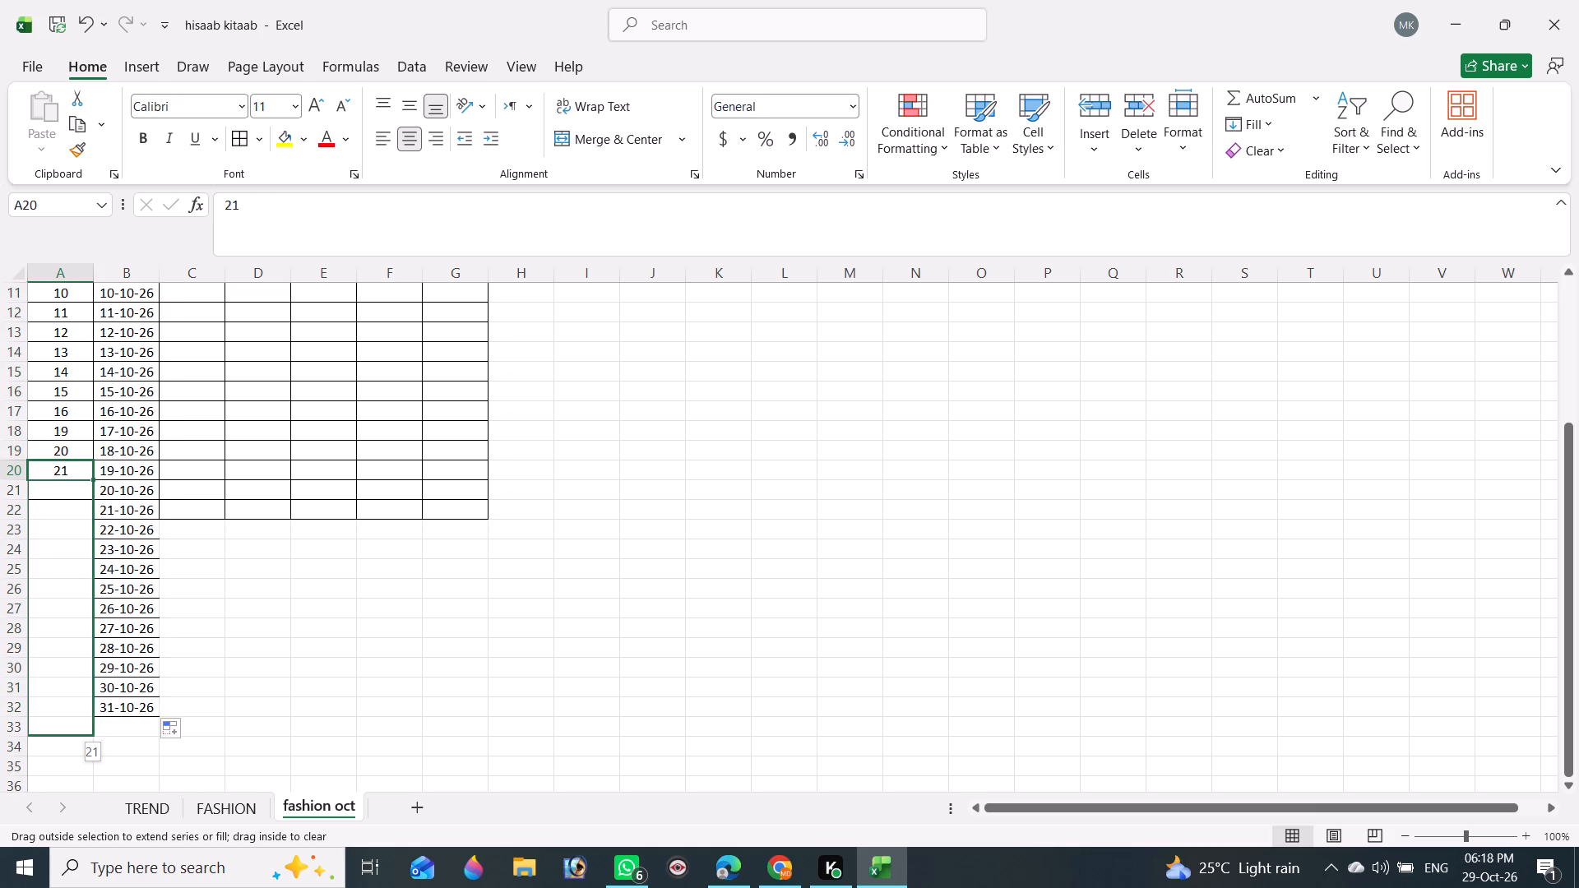
drag(89, 738, 88, 722)
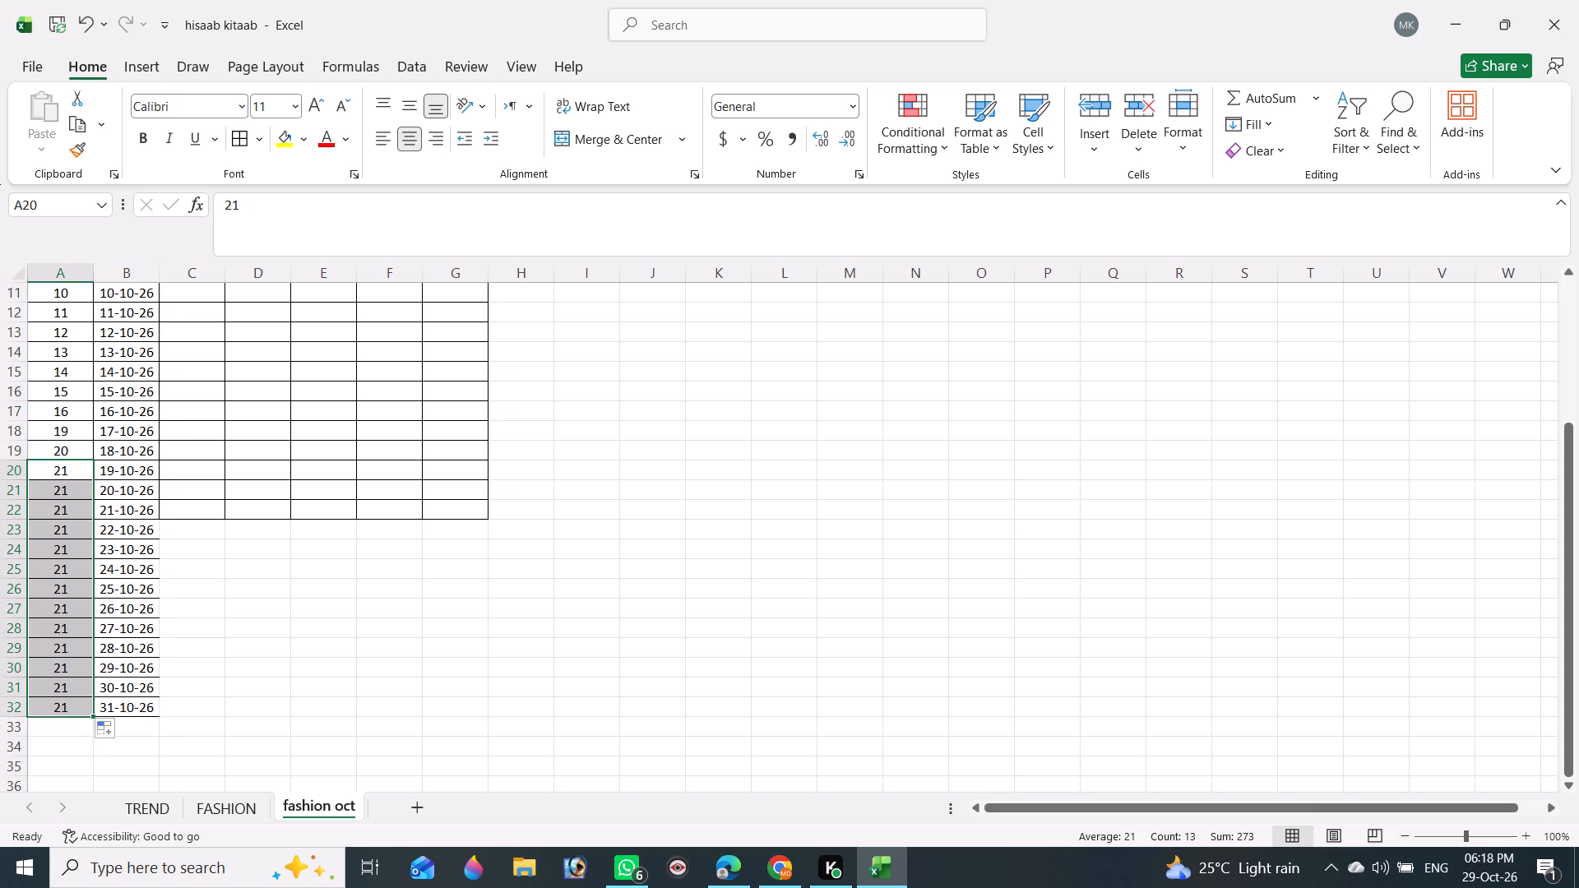
click(100, 735)
click(176, 632)
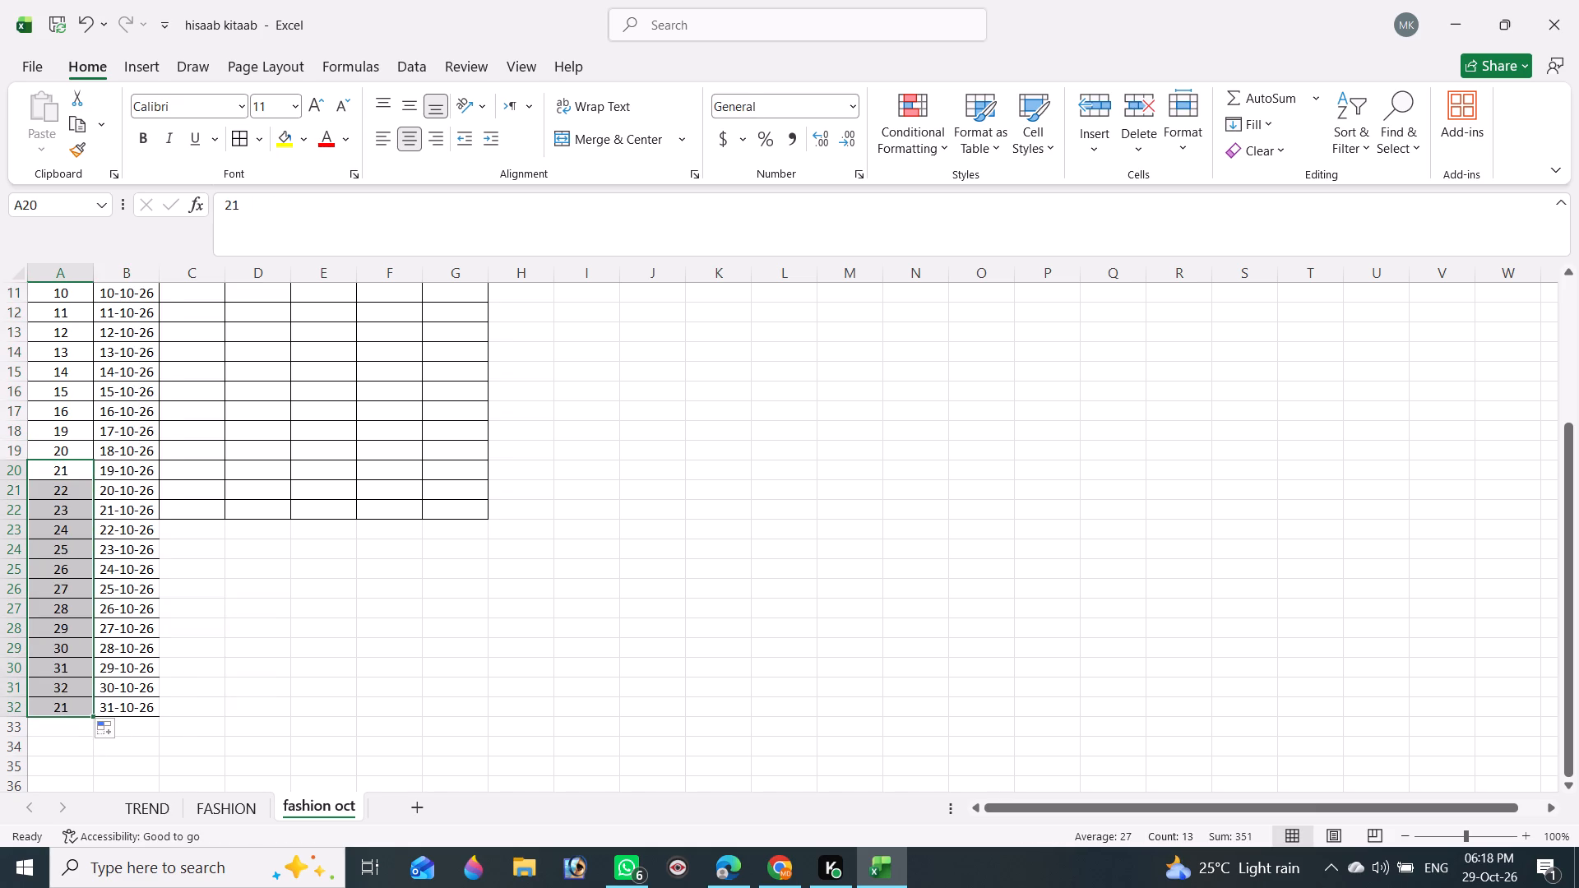
Apply all borders to A20:G32 so the grid covers the added date rows.
drag(60, 477, 392, 747)
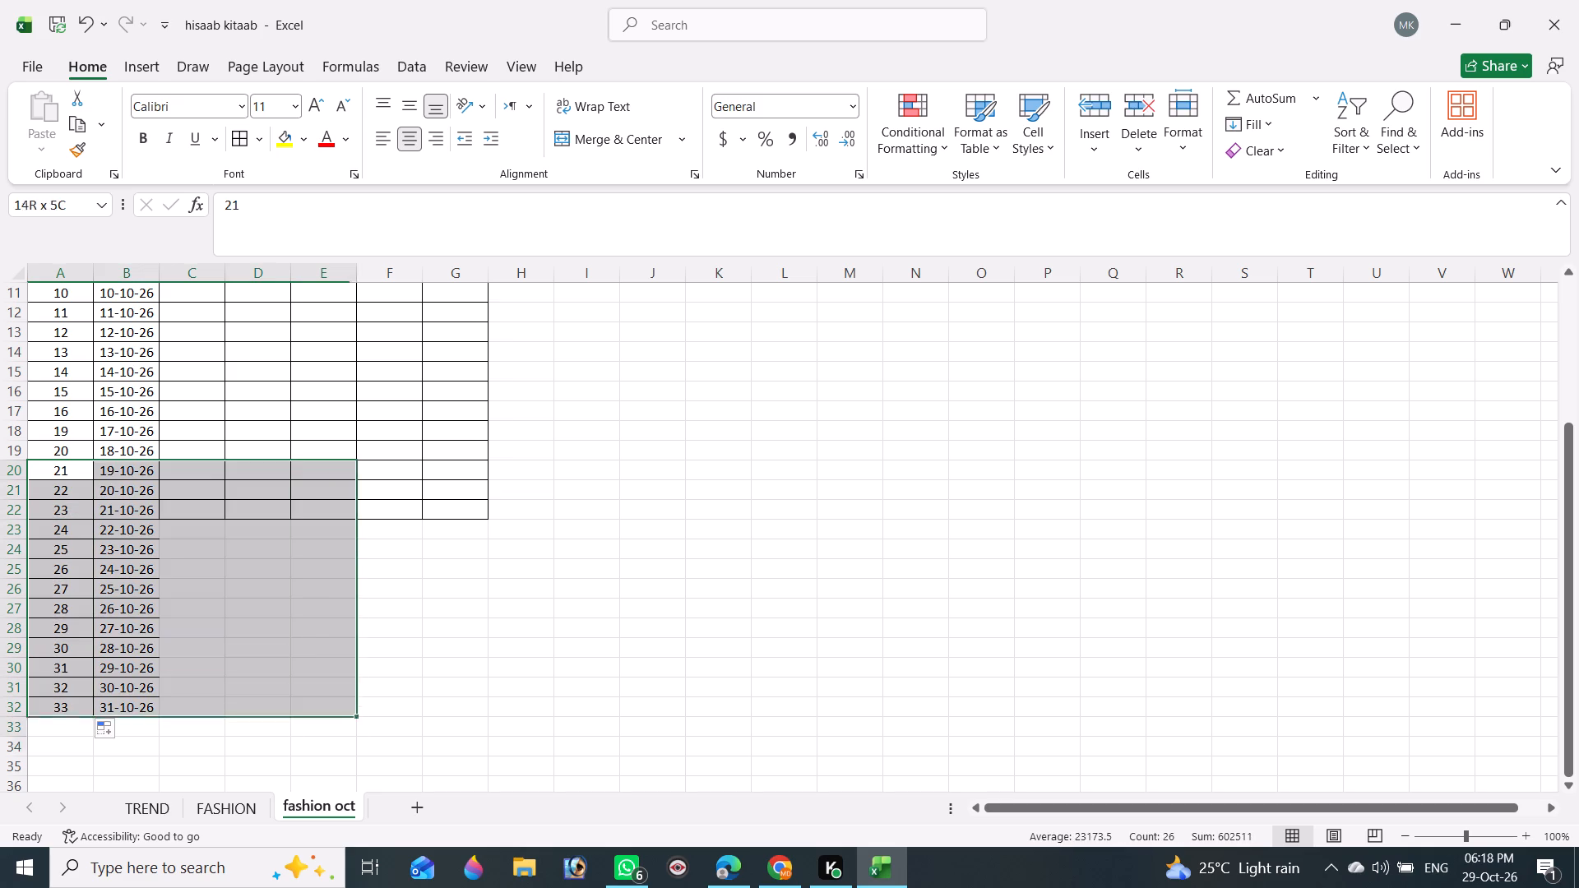
drag(392, 747, 456, 704)
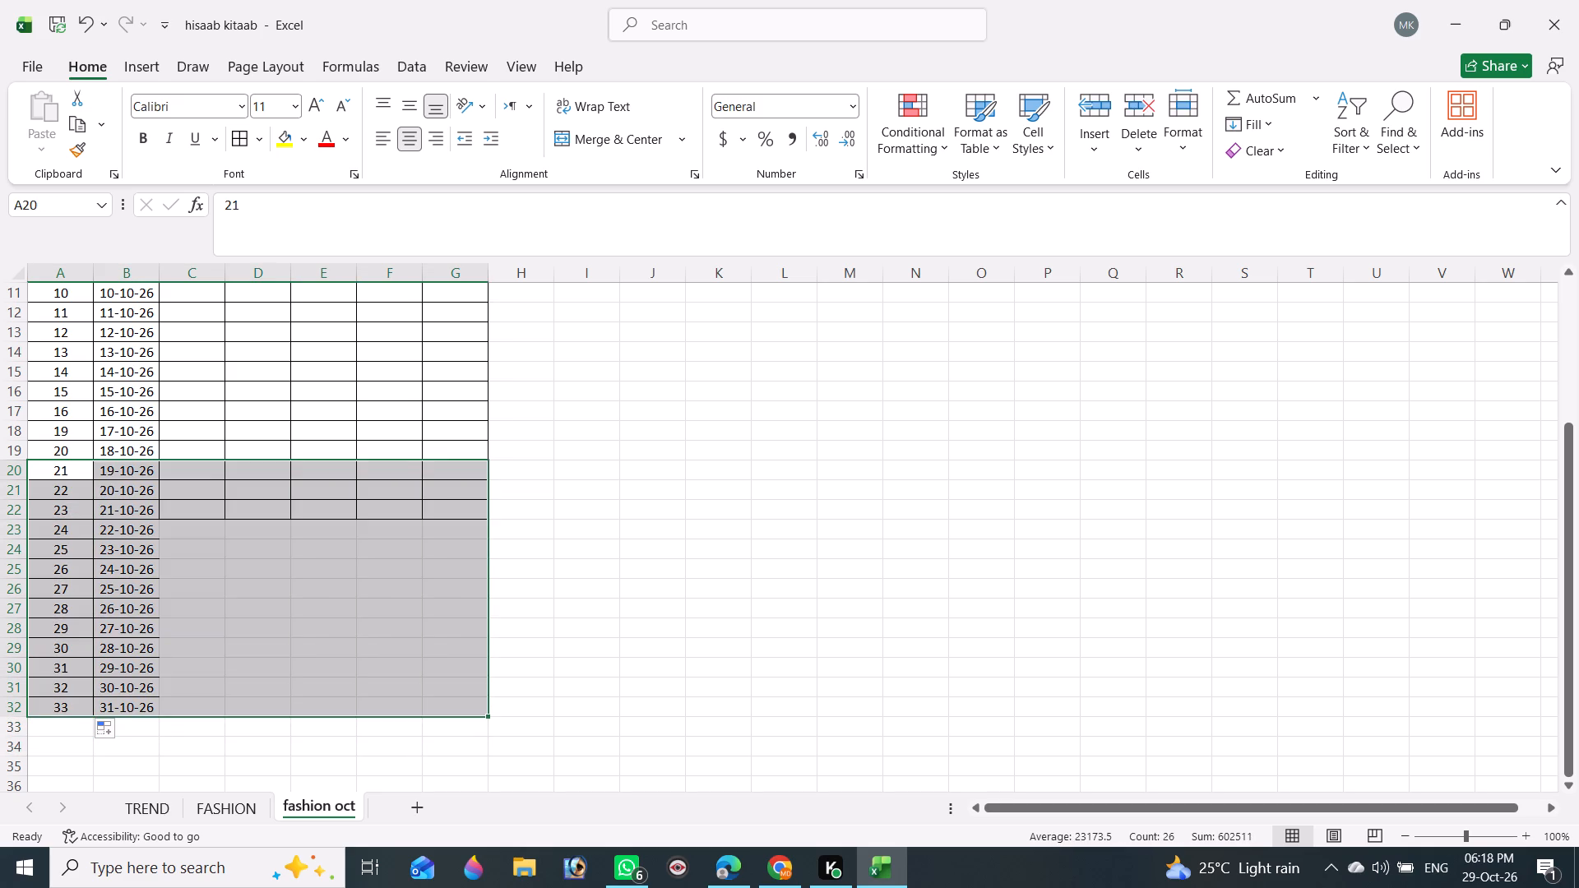
text(hba)
scroll(947, 481, up, 6)
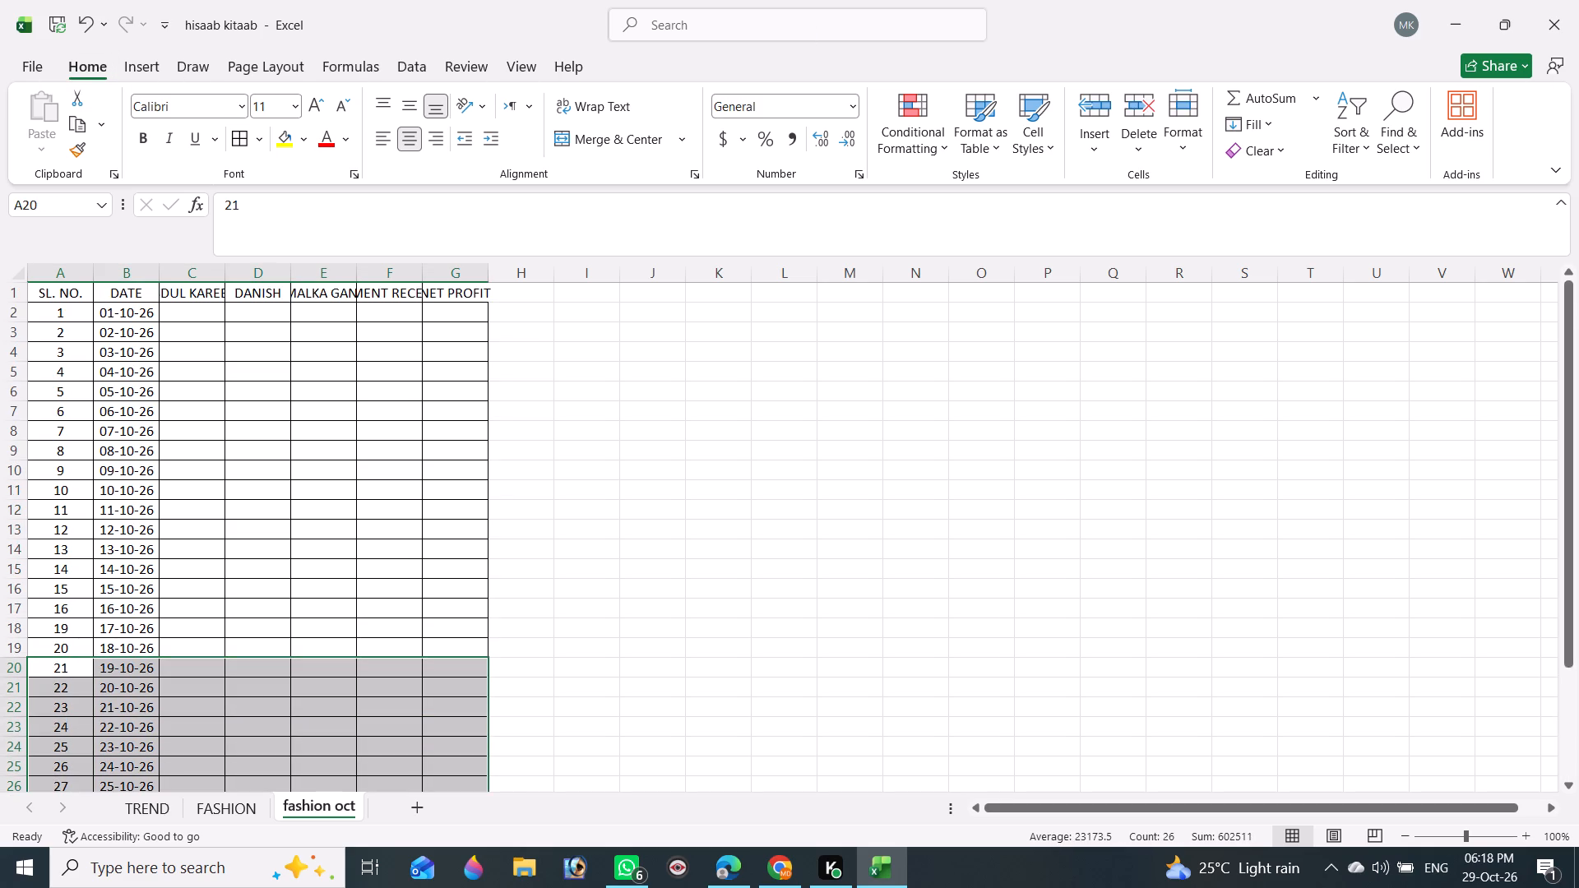
scroll(948, 488, up, 2)
scroll(948, 488, down, 1)
scroll(948, 488, up, 1)
Autofit the widths of columns C through G to their header text.
double_click(223, 269)
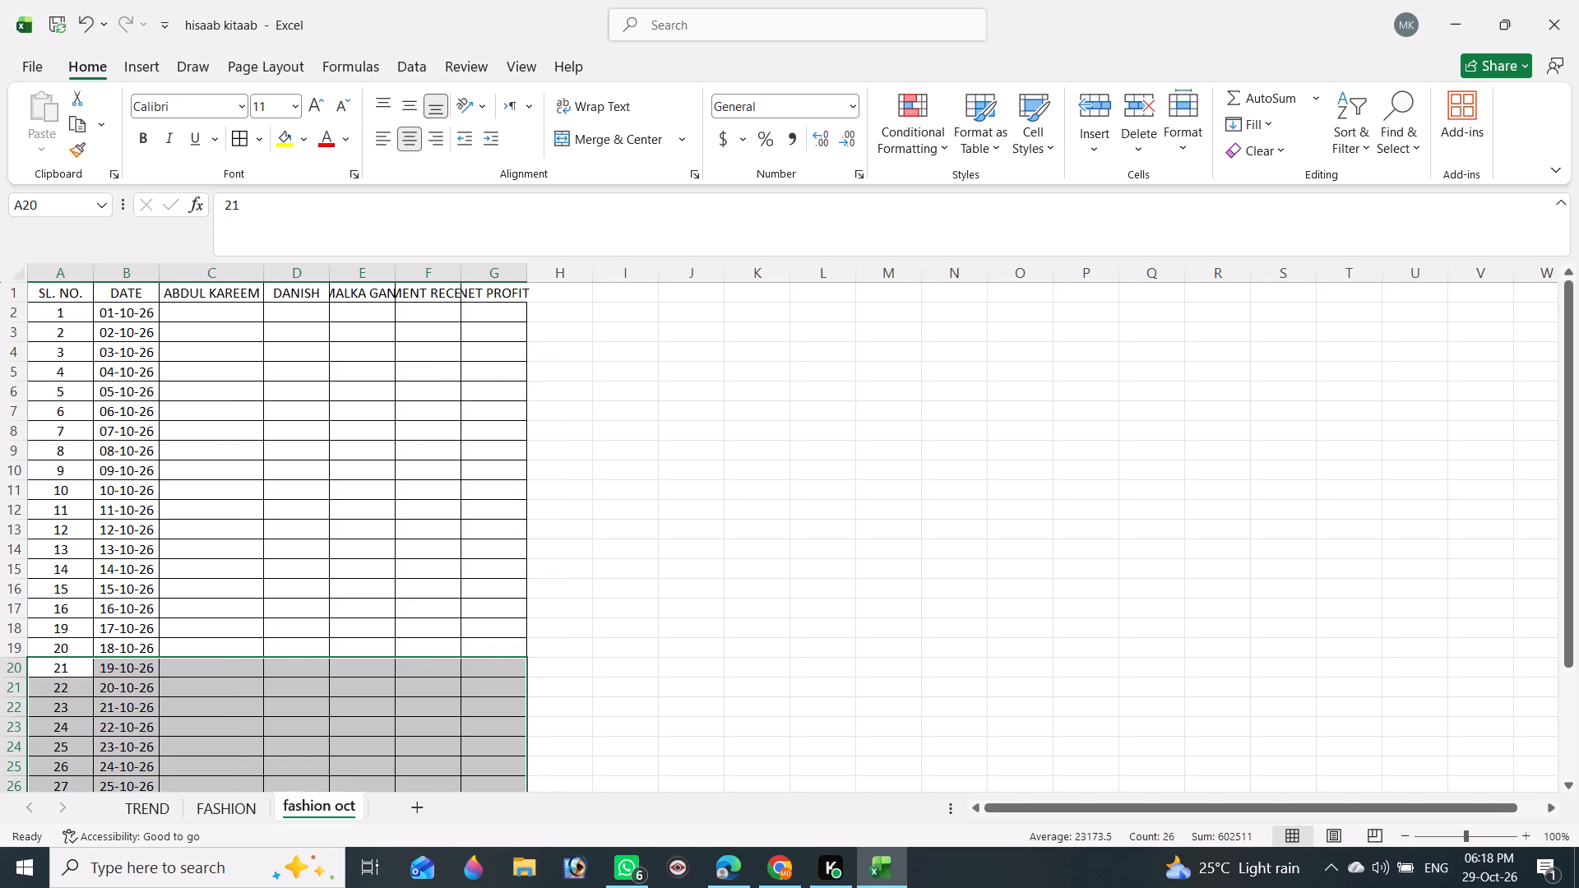
double_click(326, 271)
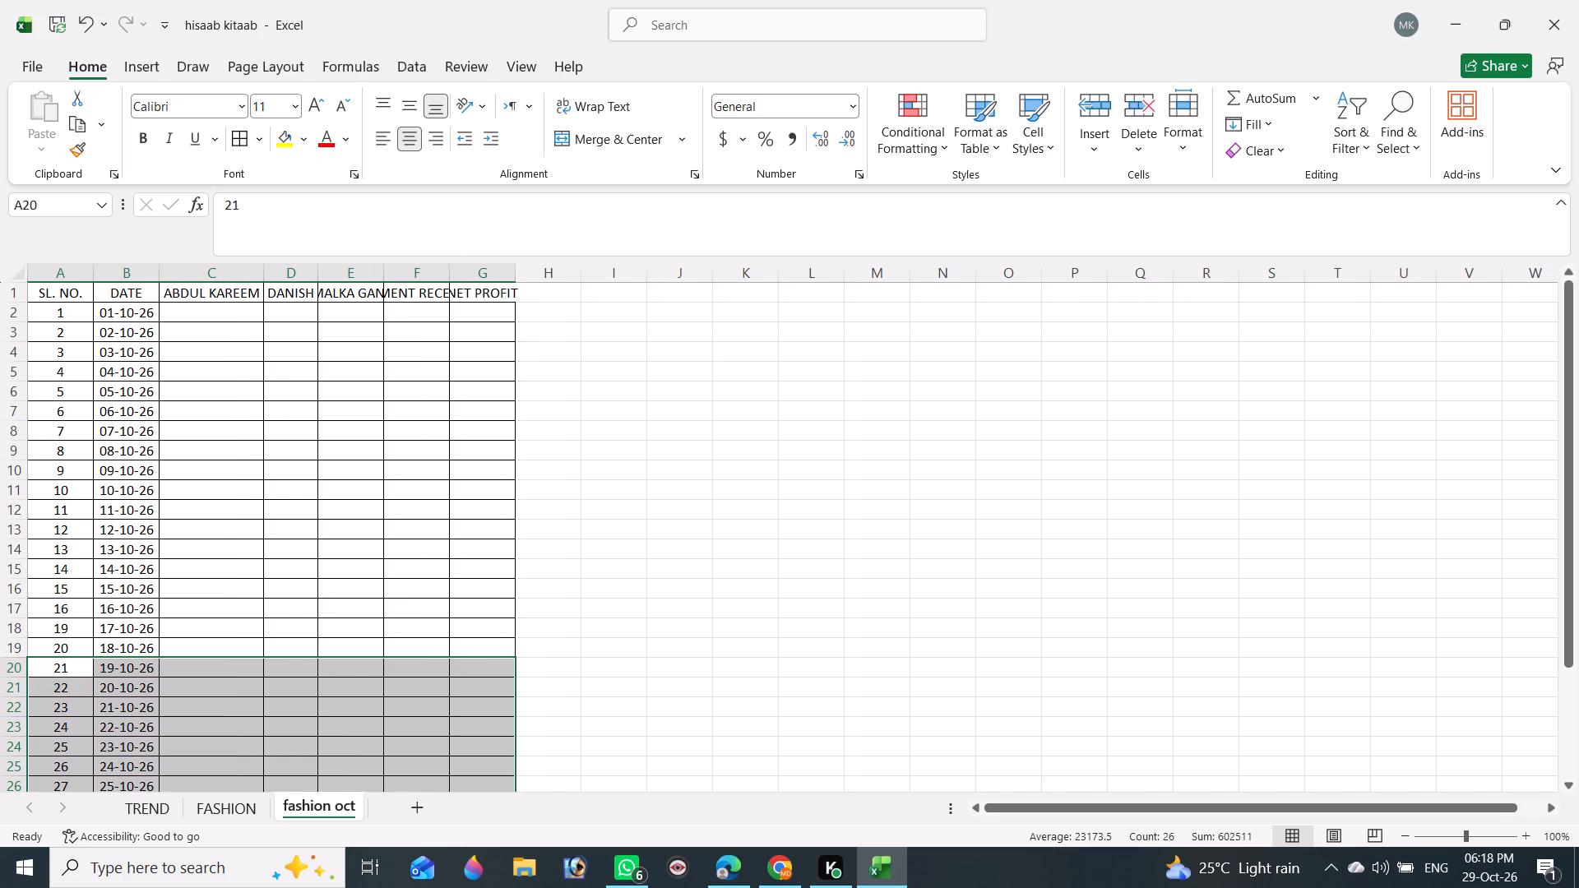
double_click(384, 270)
double_click(468, 271)
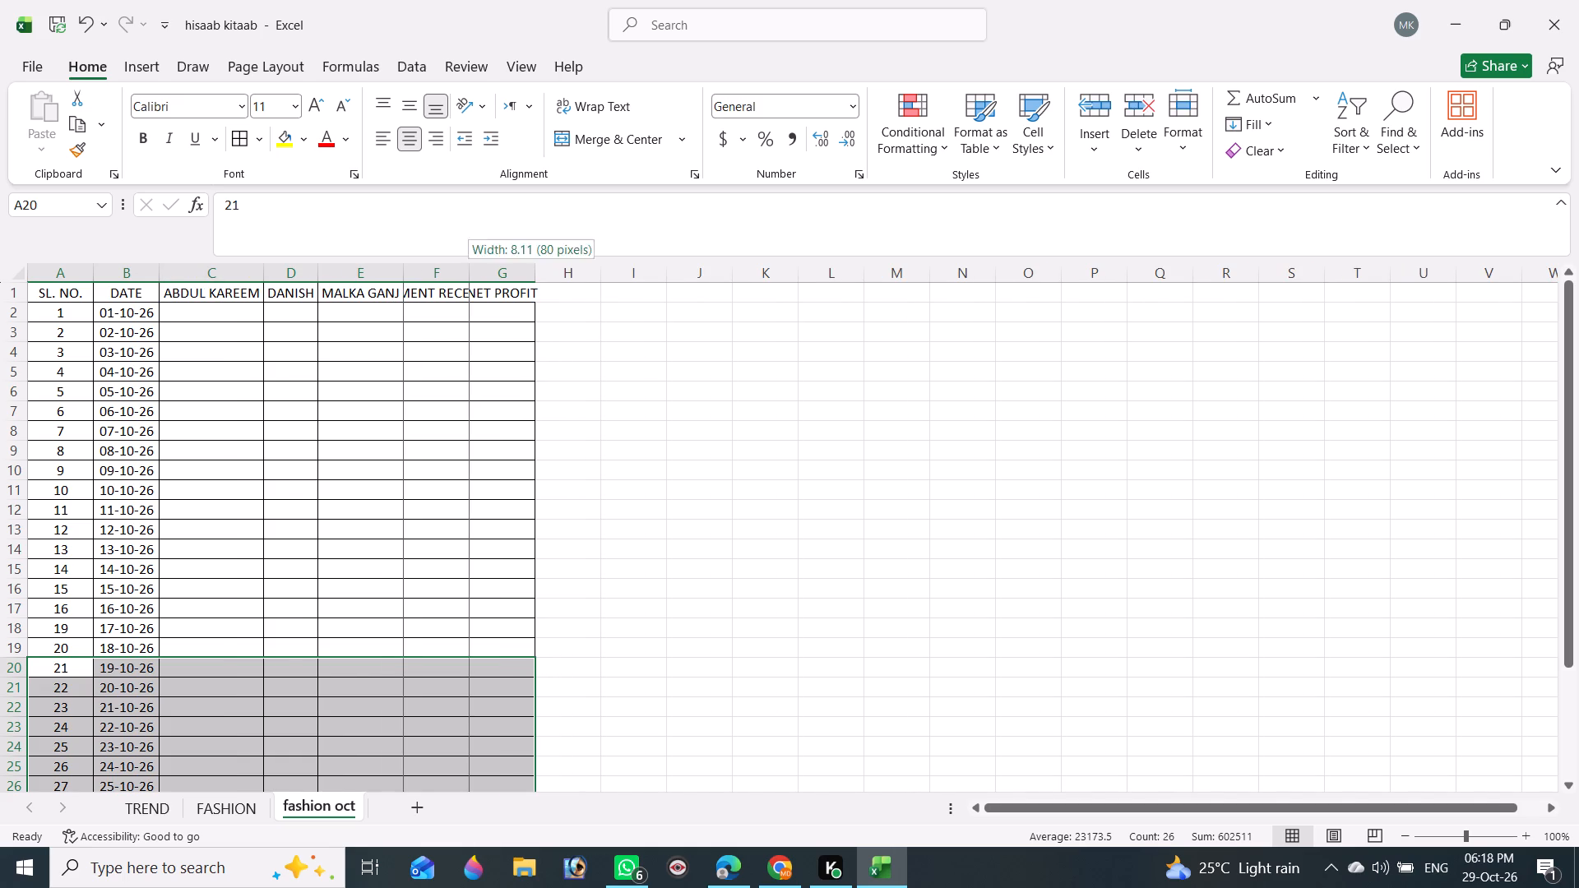
double_click(601, 269)
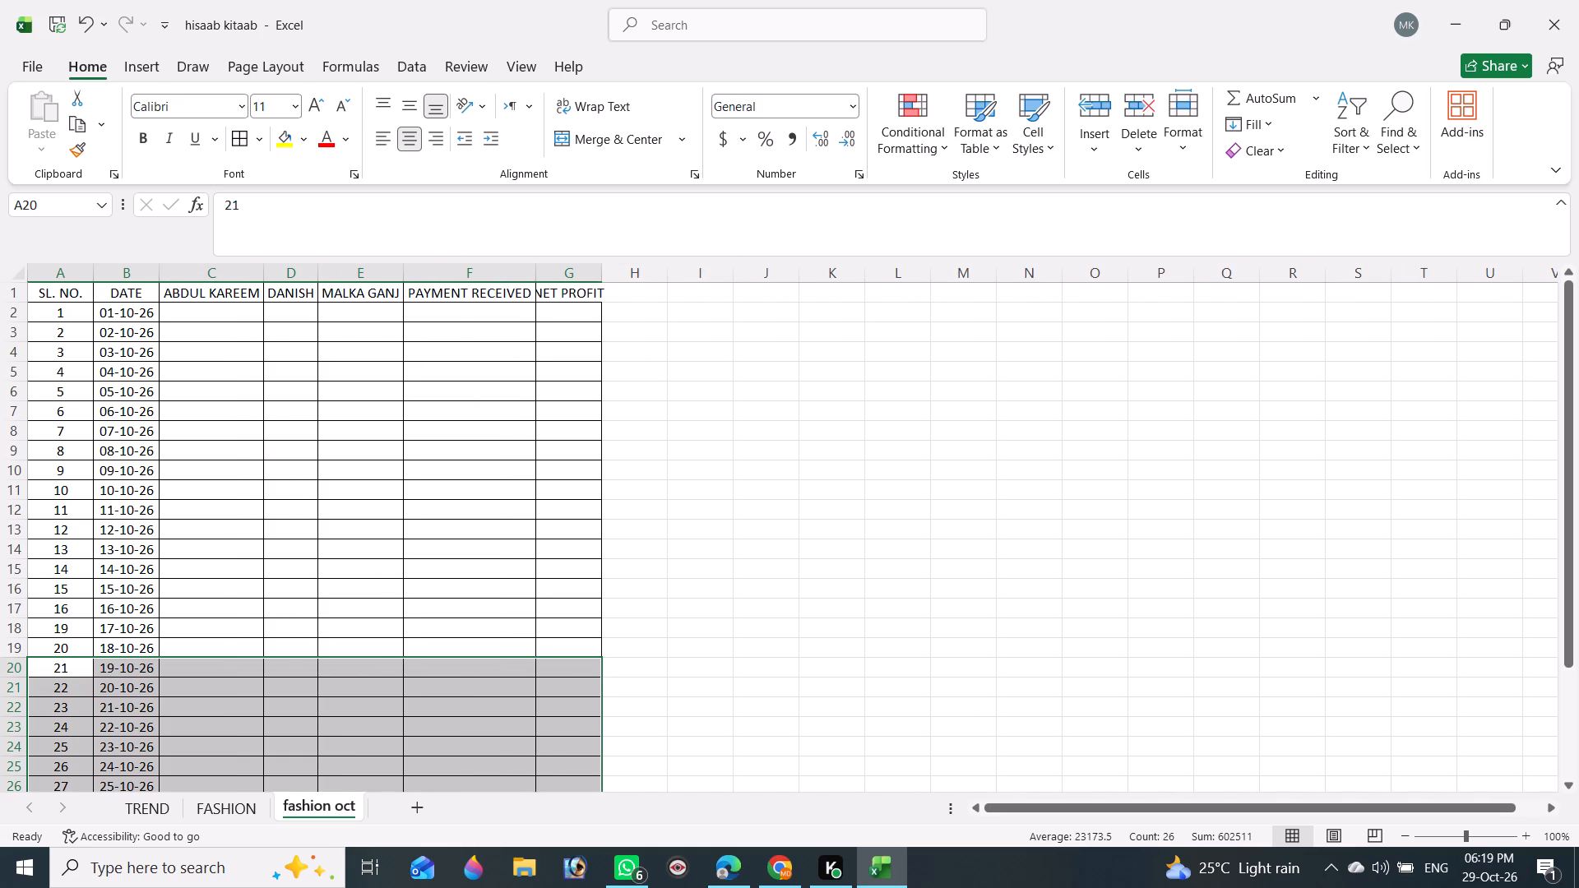
double_click(604, 273)
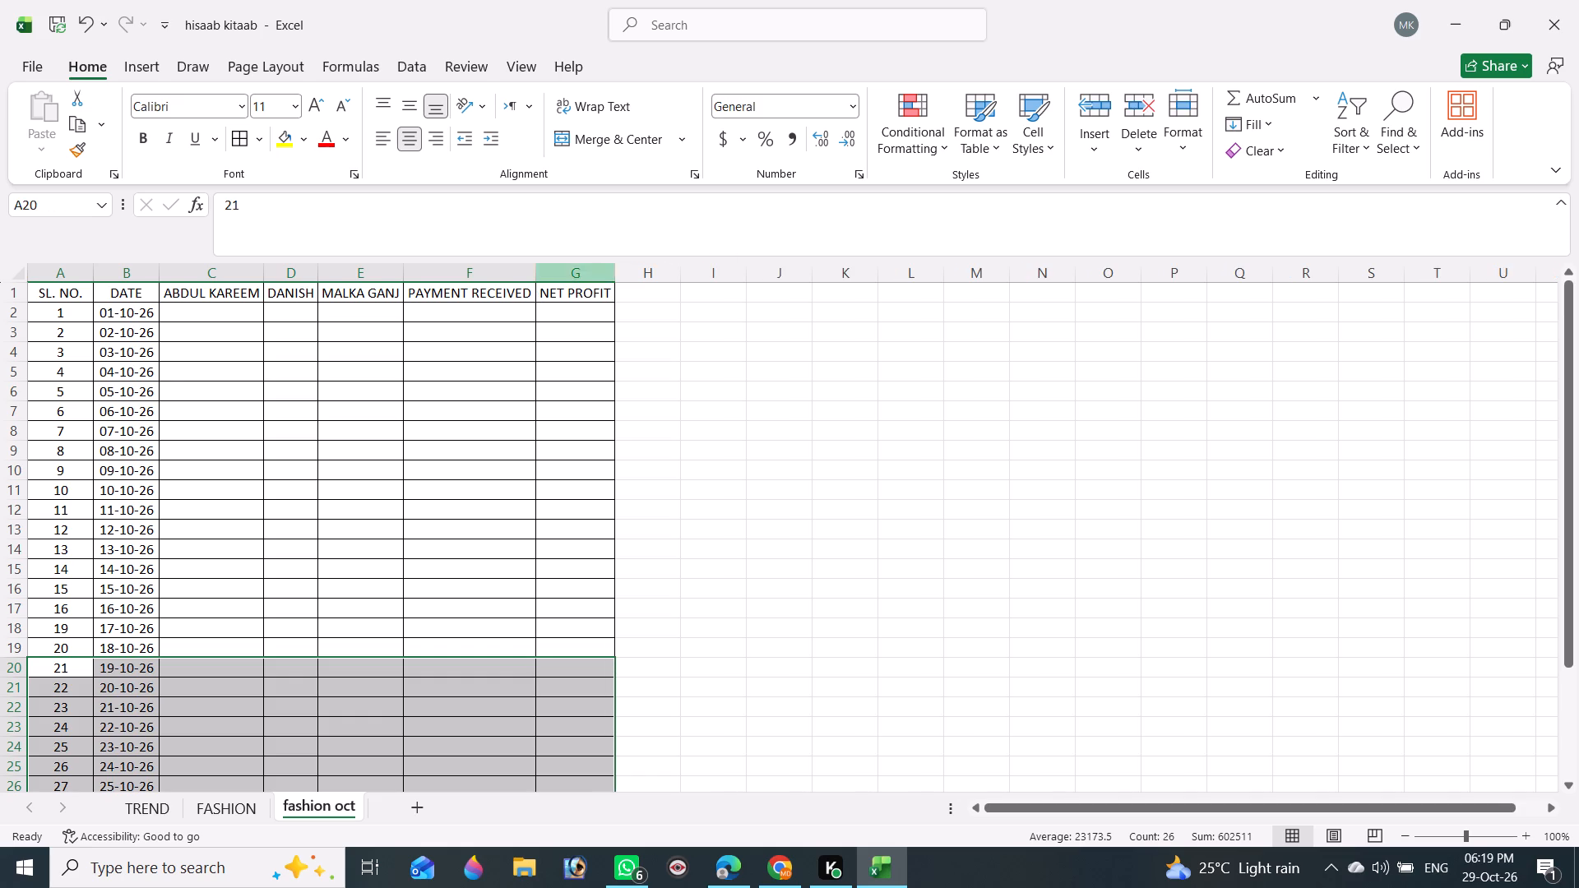
Check the NET PROFIT formula in G2 of the FASHION sheet and enter the same =F2-E2-D2-C2 in G2 of fashion oct.
click(604, 308)
click(214, 818)
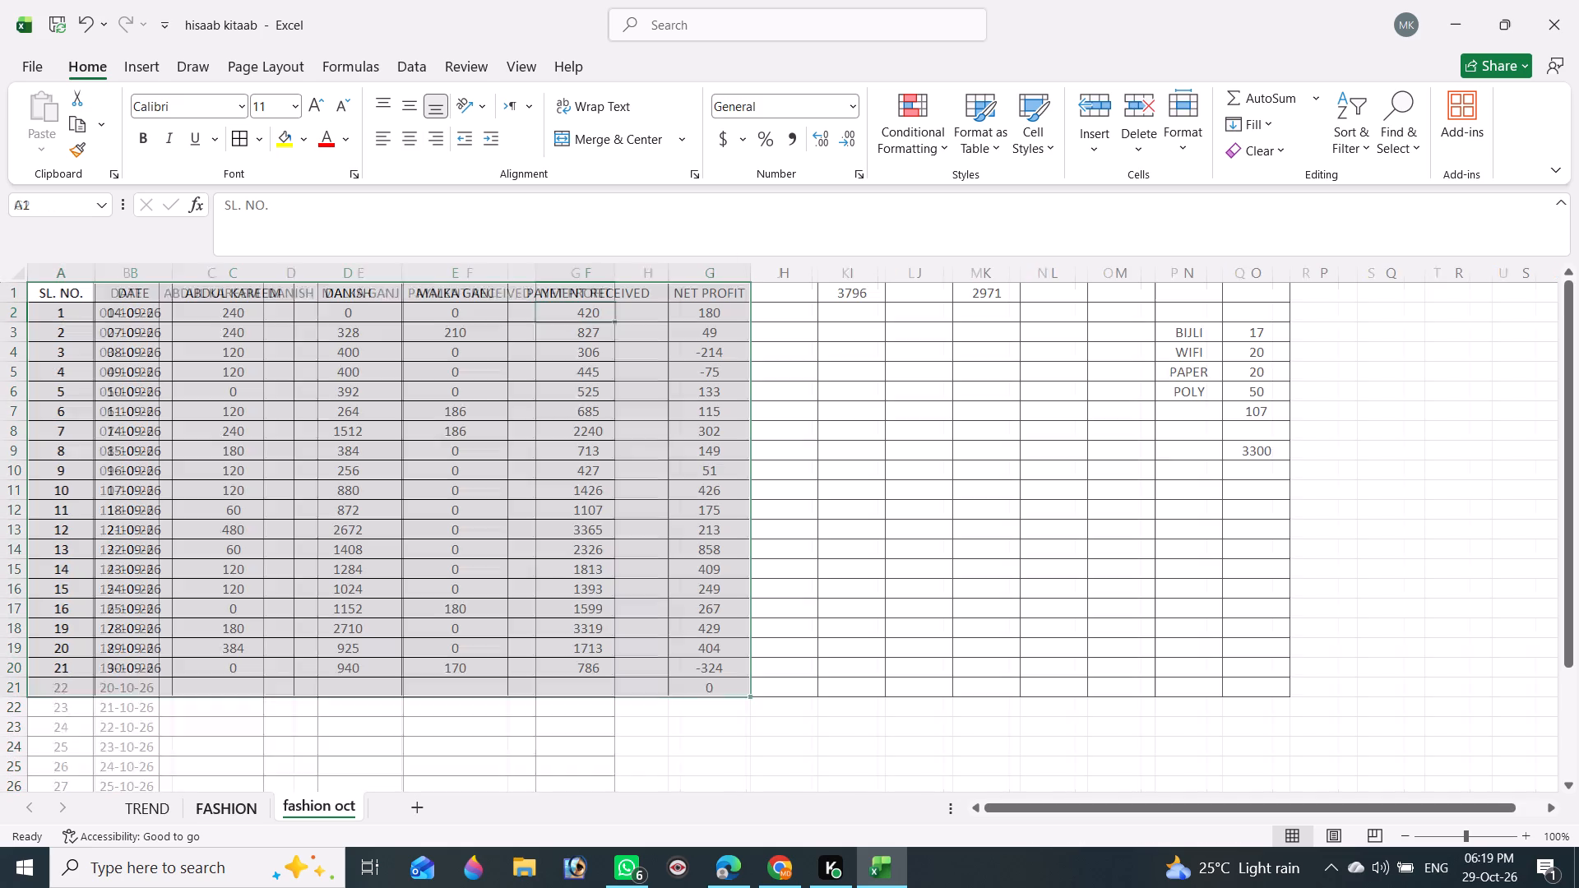
click(728, 310)
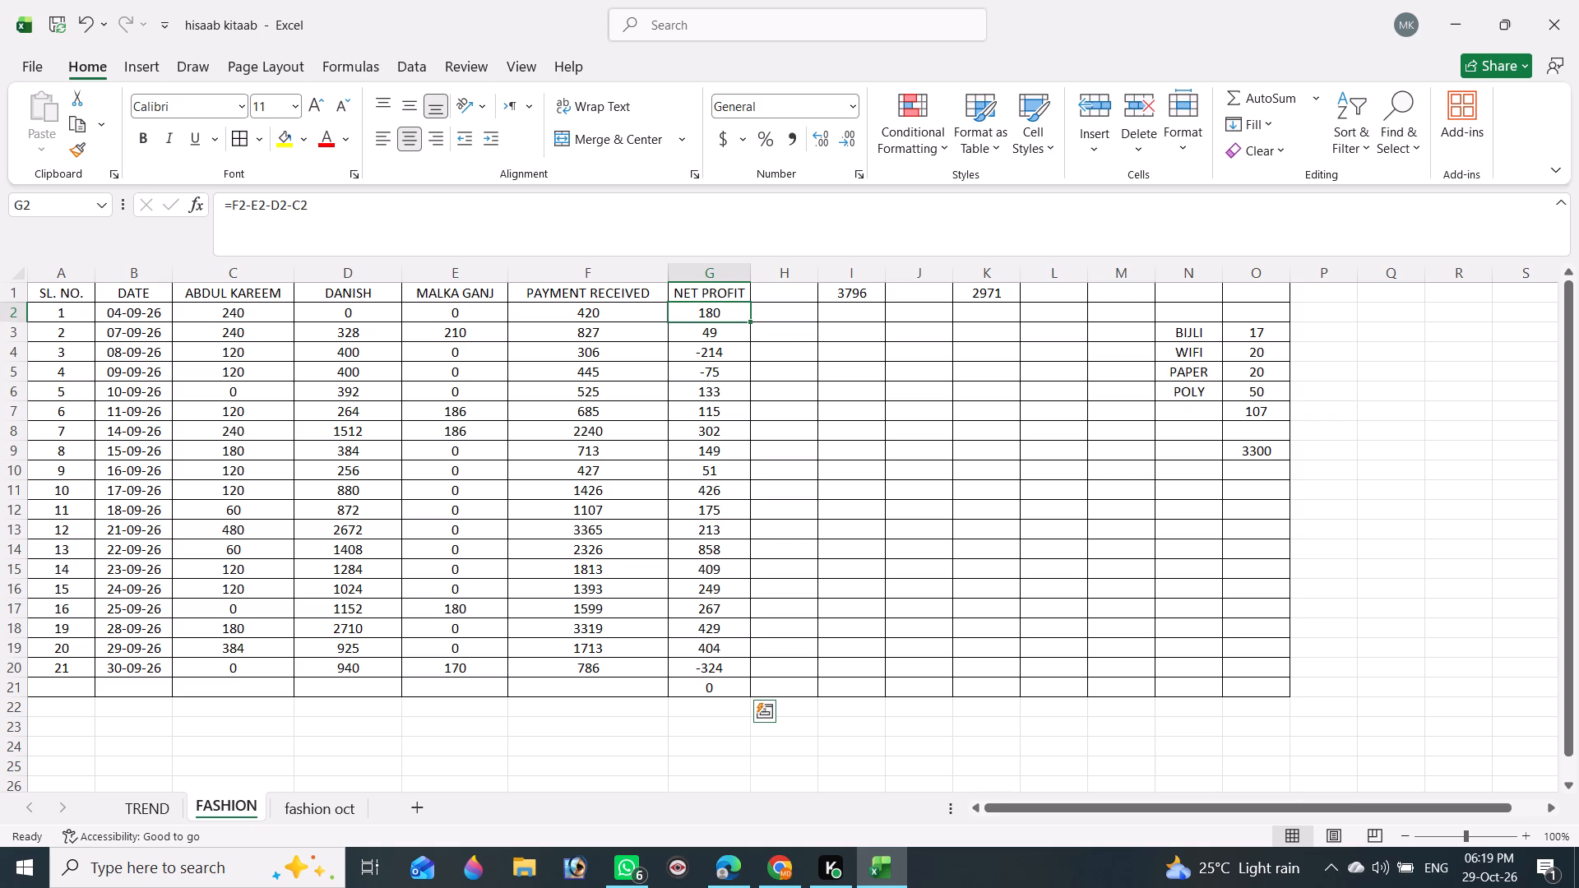
click(324, 806)
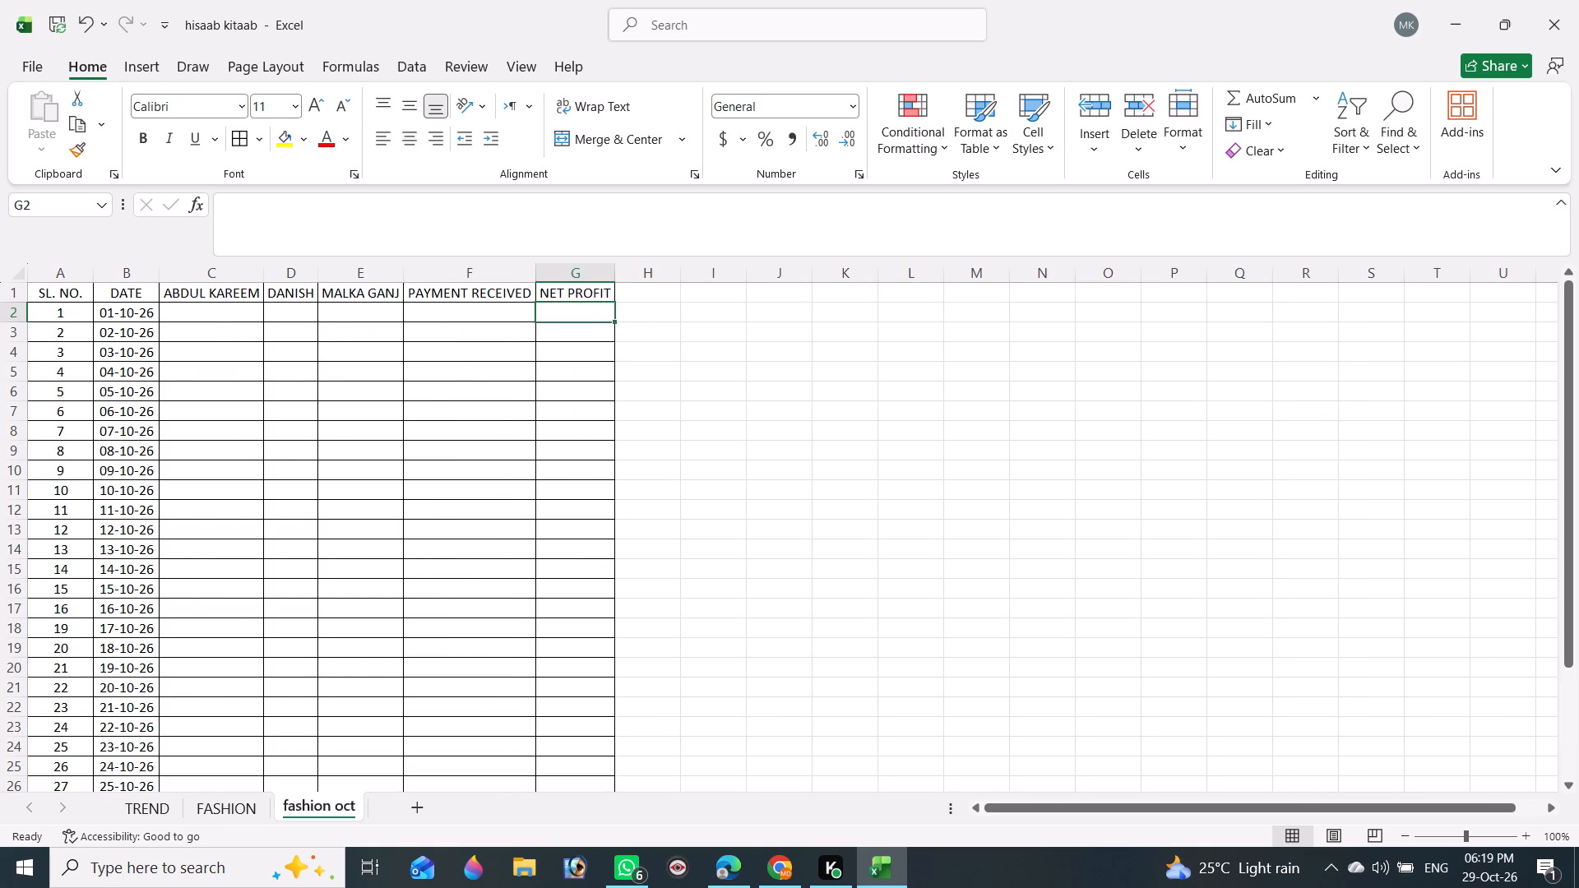
key(equal)
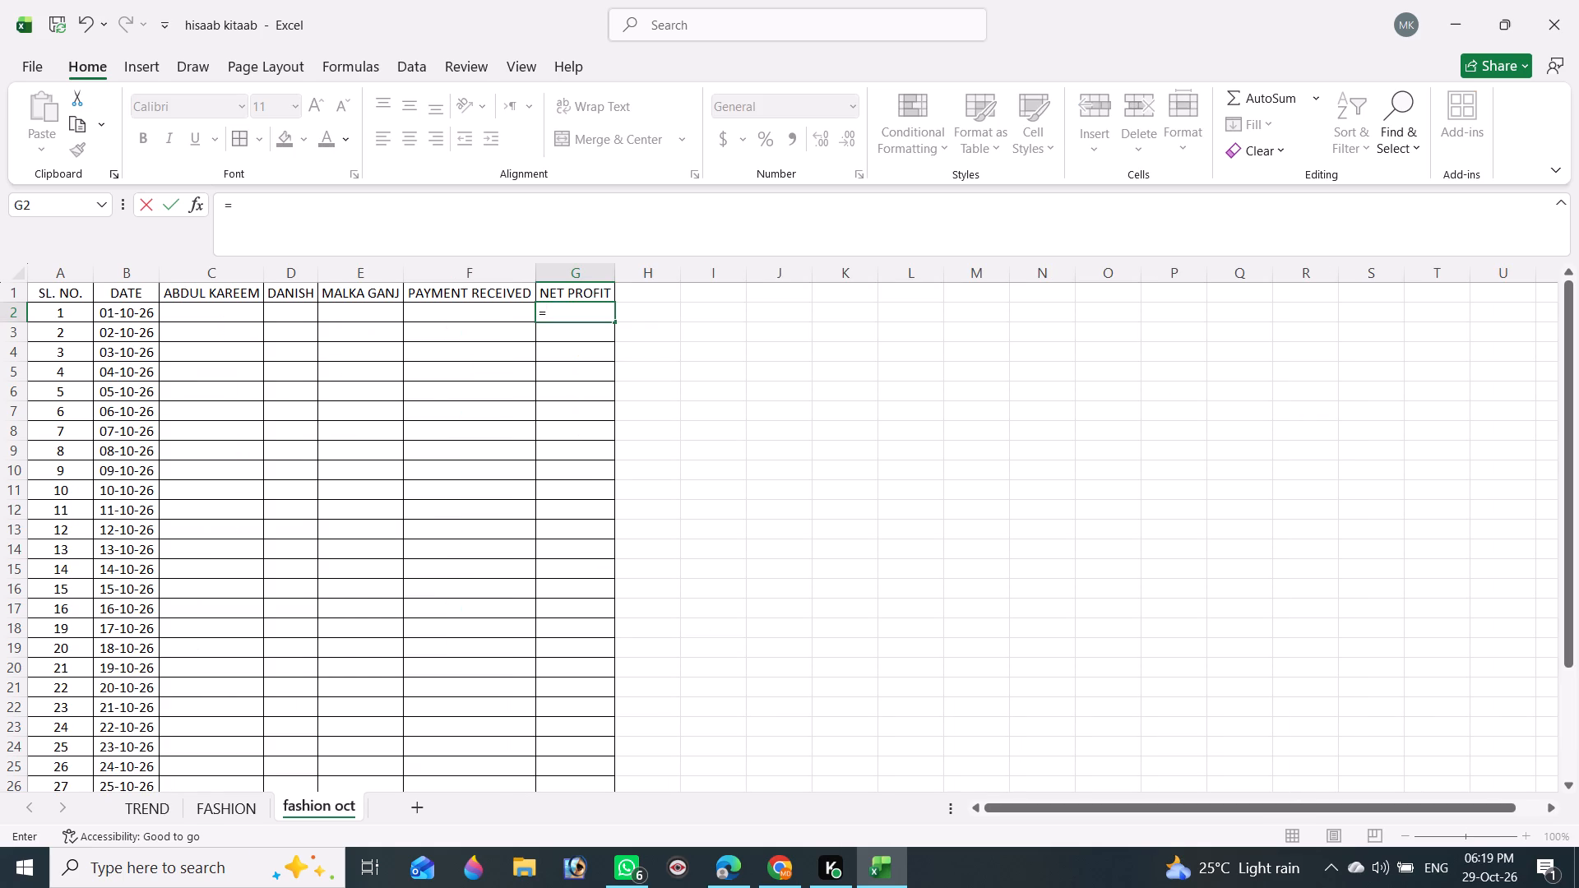
click(496, 317)
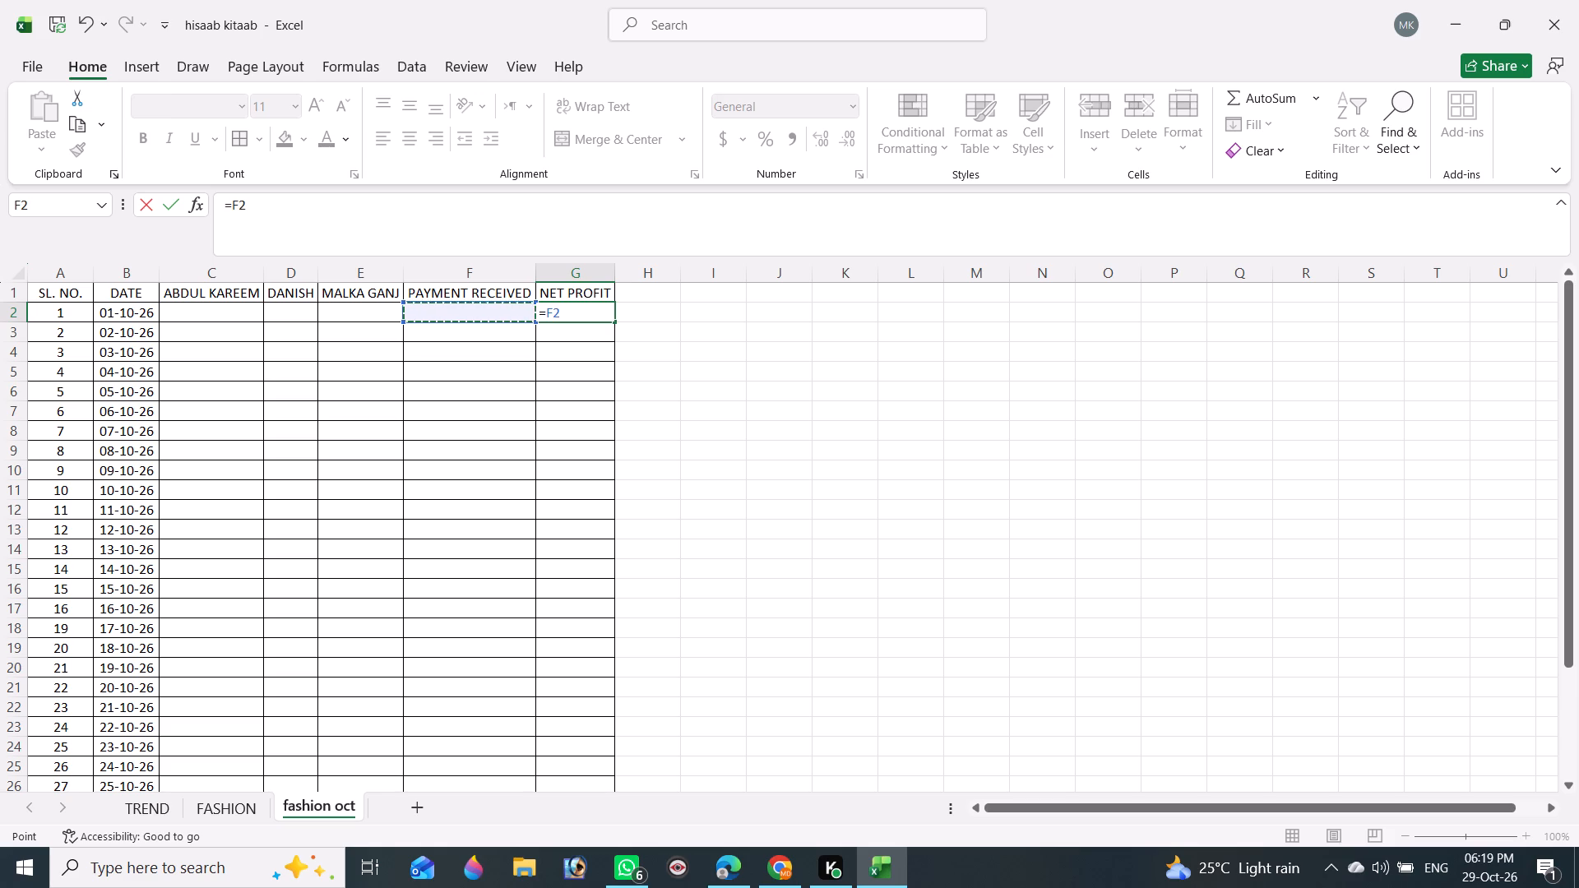
key(minus)
click(370, 310)
key(minus)
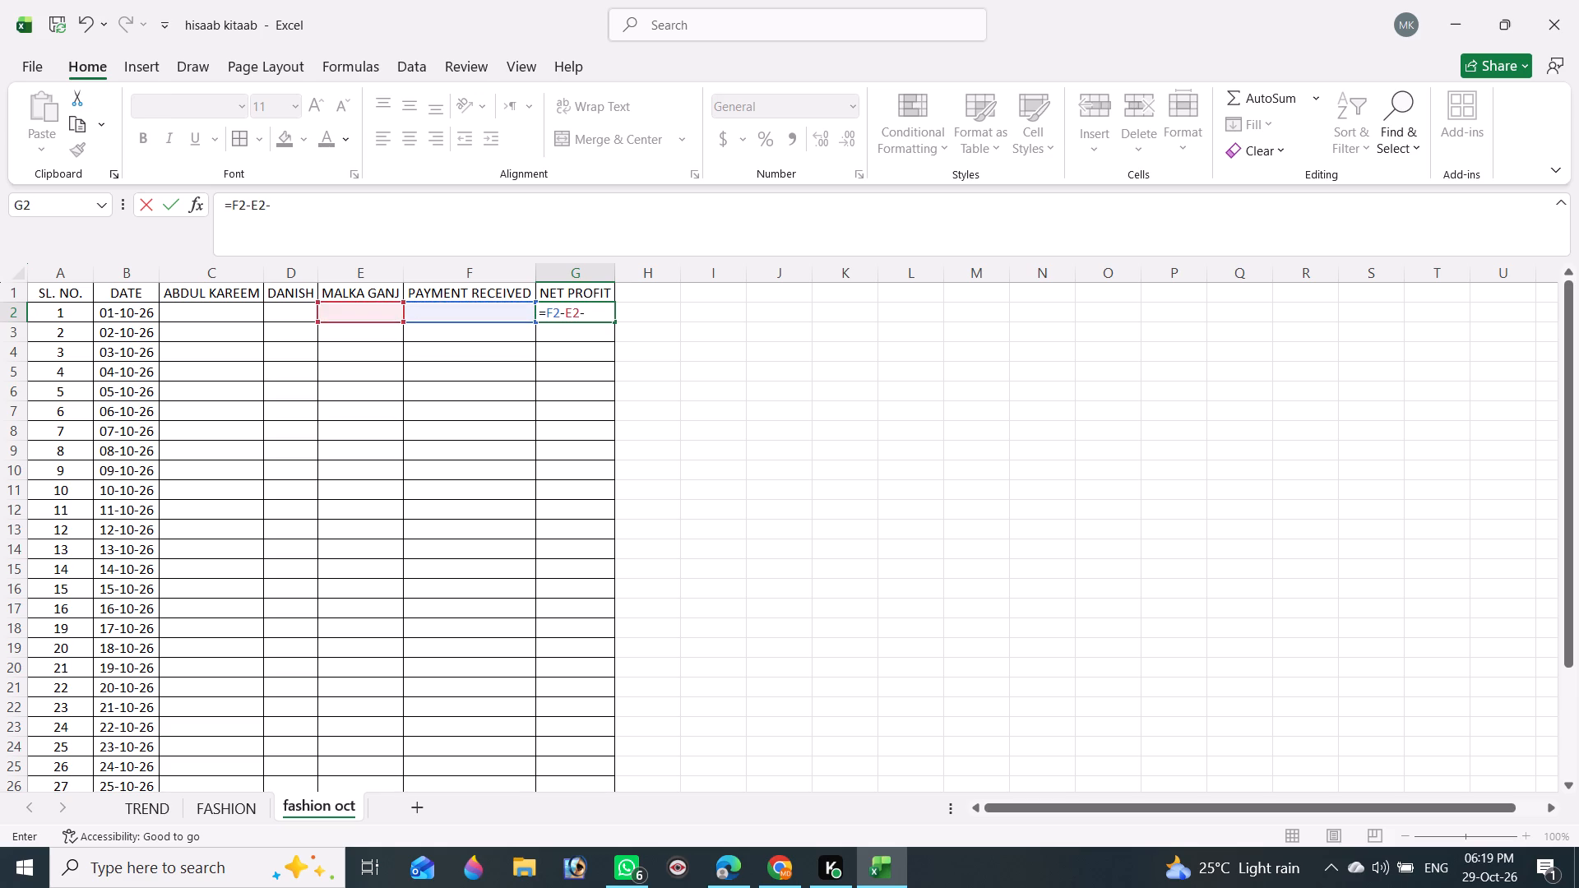
click(288, 314)
key(minus)
click(225, 312)
key(minus)
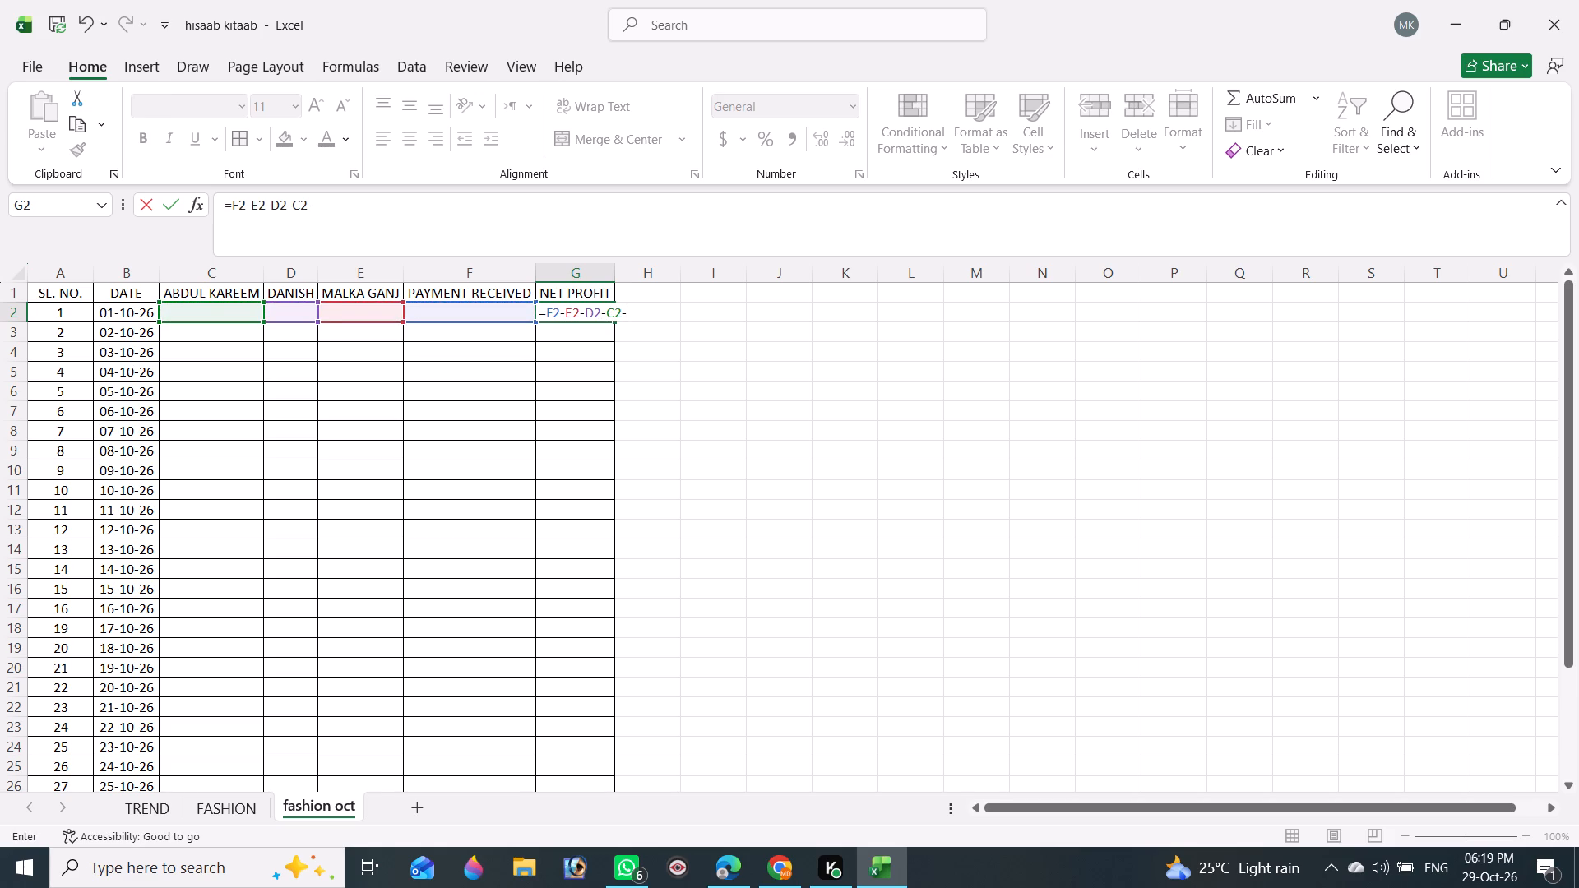
key(BackSpace)
key(Return)
click(841, 397)
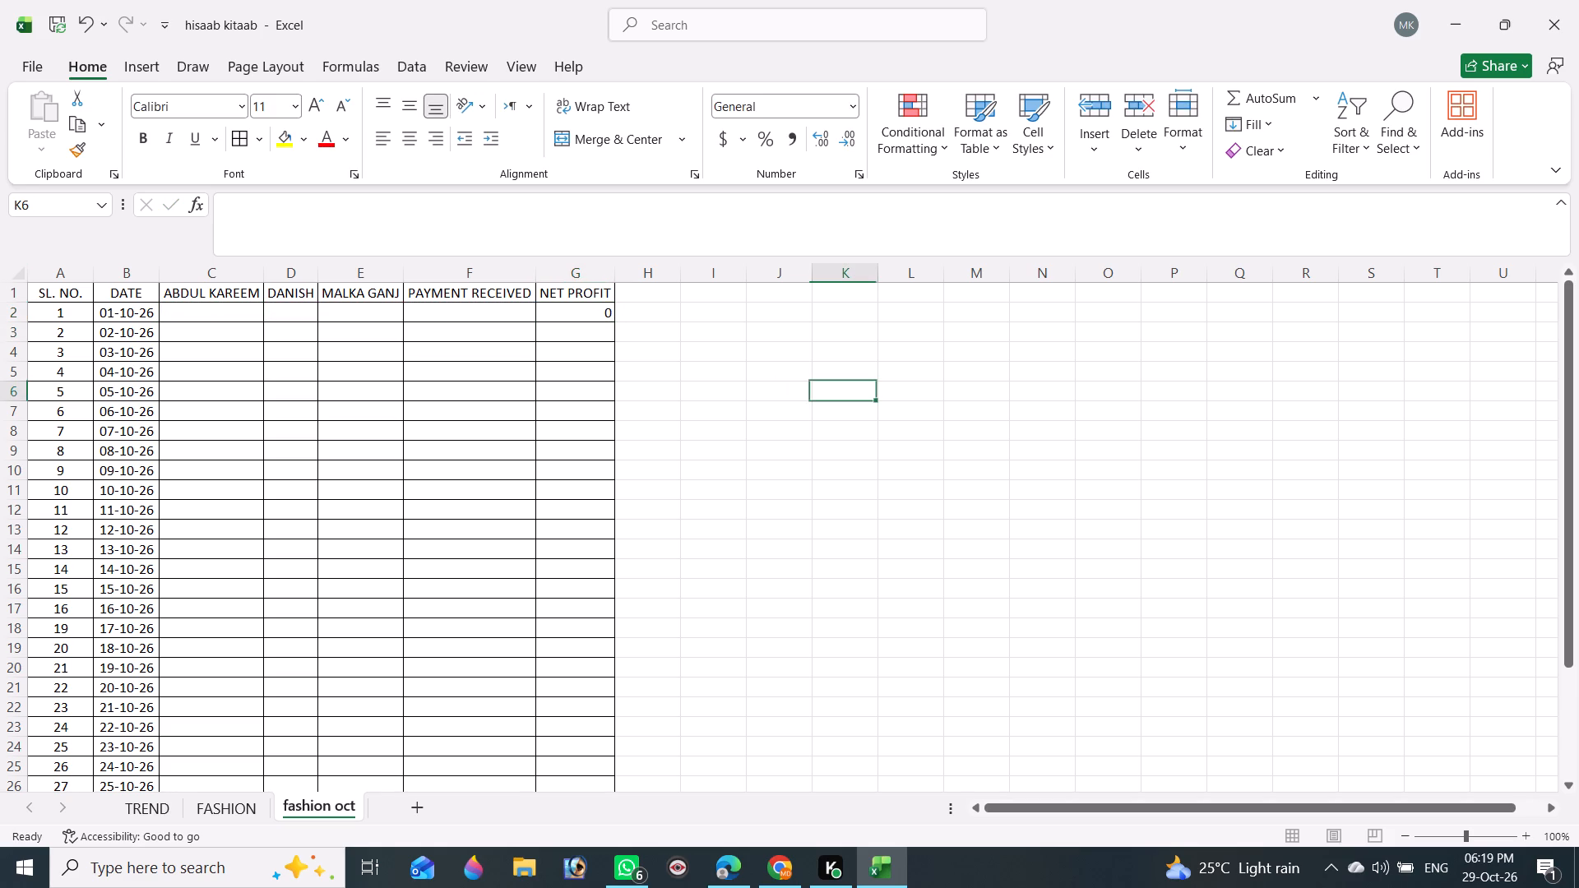
Fill the NET PROFIT formula from G2 down to the 31-10-26 row in G32.
click(582, 314)
drag(614, 322, 609, 770)
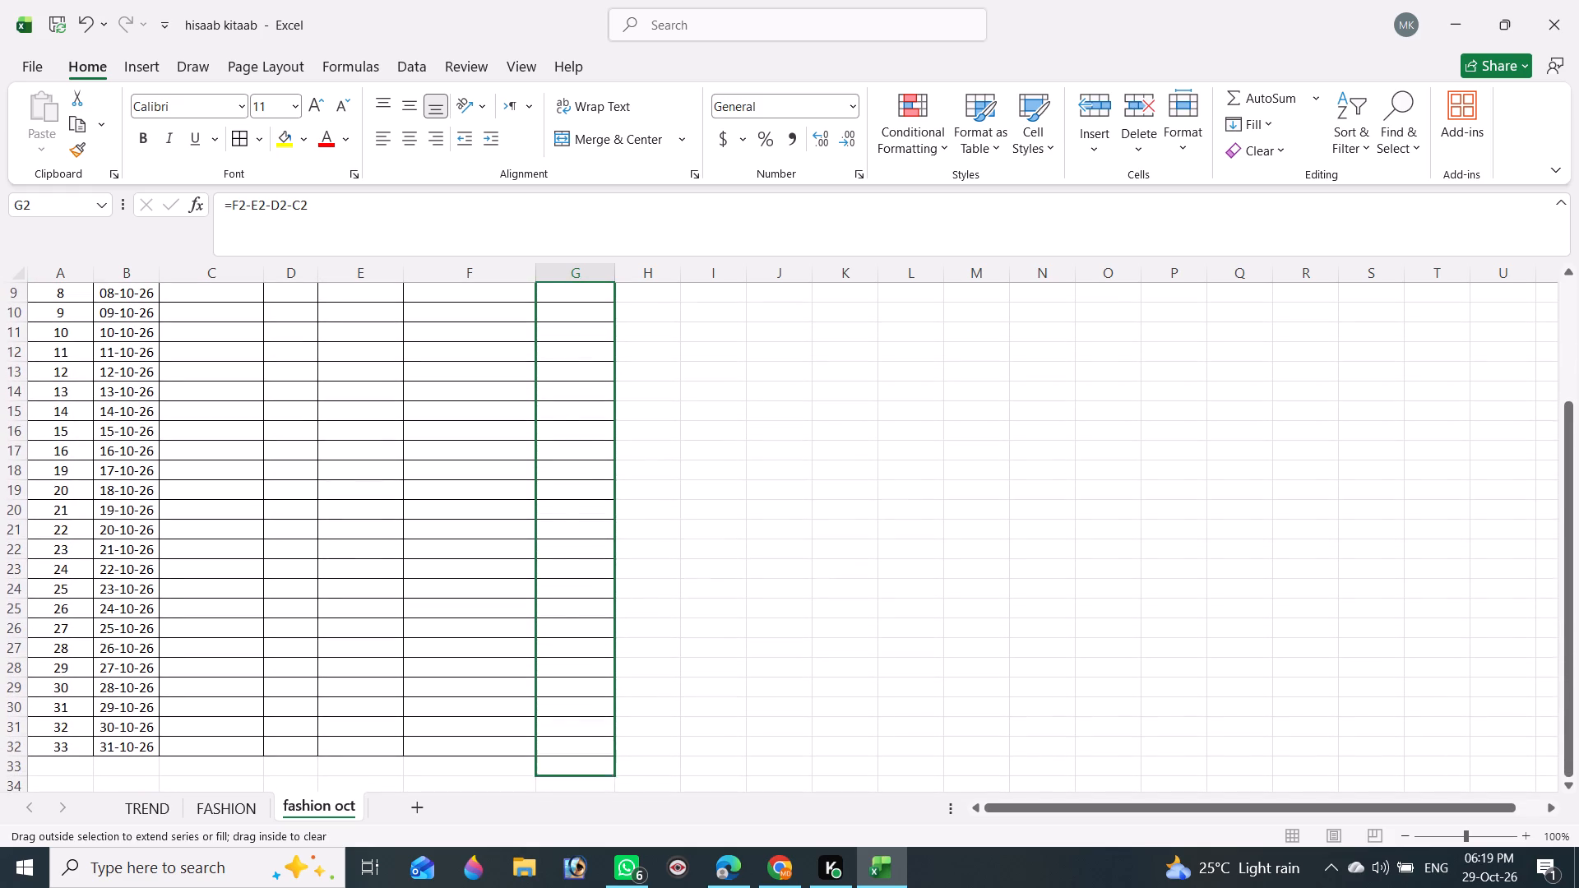
drag(609, 770, 608, 760)
scroll(716, 700, down, 1)
scroll(716, 700, up, 1)
scroll(716, 699, down, 1)
scroll(716, 694, up, 3)
scroll(711, 671, down, 1)
scroll(711, 671, up, 1)
scroll(711, 671, down, 1)
scroll(711, 671, up, 3)
Centre-align the whole fashion oct table, from the header row through the 31-10-26 row, columns A to G.
drag(67, 294, 168, 428)
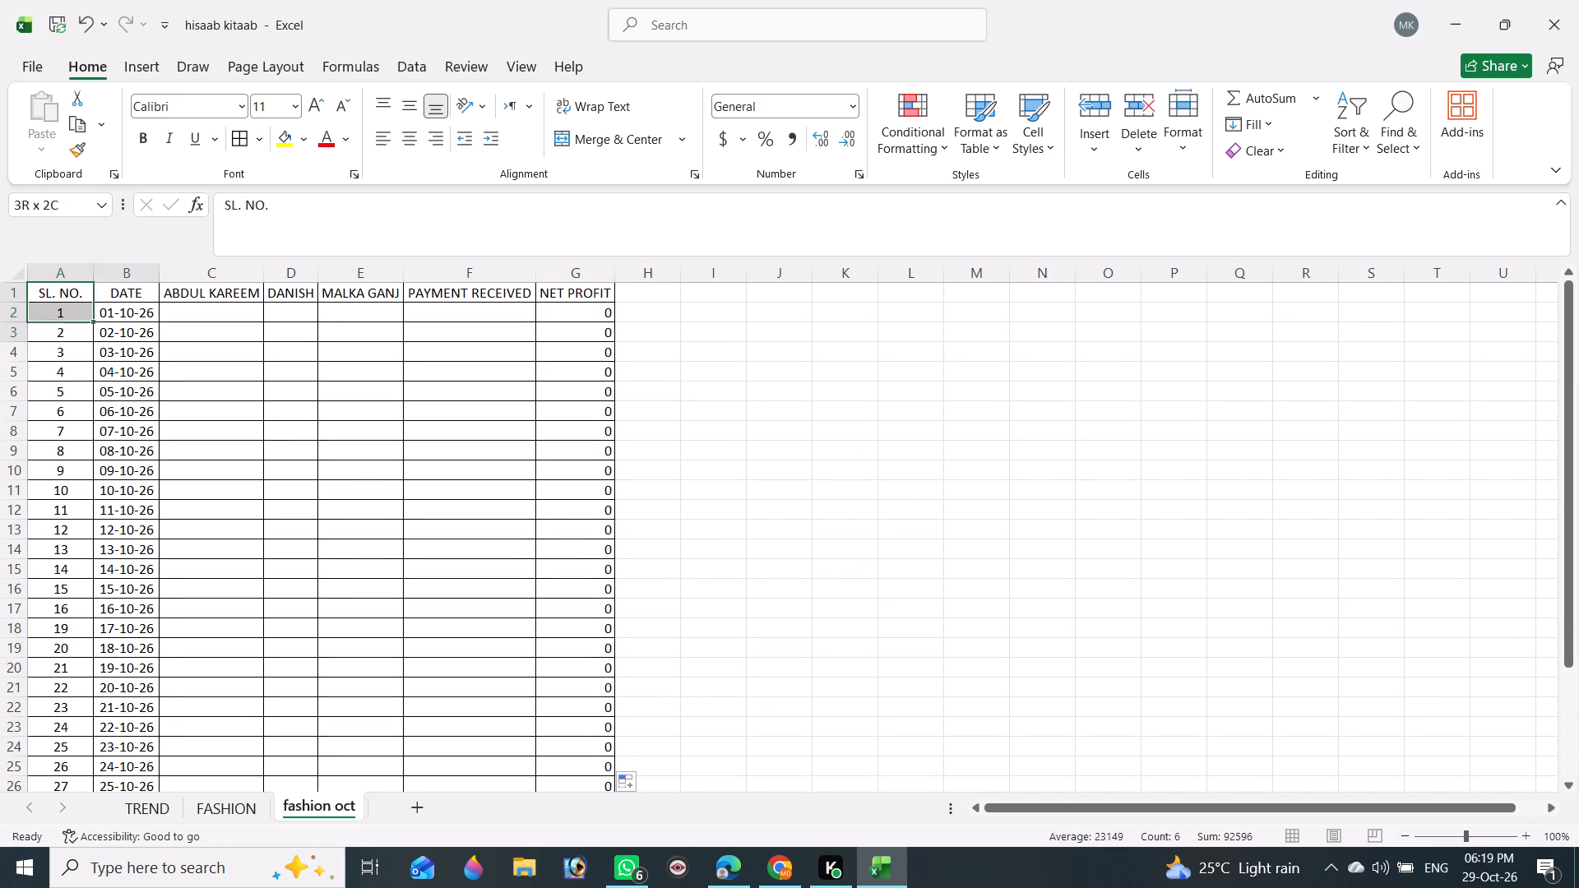
drag(168, 428, 598, 775)
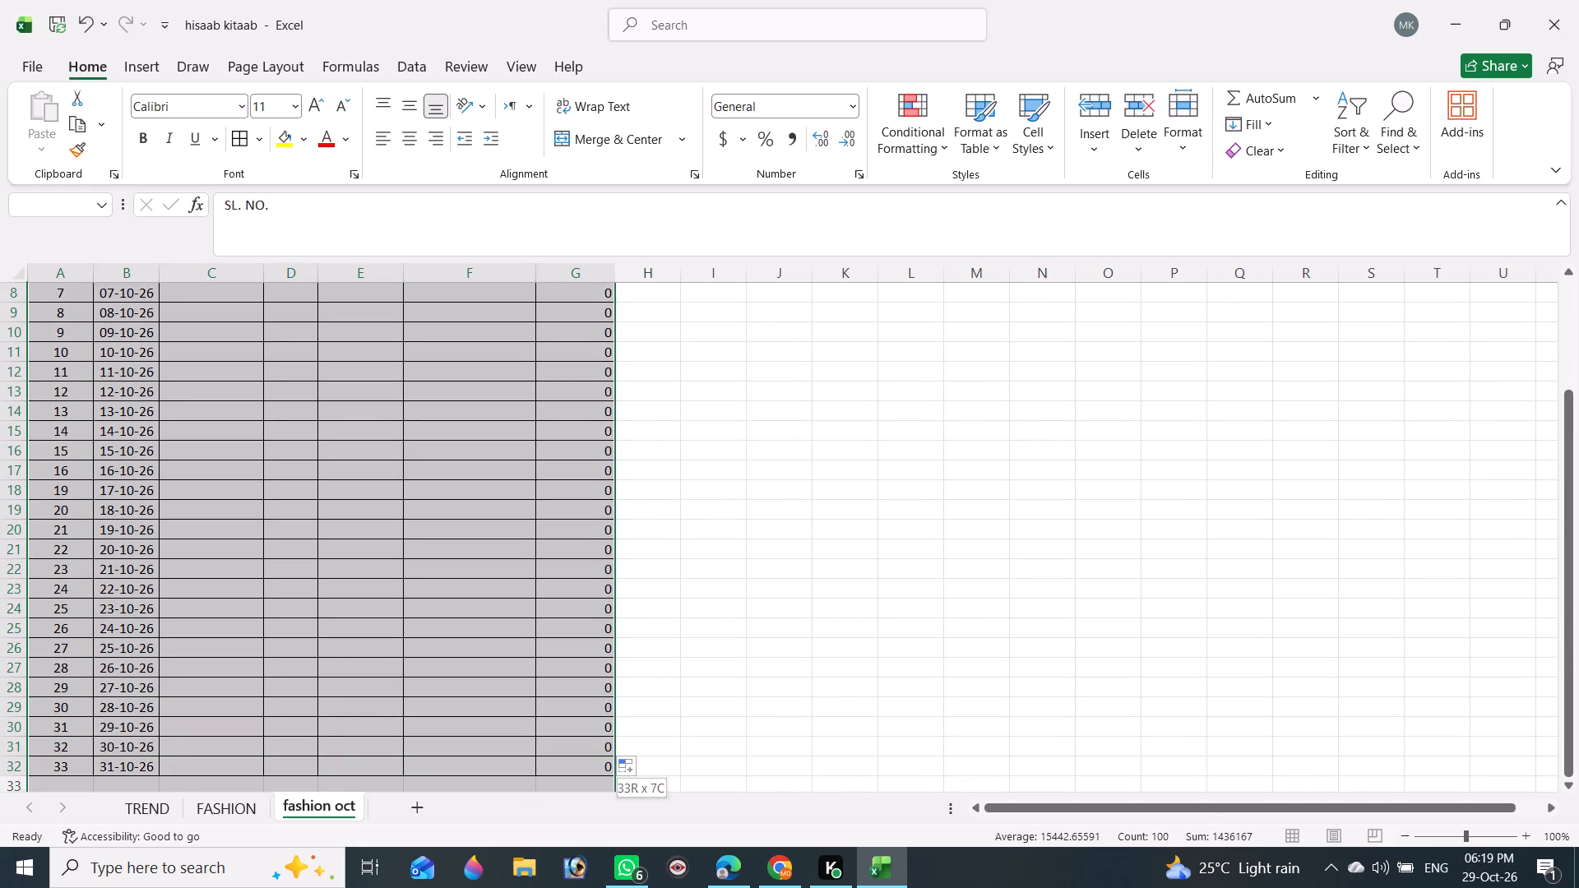
drag(598, 775, 599, 768)
click(405, 130)
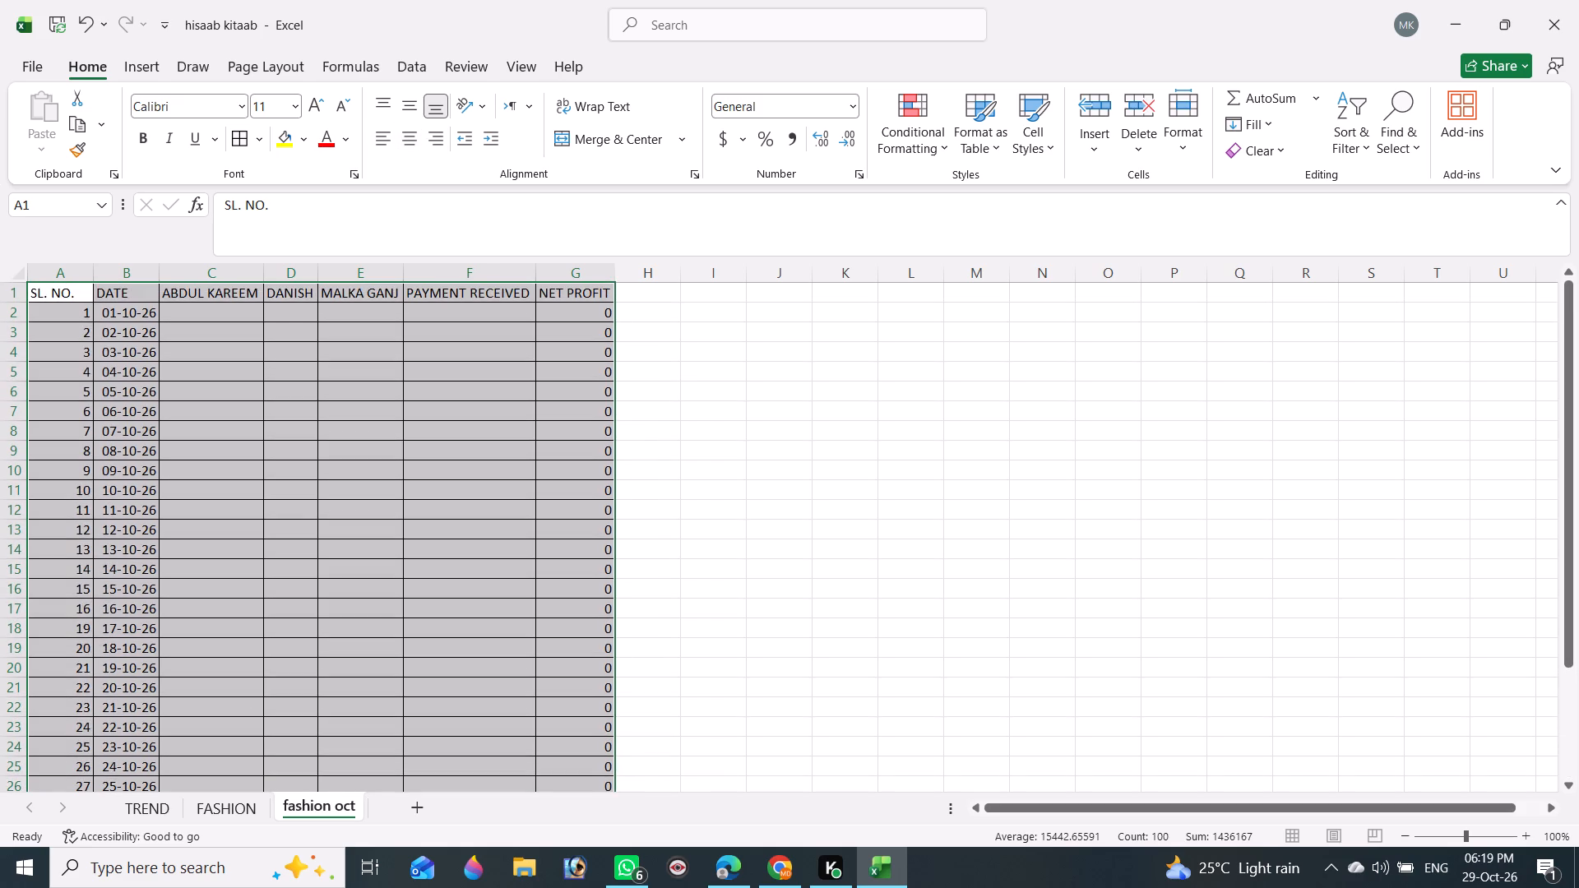
click(410, 147)
click(904, 442)
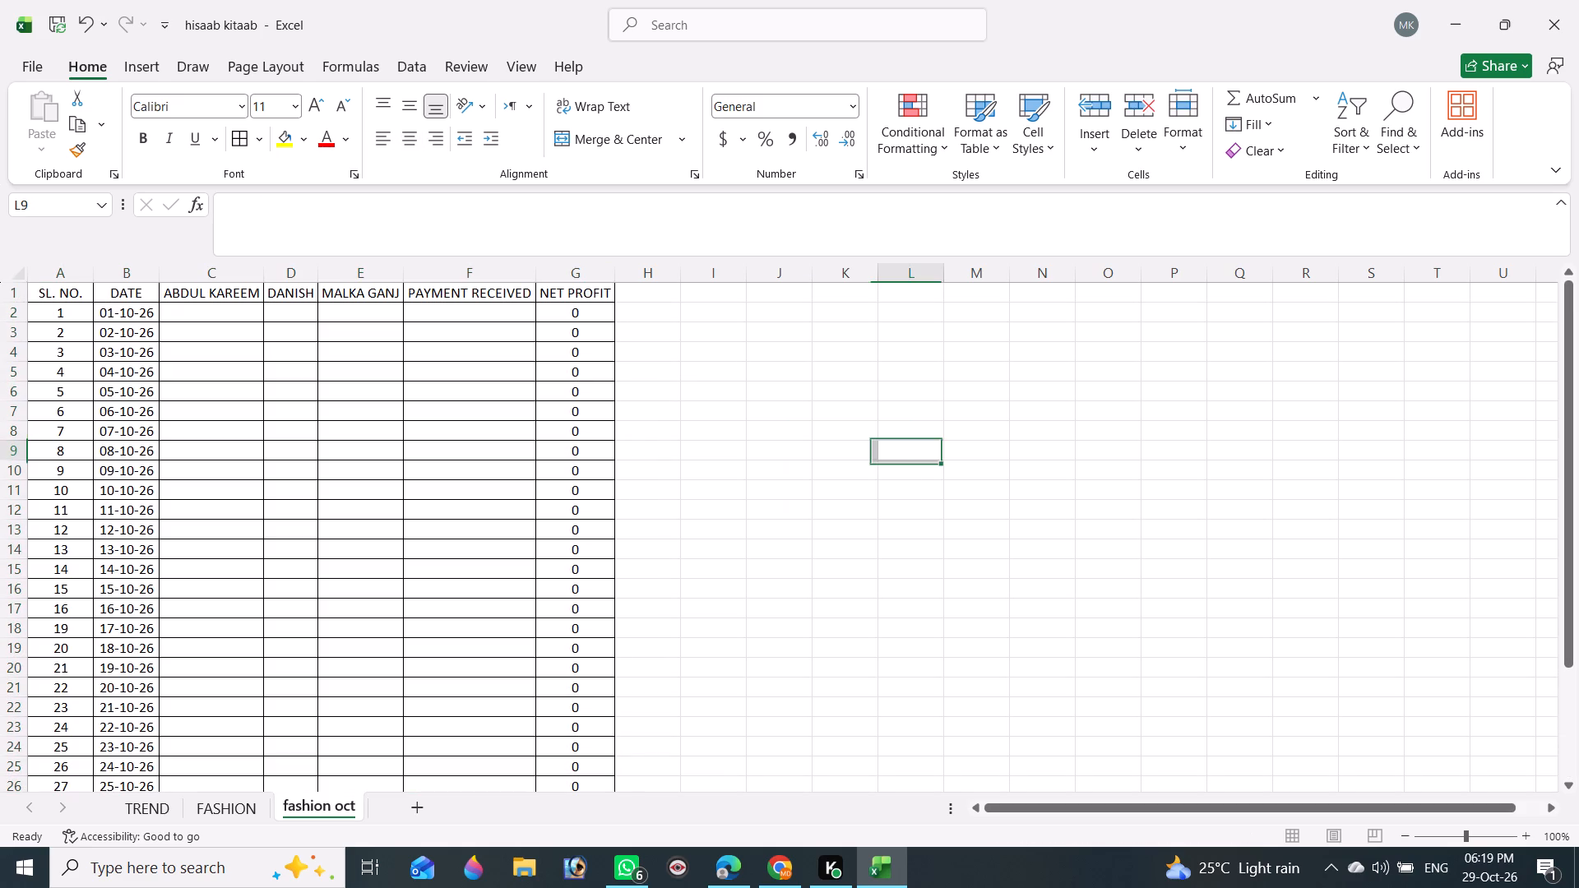
For 01-10-26, enter 300 in C2 and 878 under DANISH in D2.
click(204, 314)
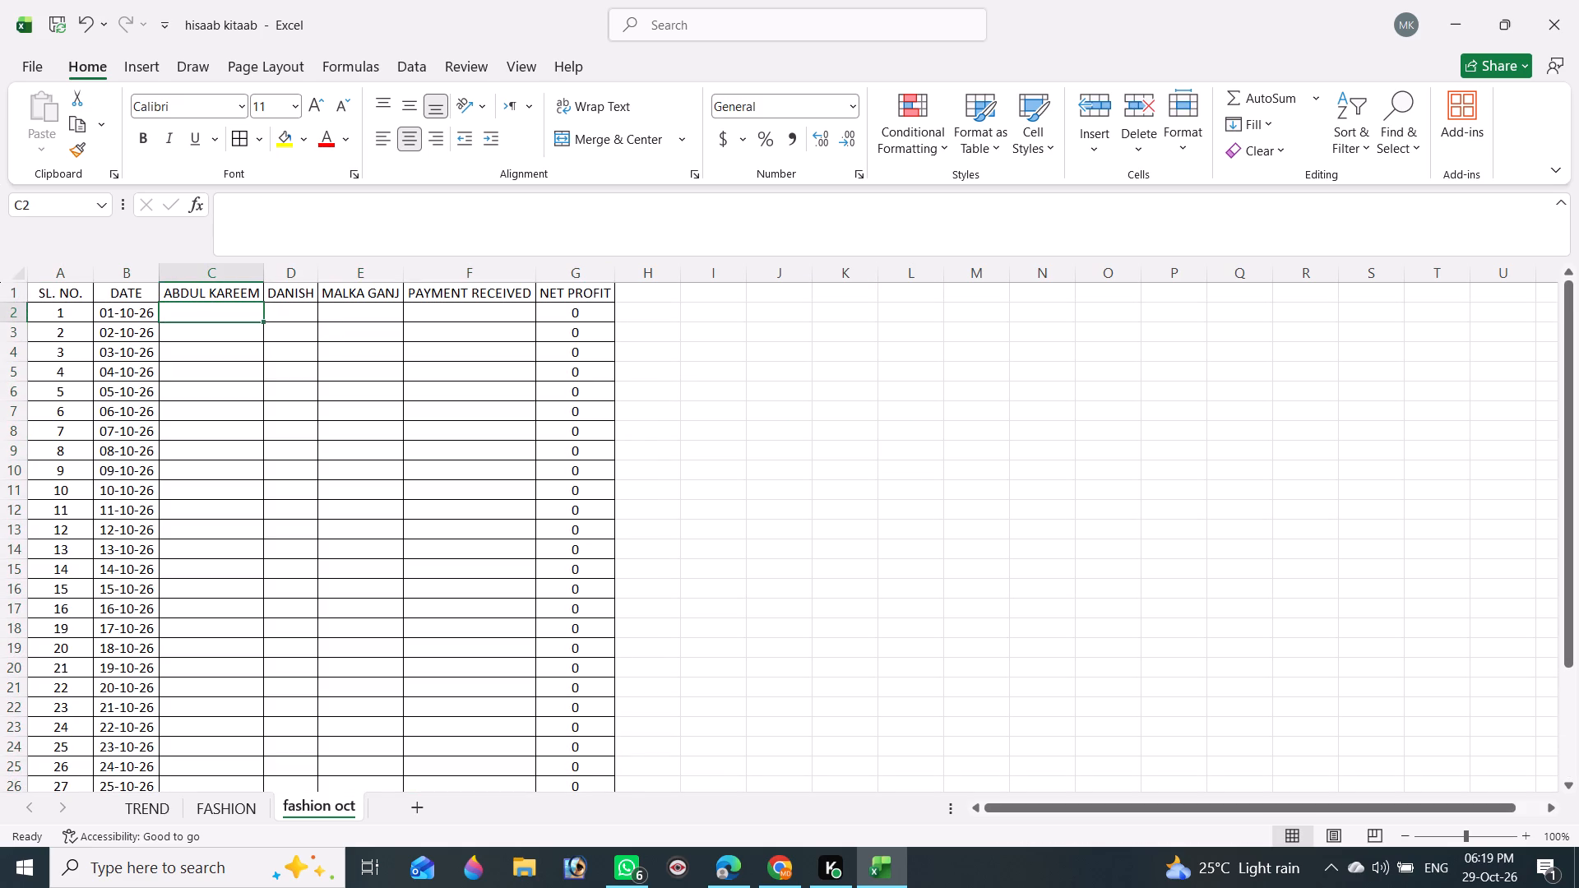
text(300)
key(Tab)
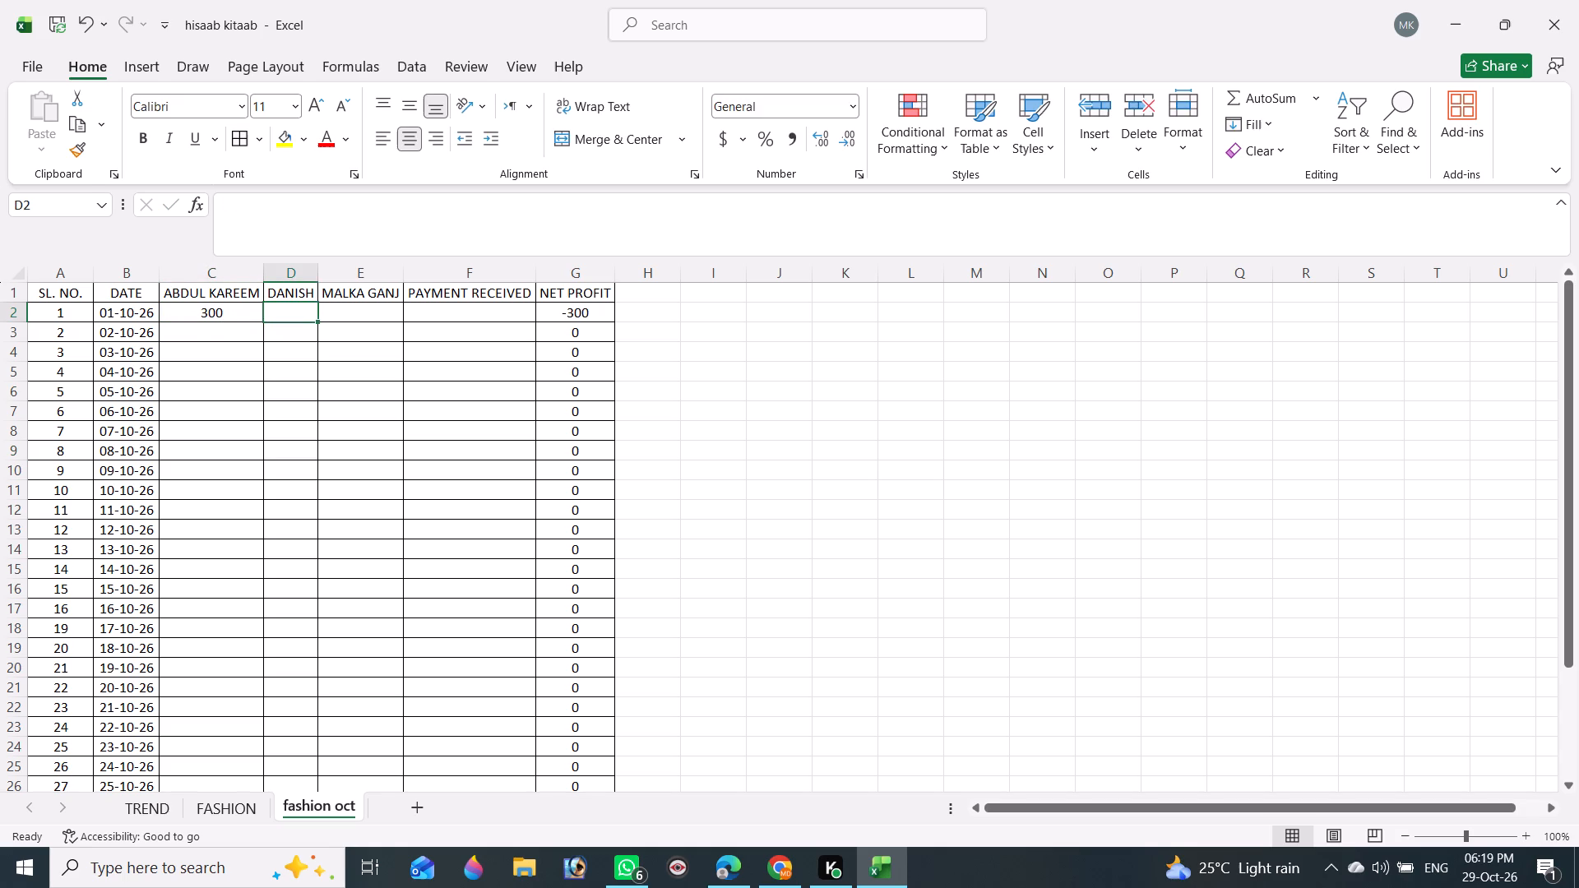
text(278)
key(BackSpace)
key(BackSpace)
key(BackSpace)
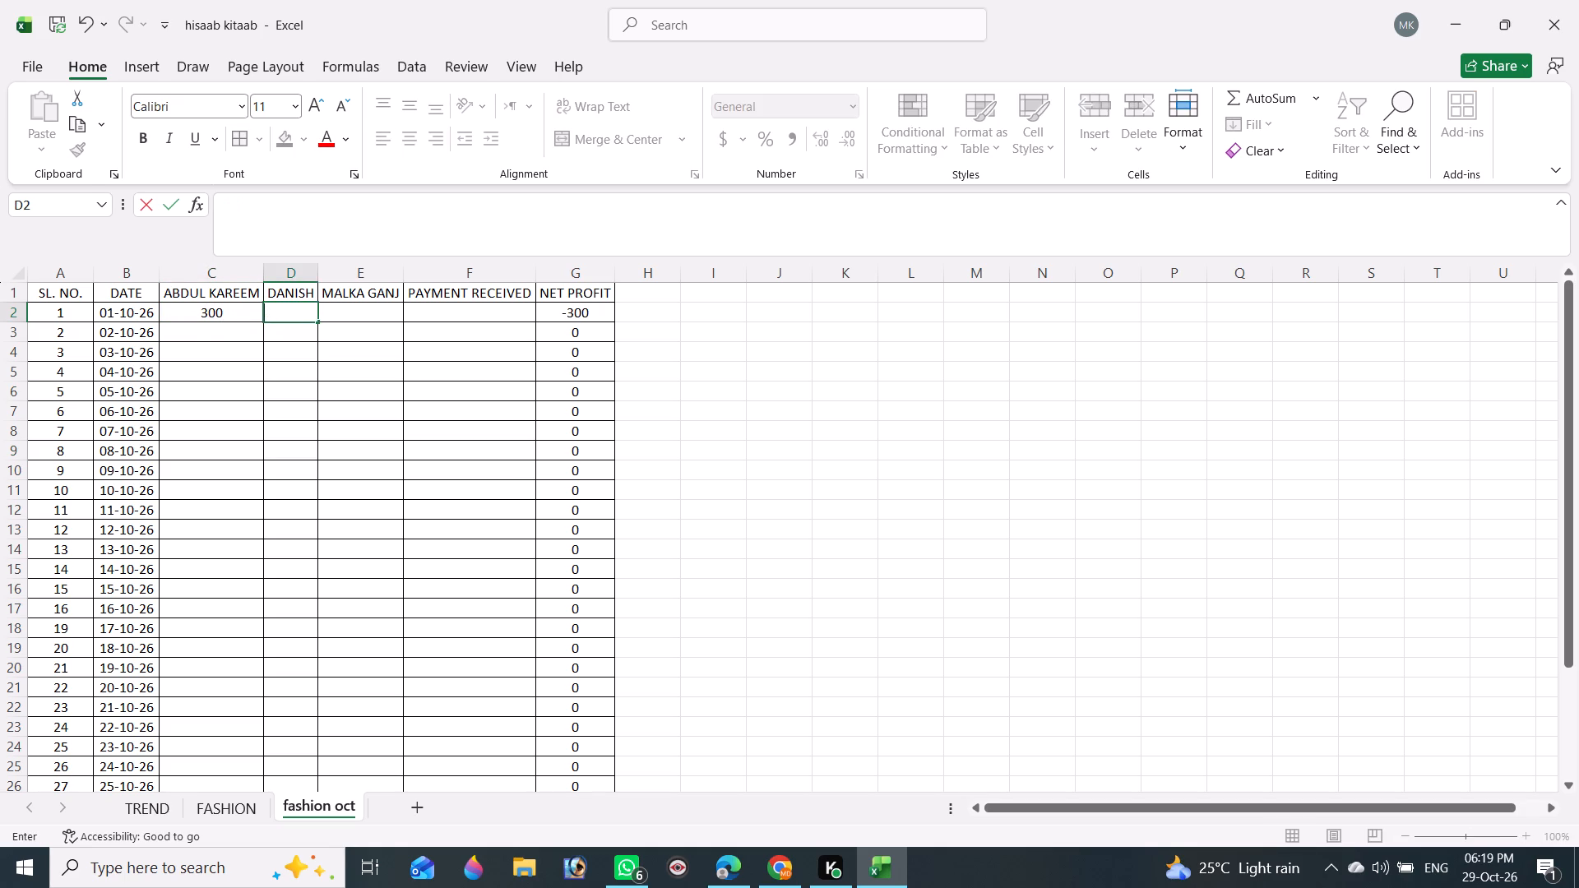
text(878)
key(Tab)
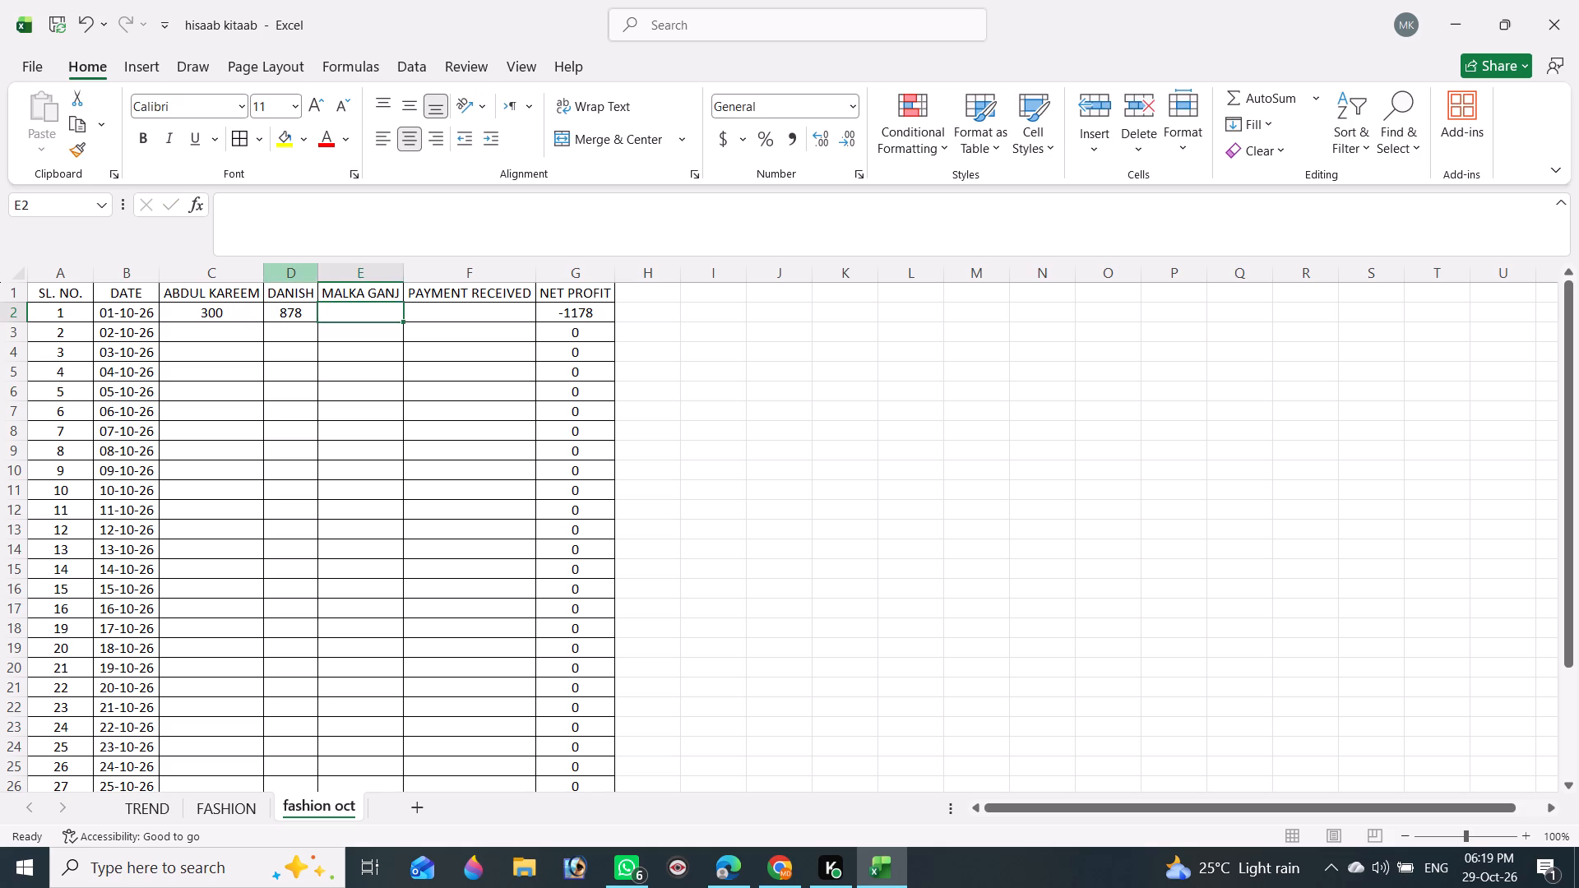
Switch to Chrome and open the Ahrarun Ahrarun video in the YouTube tab.
click(768, 867)
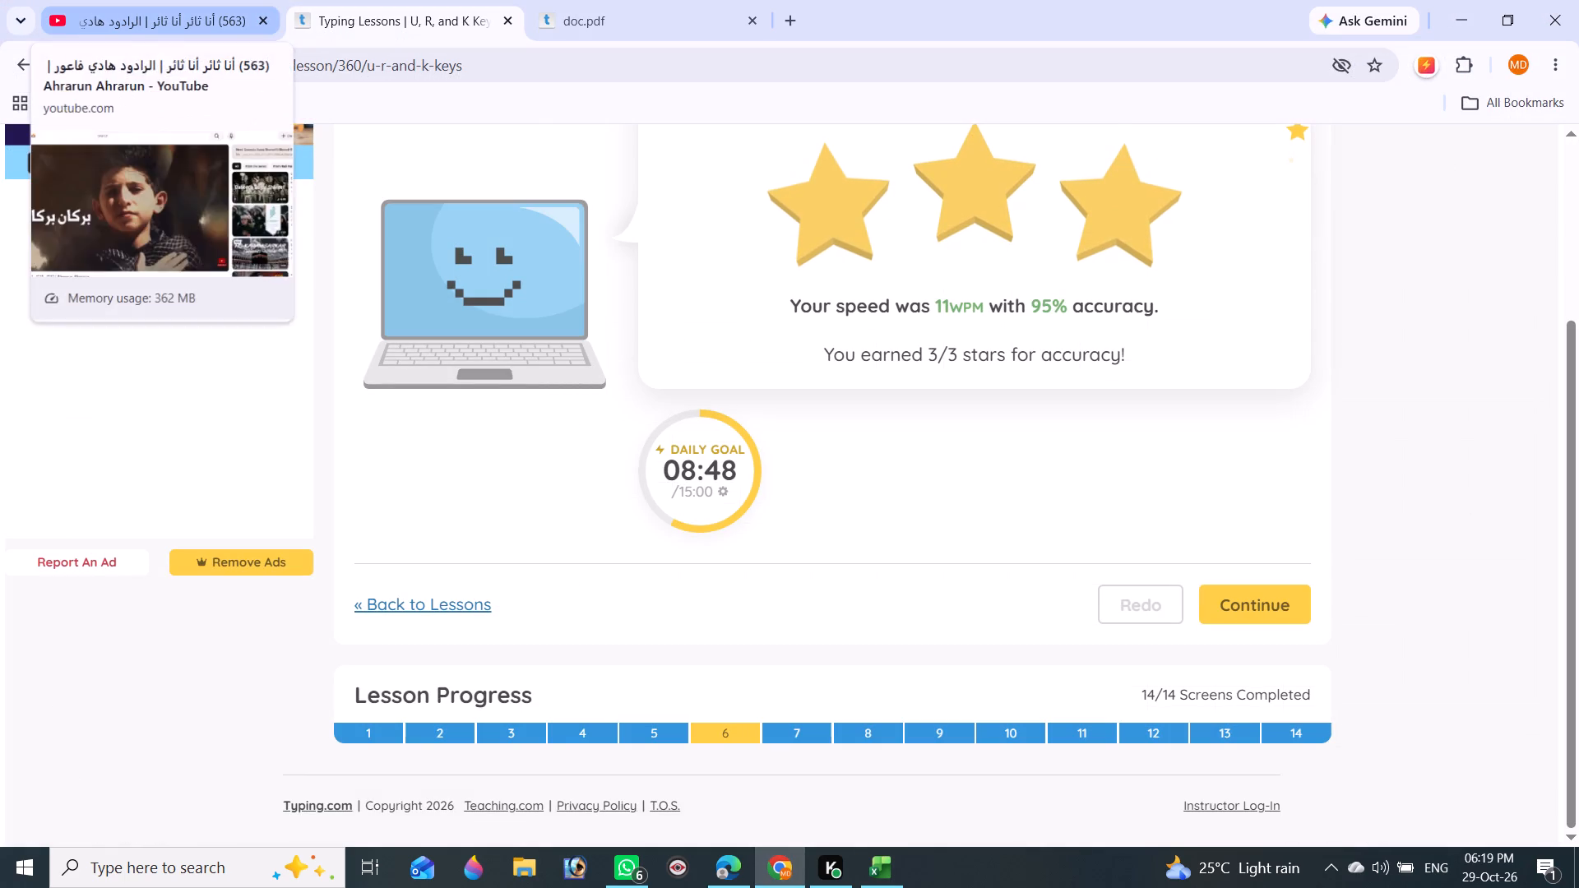
click(151, 23)
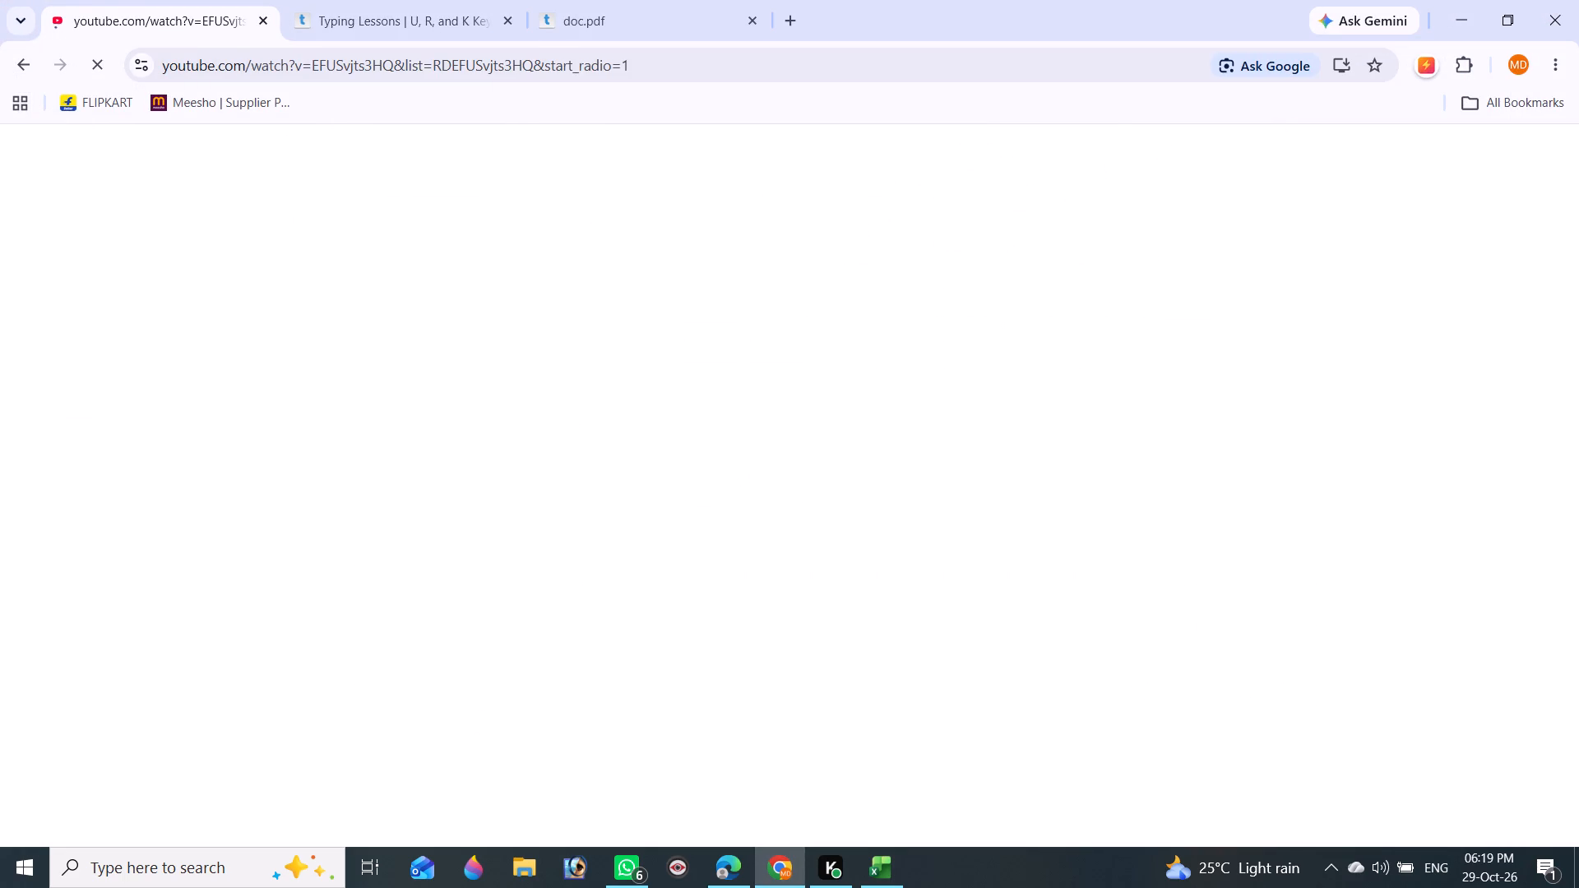
click(503, 539)
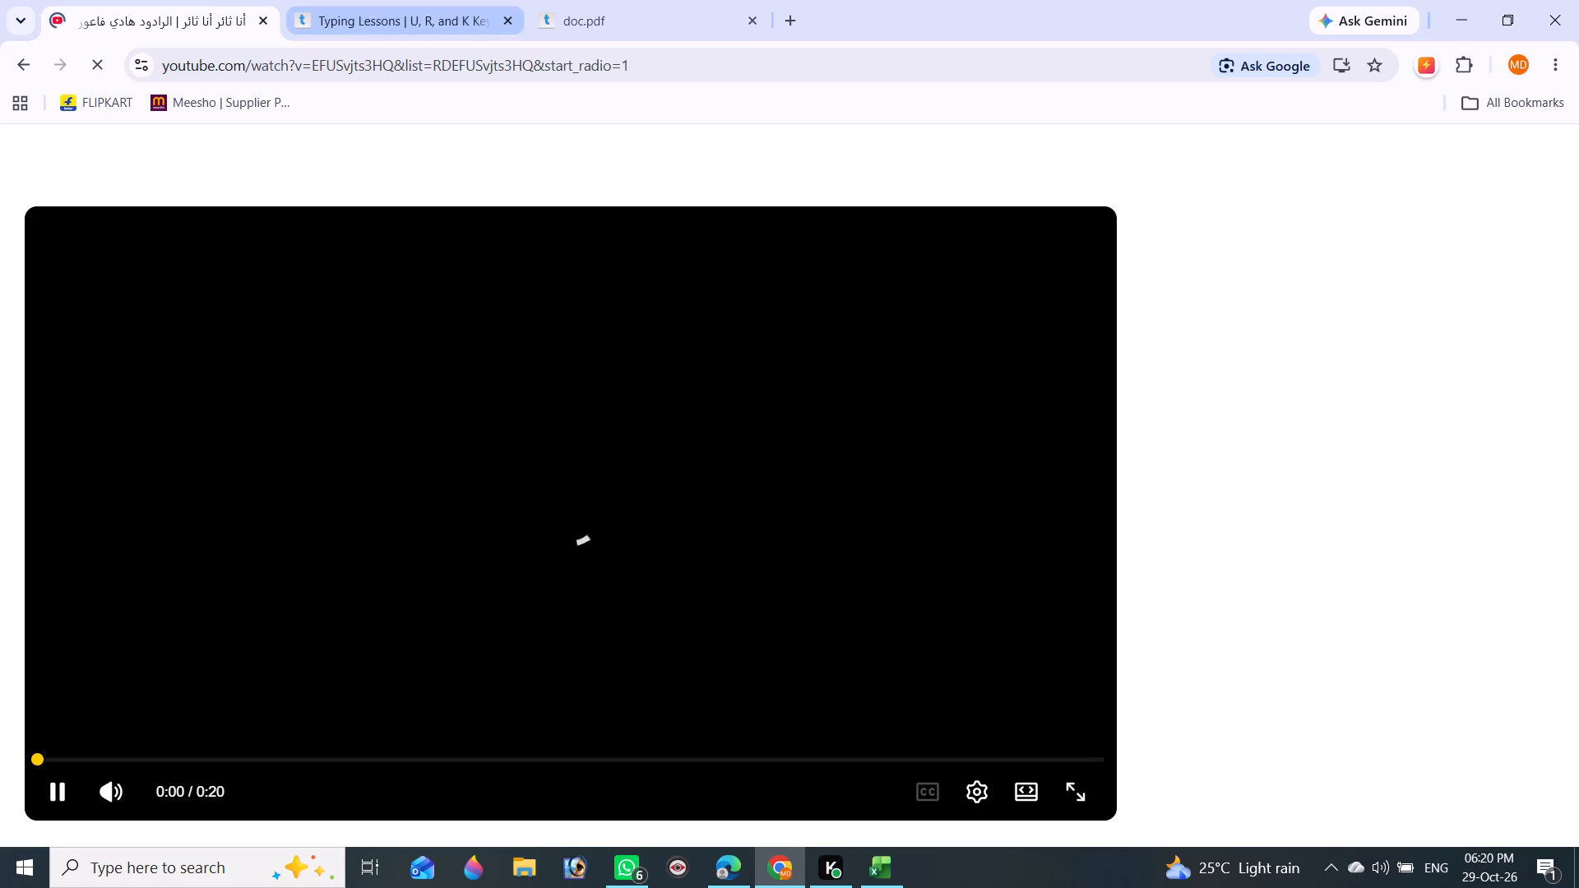
Load the bookmarked Meesho Supplier Panel in the doc.pdf tab, close the Typing Lessons tab and return to the YouTube video.
click(564, 1)
click(234, 107)
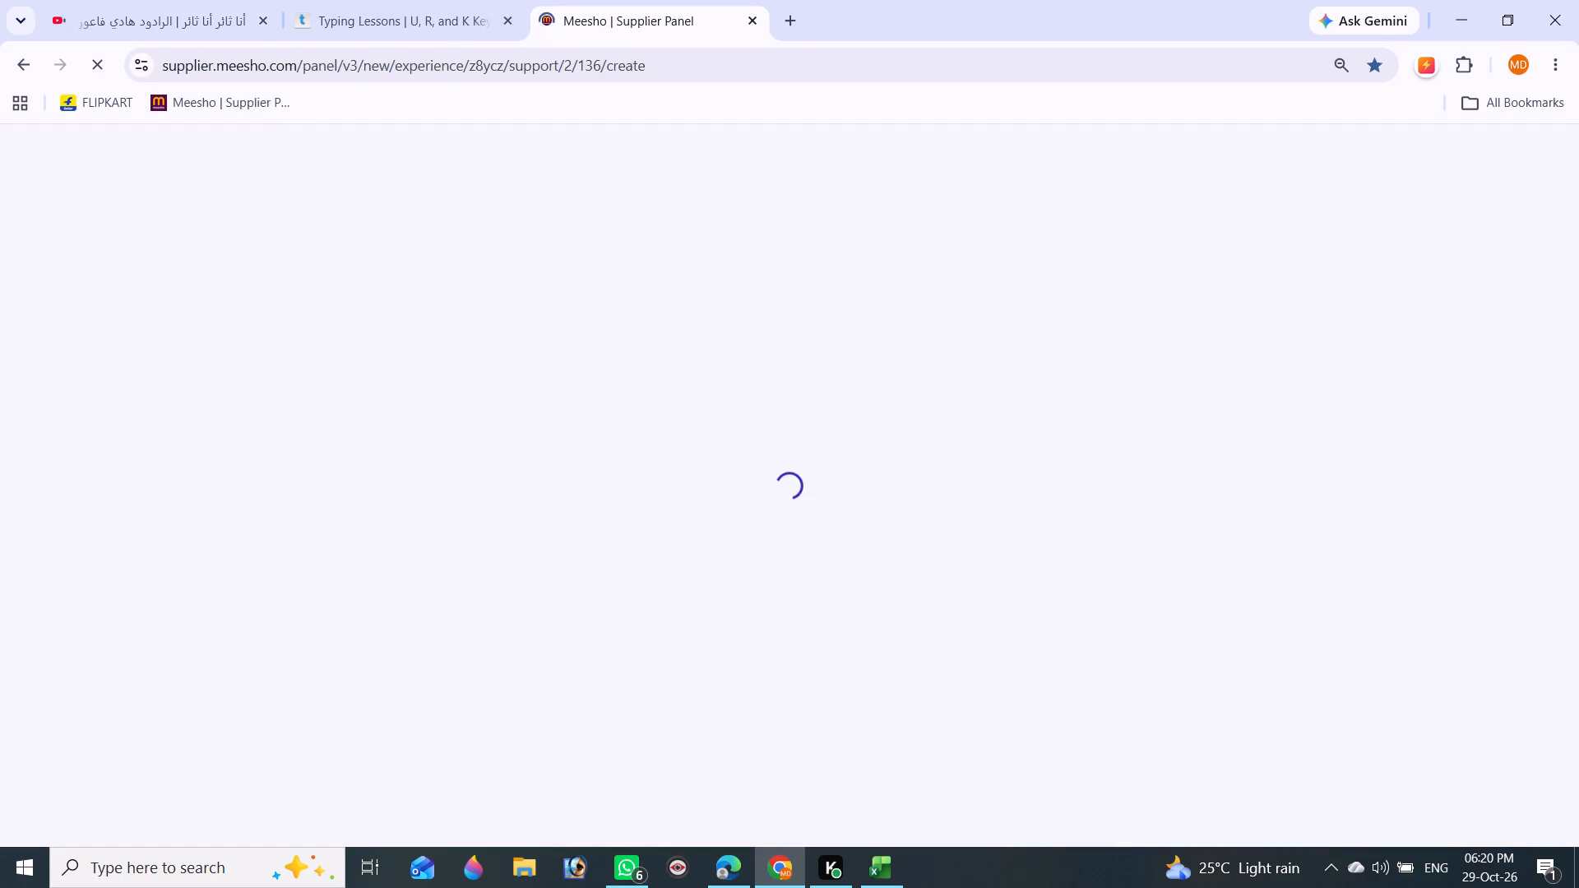
click(511, 21)
click(193, 0)
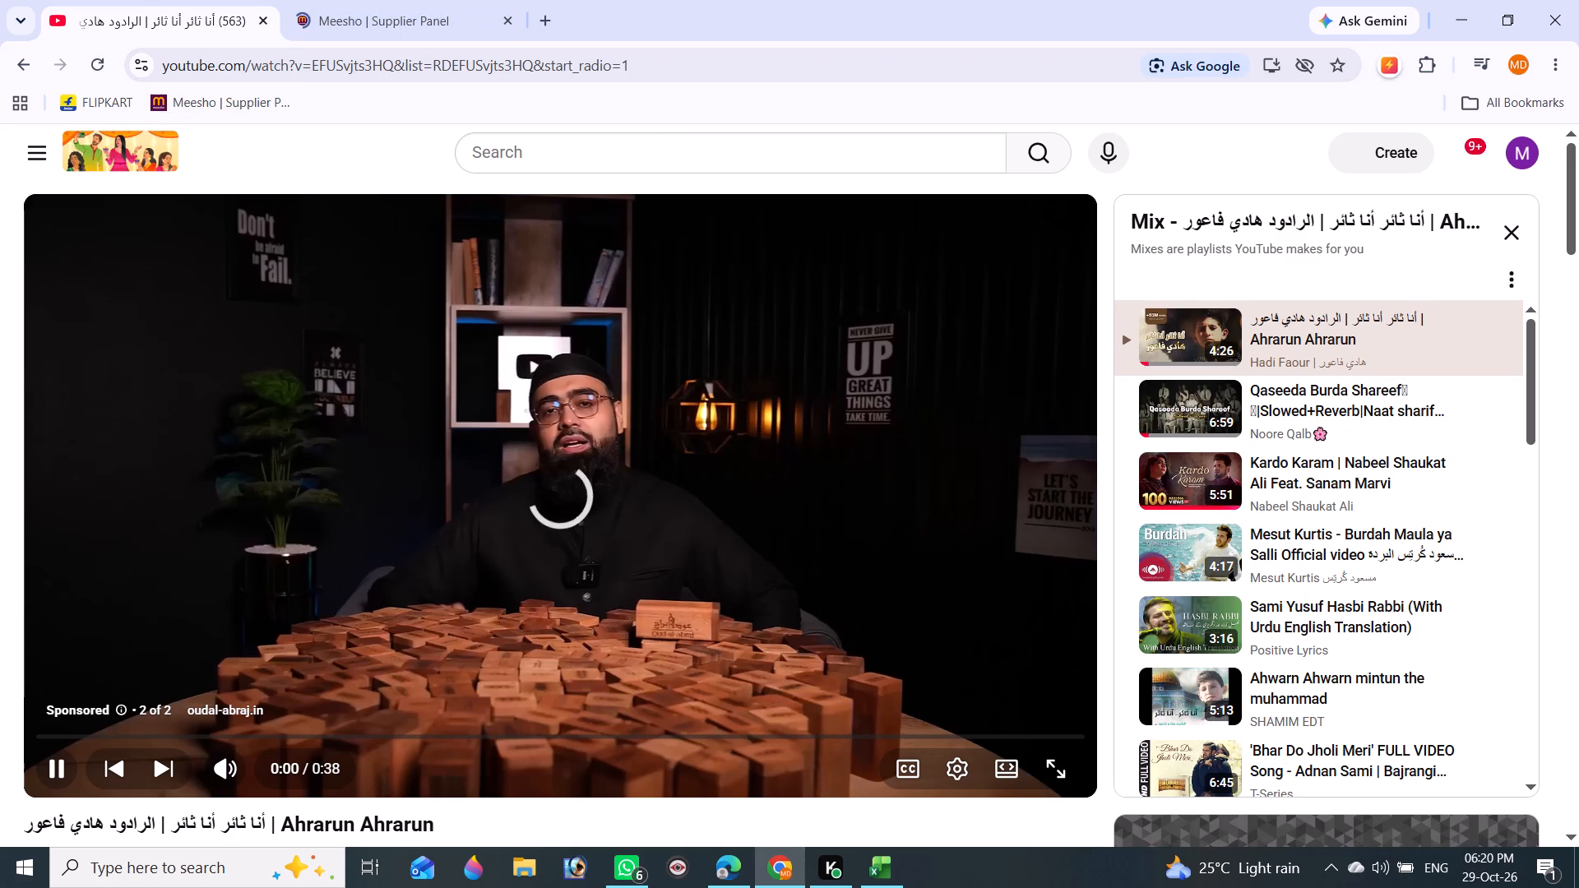
click(433, 9)
click(159, 9)
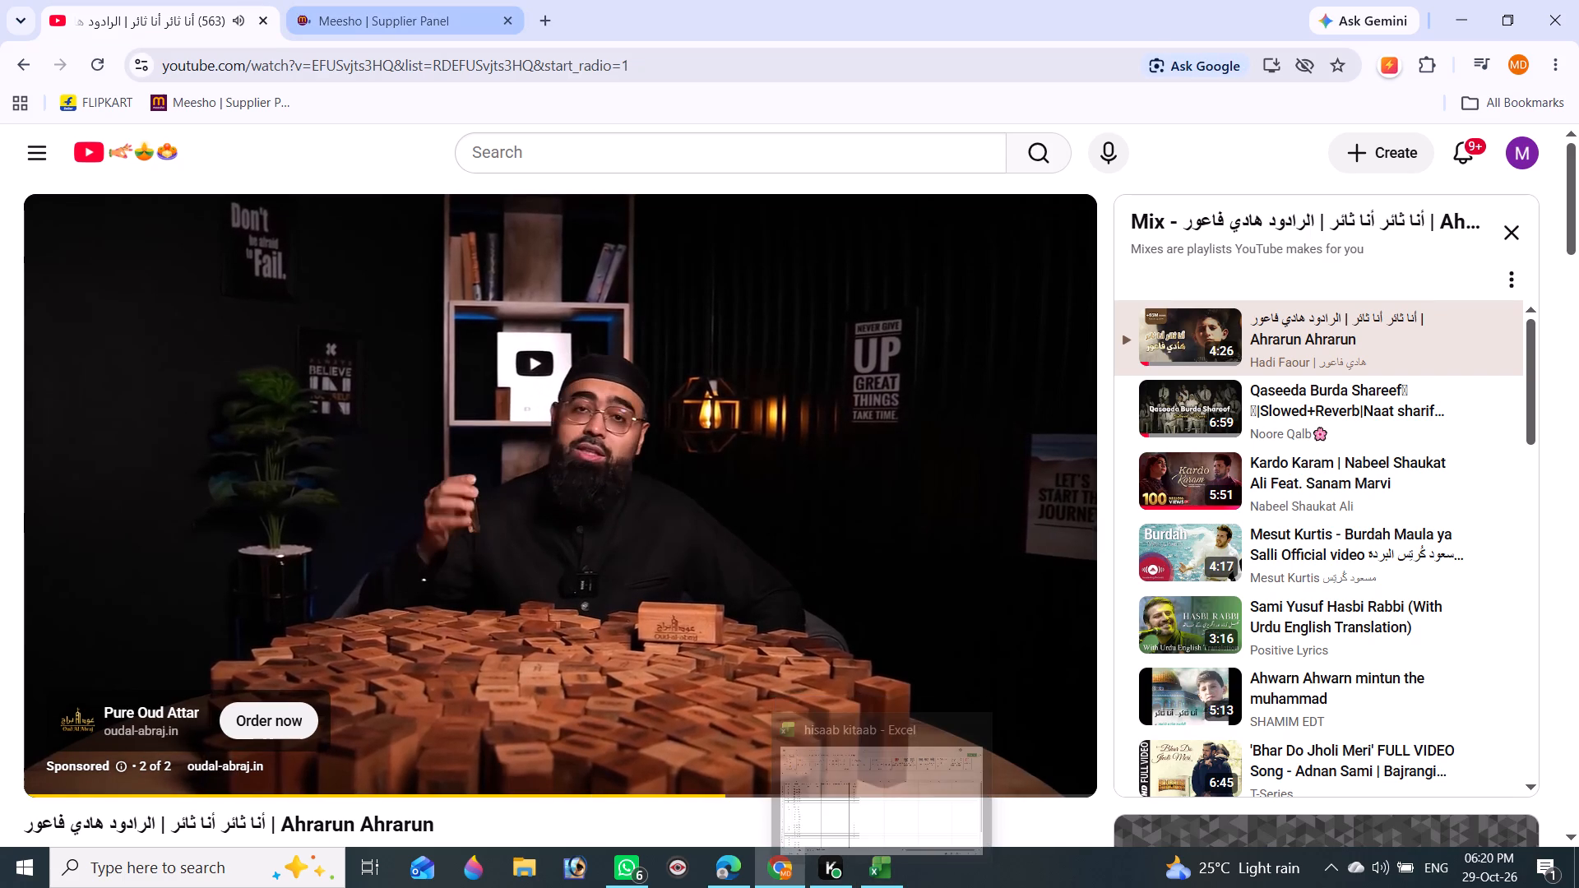
Back in Excel, complete the 01-10-26 row with 1707 under PAYMENT RECEIVED and 0 under MALKA GANJ.
click(877, 886)
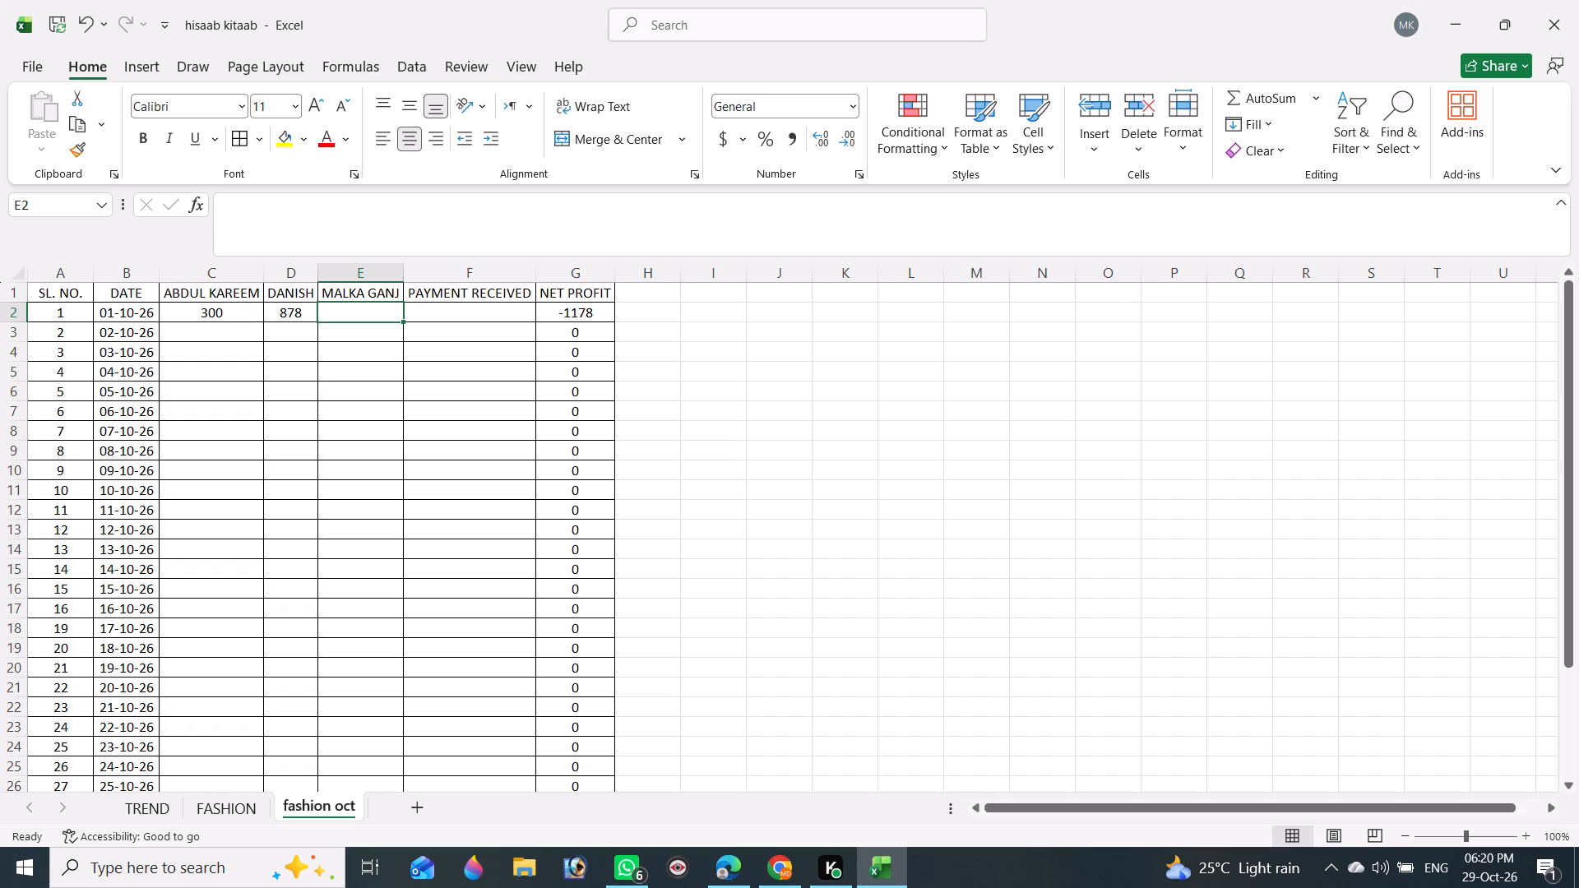
click(474, 308)
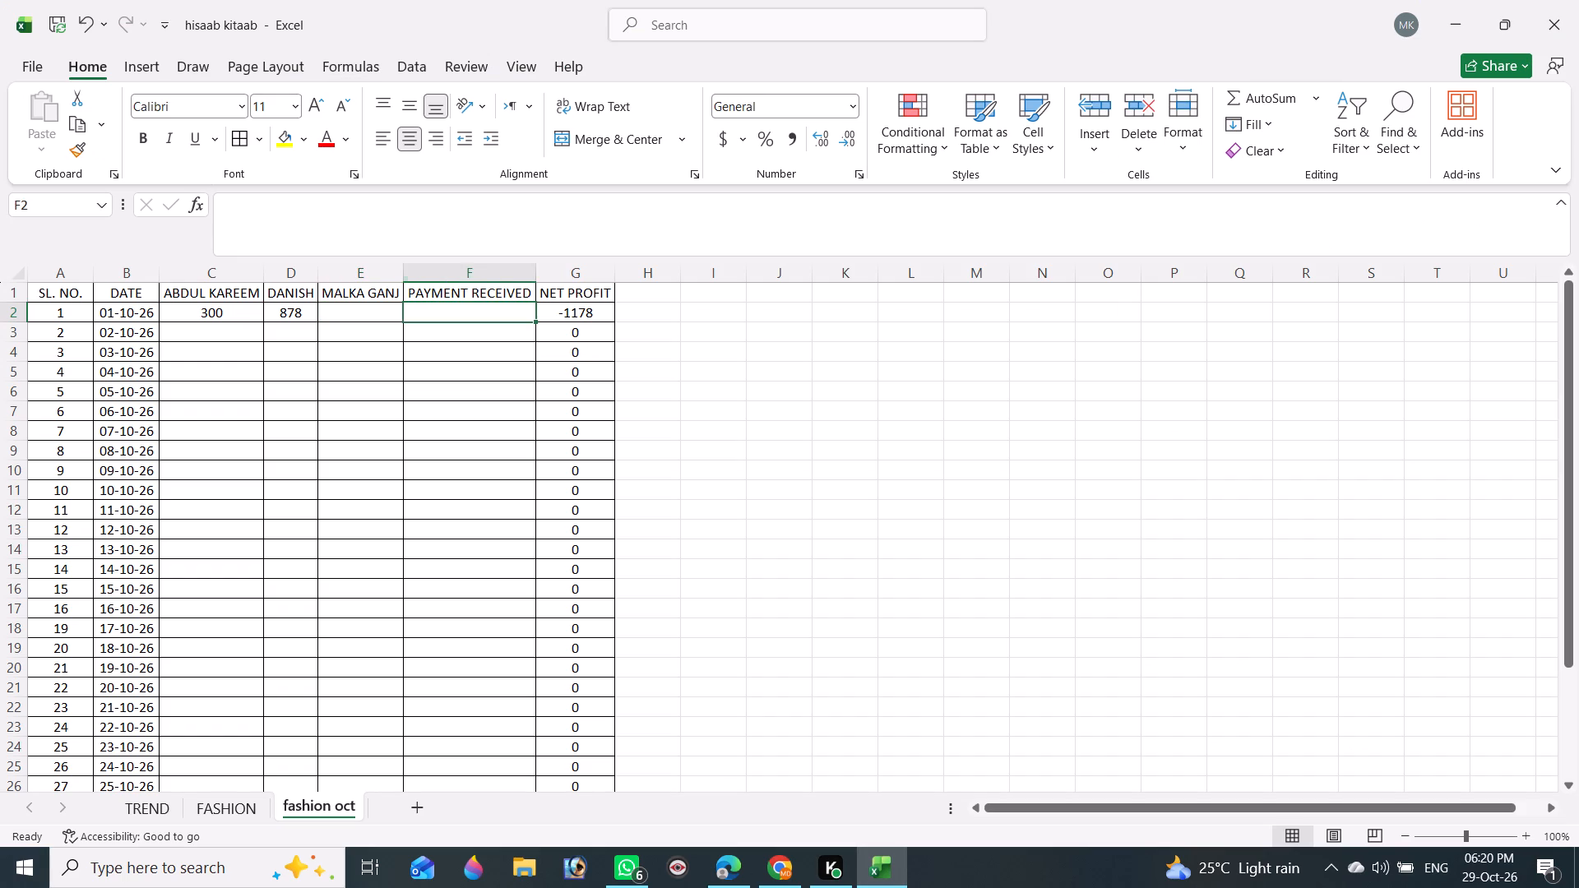
text(1707)
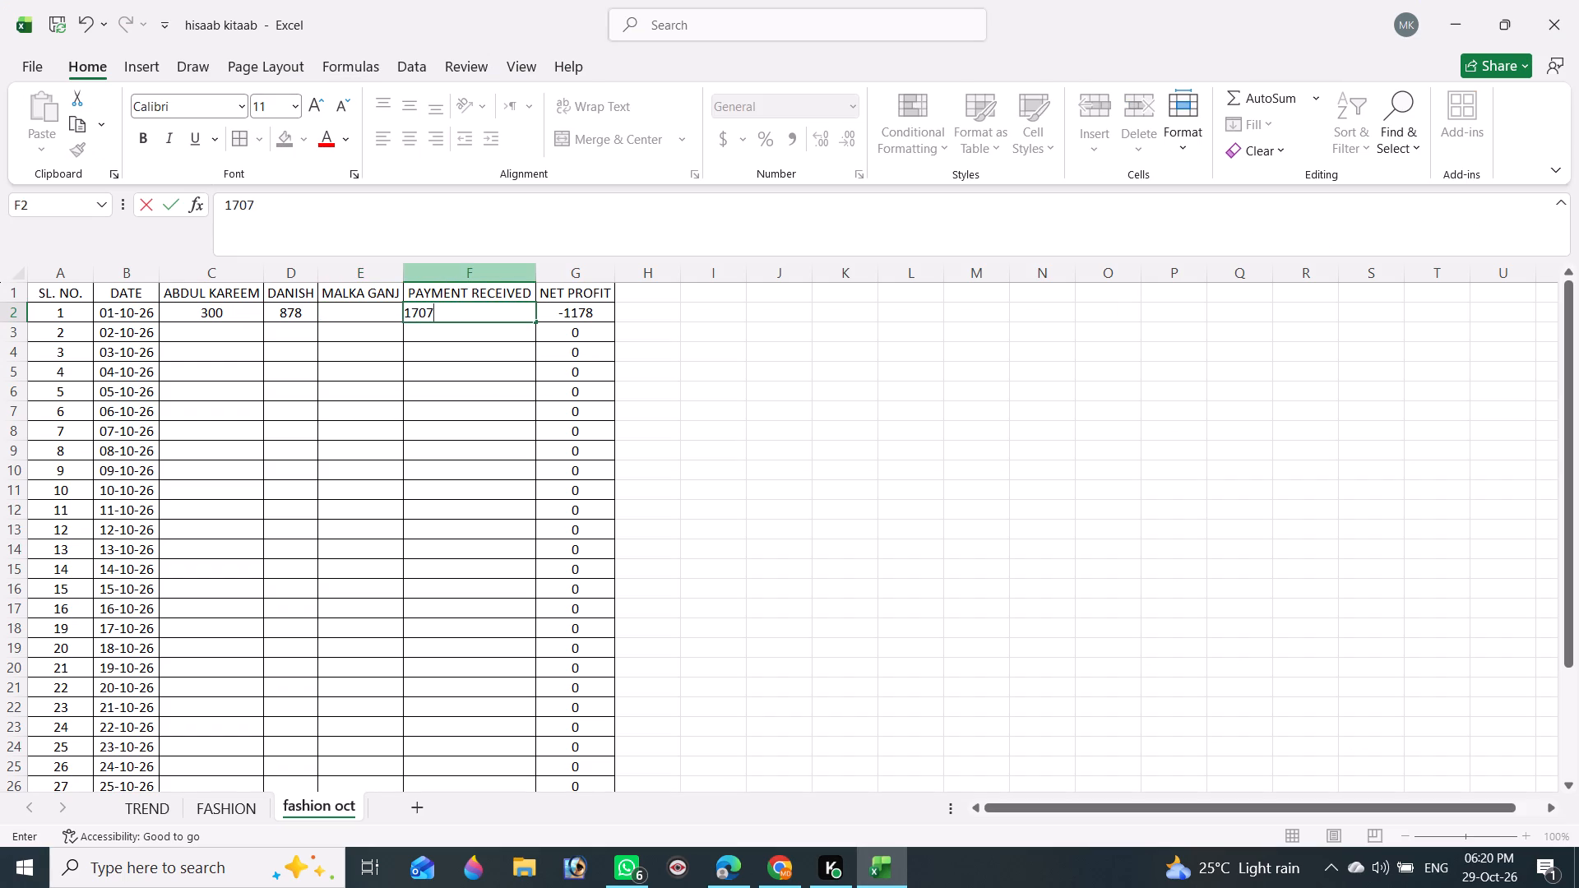
click(378, 316)
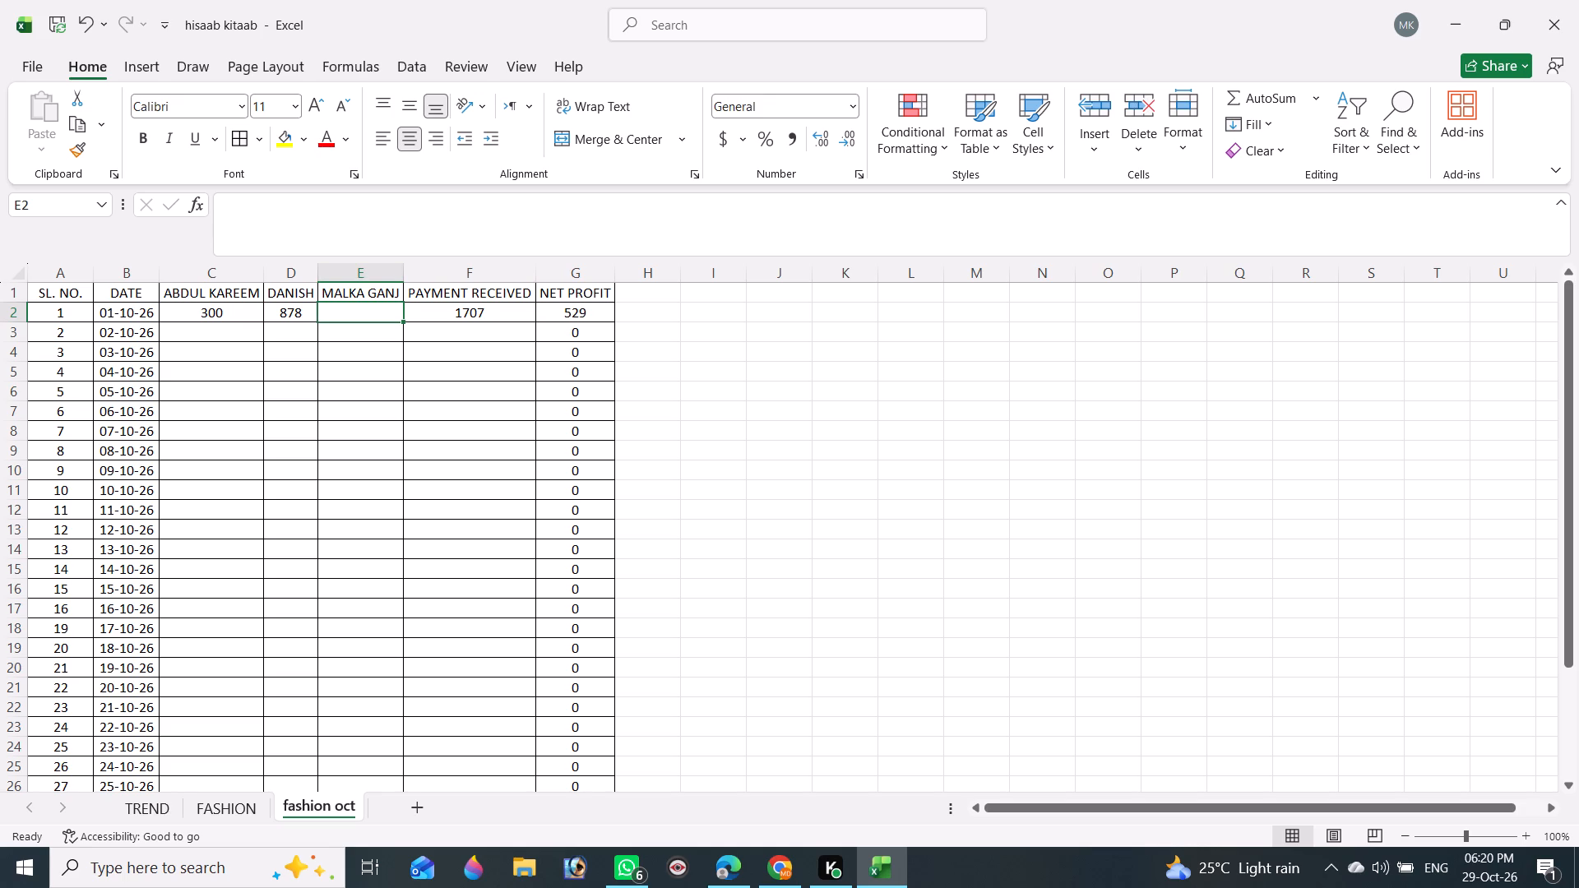
key(0)
key(Return)
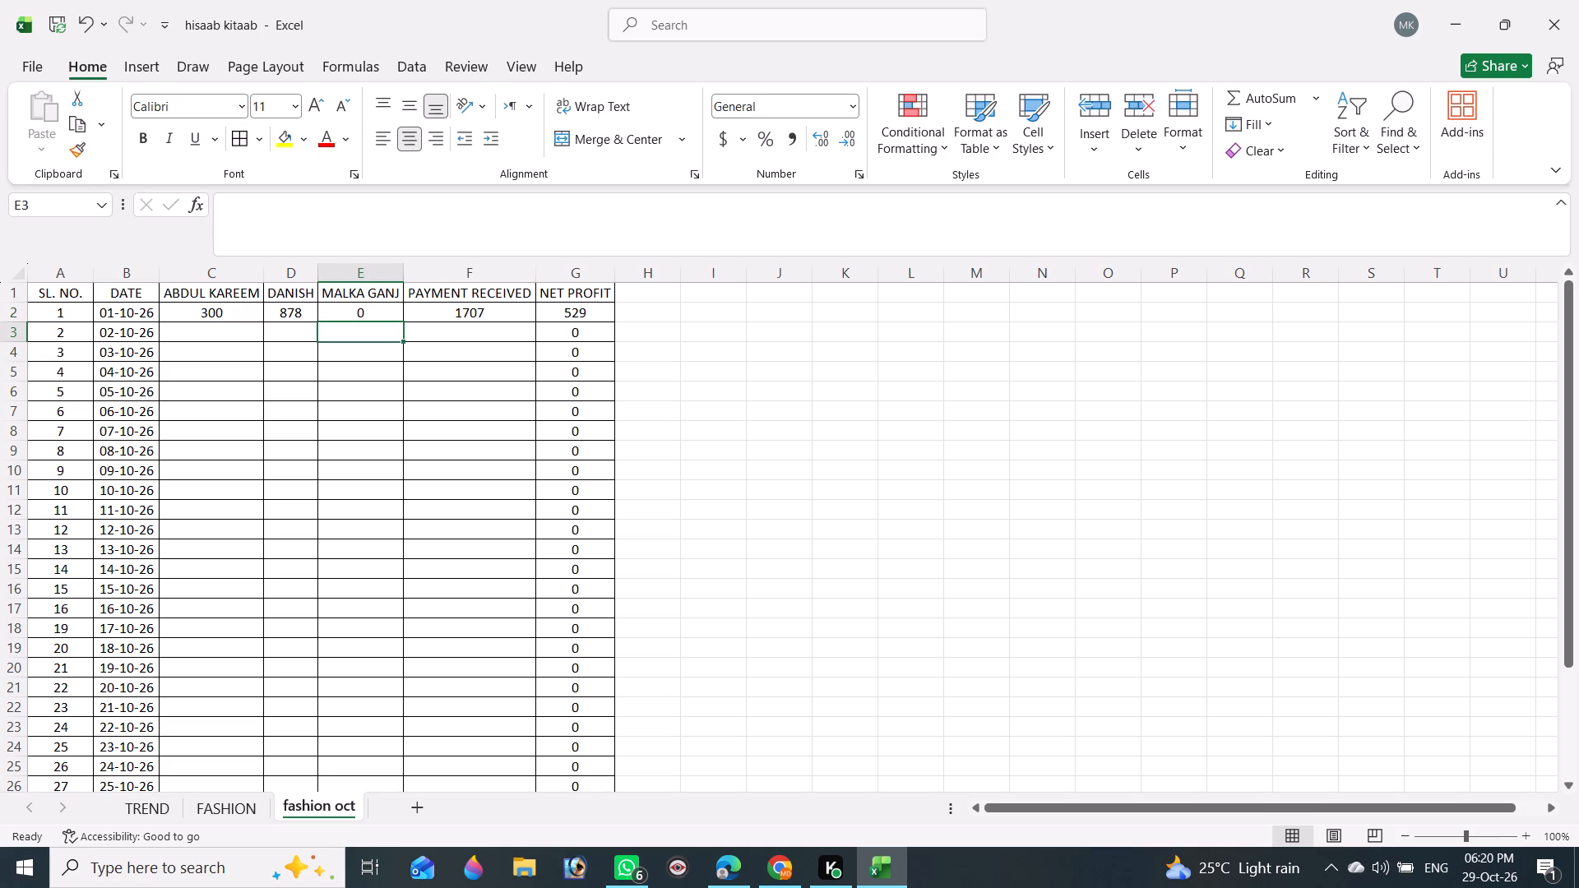
Delete rows 3 to 5, which hold the dates 02-10-26 to 04-10-26.
drag(0, 331, 4, 353)
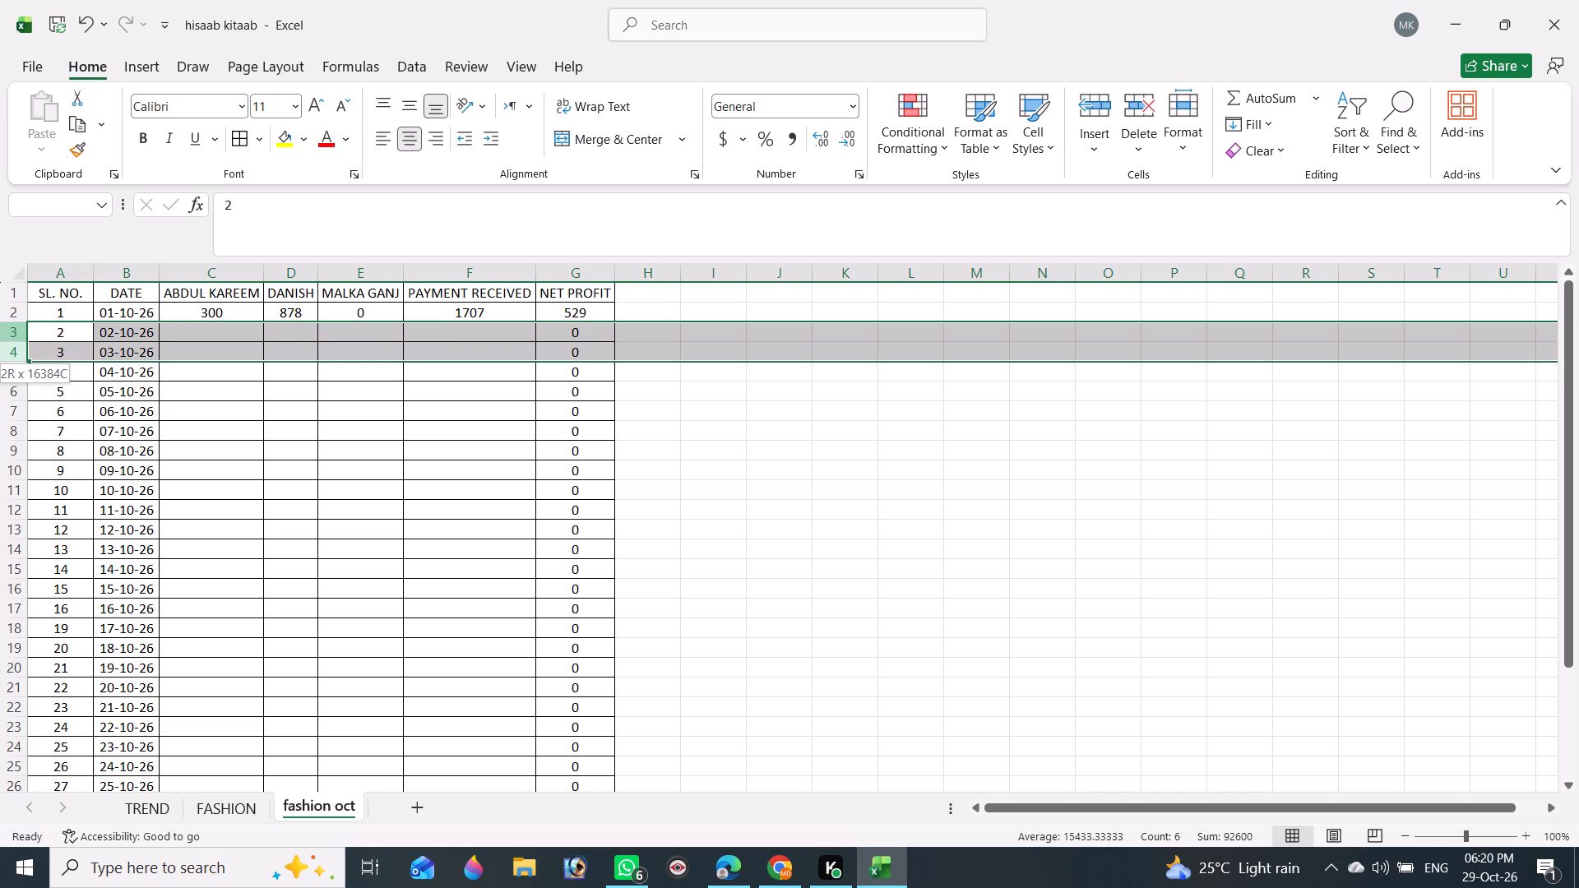
drag(4, 353, 5, 366)
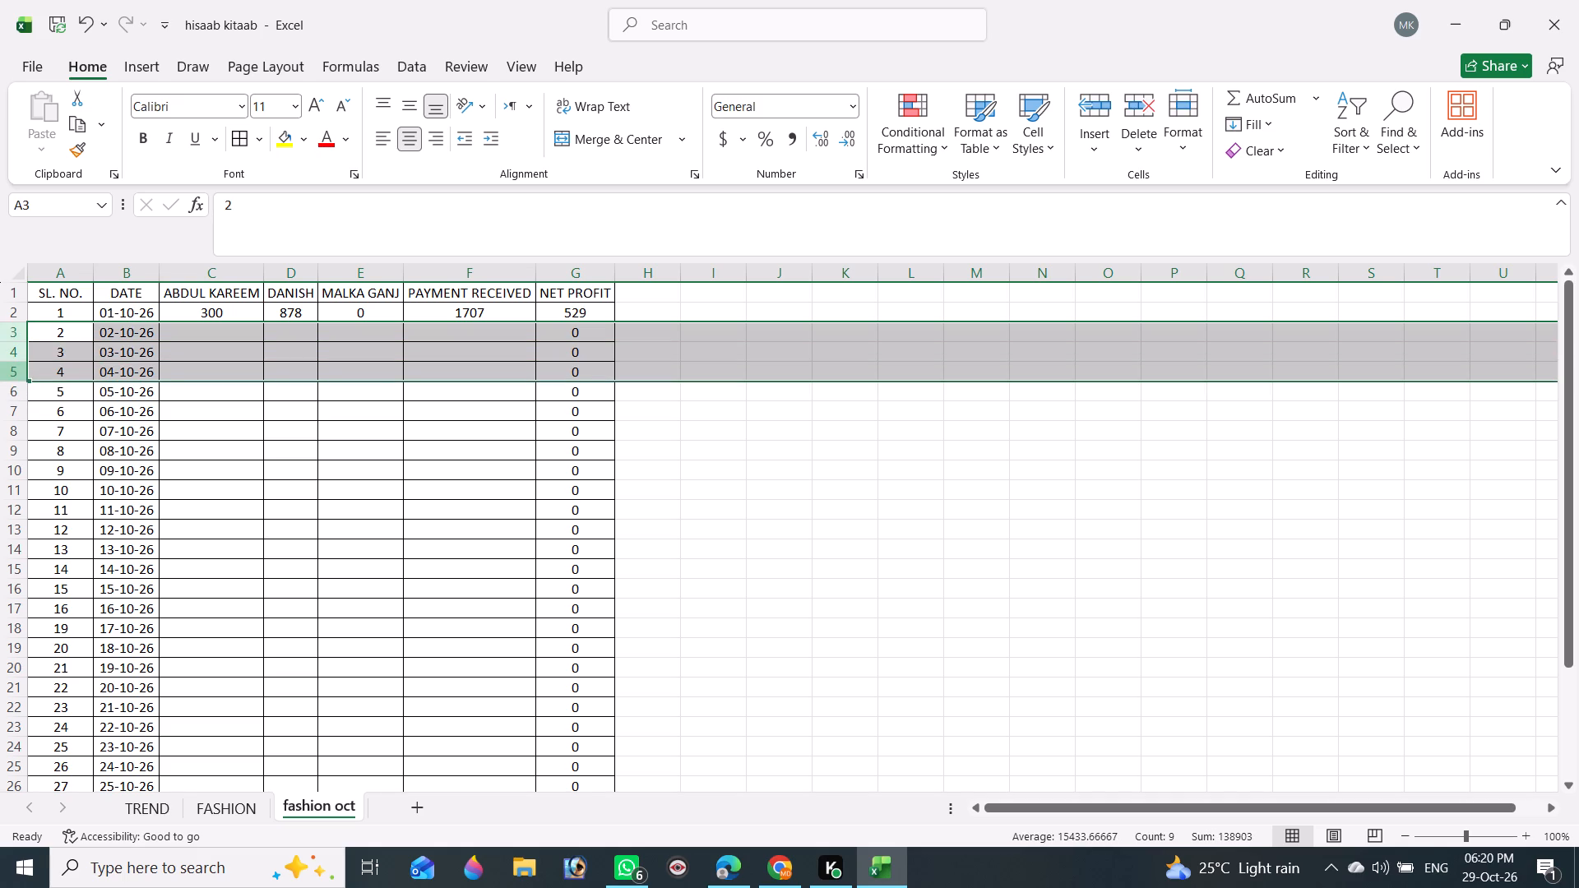
key(ctrl+minus)
click(1035, 381)
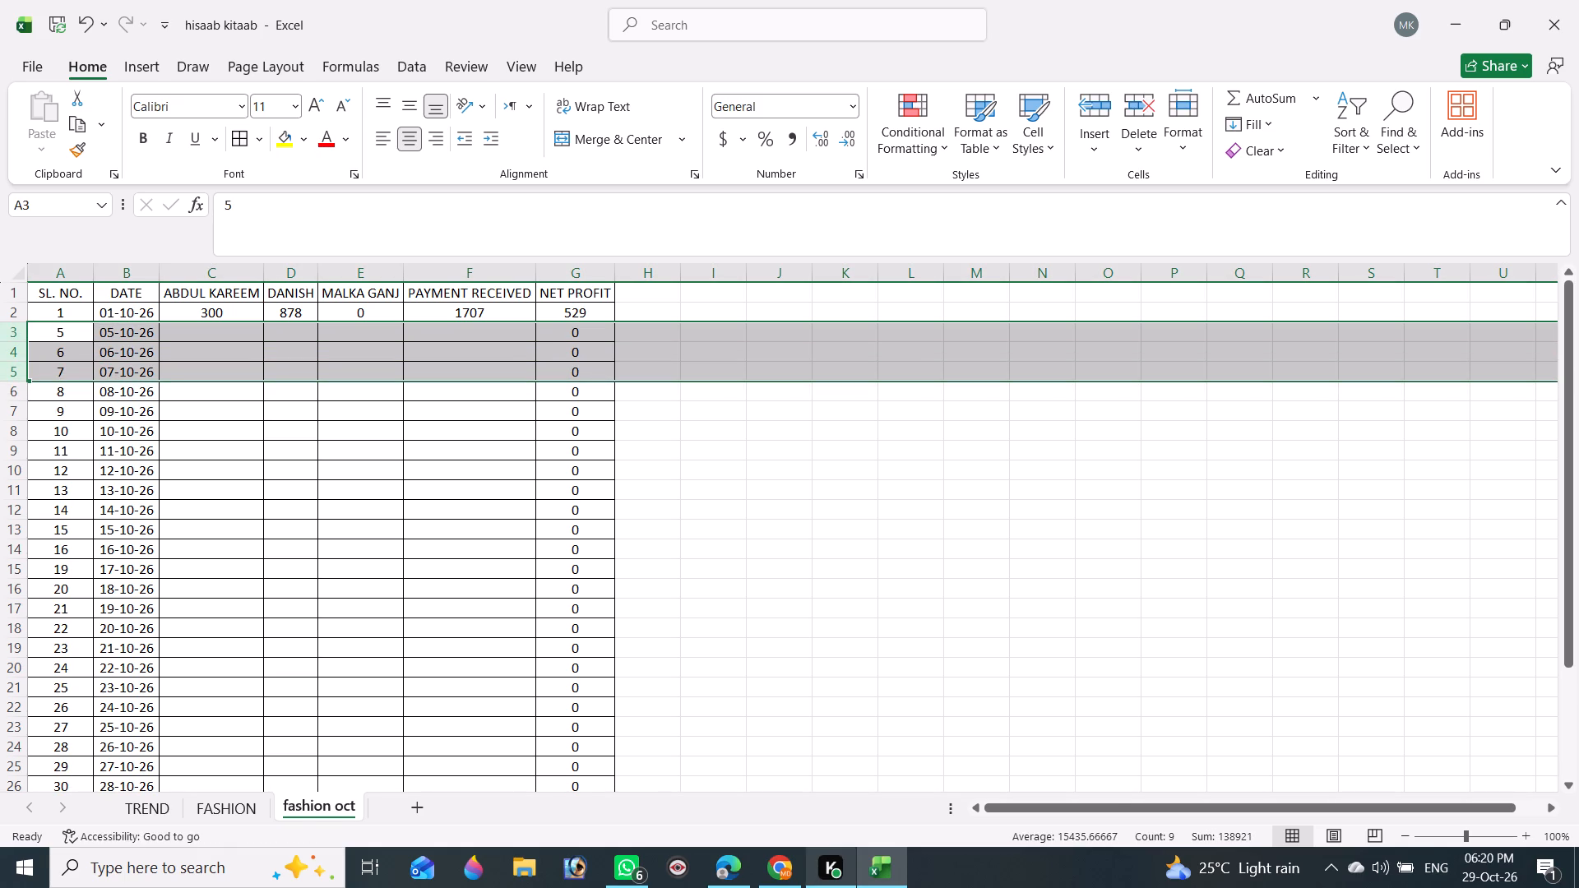
Switch to Chrome and skip the ad on the YouTube video.
click(791, 863)
click(608, 629)
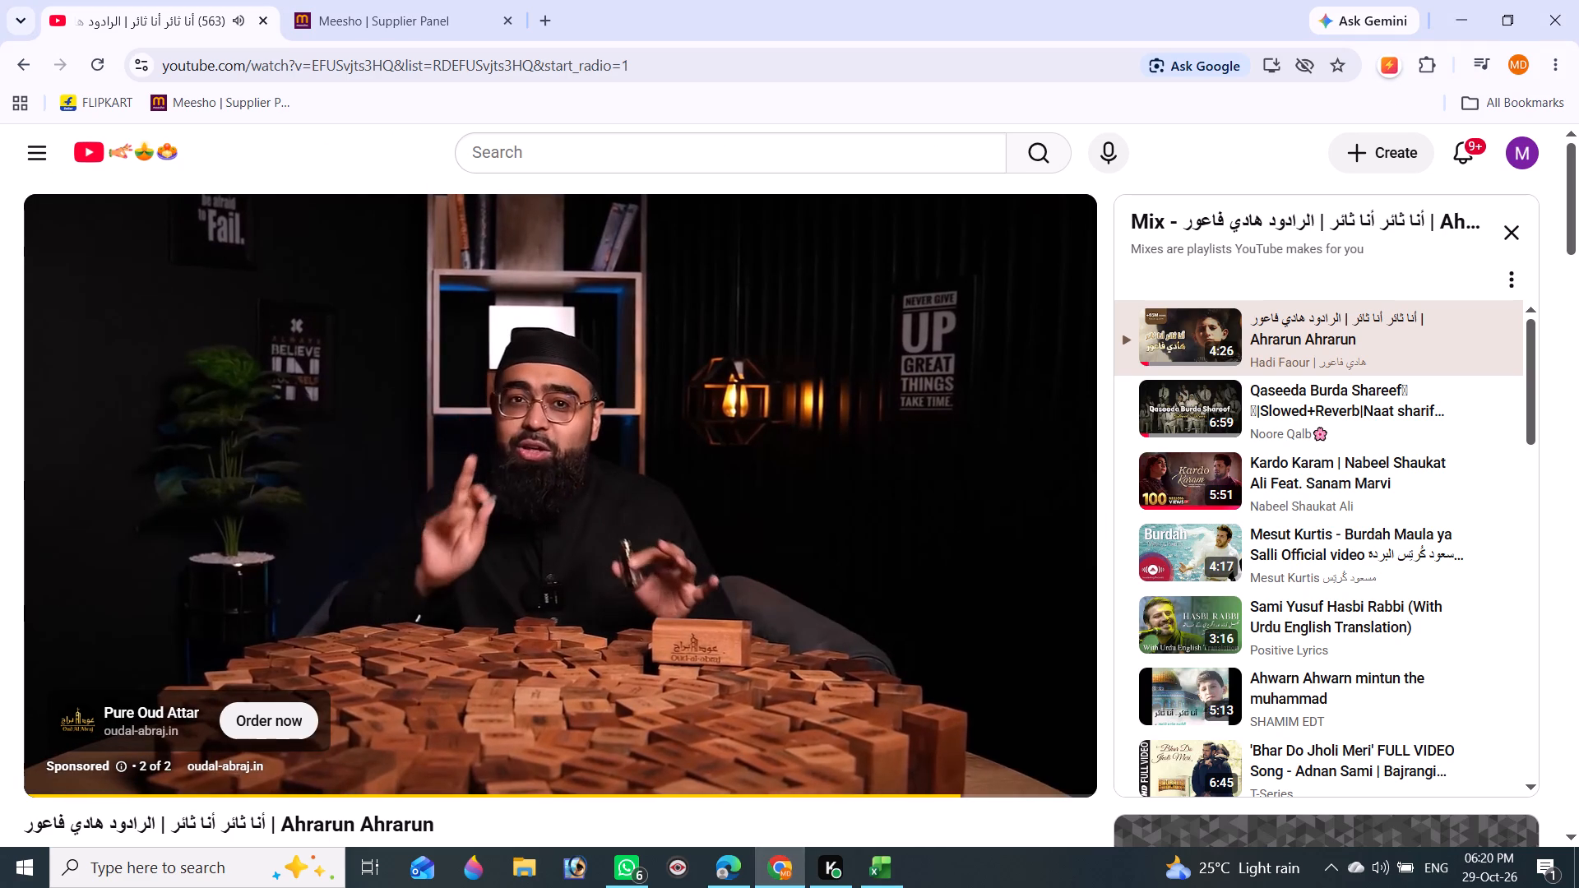
click(1034, 697)
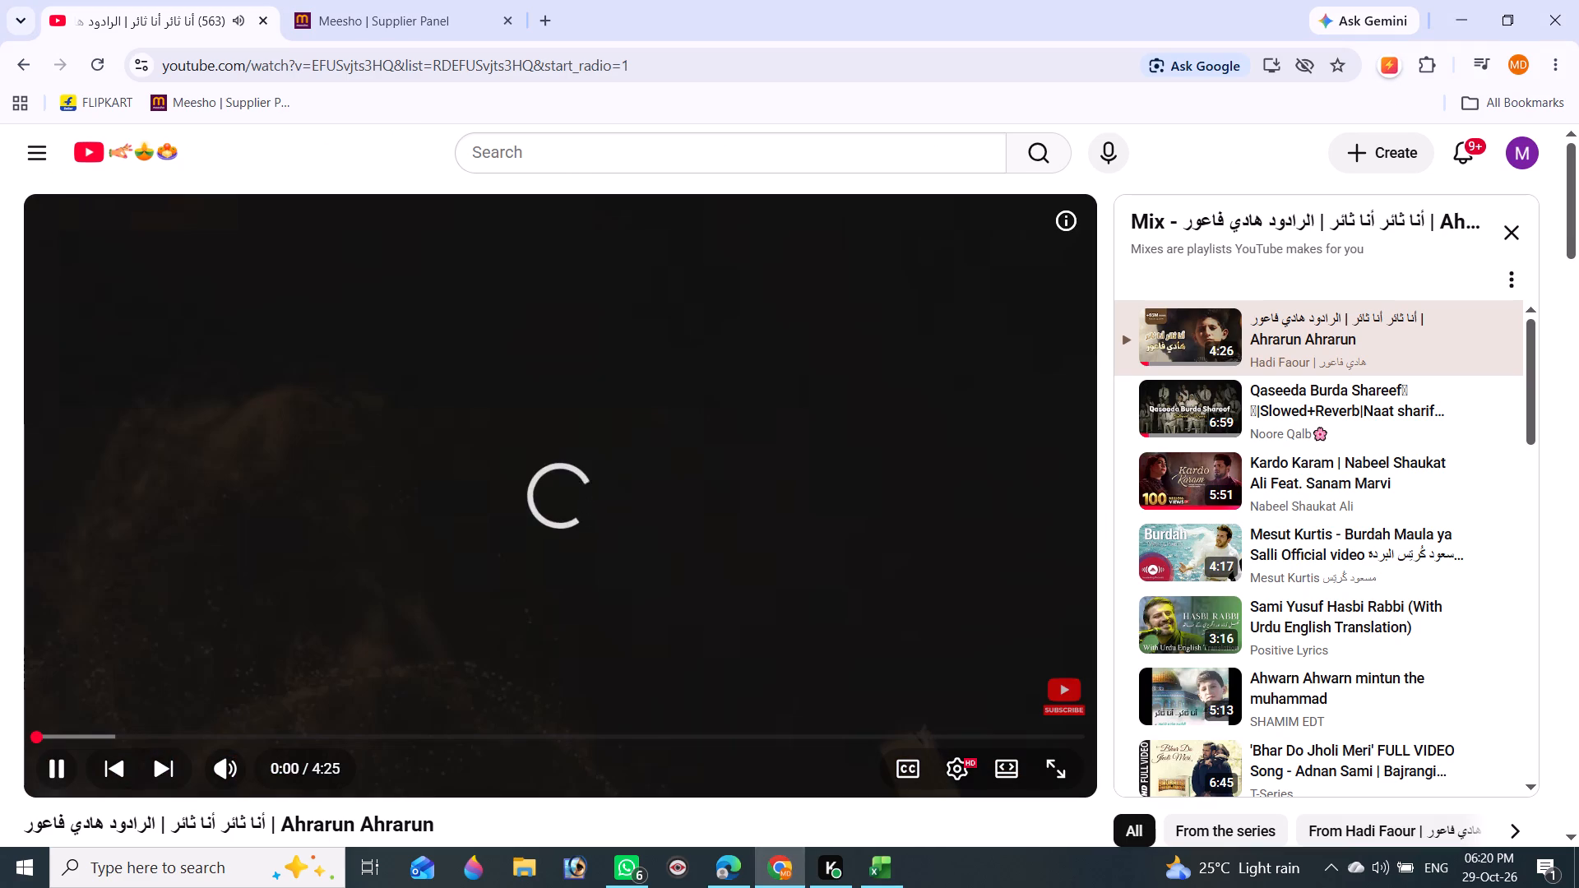
Back in Excel, fill the 05-10-26 row with 840 in the first cost column, 5198 under DANISH and 930 under MALKA GANJ.
click(798, 866)
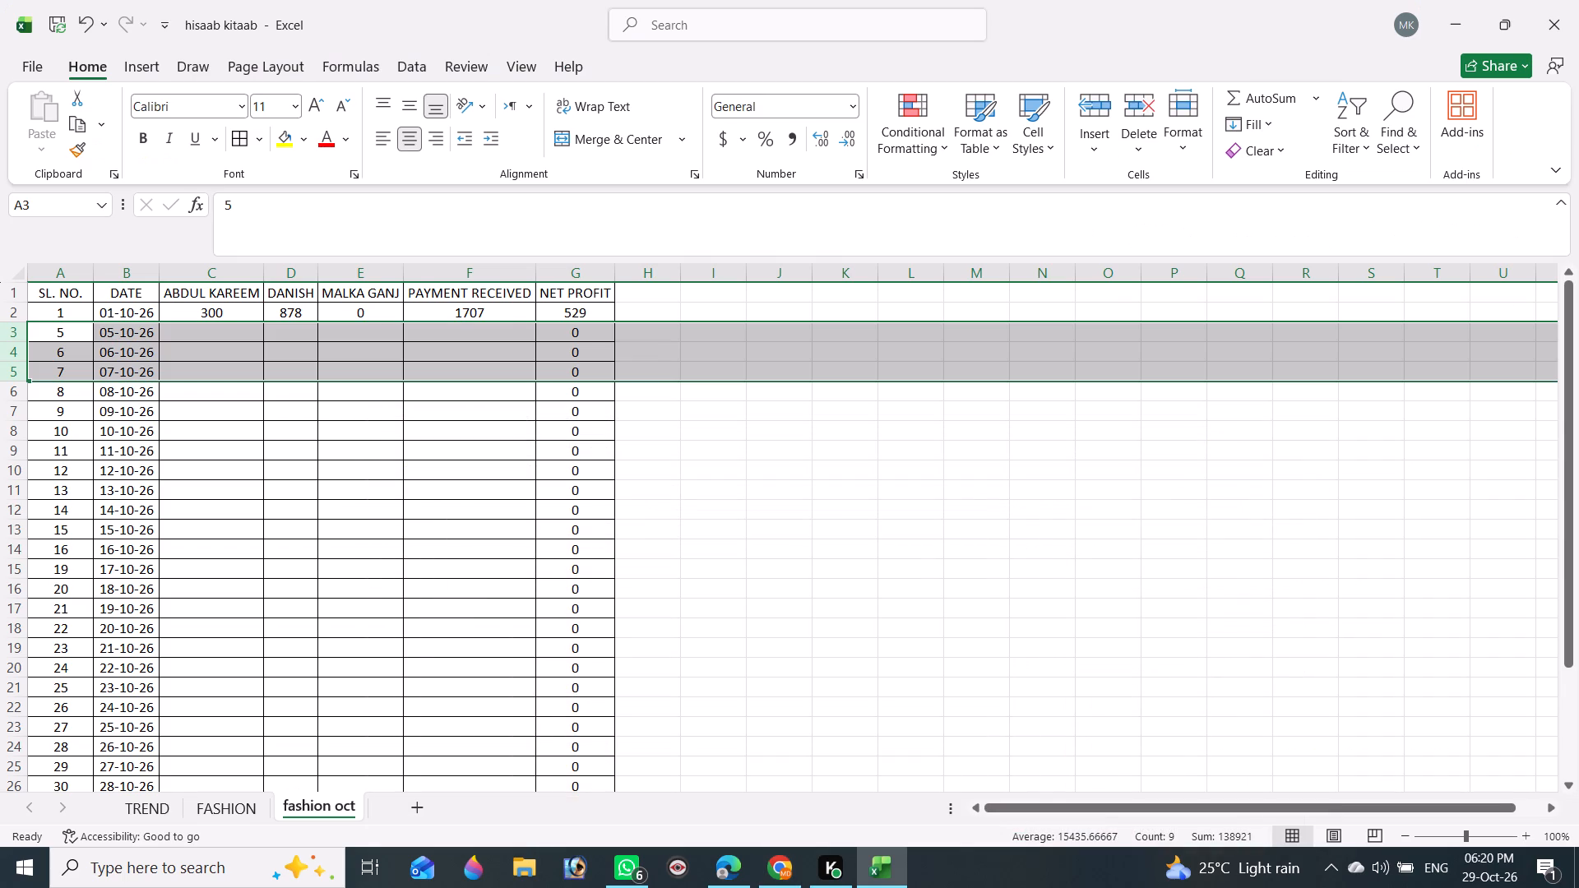
click(810, 539)
click(214, 338)
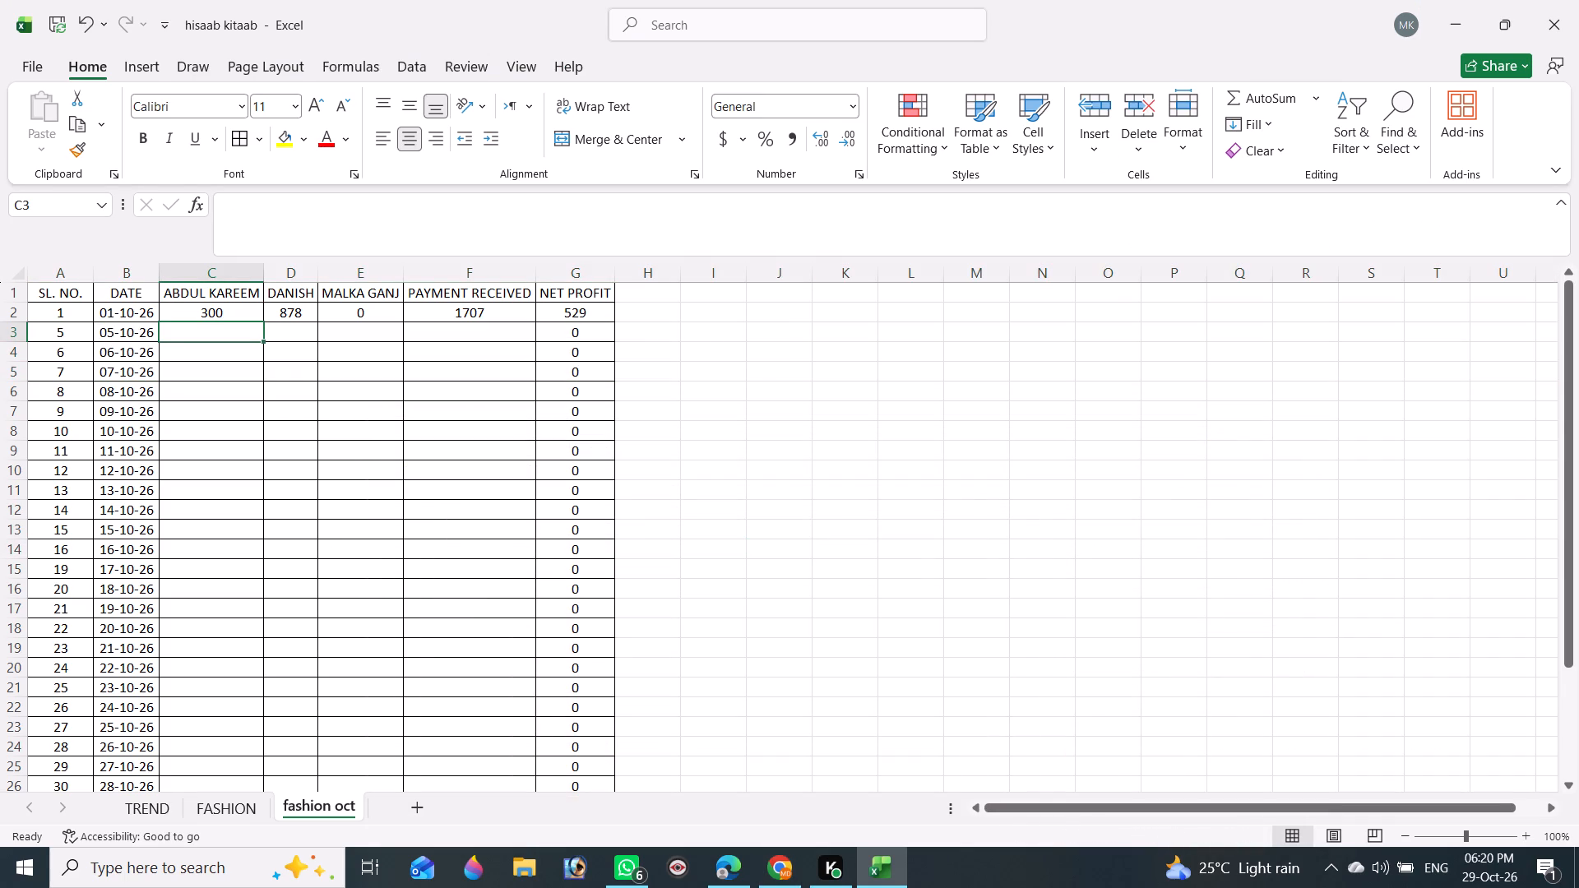
text(840)
key(Tab)
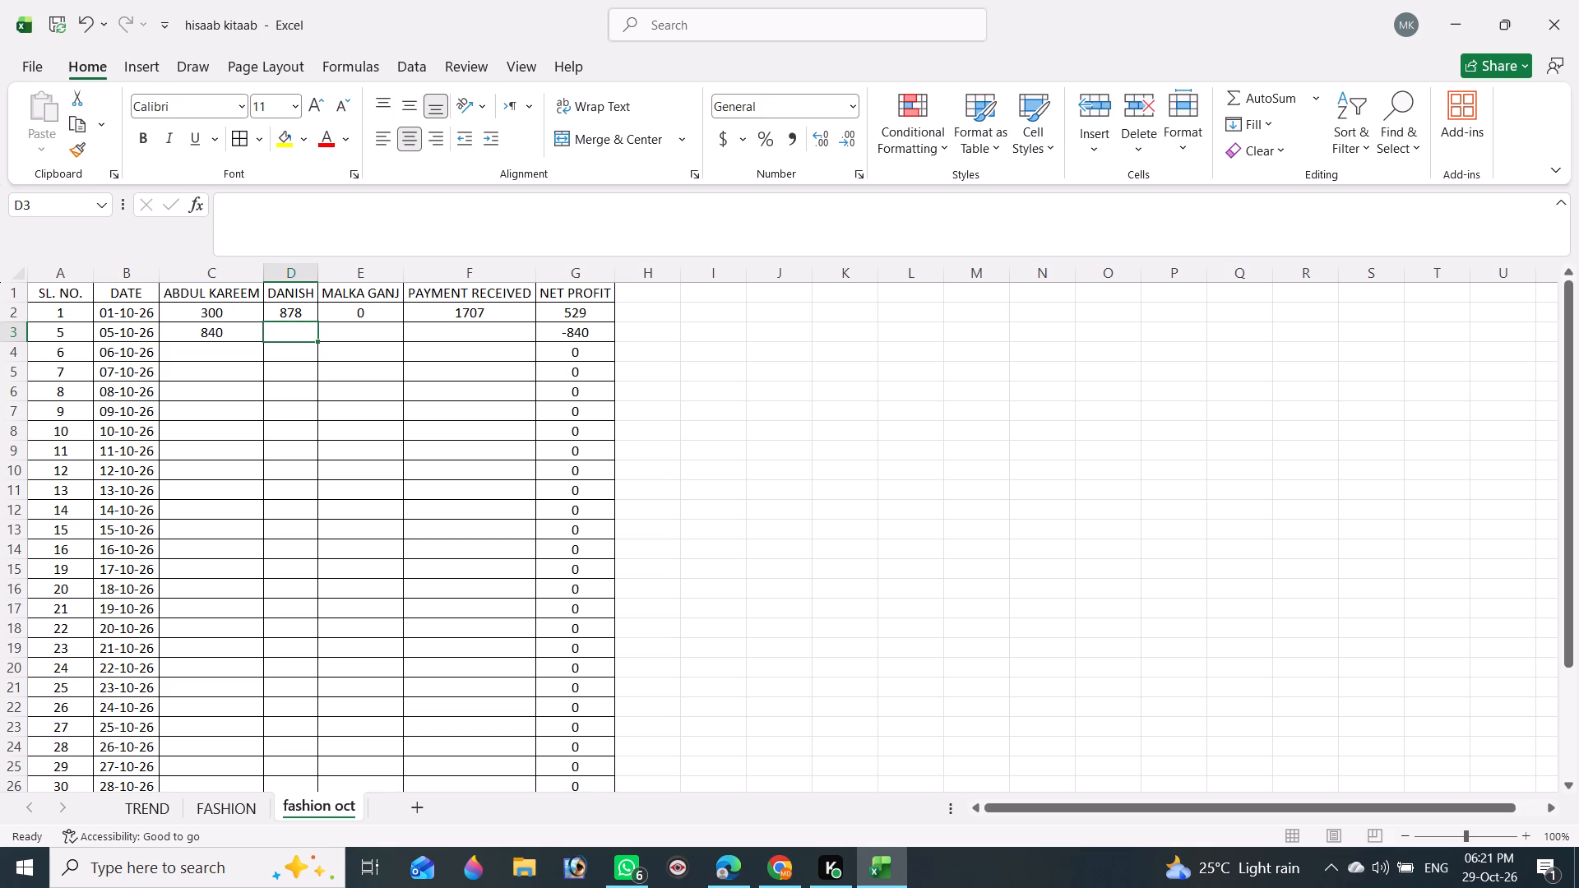
key(Tab)
text(930)
key(Tab)
key(shift+Tab)
key(shift+Tab)
text(5198)
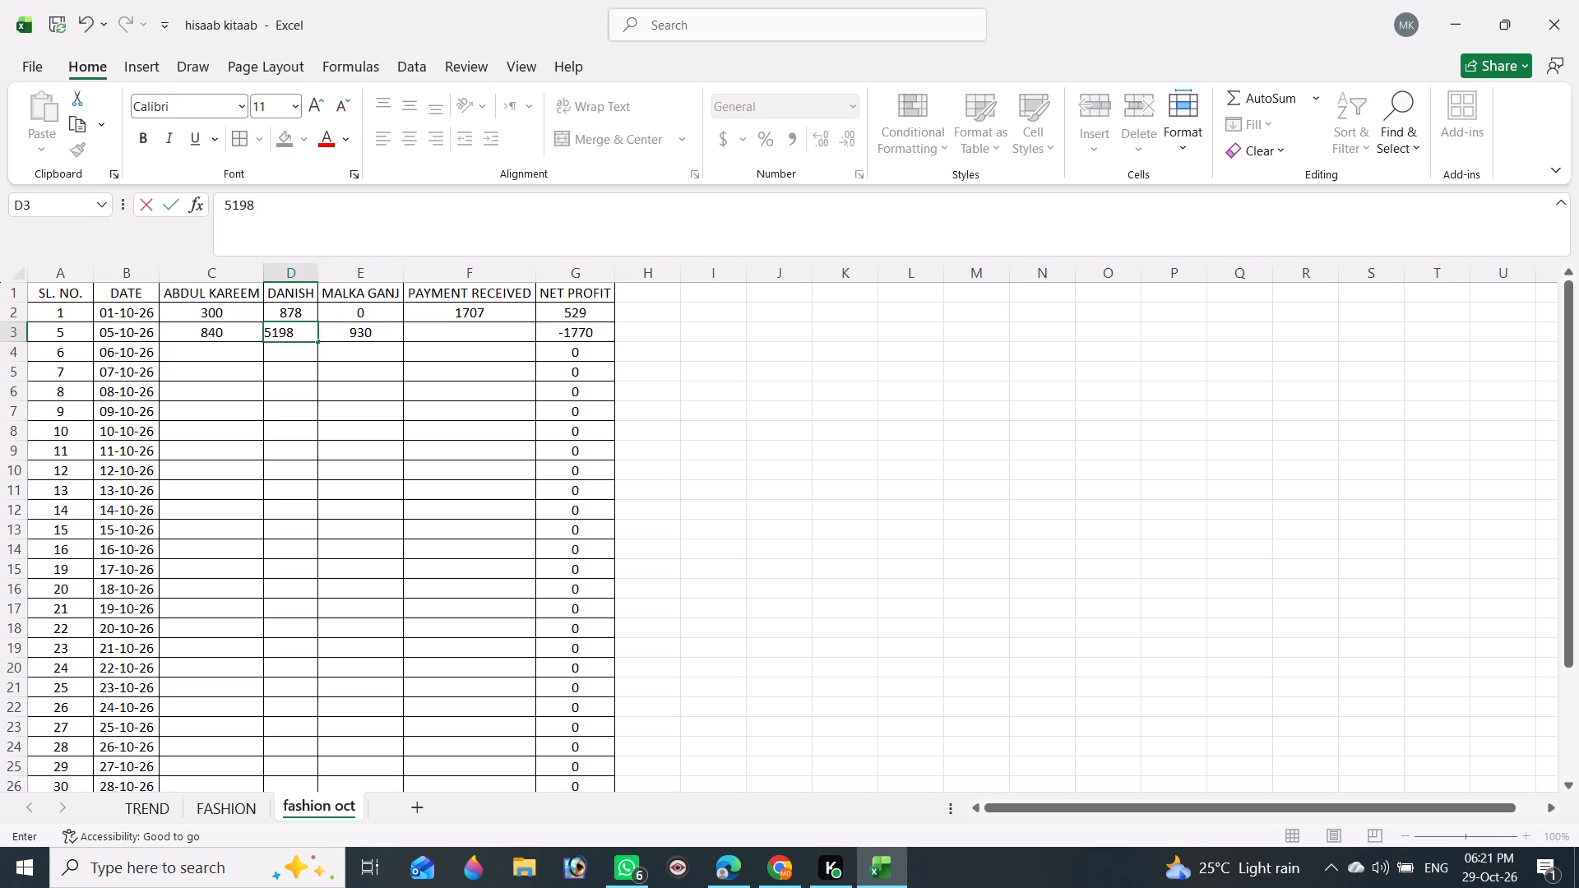
key(Tab)
key(Tab)
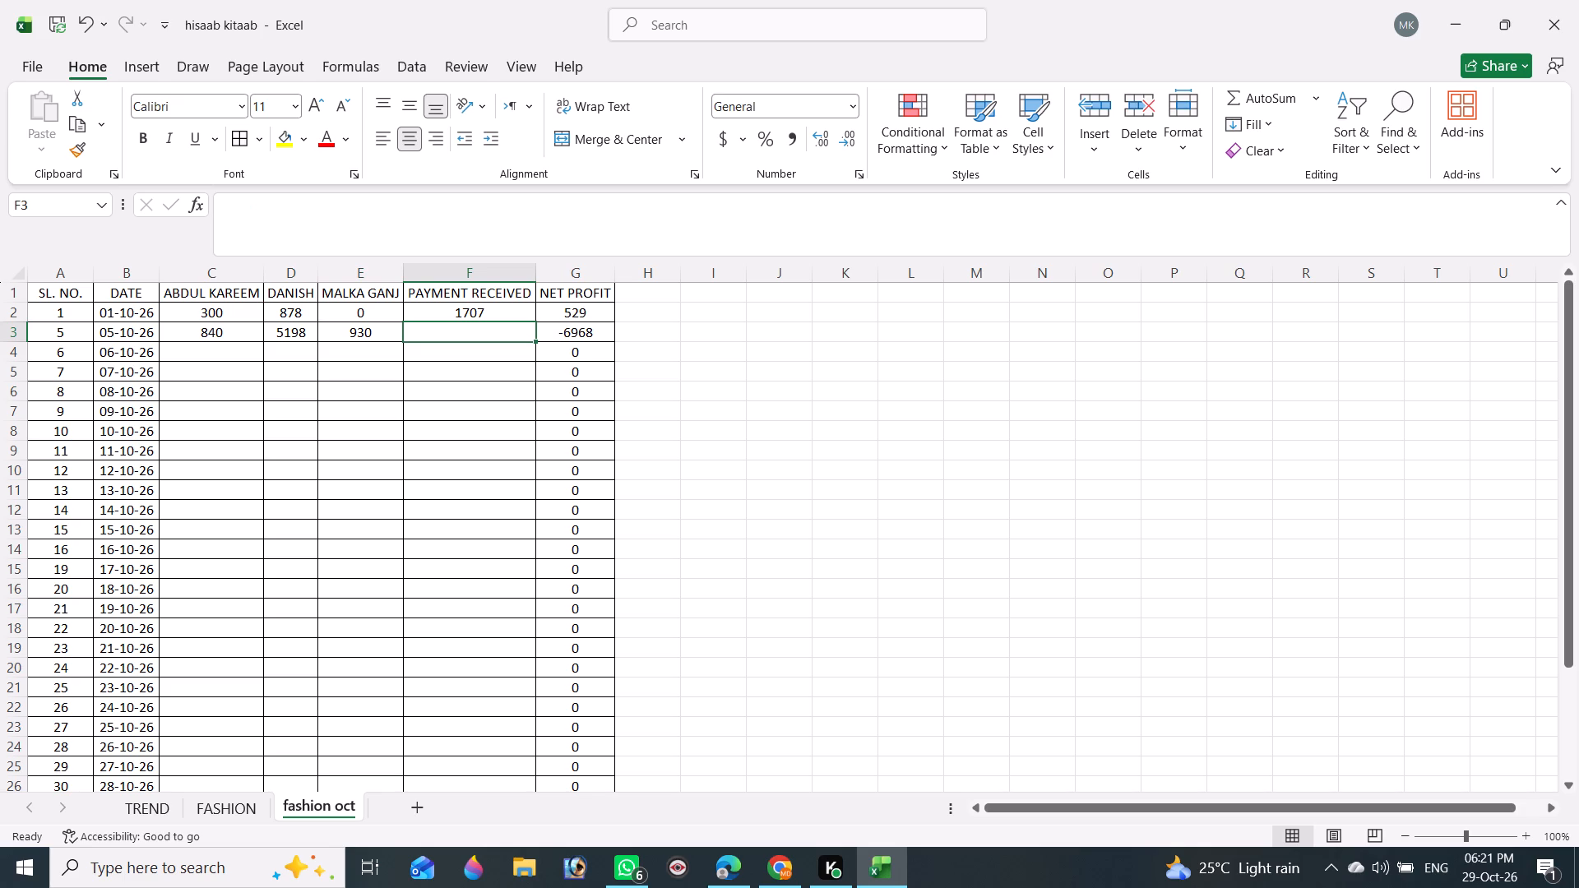
Switch to the Meesho Supplier Panel in Chrome, dismiss the sale pop-up and open the last 30 days payments list.
key(alt+Tab)
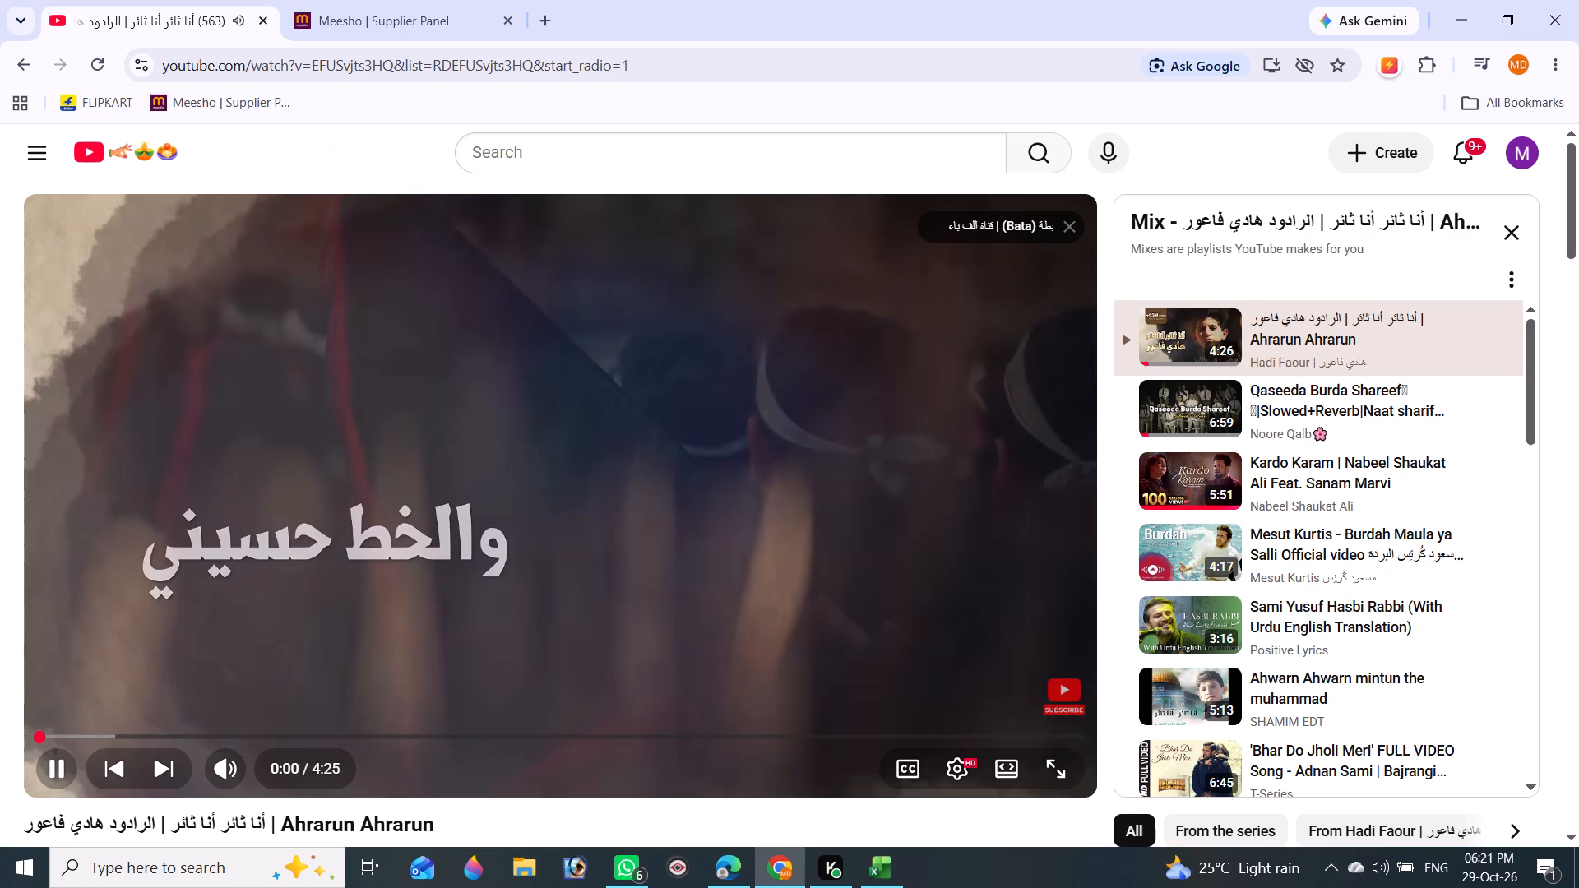
click(350, 0)
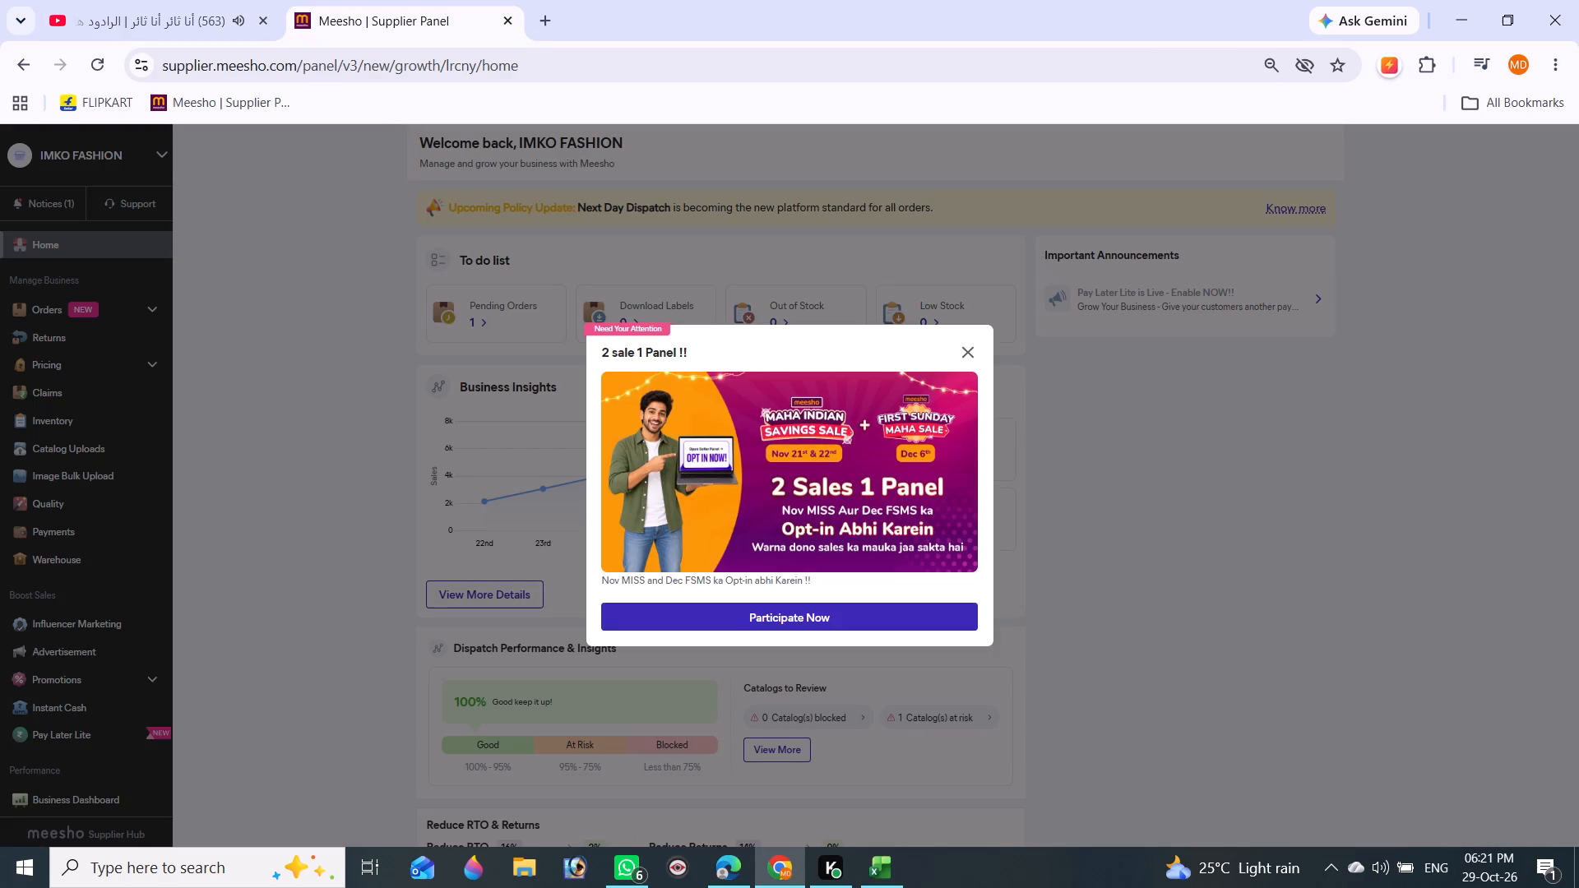
click(970, 341)
click(963, 357)
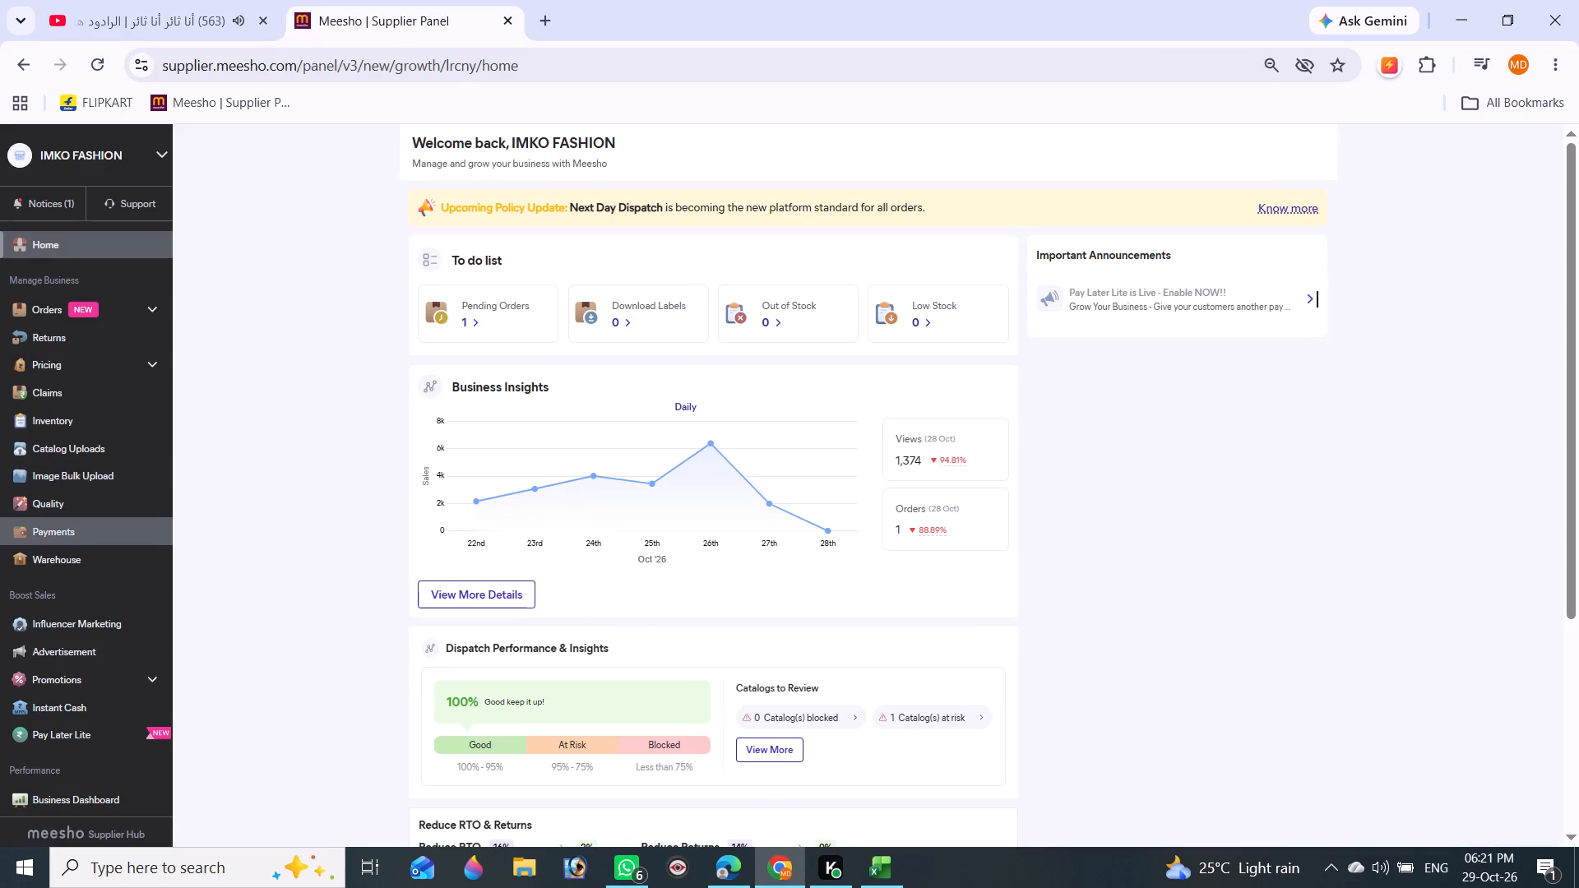
click(26, 536)
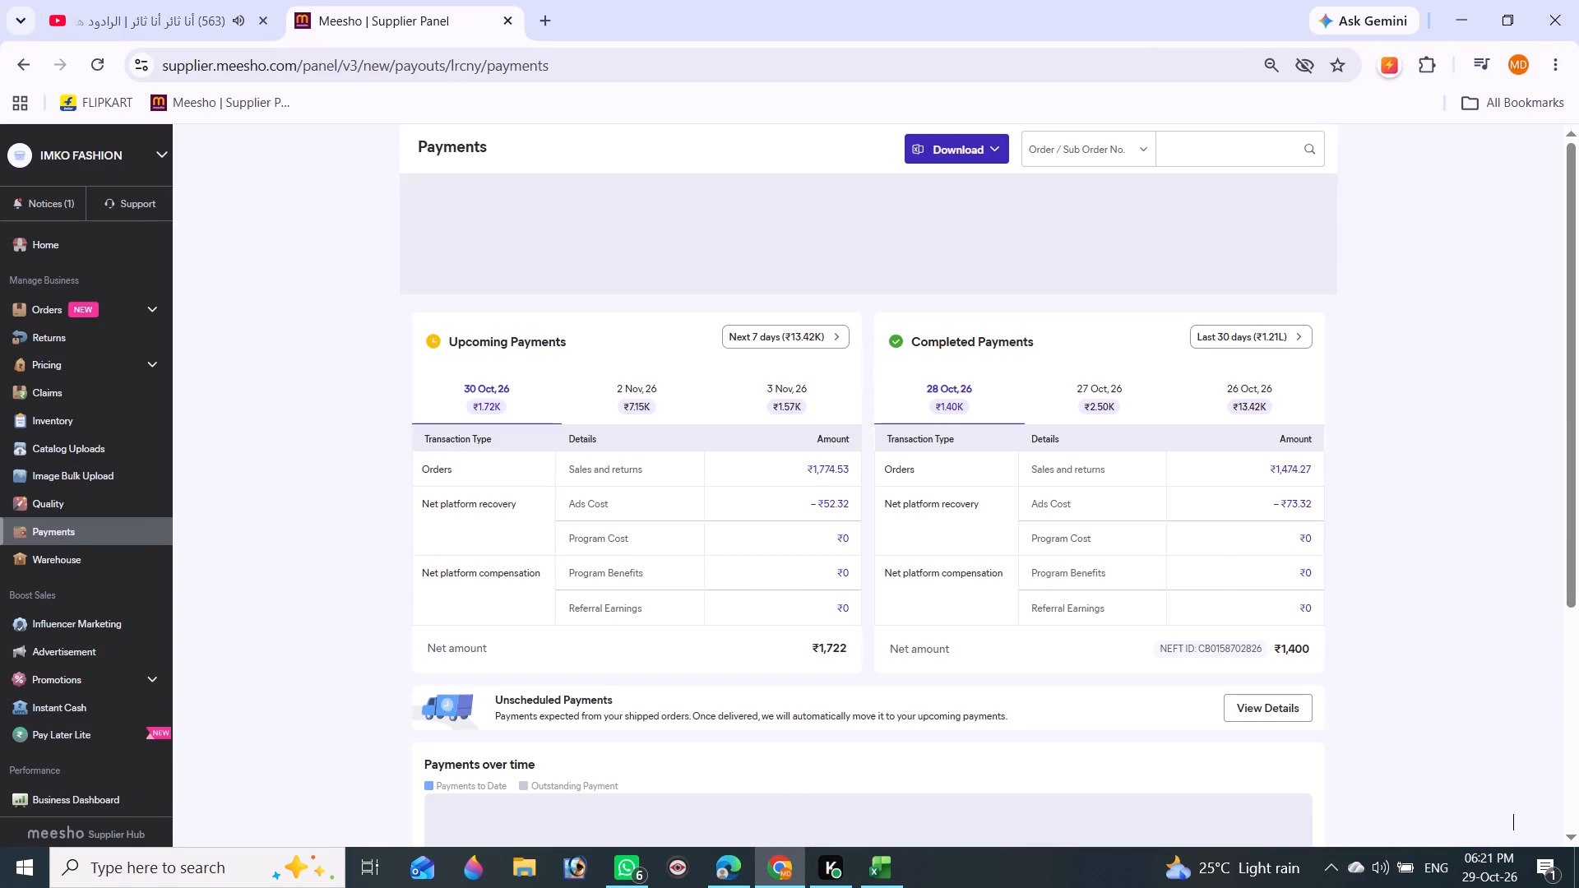
click(1232, 206)
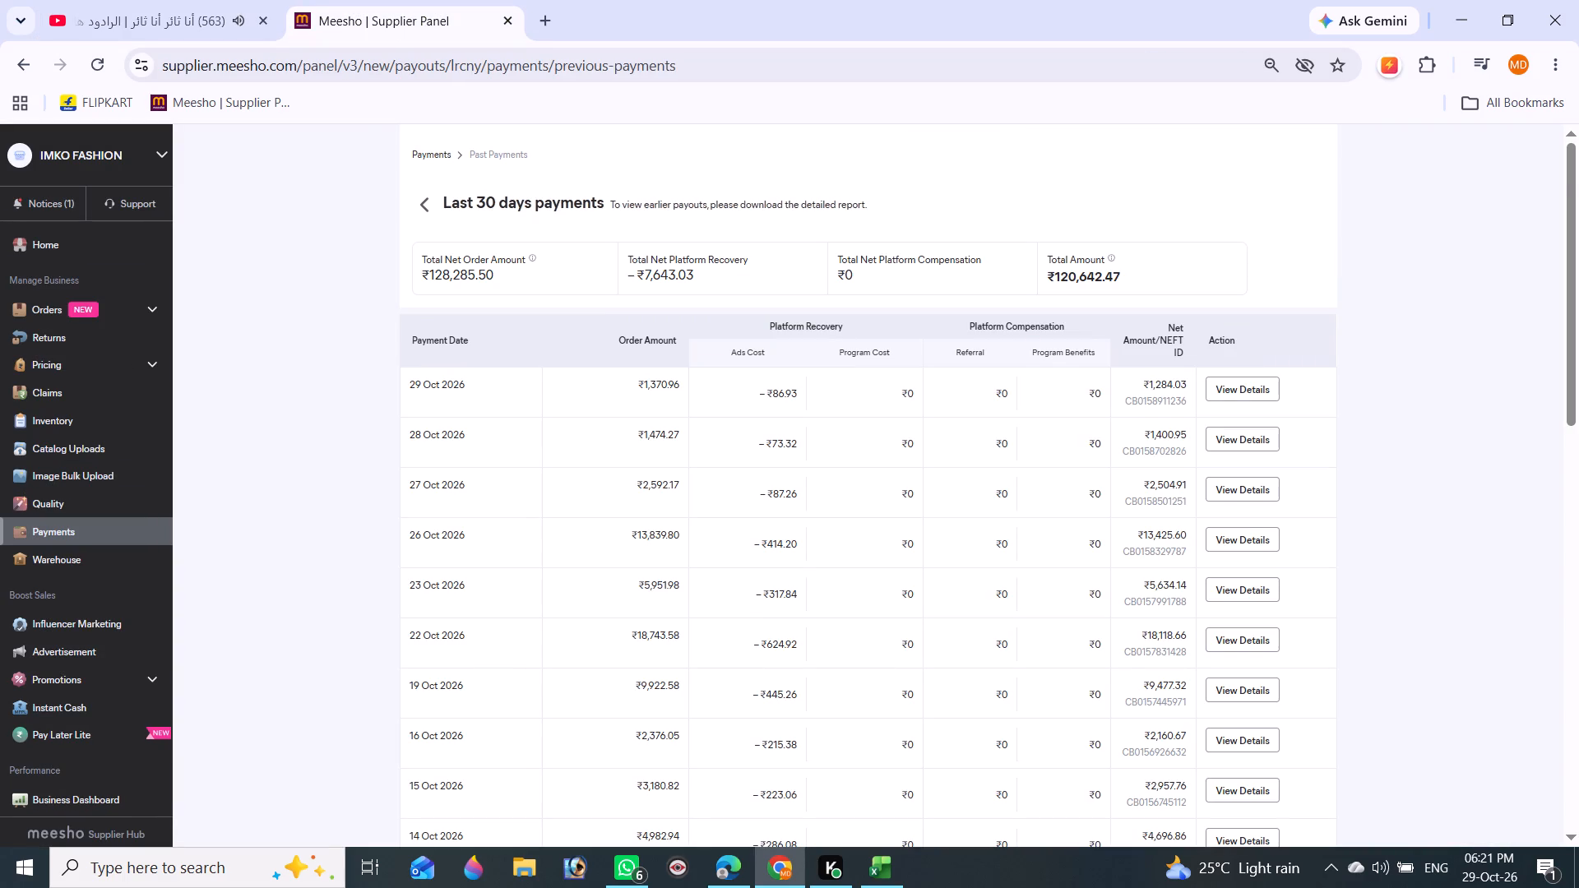
Find the 5 Oct 2026 net payout in the list and enter 7994 under PAYMENT RECEIVED for 05-10-26 in Excel.
scroll(553, 604, down, 1)
scroll(558, 614, up, 1)
scroll(558, 614, down, 1)
scroll(558, 614, up, 1)
scroll(558, 613, down, 1)
scroll(558, 612, up, 1)
scroll(558, 611, down, 1)
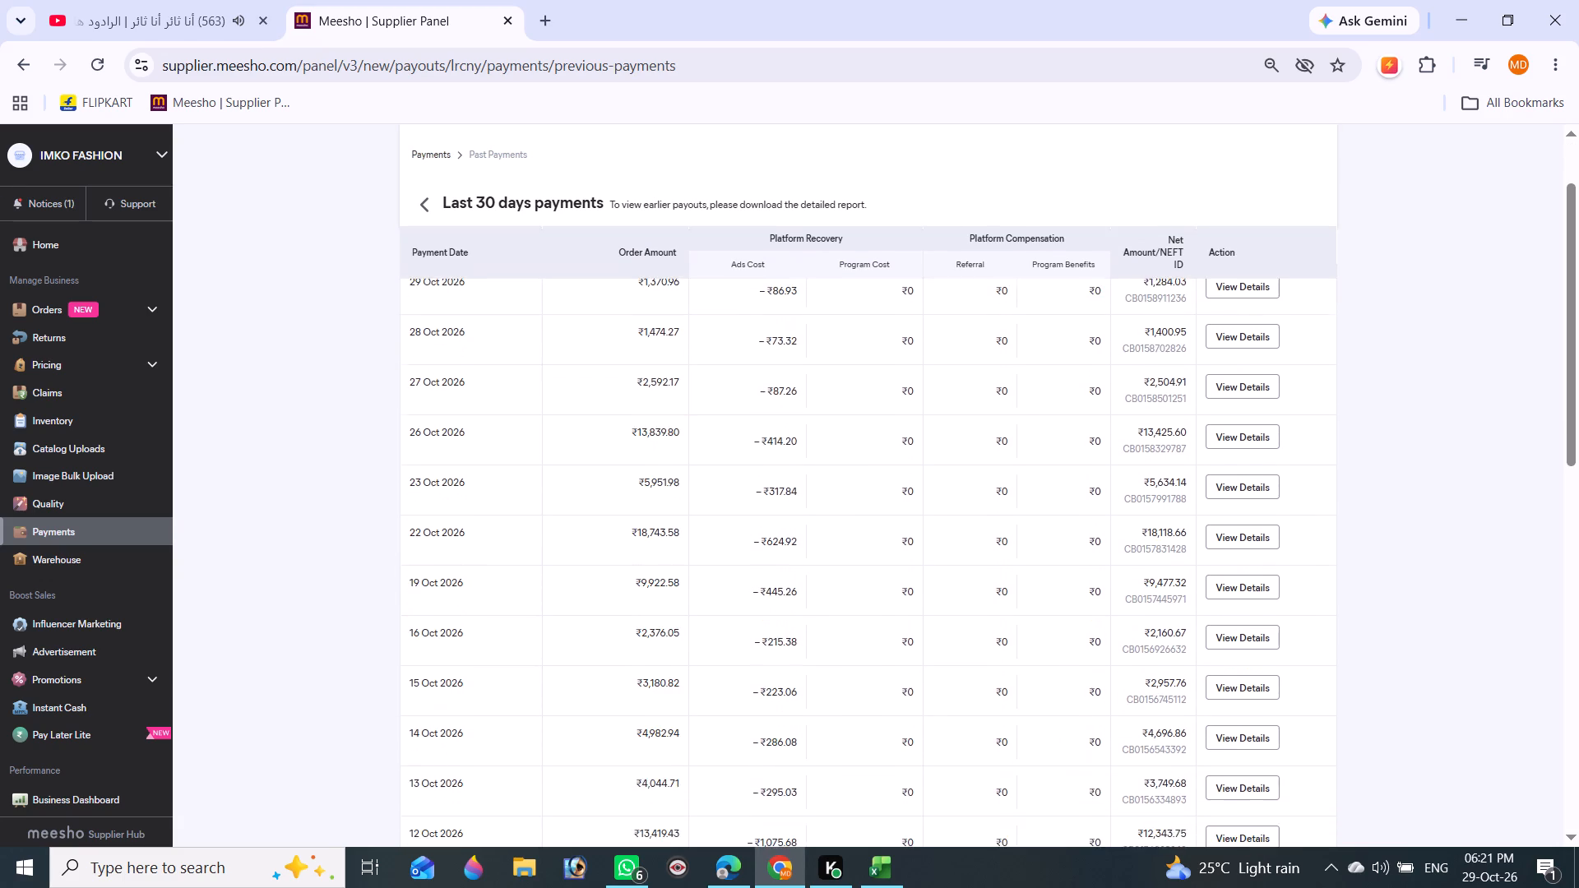
scroll(814, 567, up, 1)
scroll(816, 567, down, 1)
scroll(825, 564, up, 1)
scroll(829, 563, down, 1)
scroll(831, 562, up, 1)
drag(1575, 363, 1577, 433)
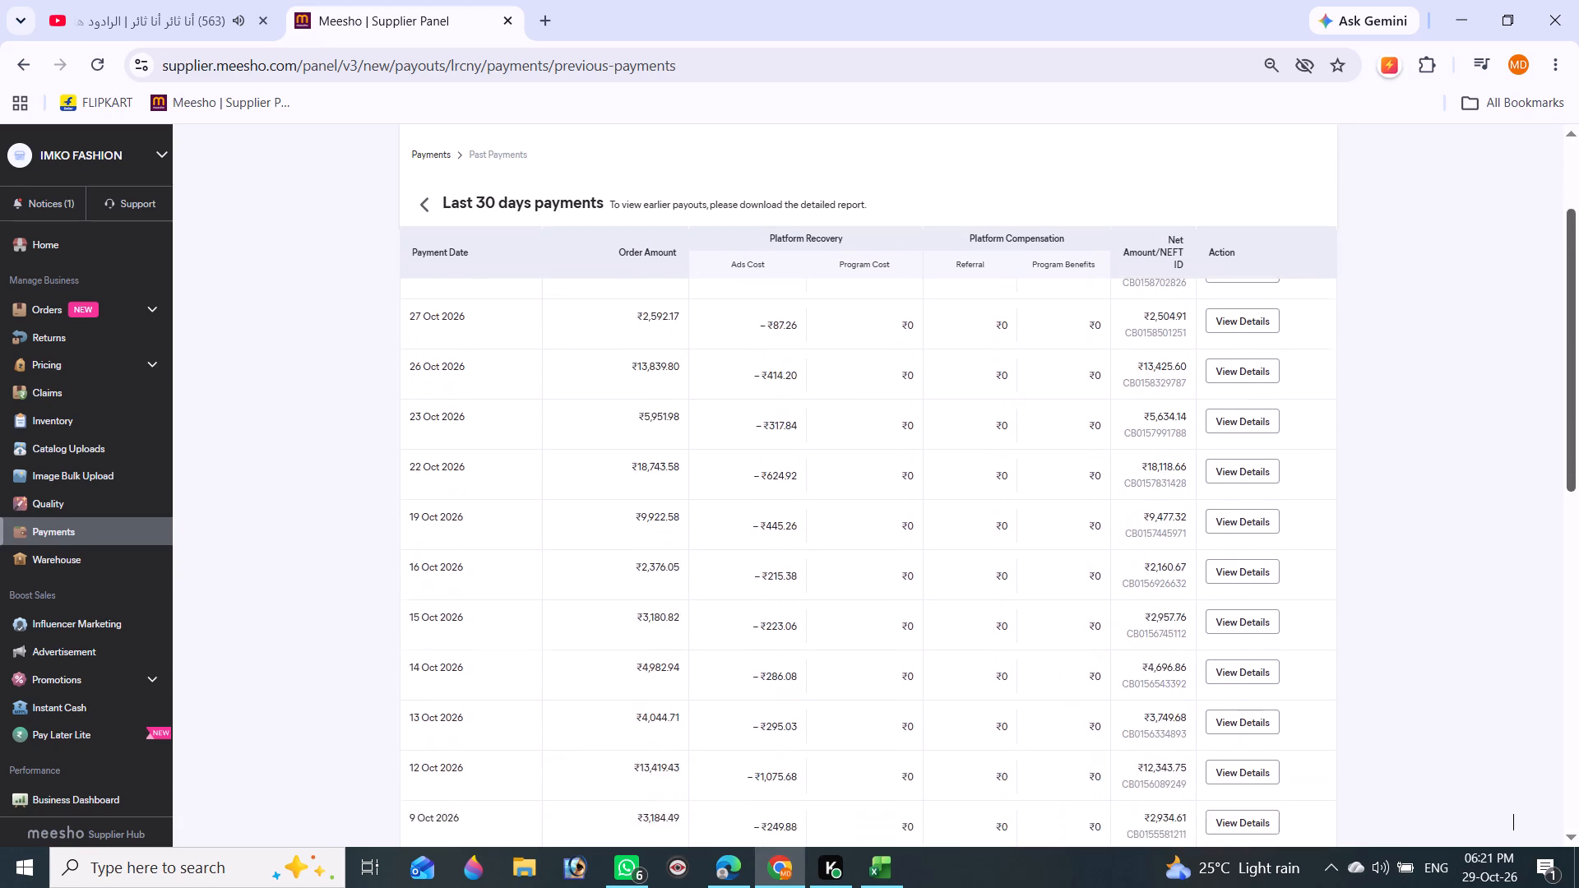
drag(1577, 433, 1578, 525)
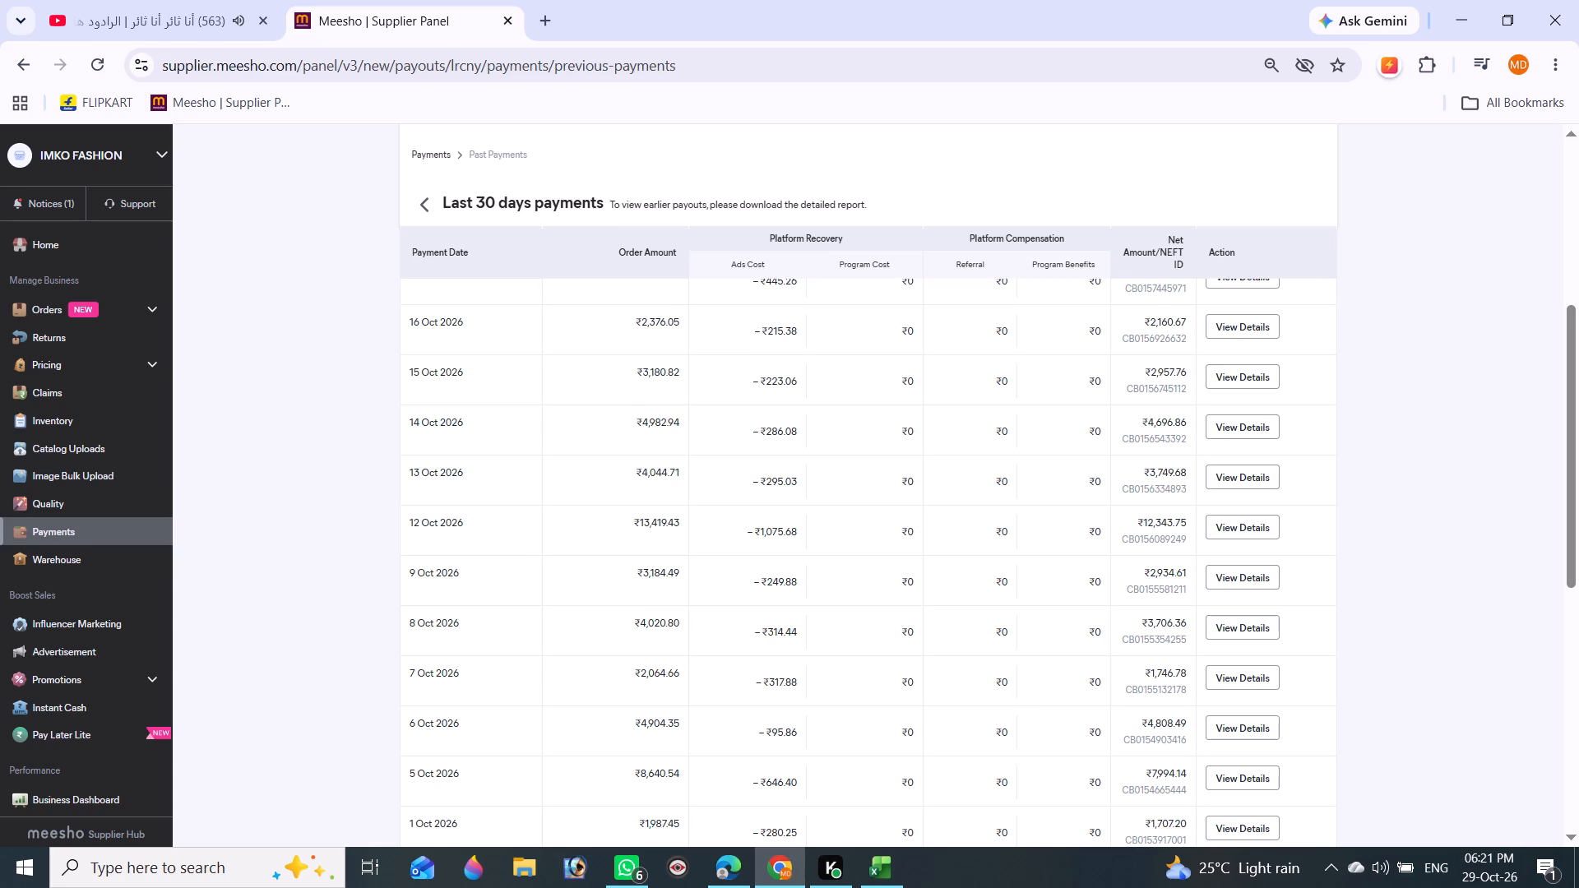
key(alt+Tab)
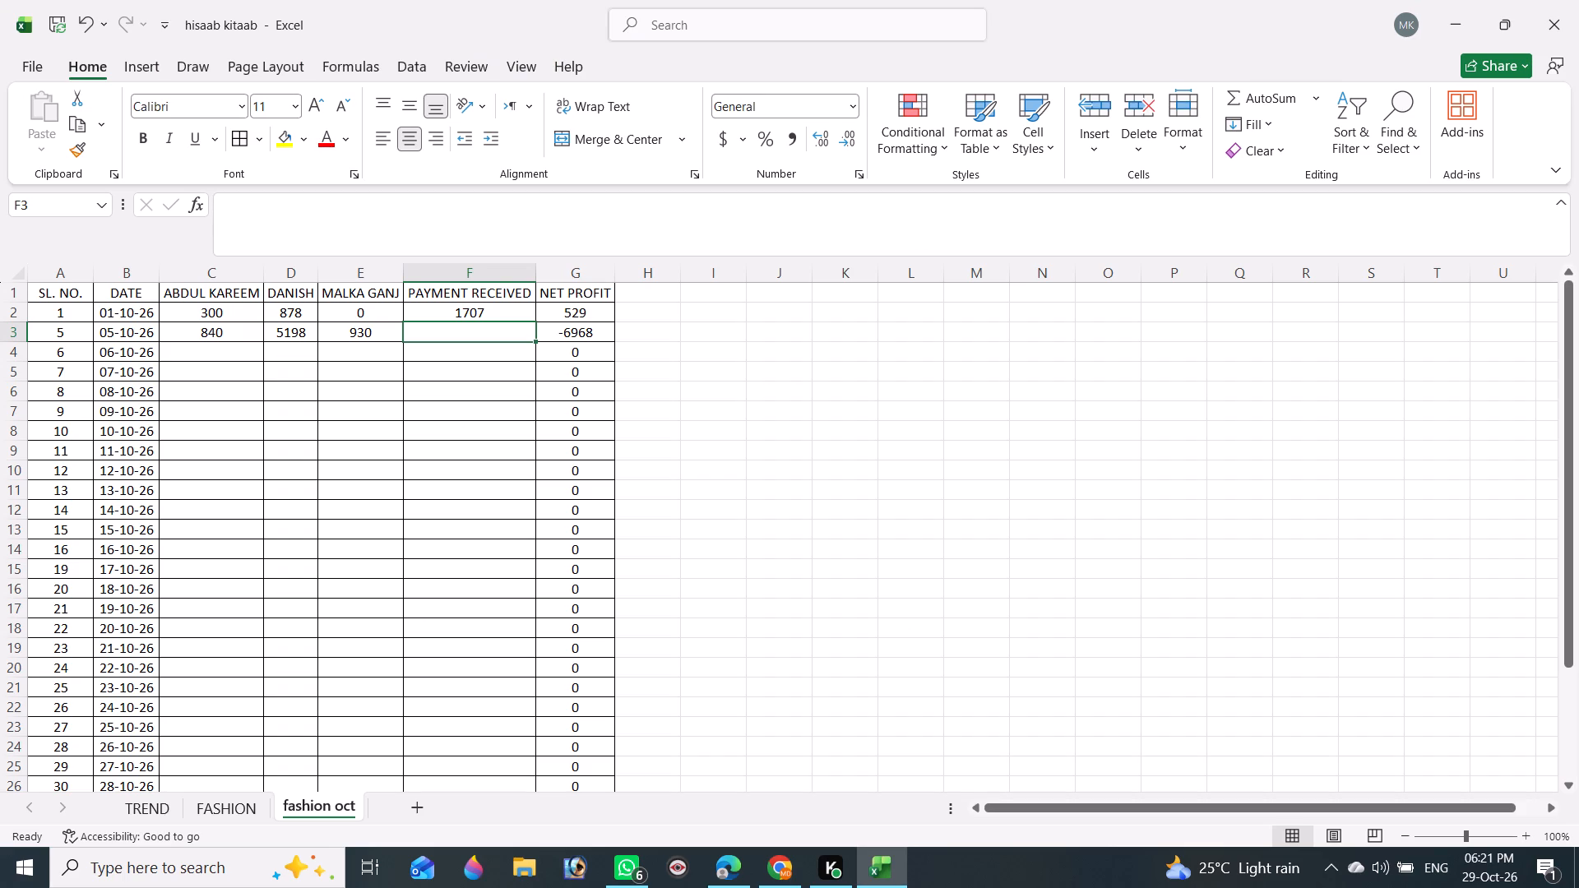
text(7994)
key(Return)
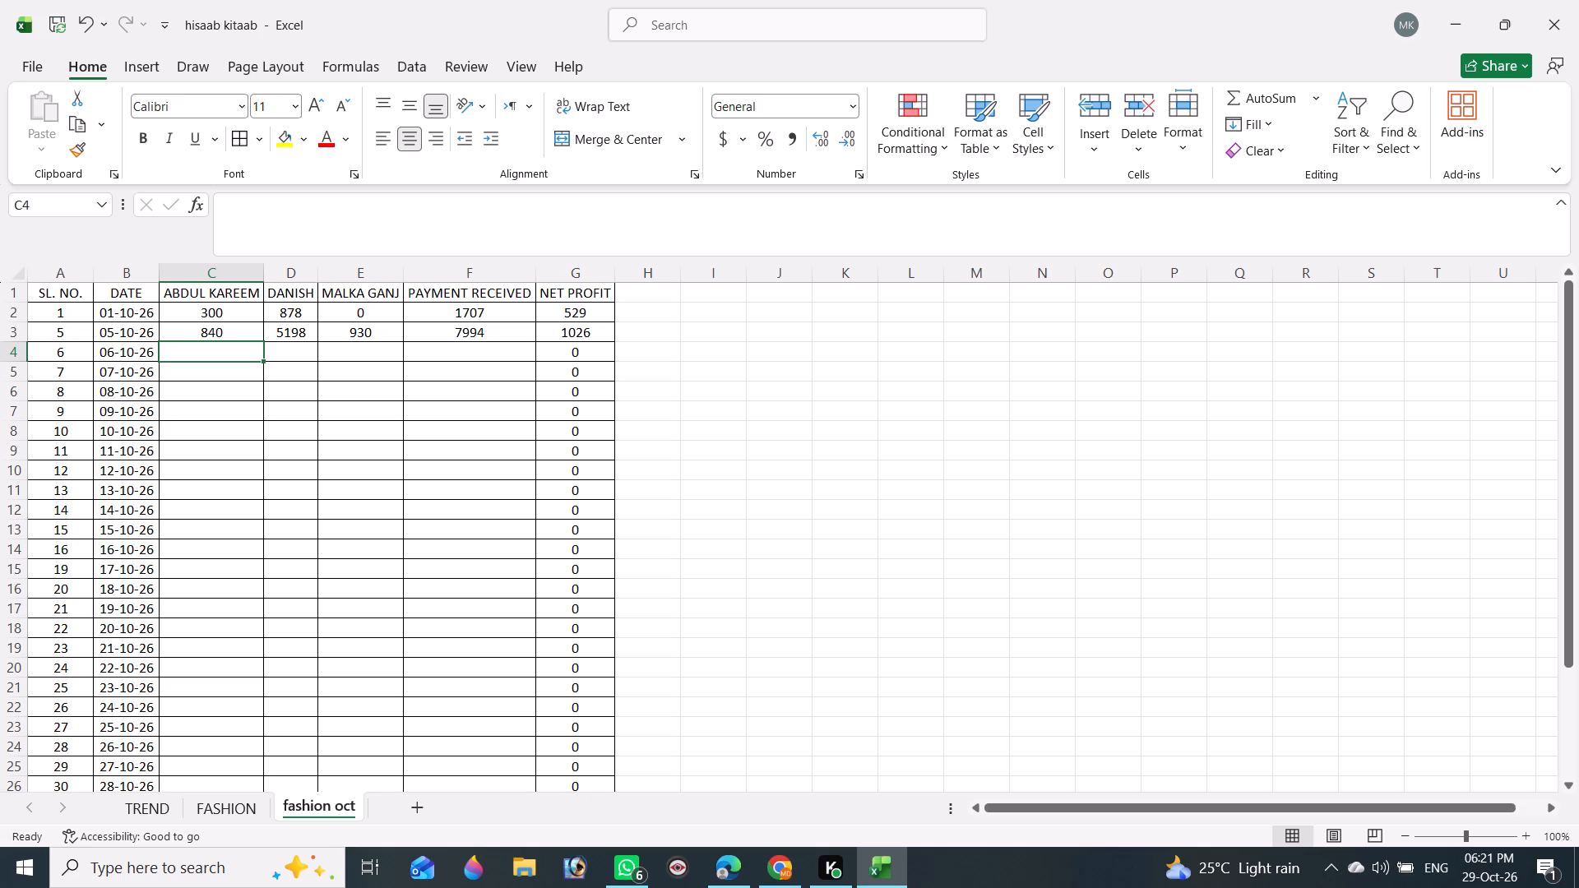
Fill the 06-10-26 row with 480 in the first cost column, 2464 under DANISH, 372 under MALKA GANJ and 4808 under PAYMENT RECEIVED.
text(480)
key(Tab)
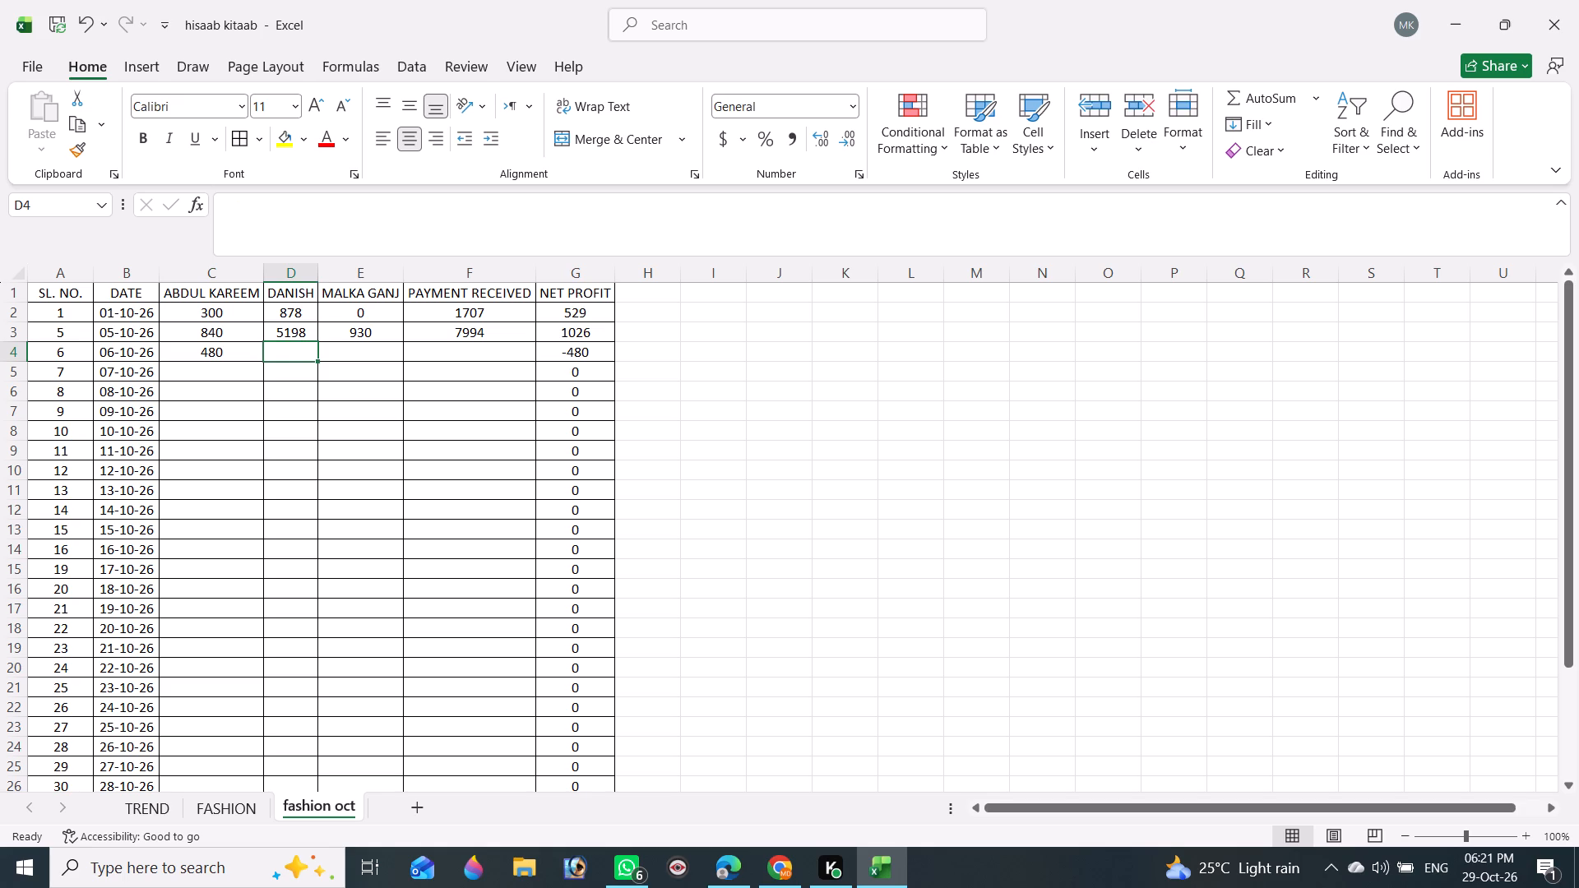
text(2464)
key(Tab)
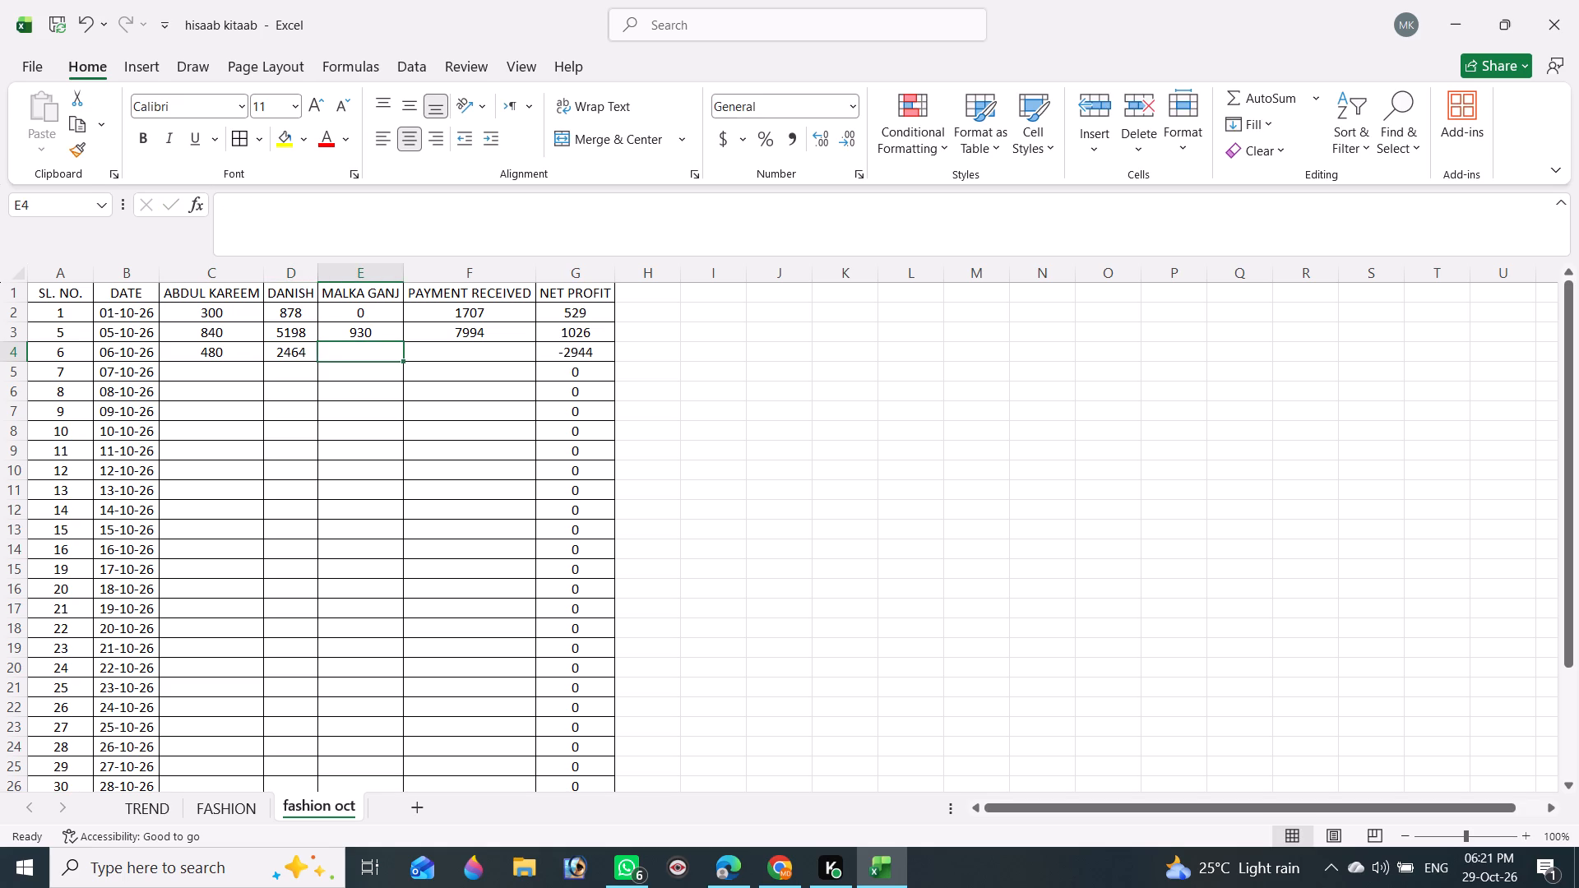
text(372)
key(Tab)
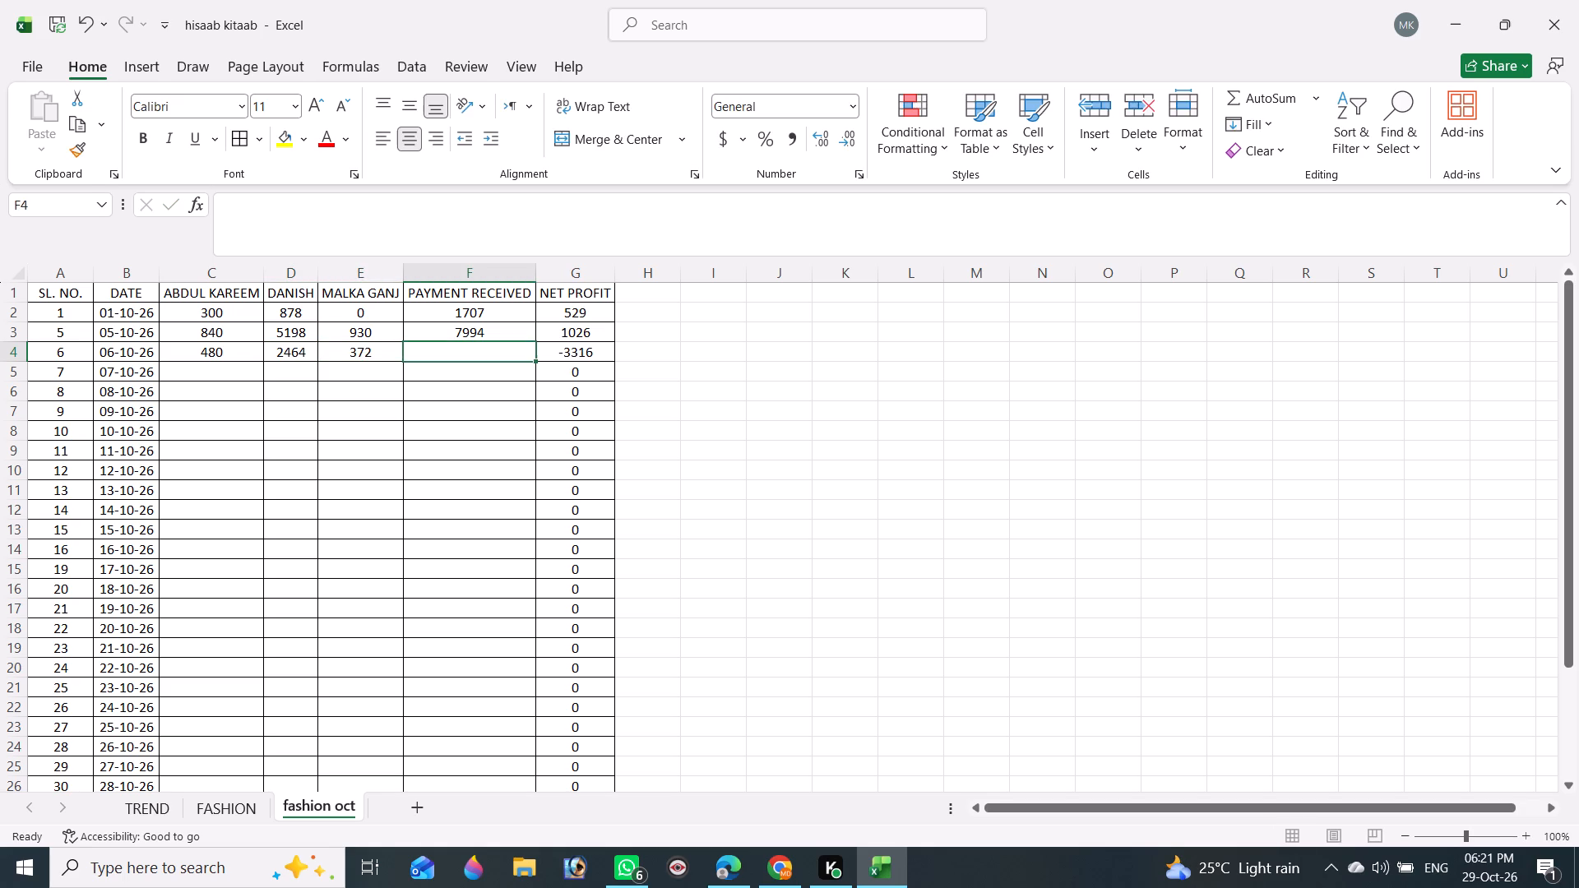
key(alt+Tab)
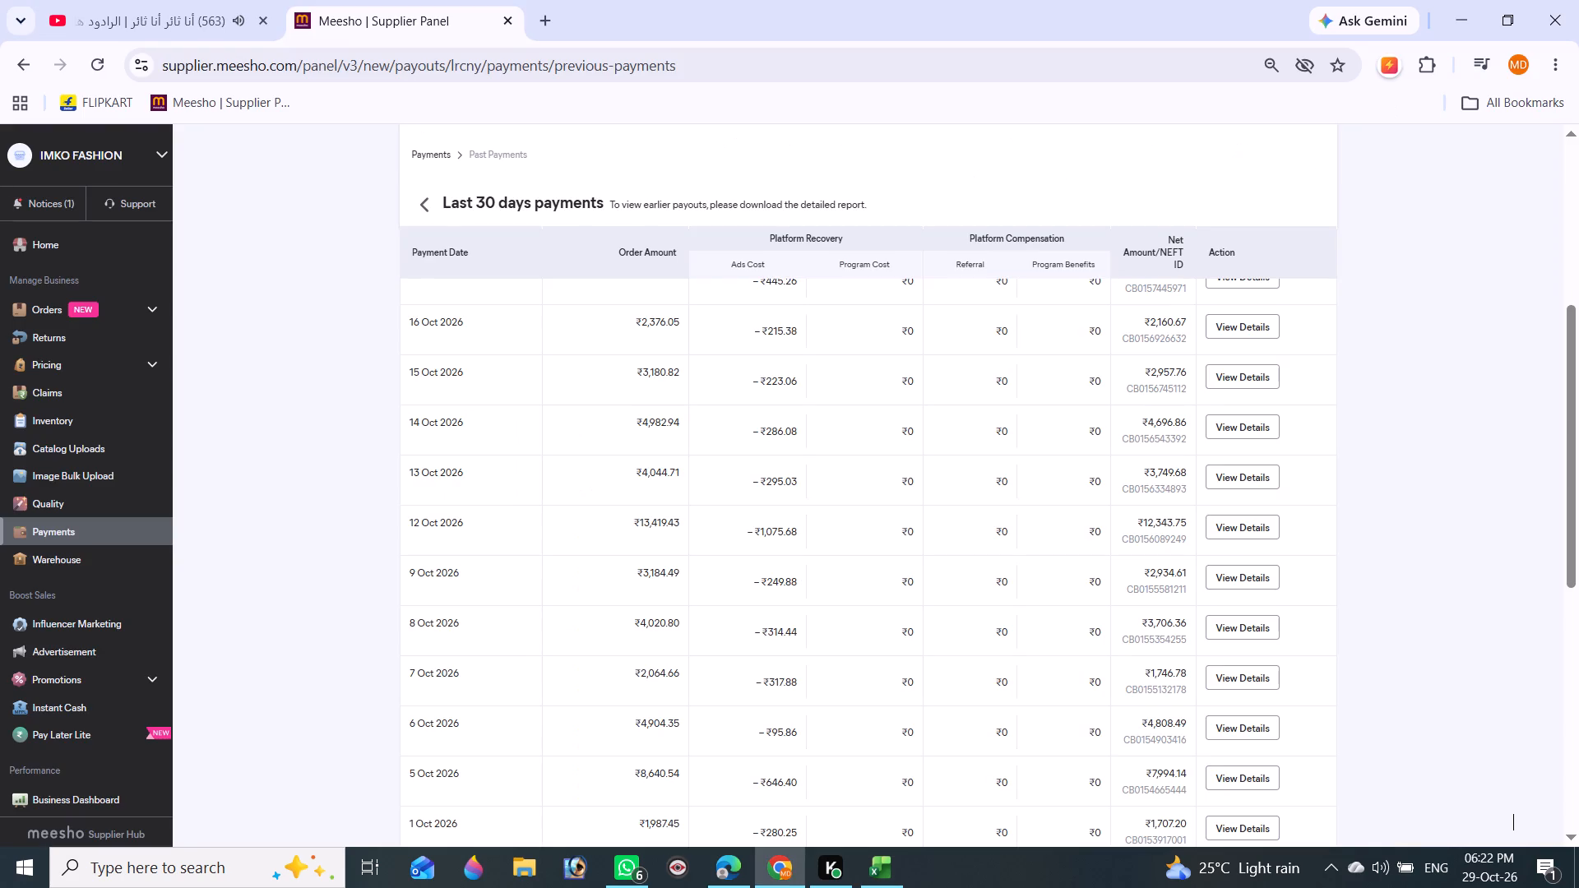
key(alt+Tab)
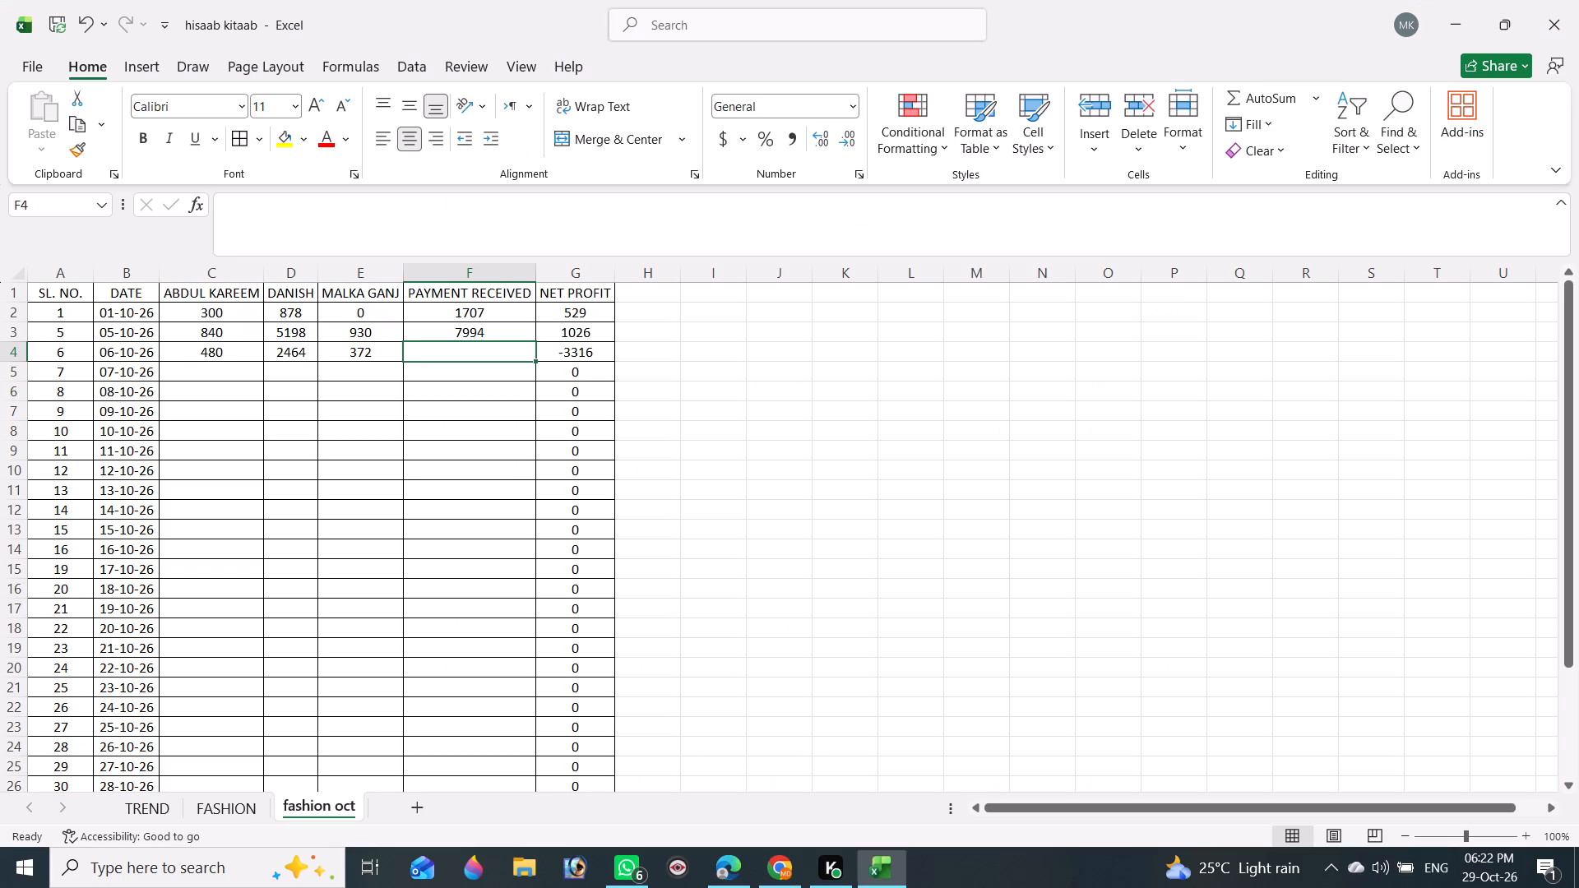
text(4808)
key(Return)
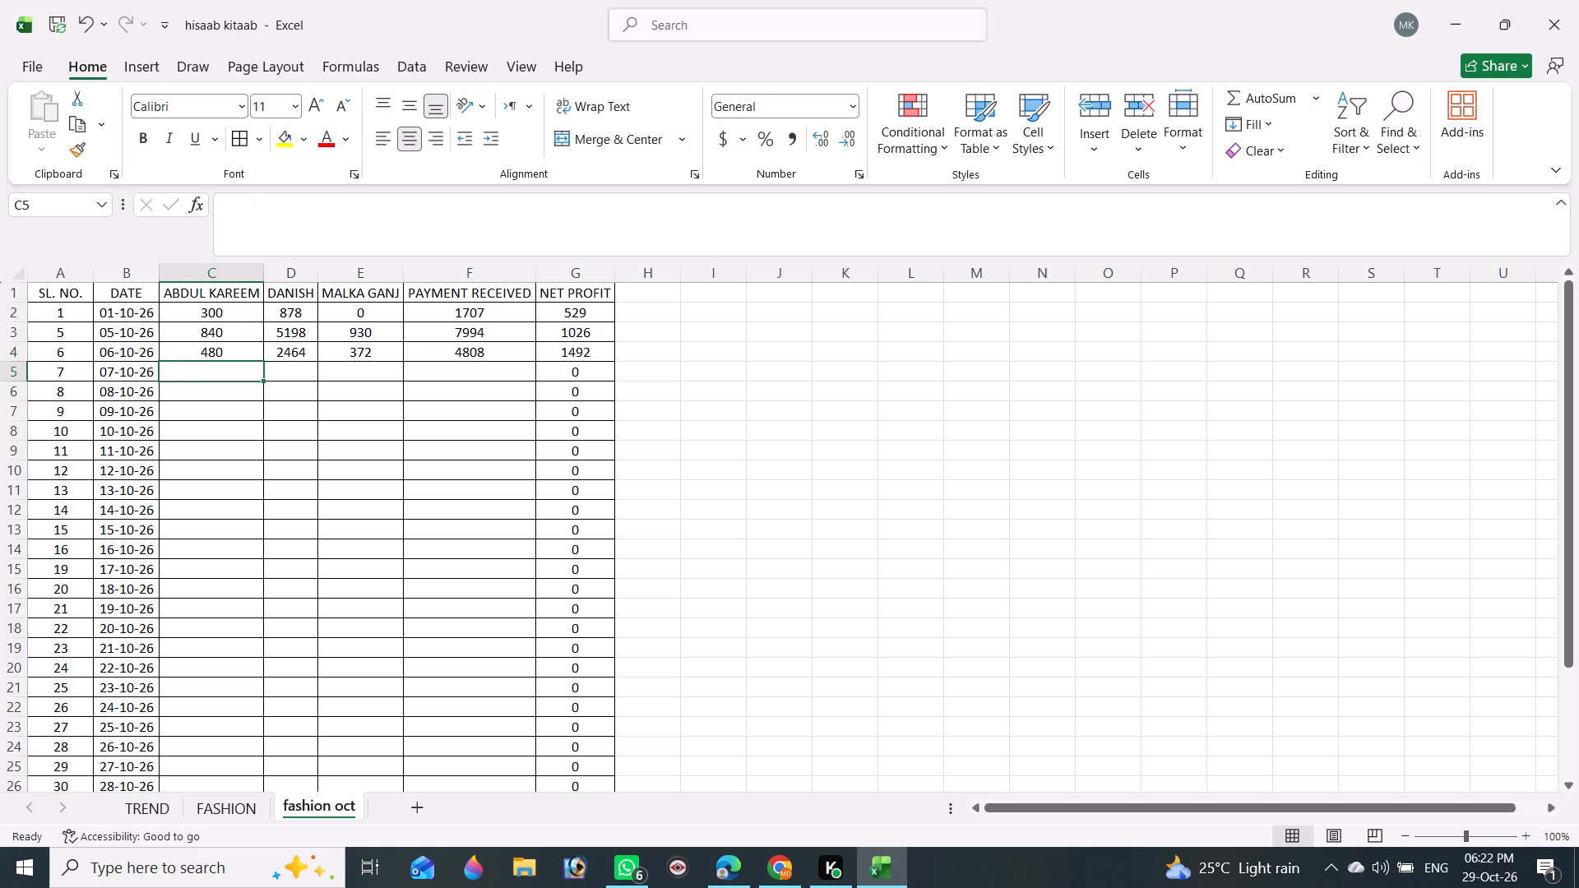
Check the NET PROFIT formula in the 06-10-26 row and save the workbook.
click(487, 353)
click(563, 349)
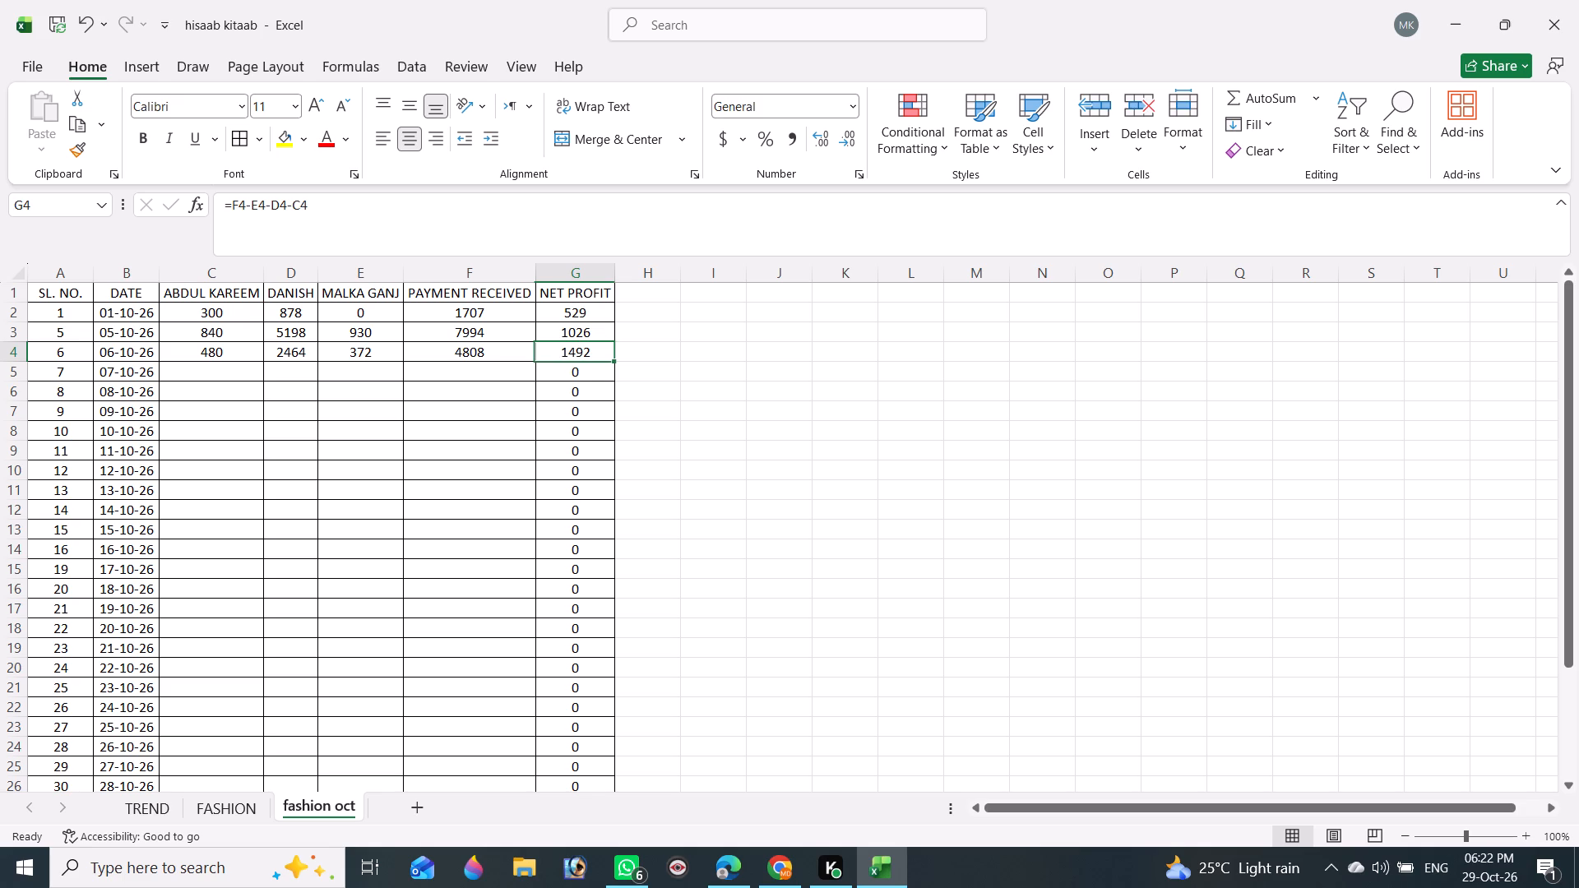
key(ctrl+s)
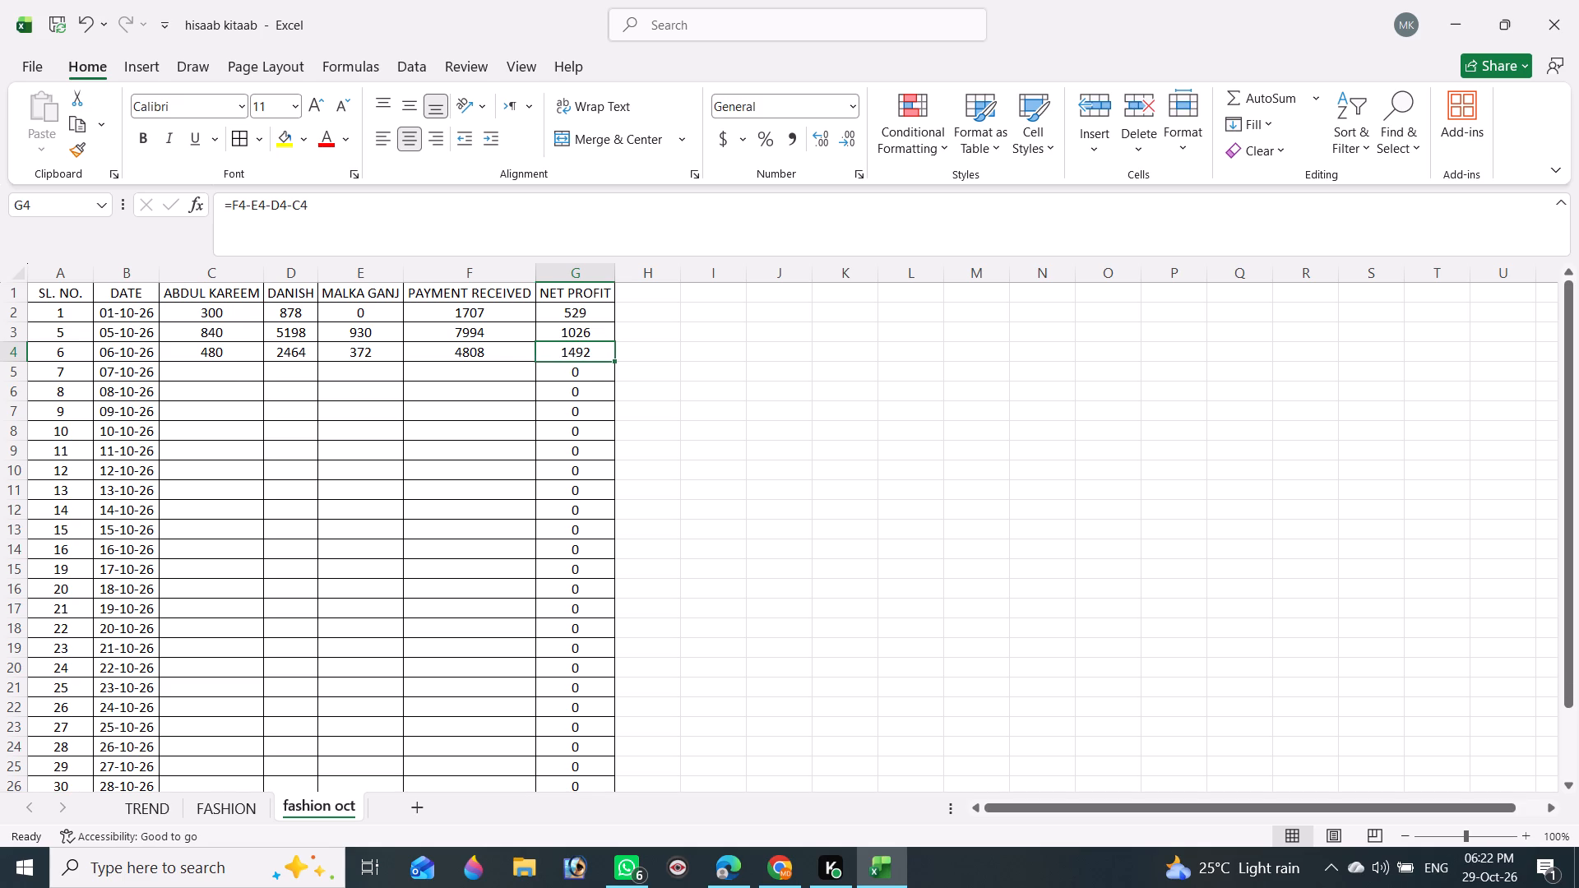
Switch to Chrome to view the Meesho last 30 days payments list.
click(791, 878)
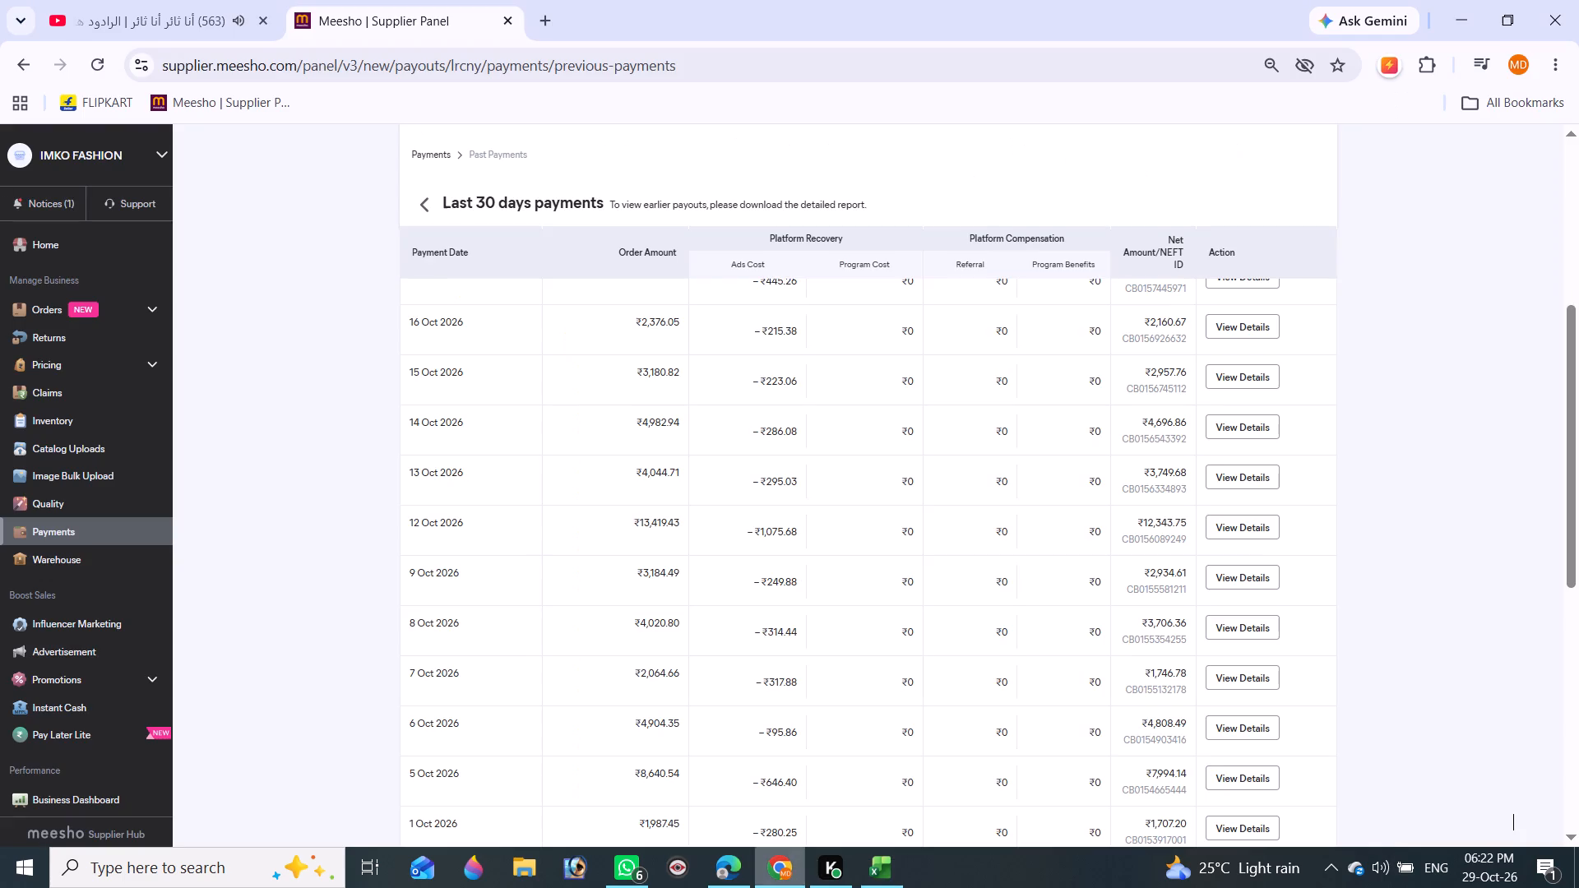
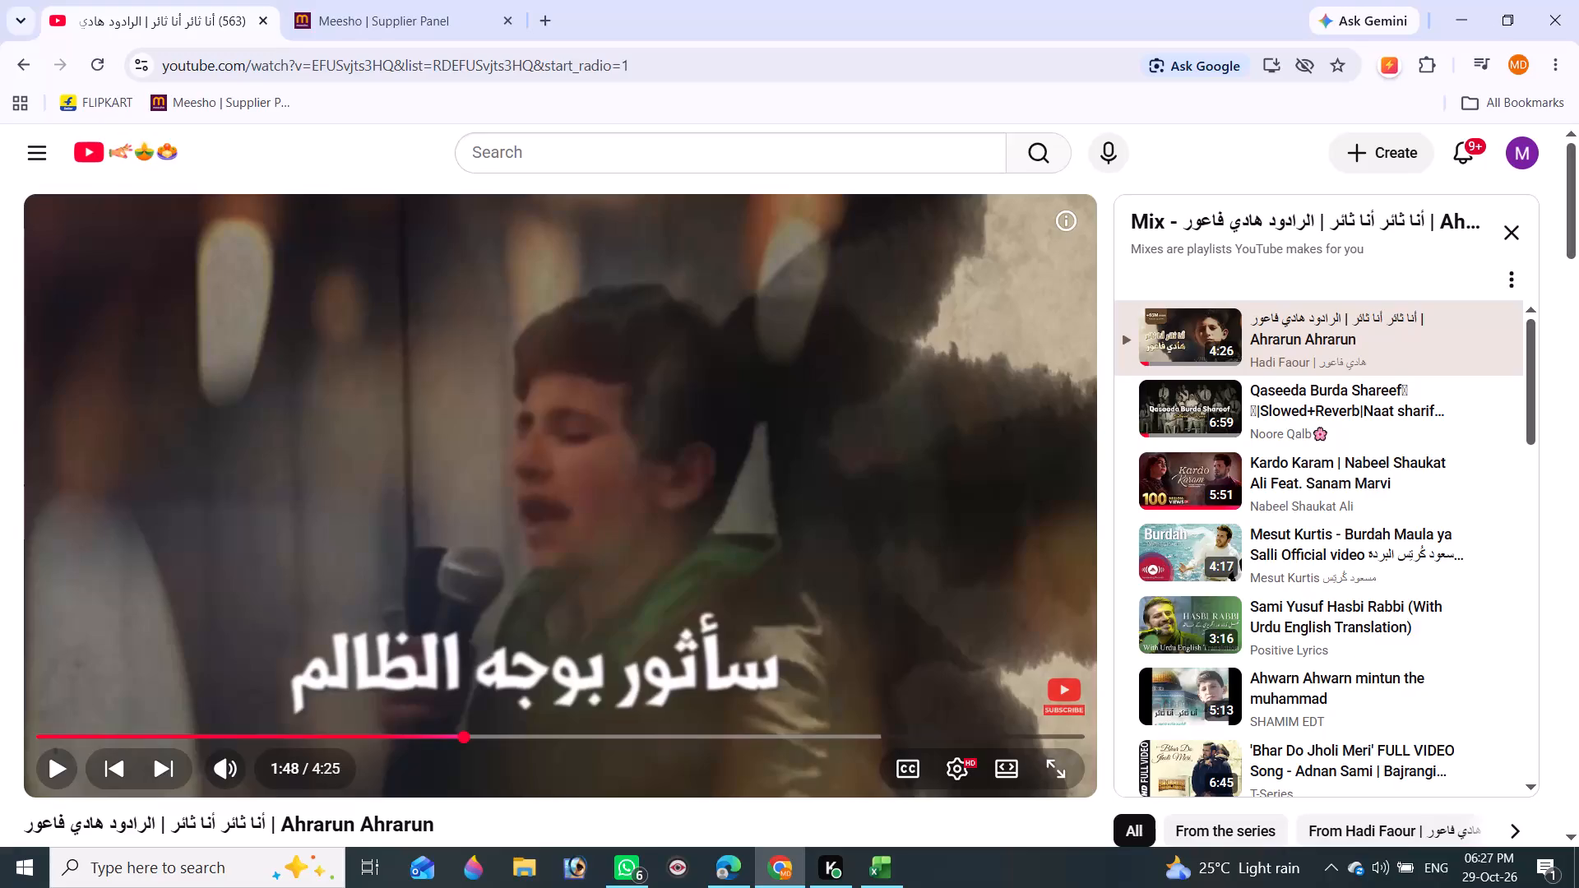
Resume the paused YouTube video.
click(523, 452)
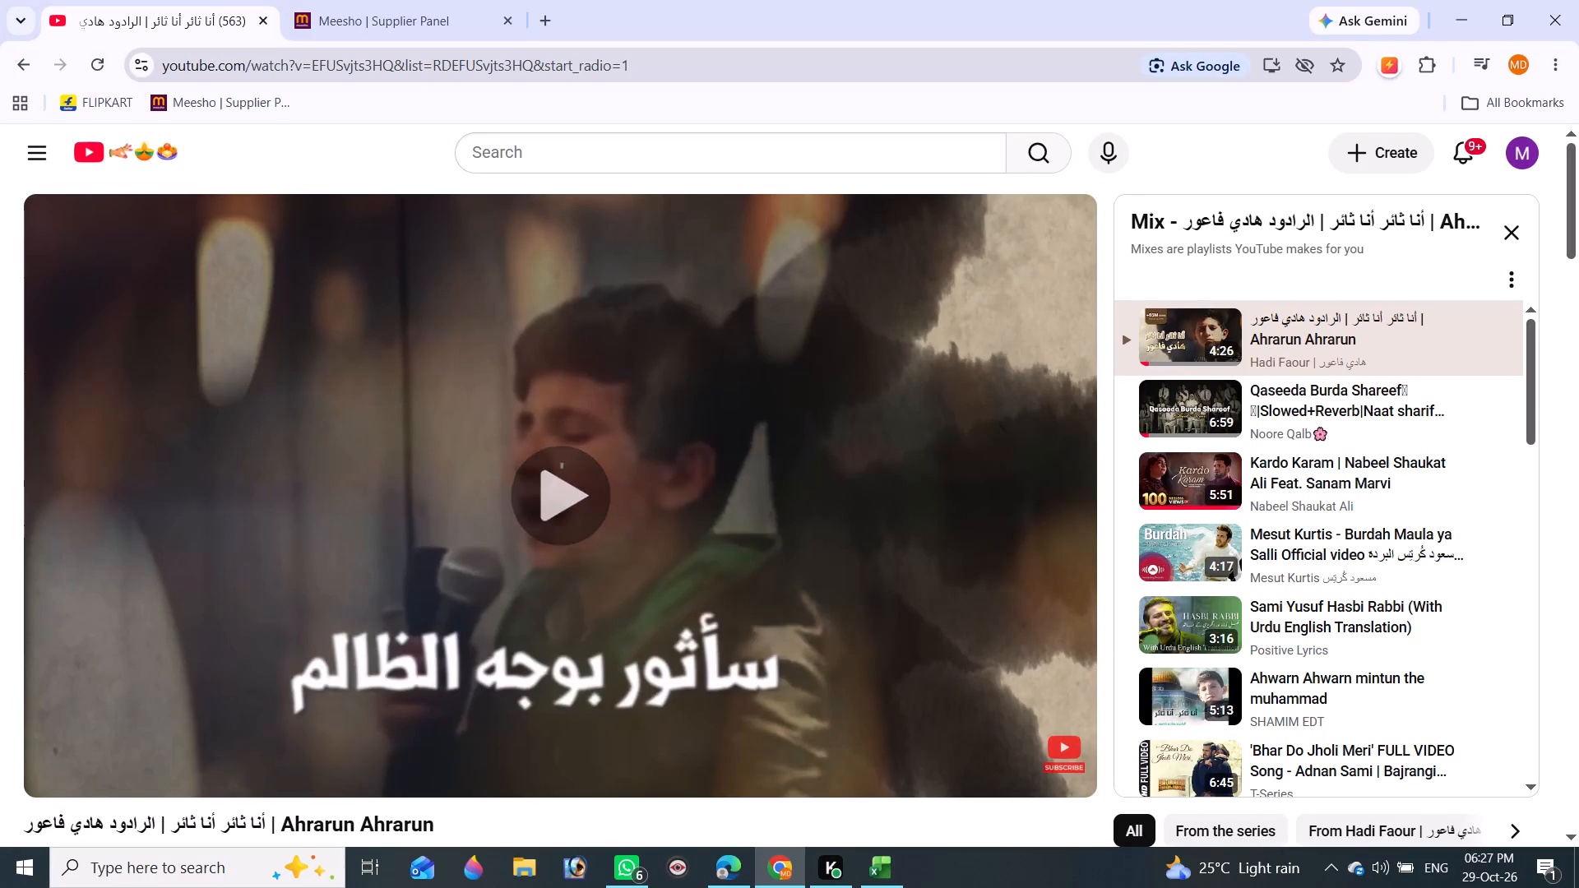
Bring up the Meesho last 30 days payments list in Chrome to view the October payouts.
click(895, 870)
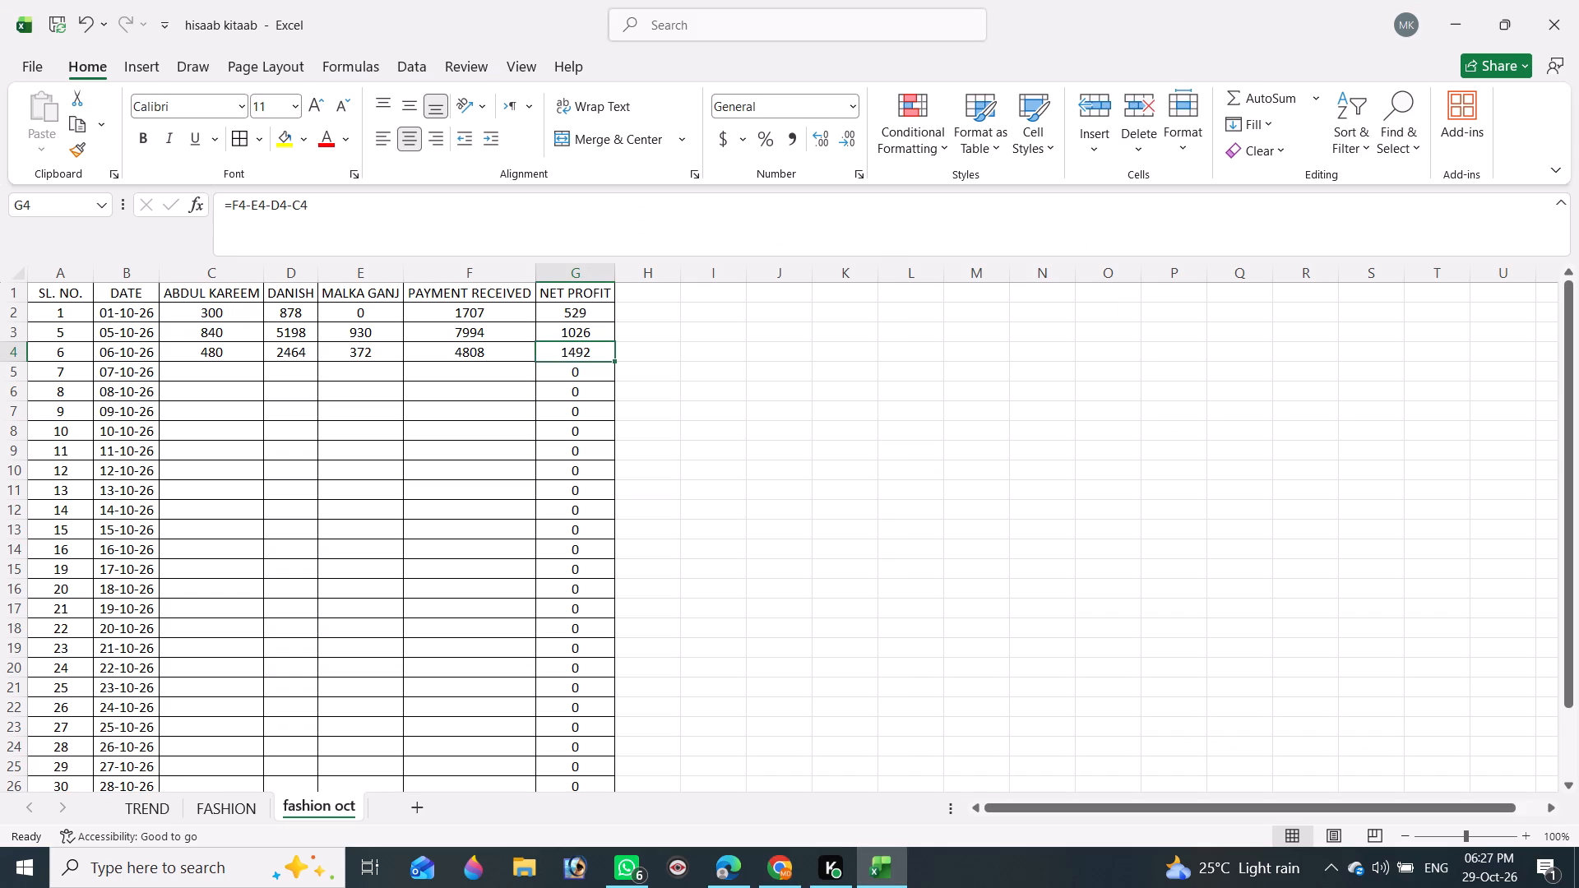
key(alt+Tab)
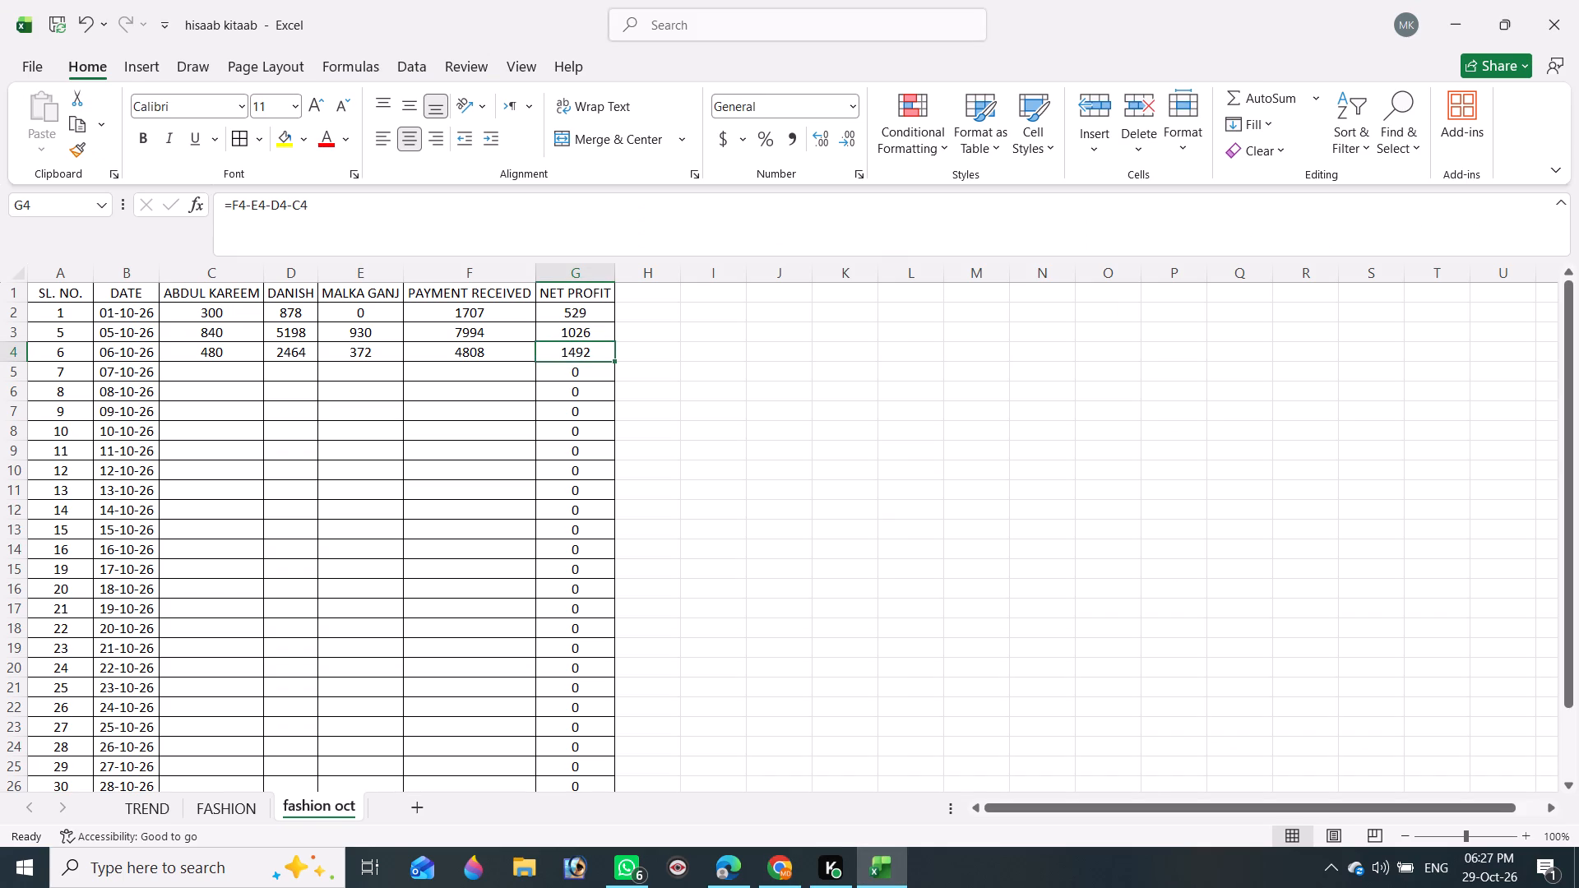
click(400, 0)
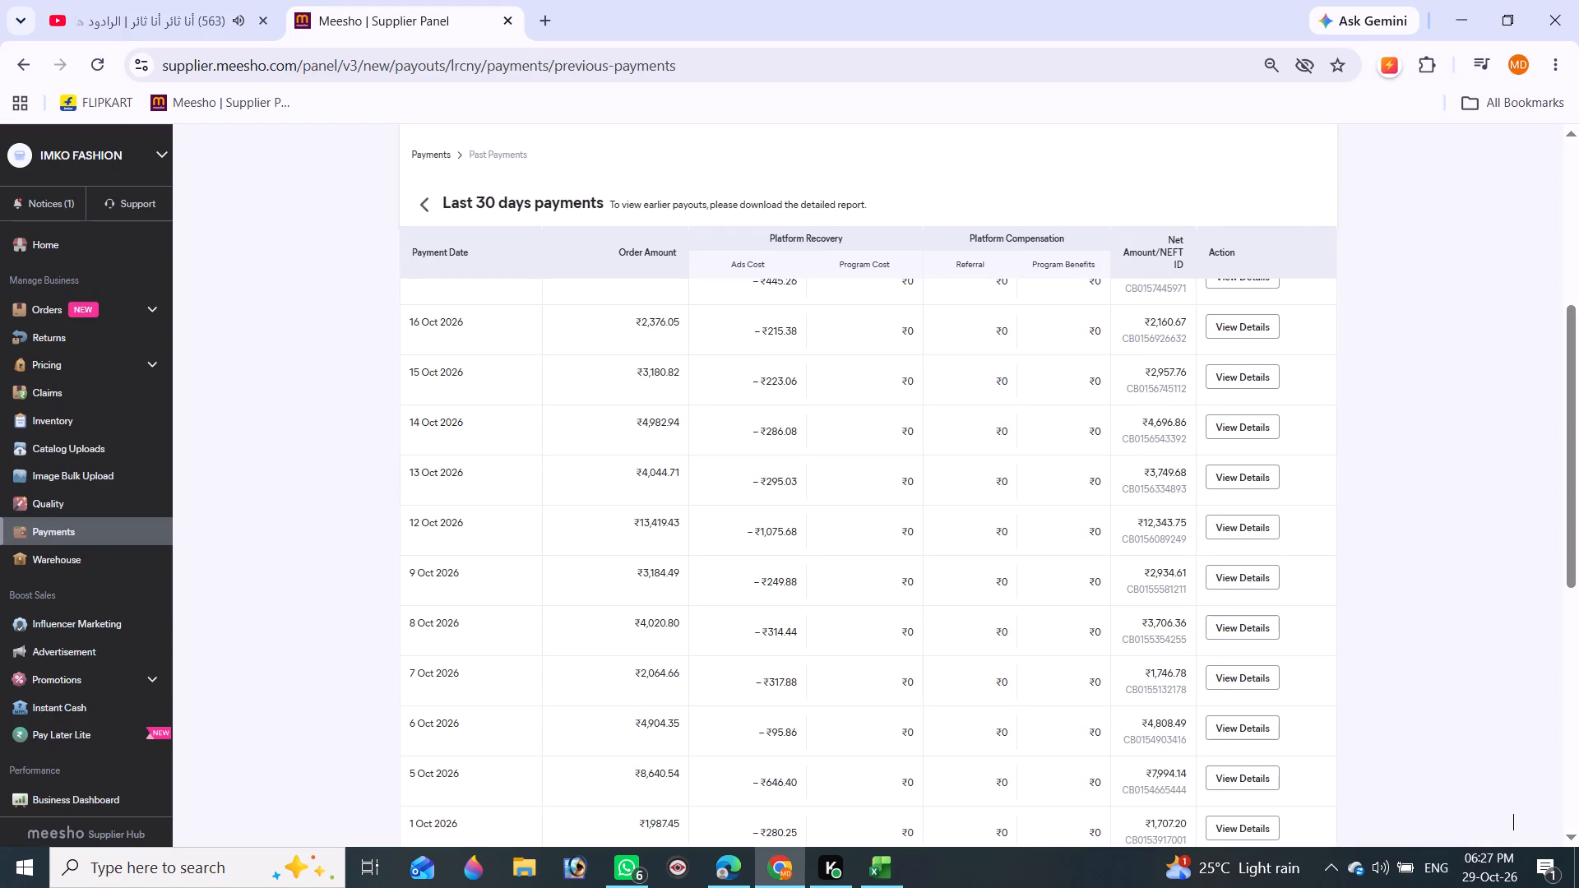
Switch to Excel and enter the heading "total maal" in cell I1 of the fashion oct sheet.
key(alt+Tab)
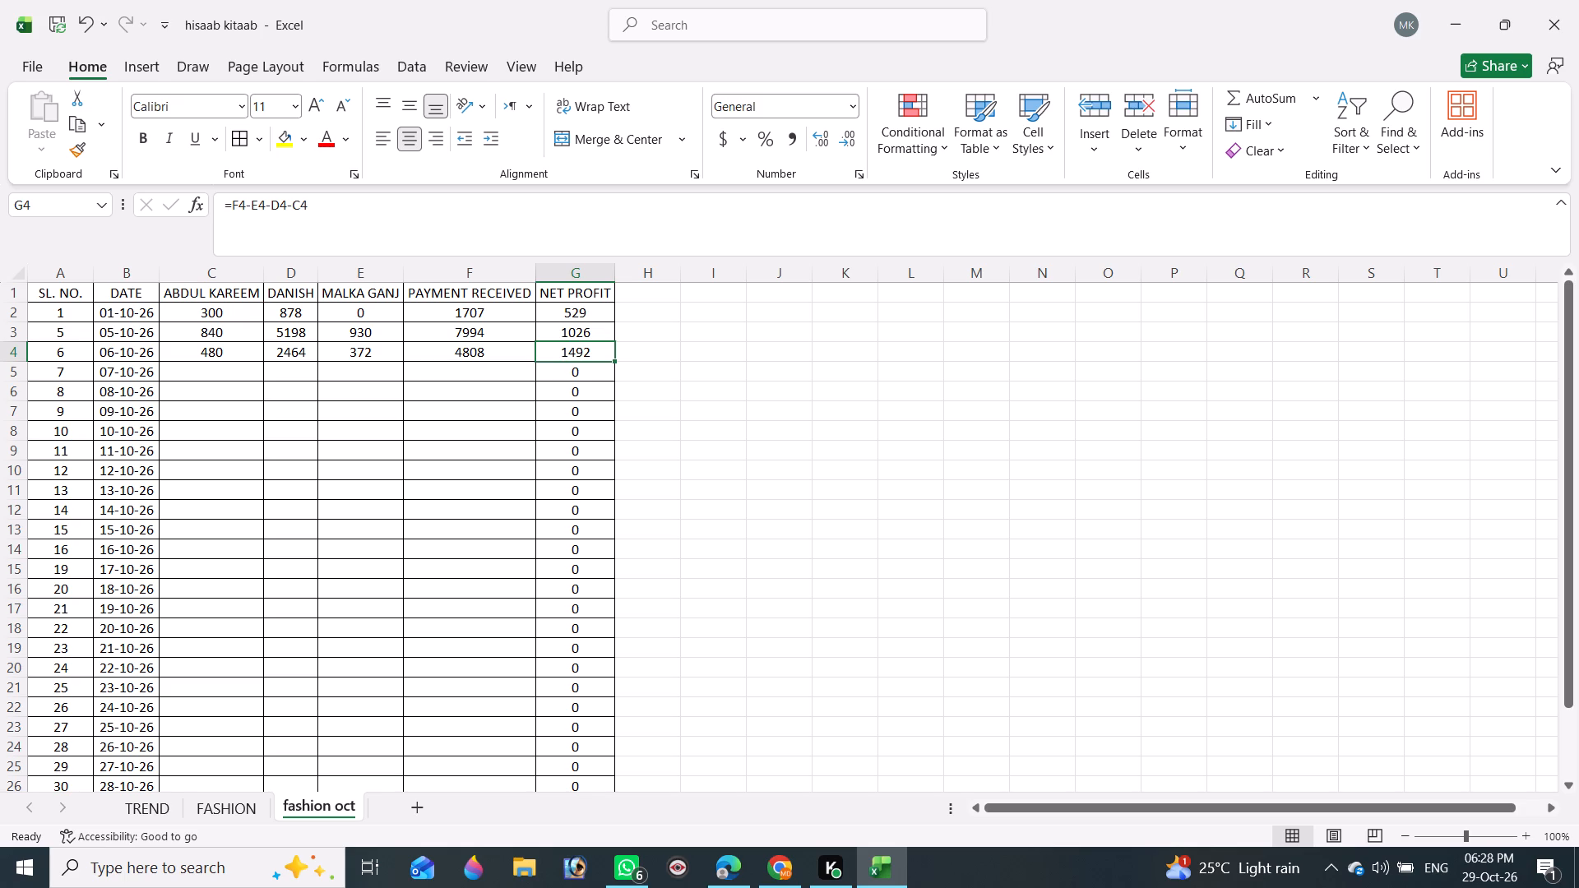
click(642, 287)
click(699, 290)
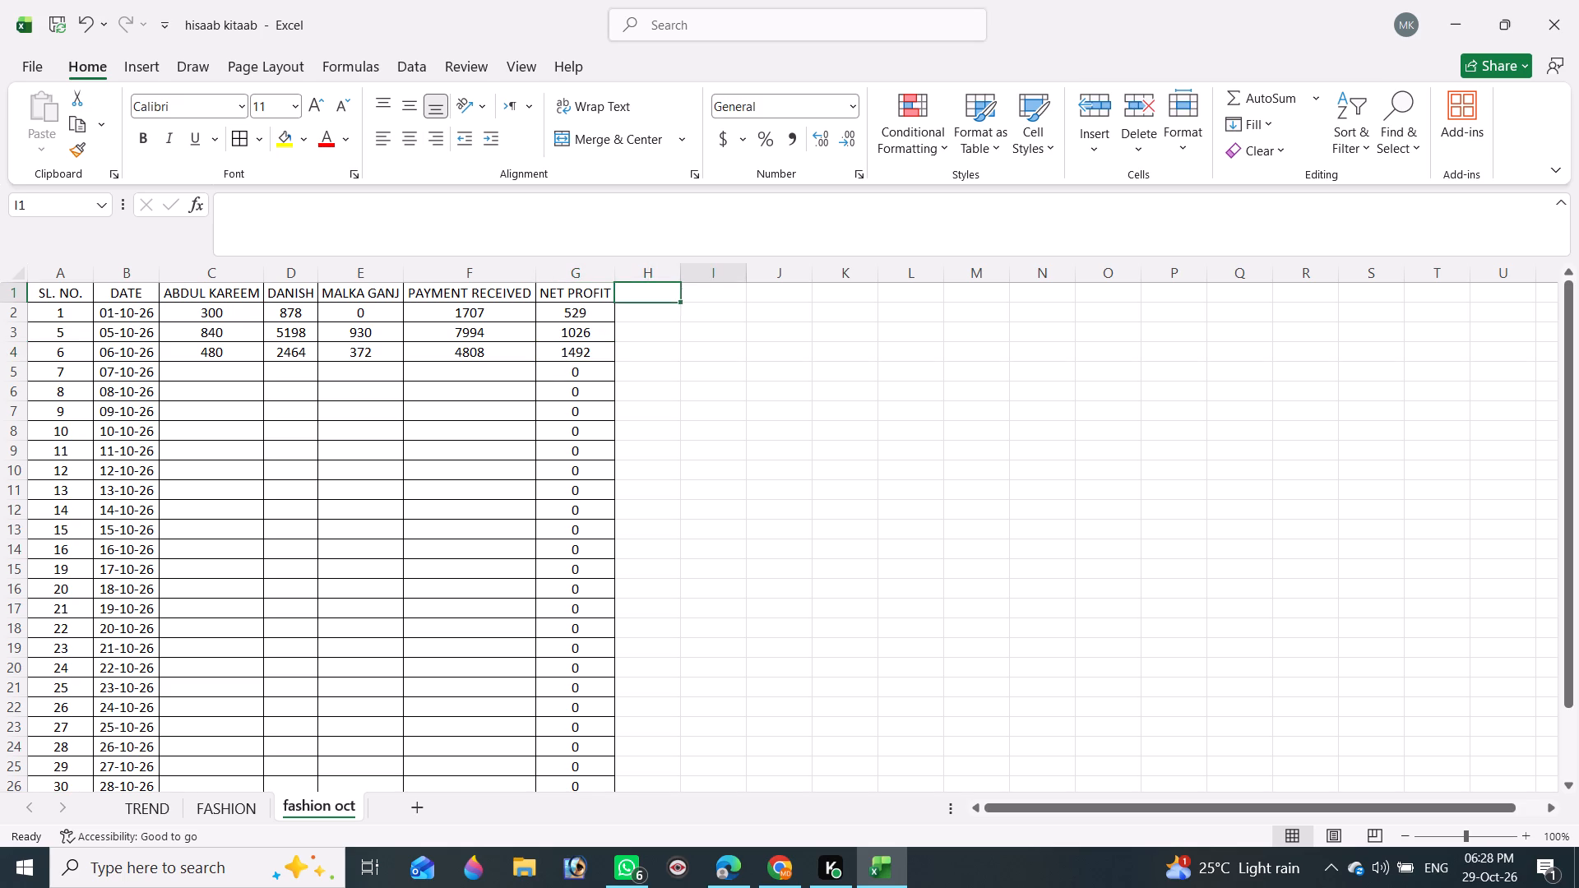
text(total maal)
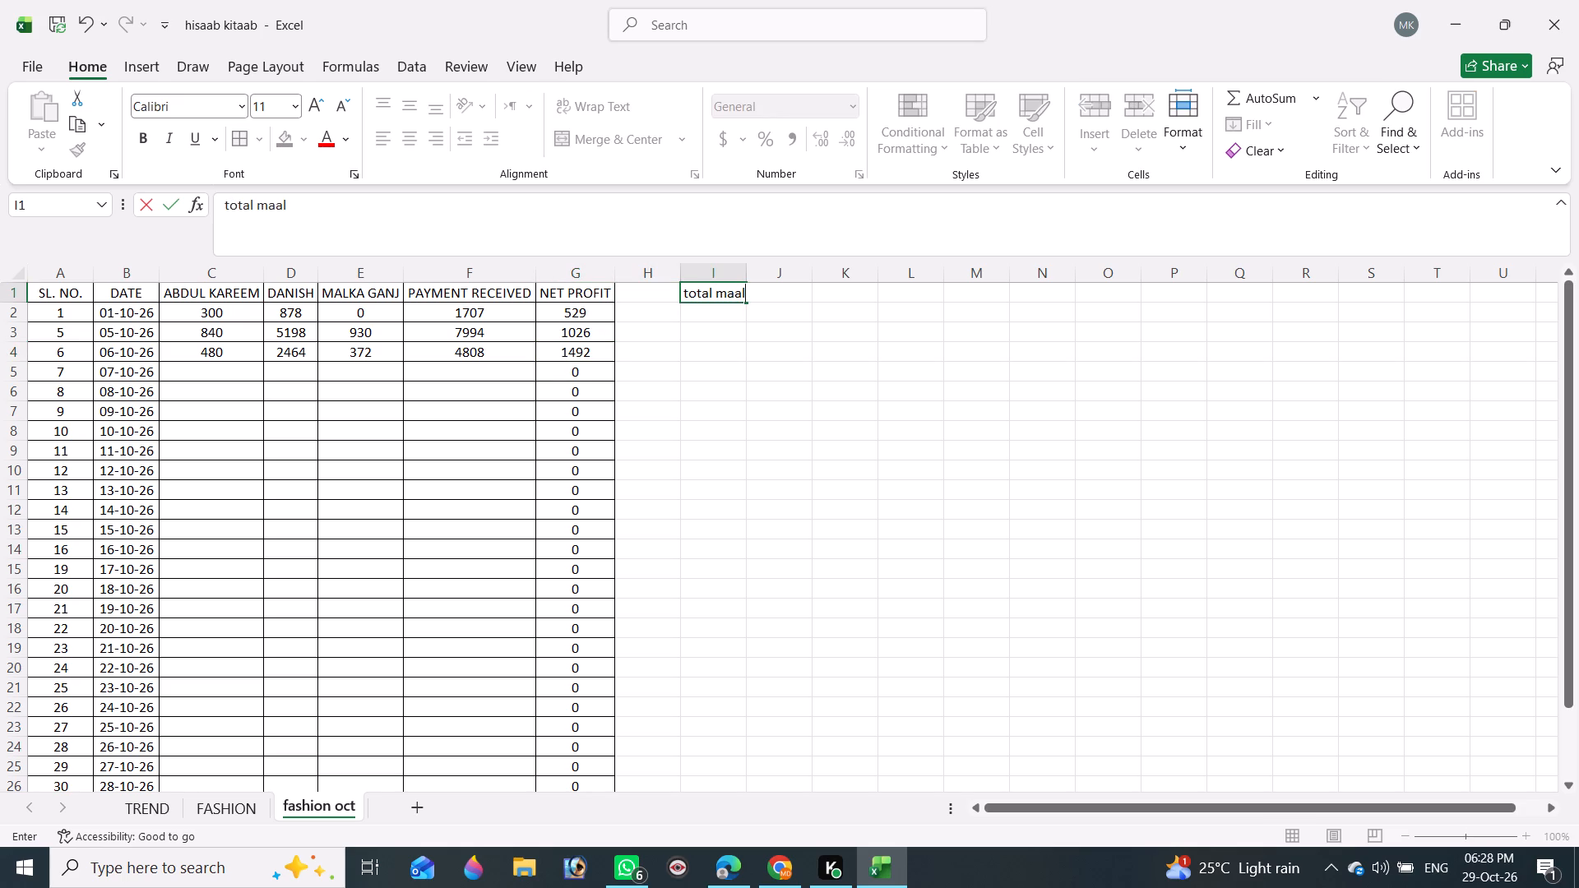
click(715, 333)
Enter =SUM(C2:E2) in I2 to total the day's three cost columns and fill it down to I29, the 31-10-26 row.
click(705, 316)
text(=sum()
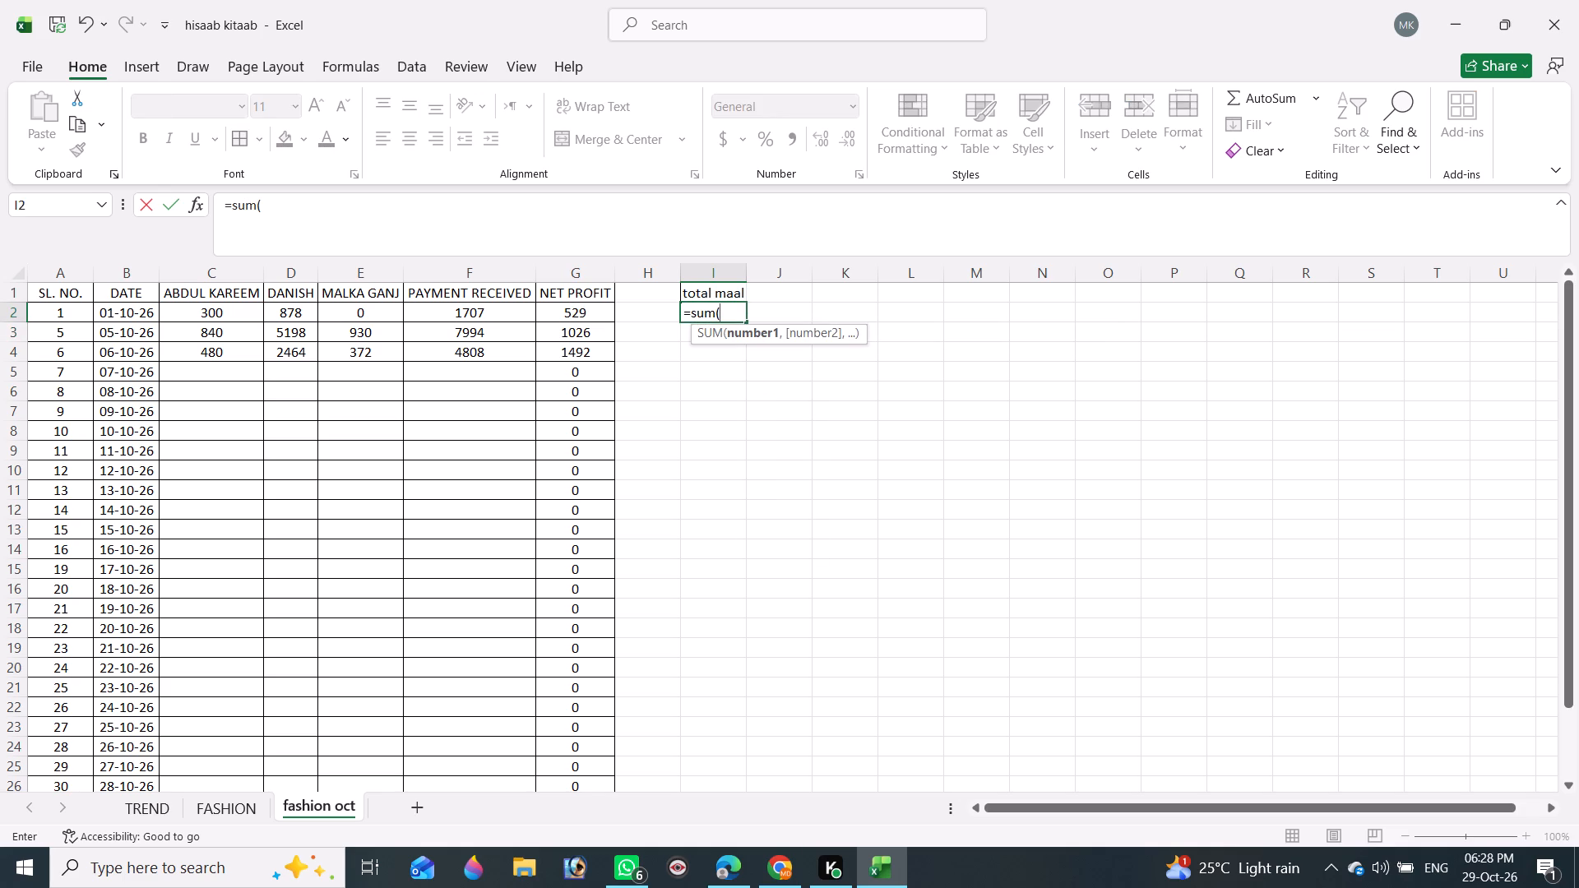
drag(366, 311, 223, 312)
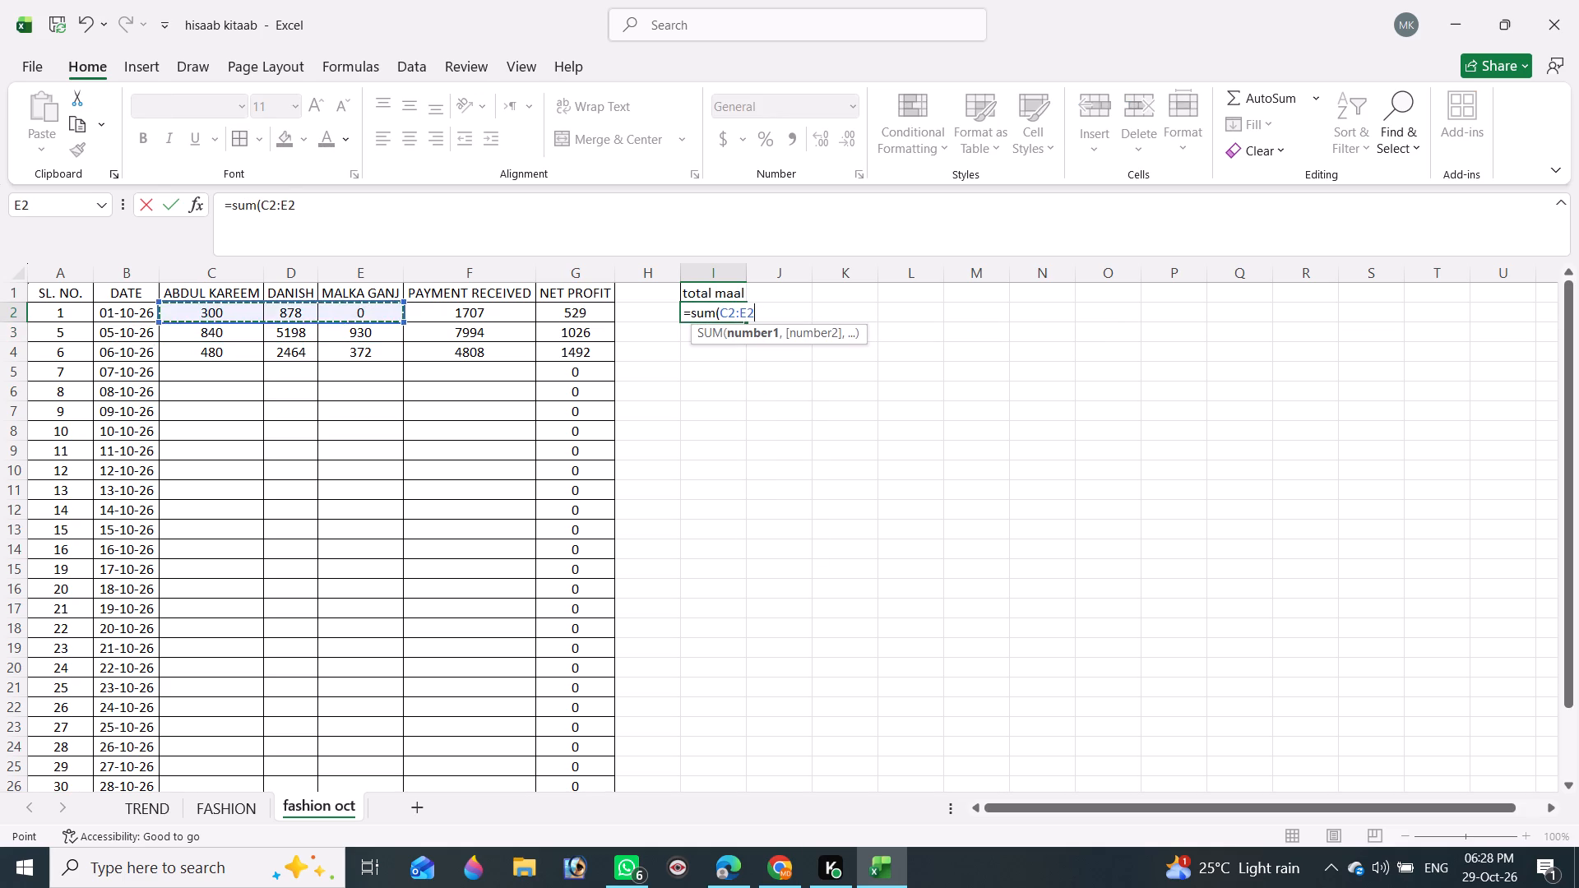
key(Return)
click(747, 316)
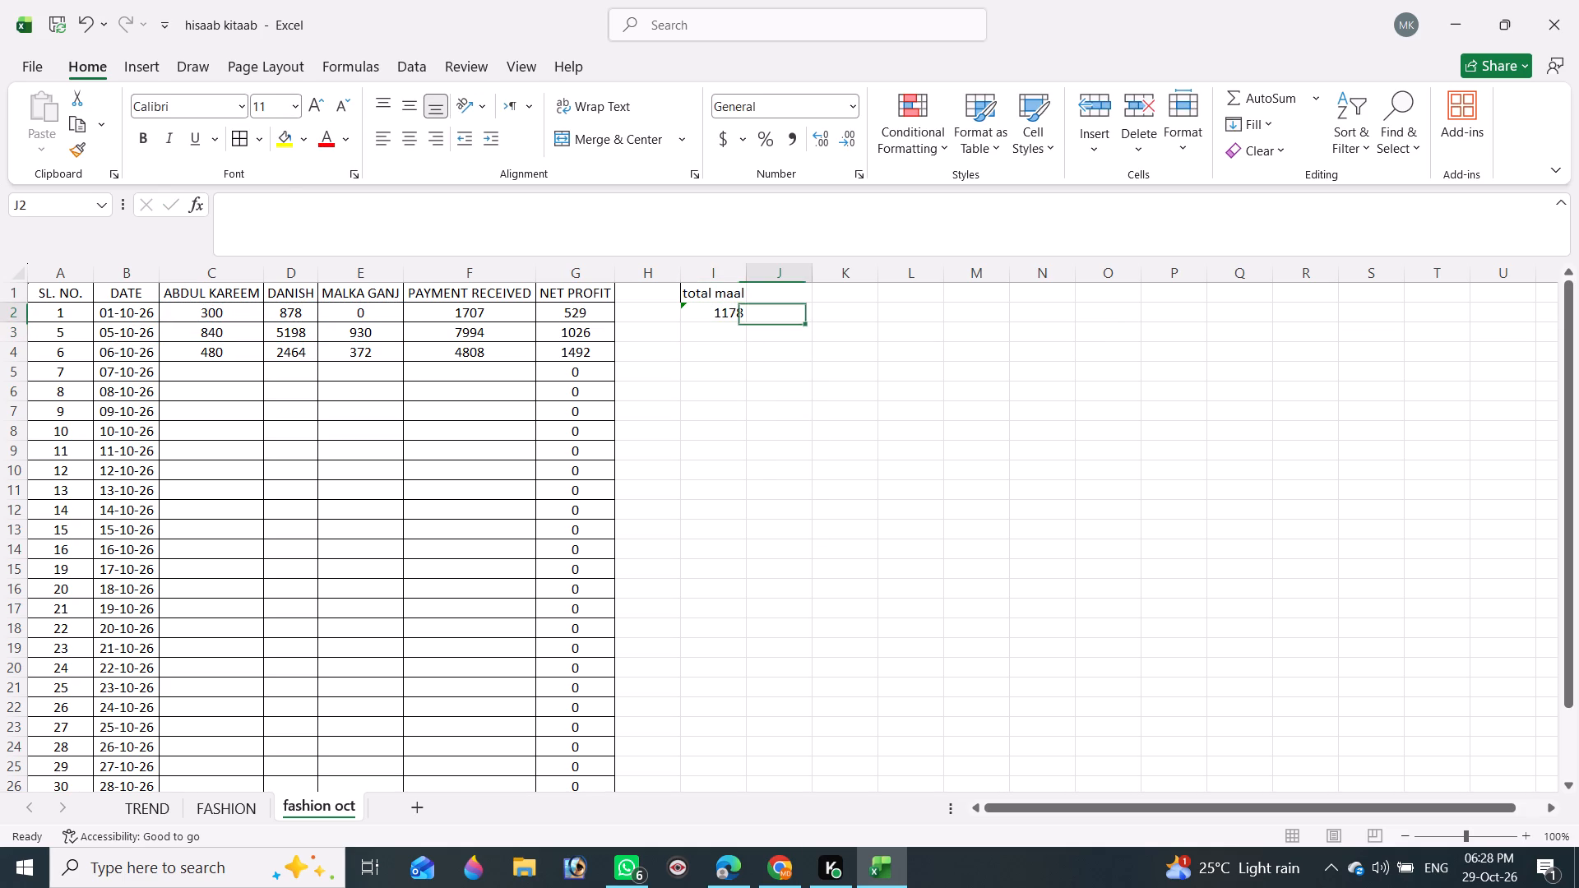
click(690, 319)
drag(744, 324, 755, 650)
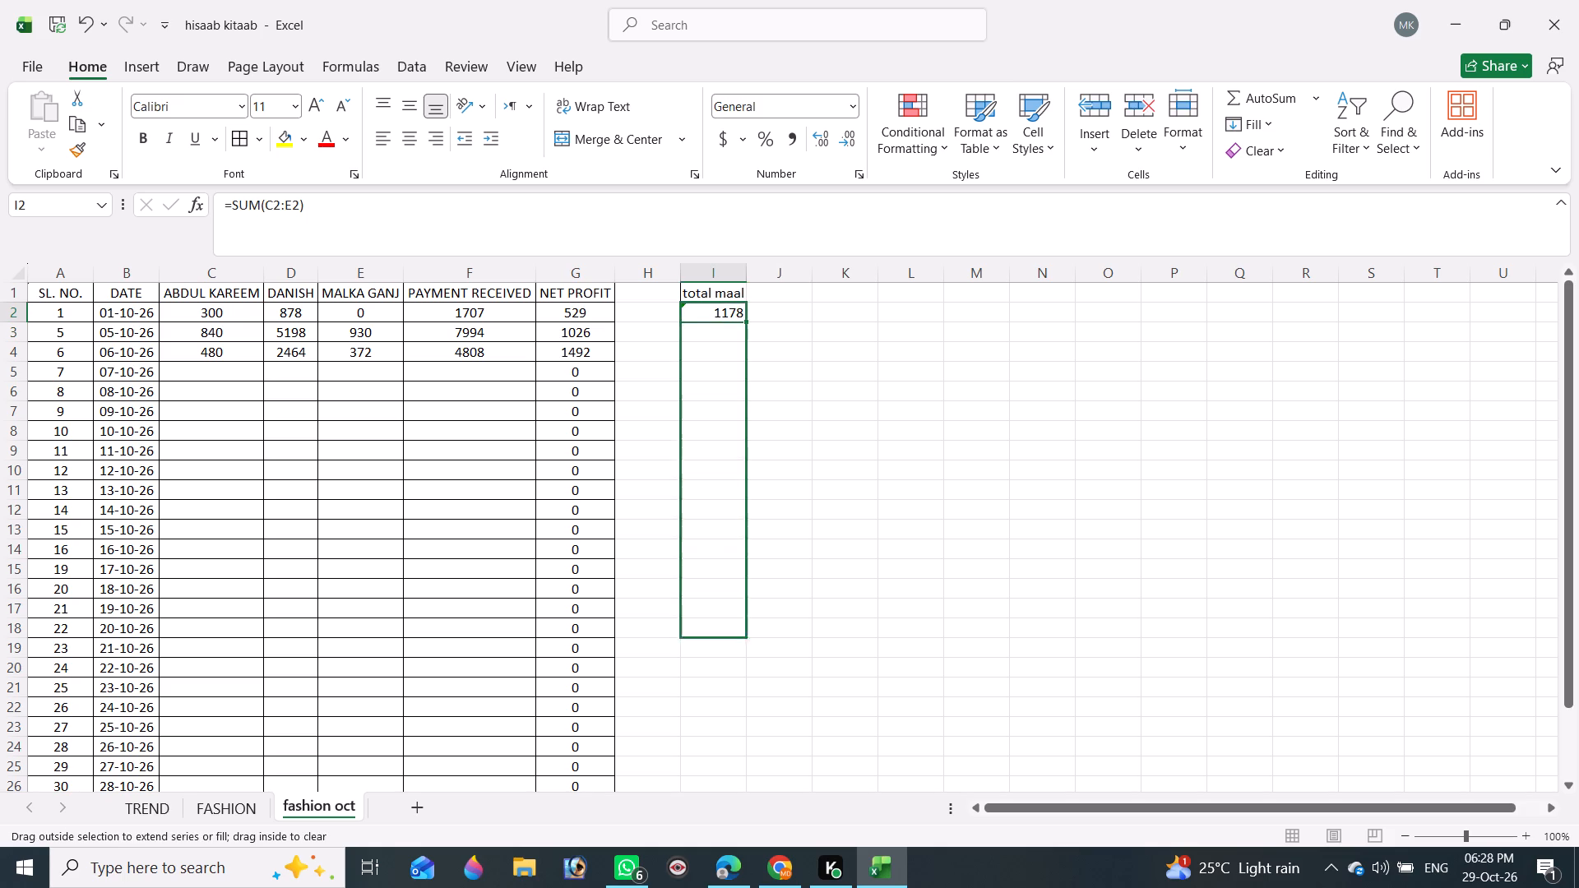
drag(755, 650, 706, 730)
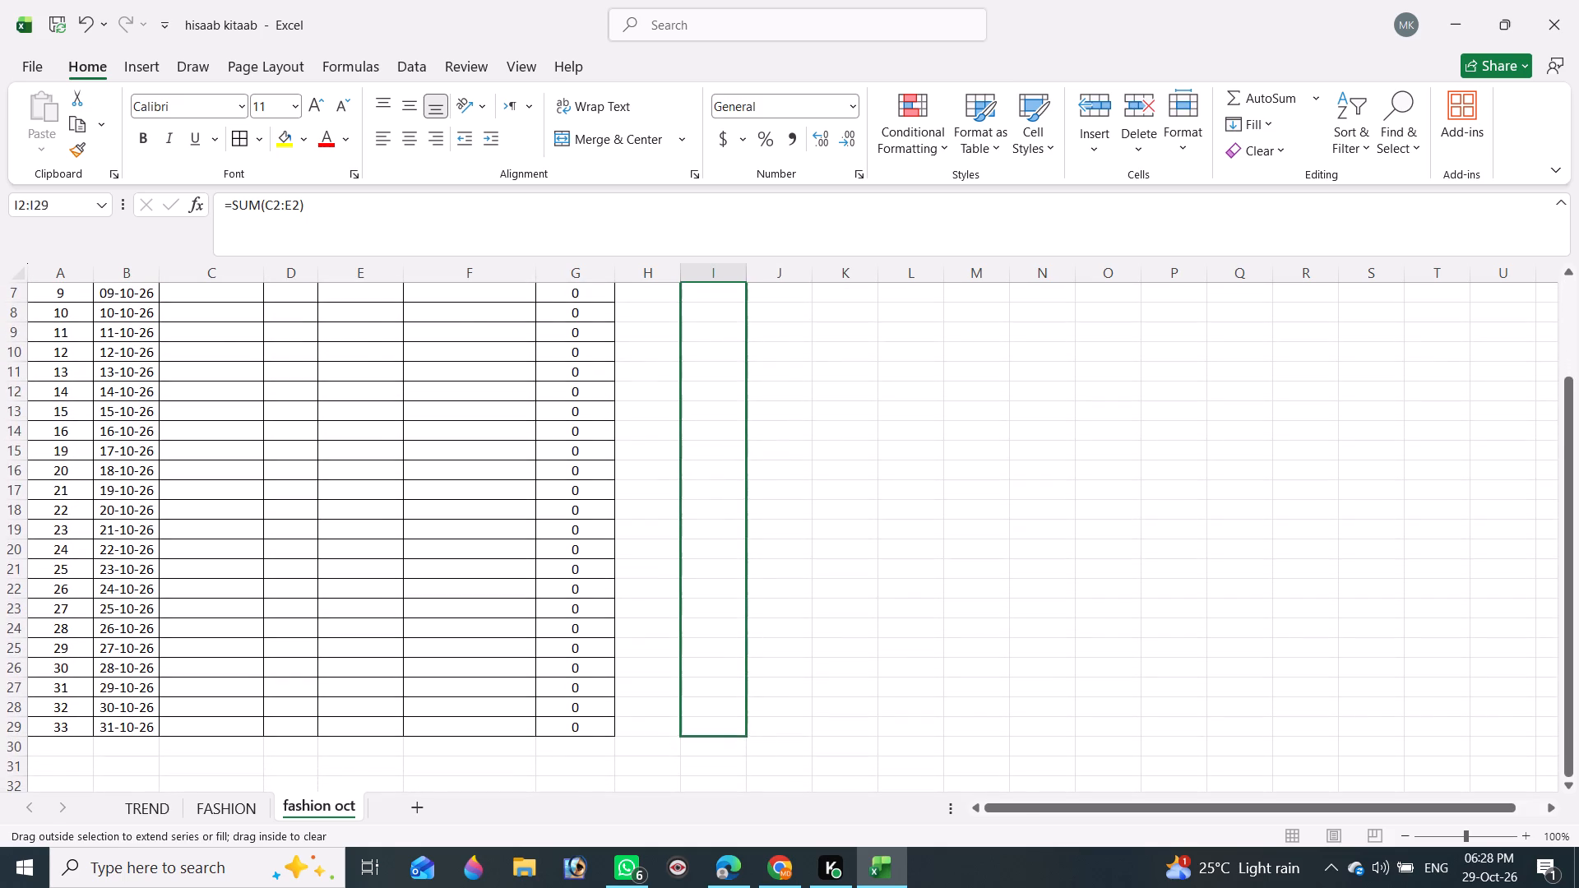
scroll(897, 664, down, 1)
scroll(897, 663, up, 6)
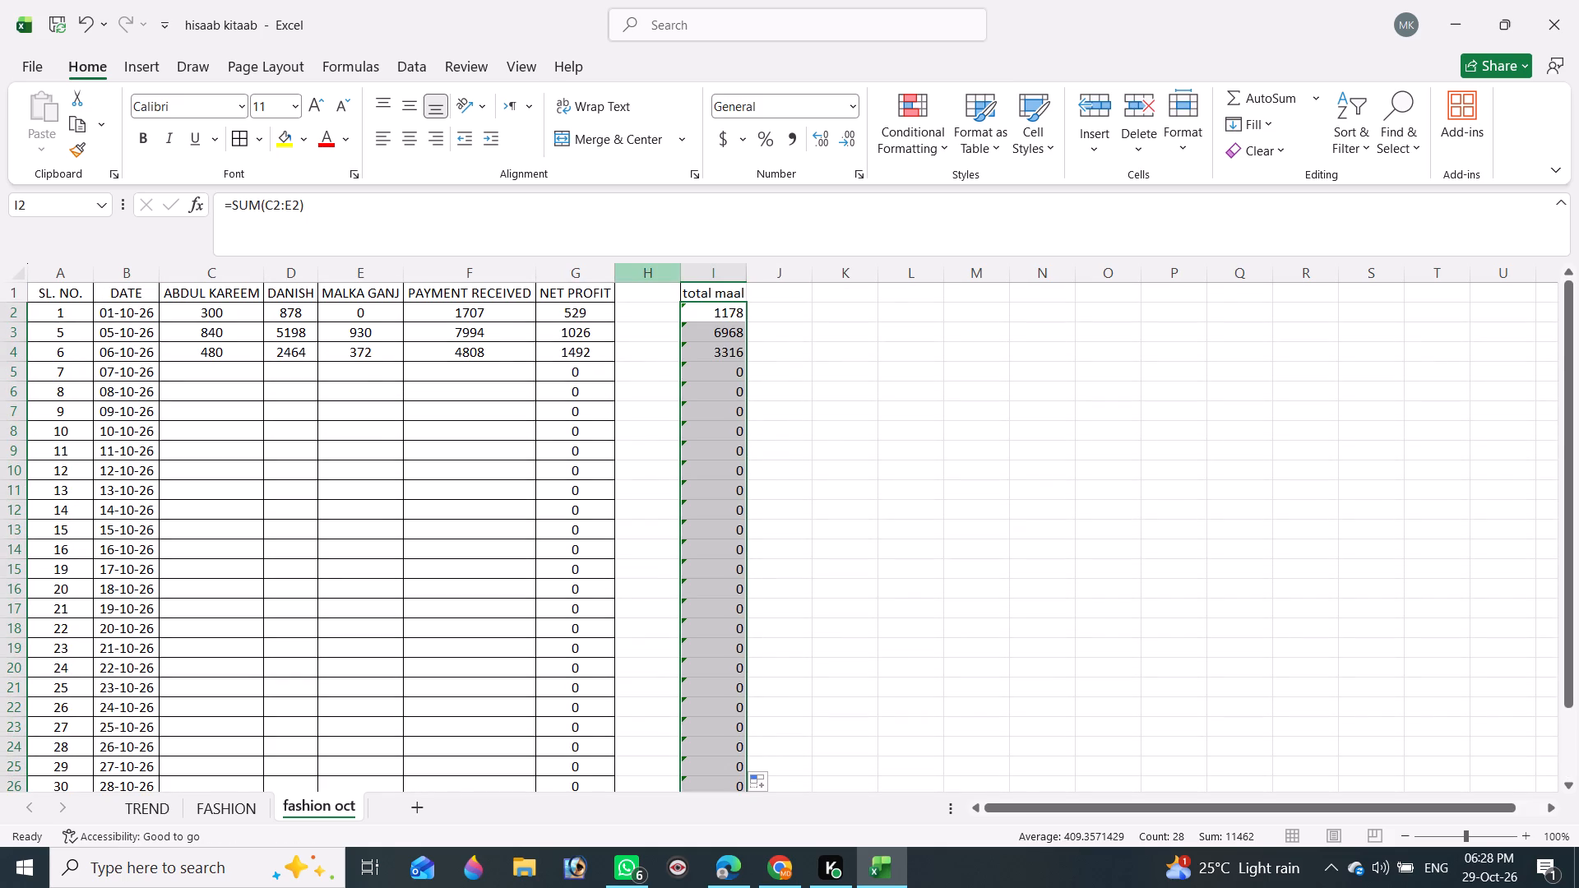
Centre the filled total maal values in I2:I29 horizontally.
click(415, 136)
click(1006, 428)
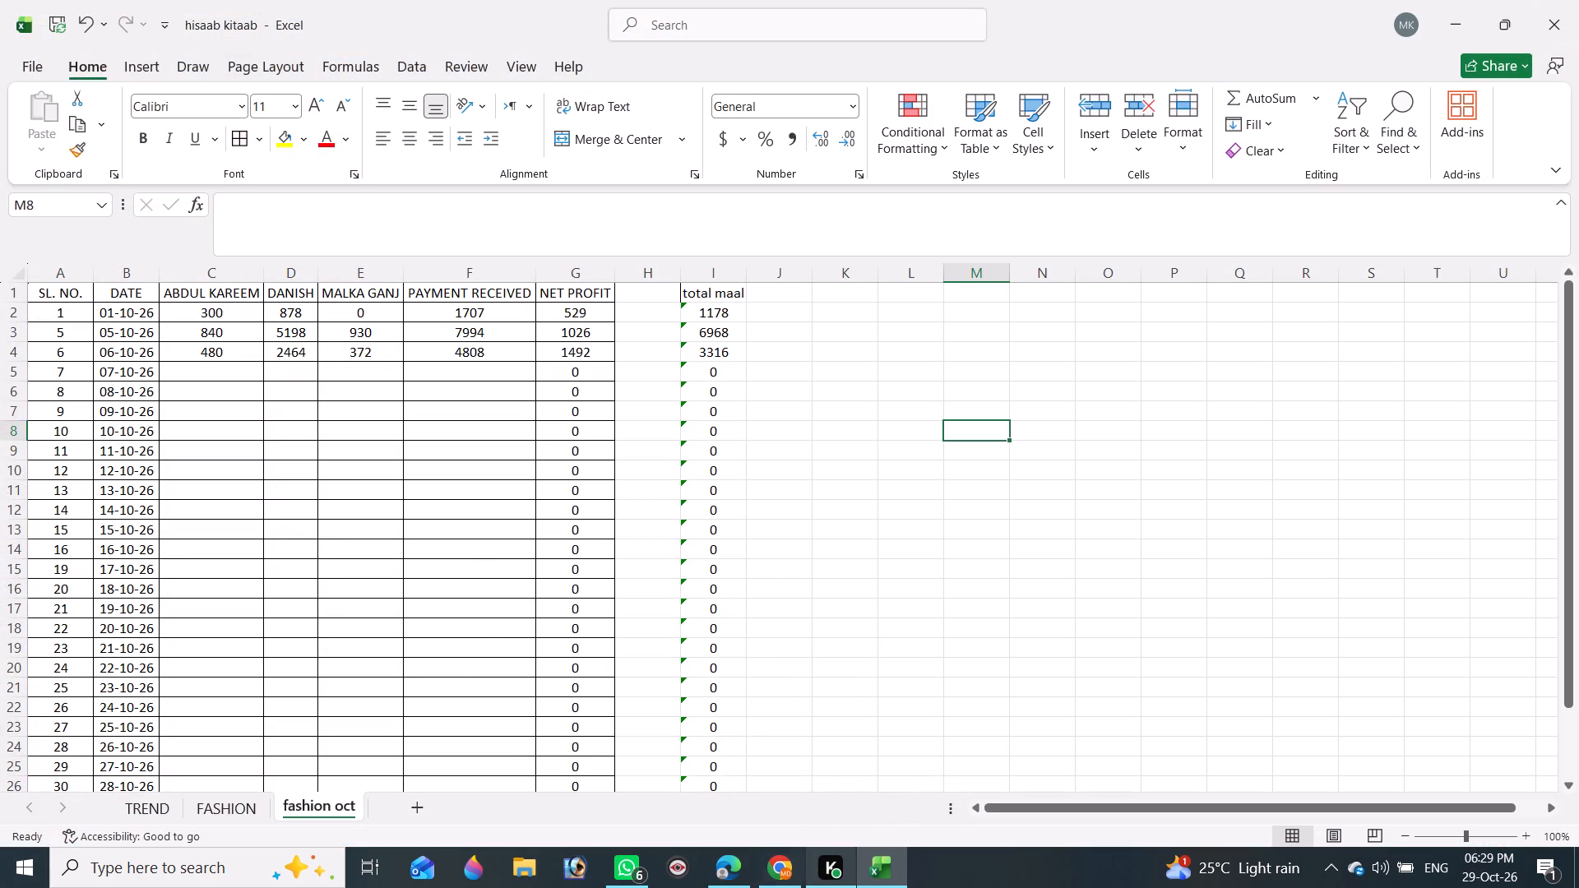
Switch to Chrome and pause the playing YouTube video.
click(787, 853)
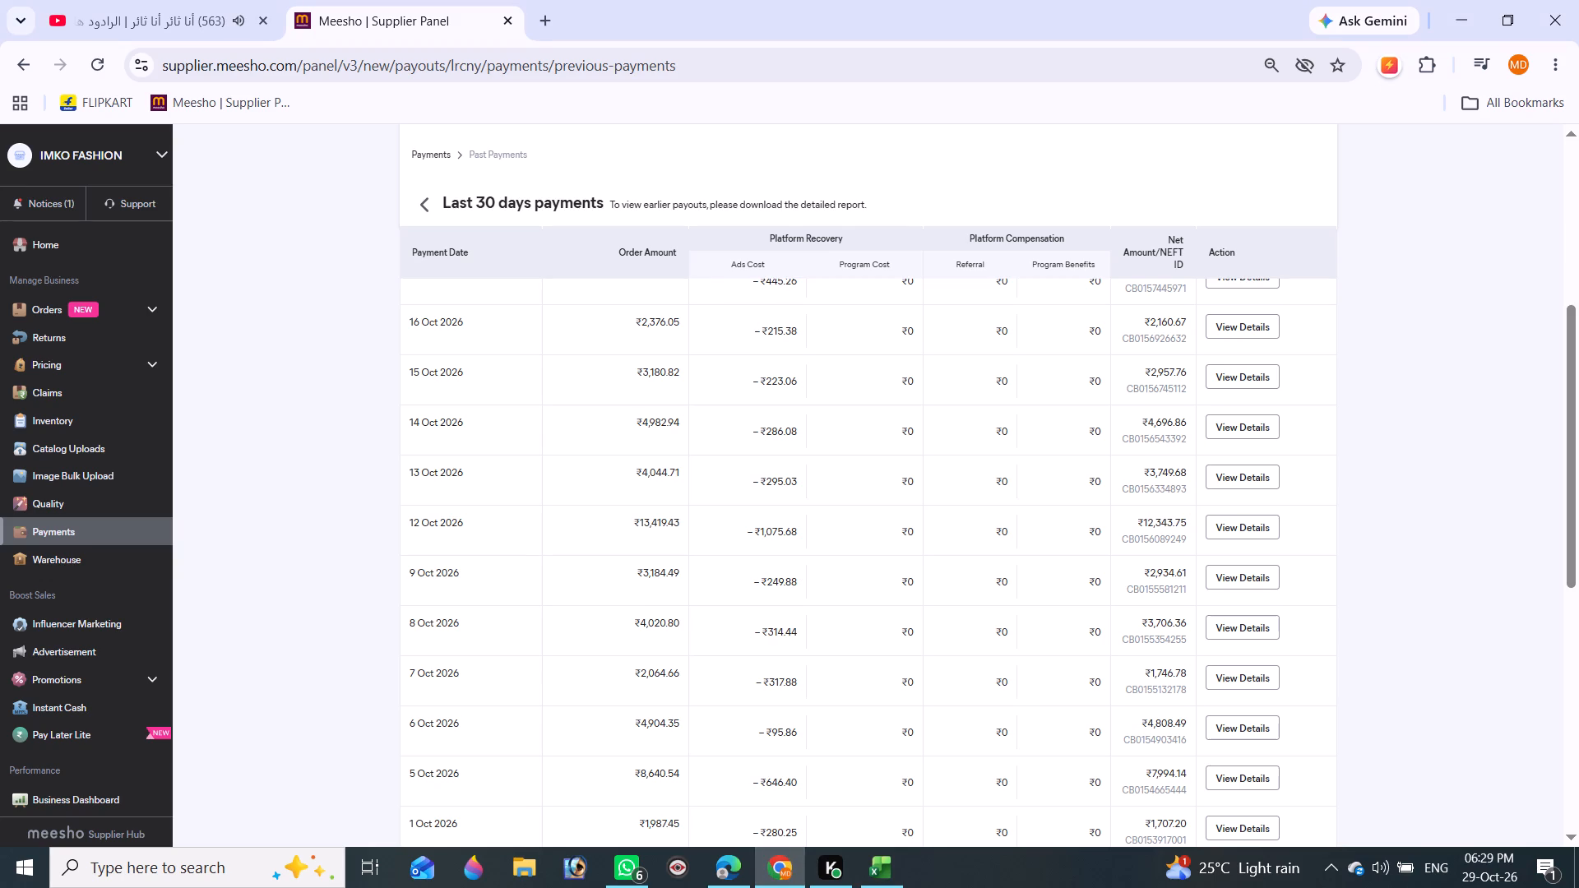
click(151, 20)
click(634, 708)
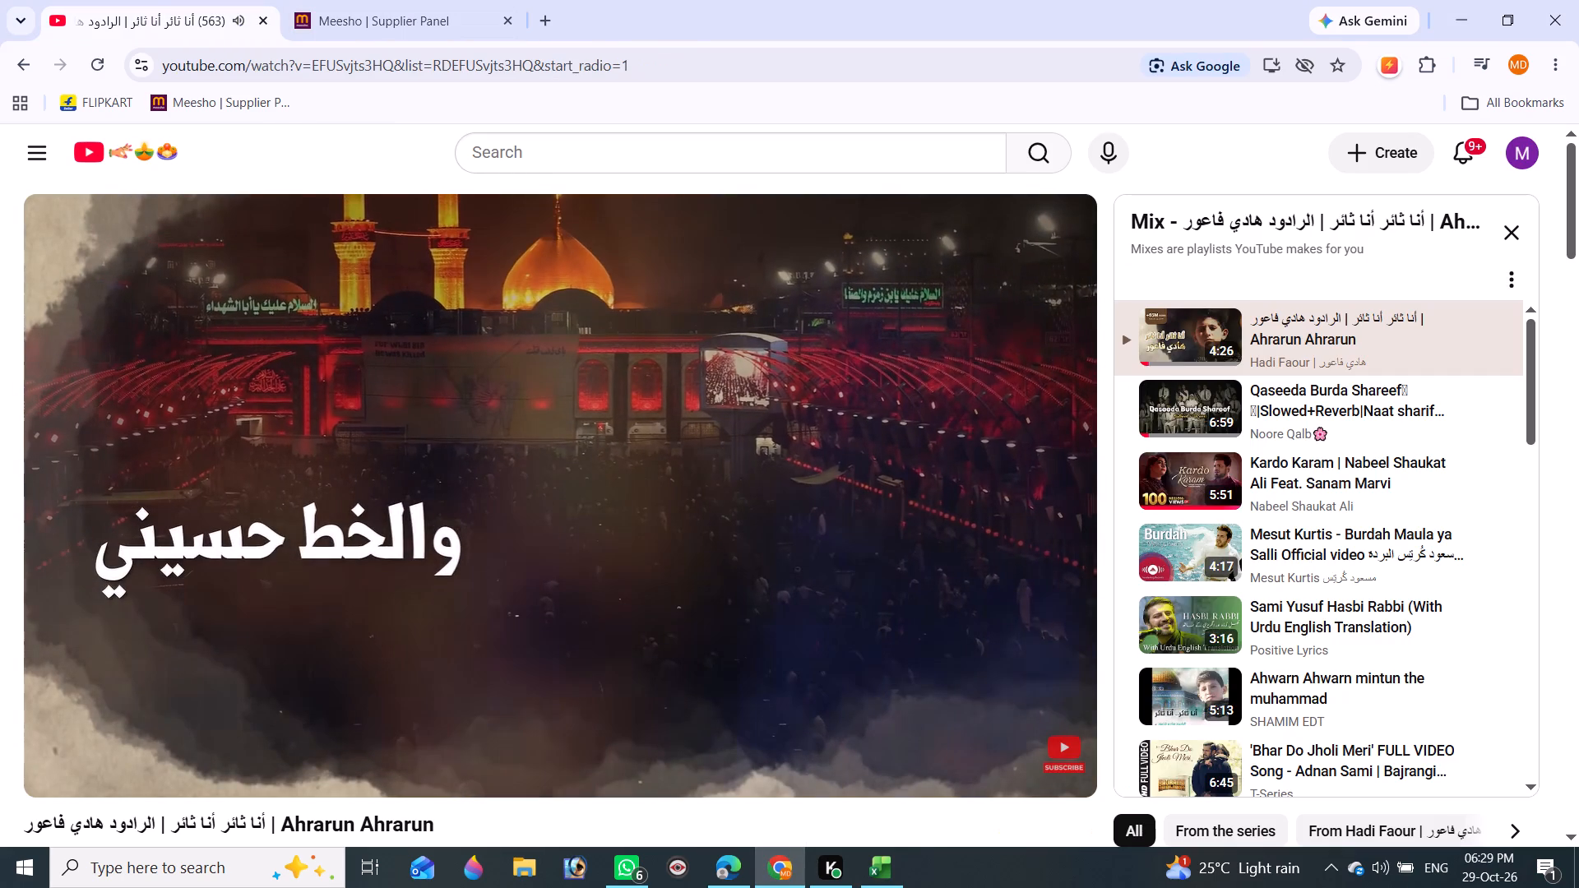
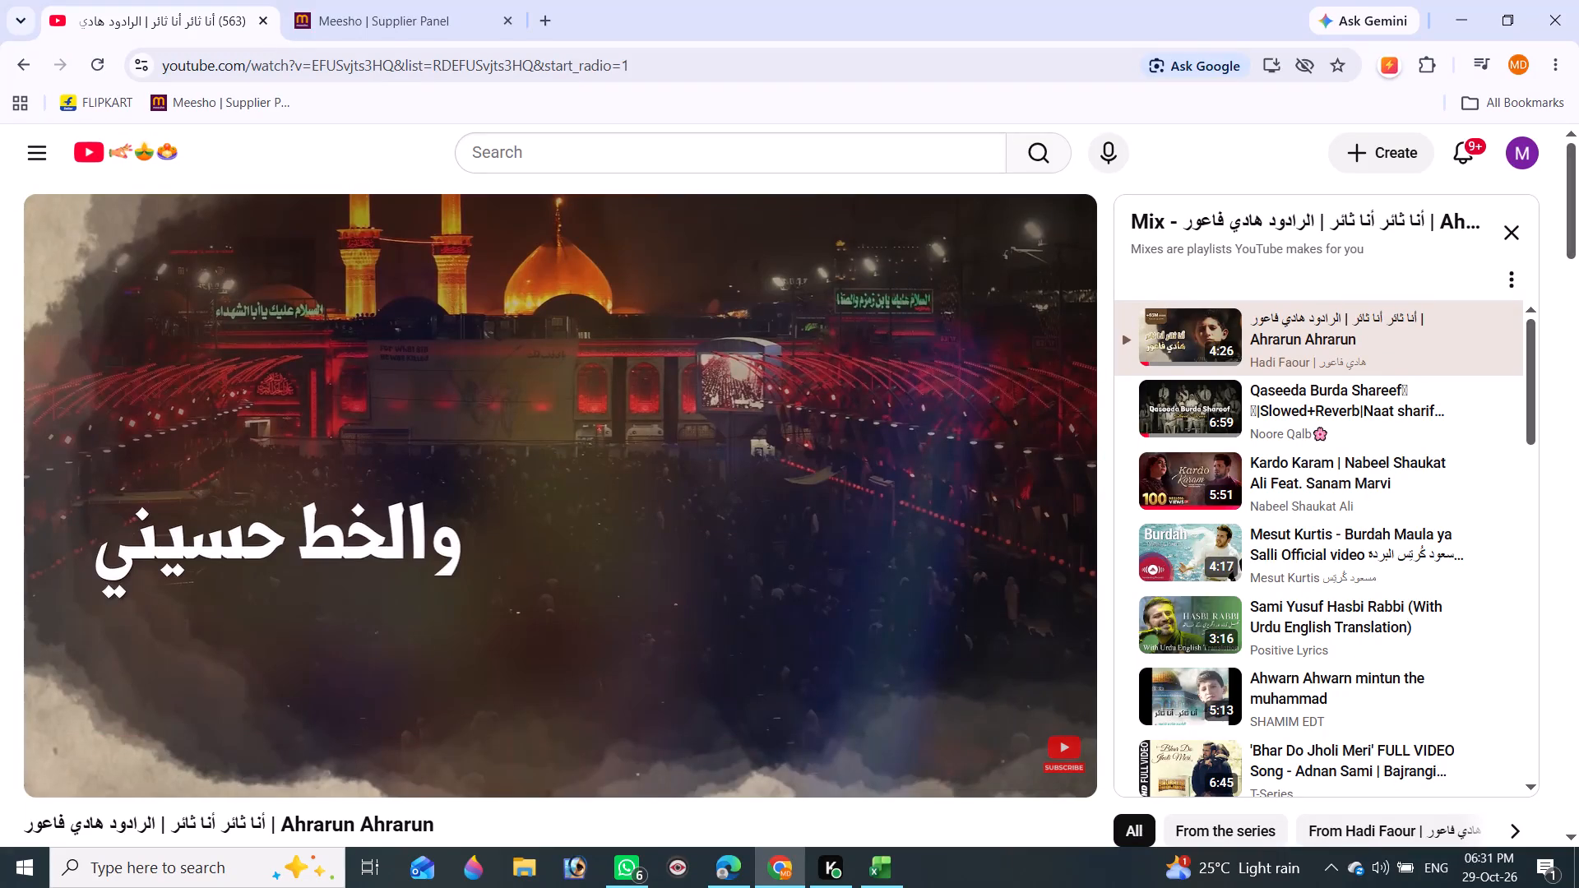
click(587, 157)
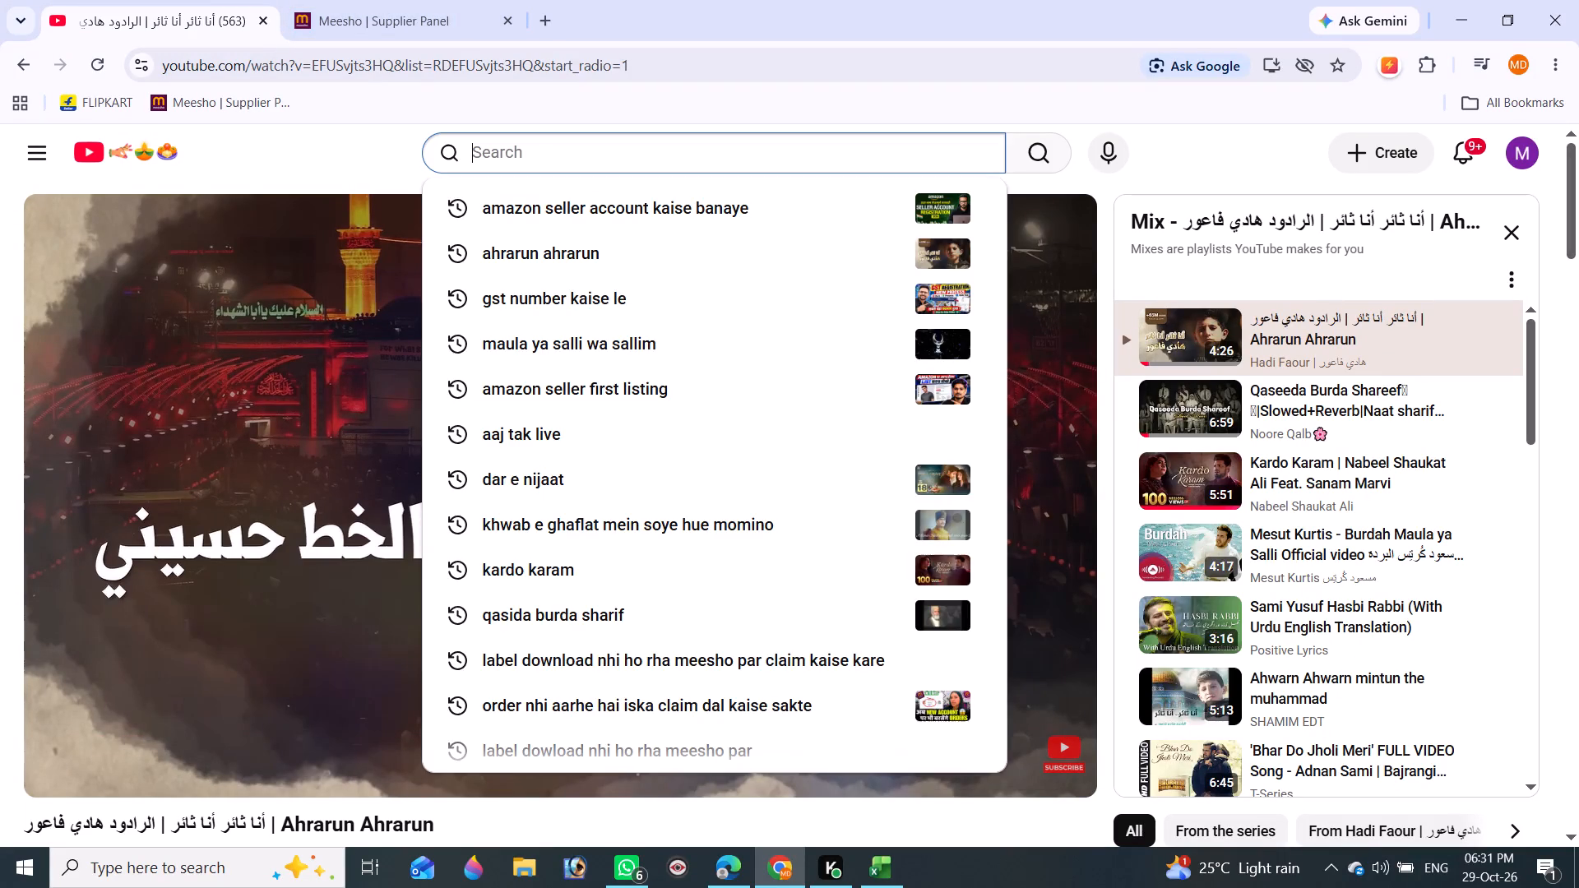
text(ahraa)
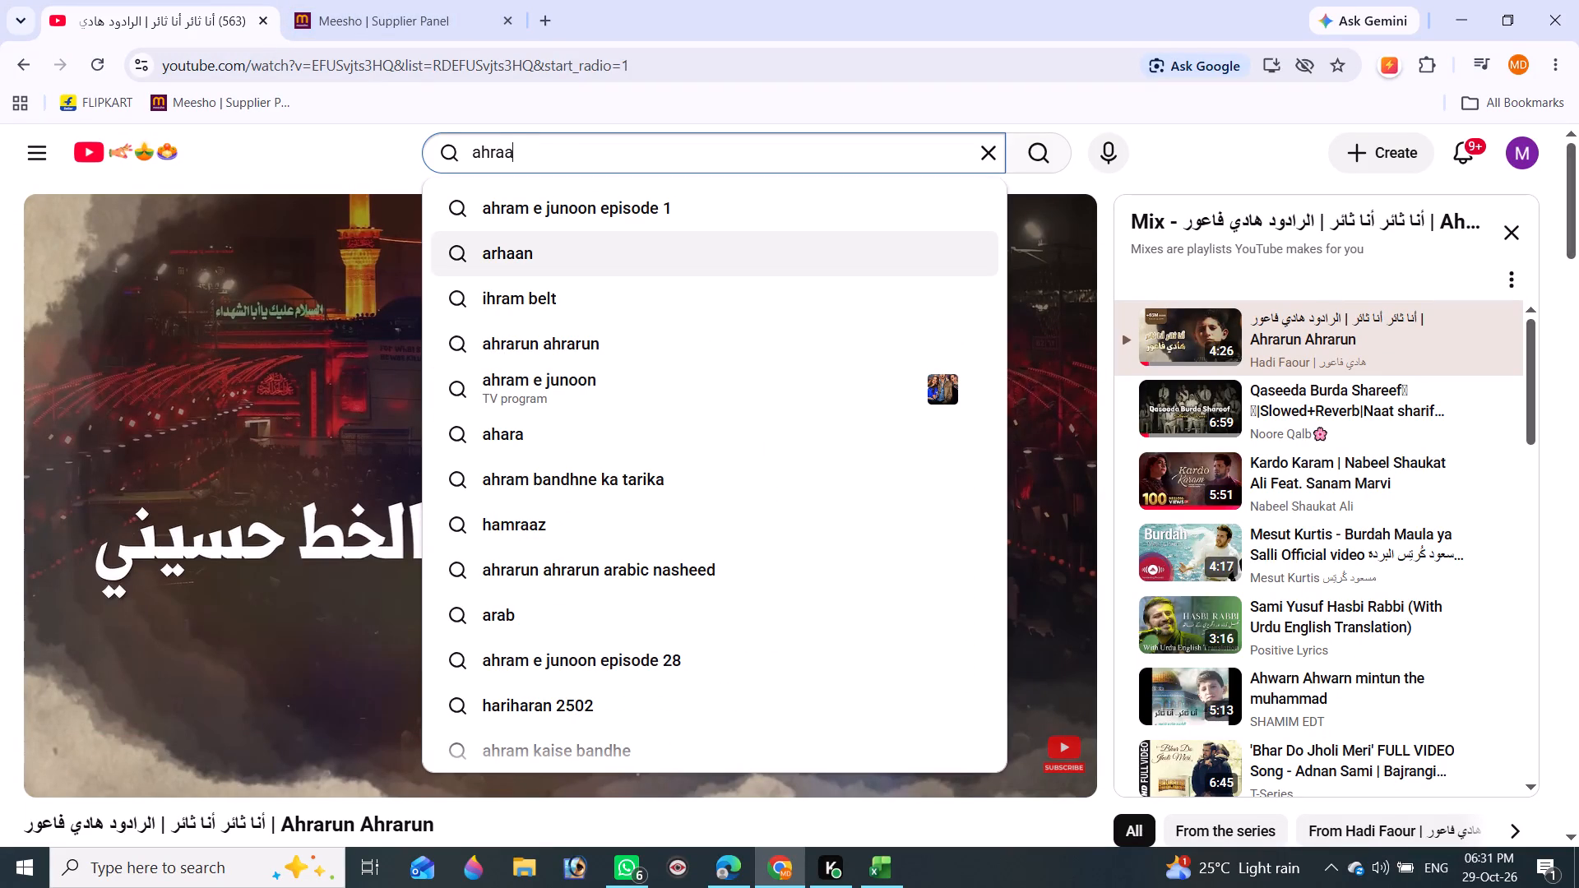
text(run)
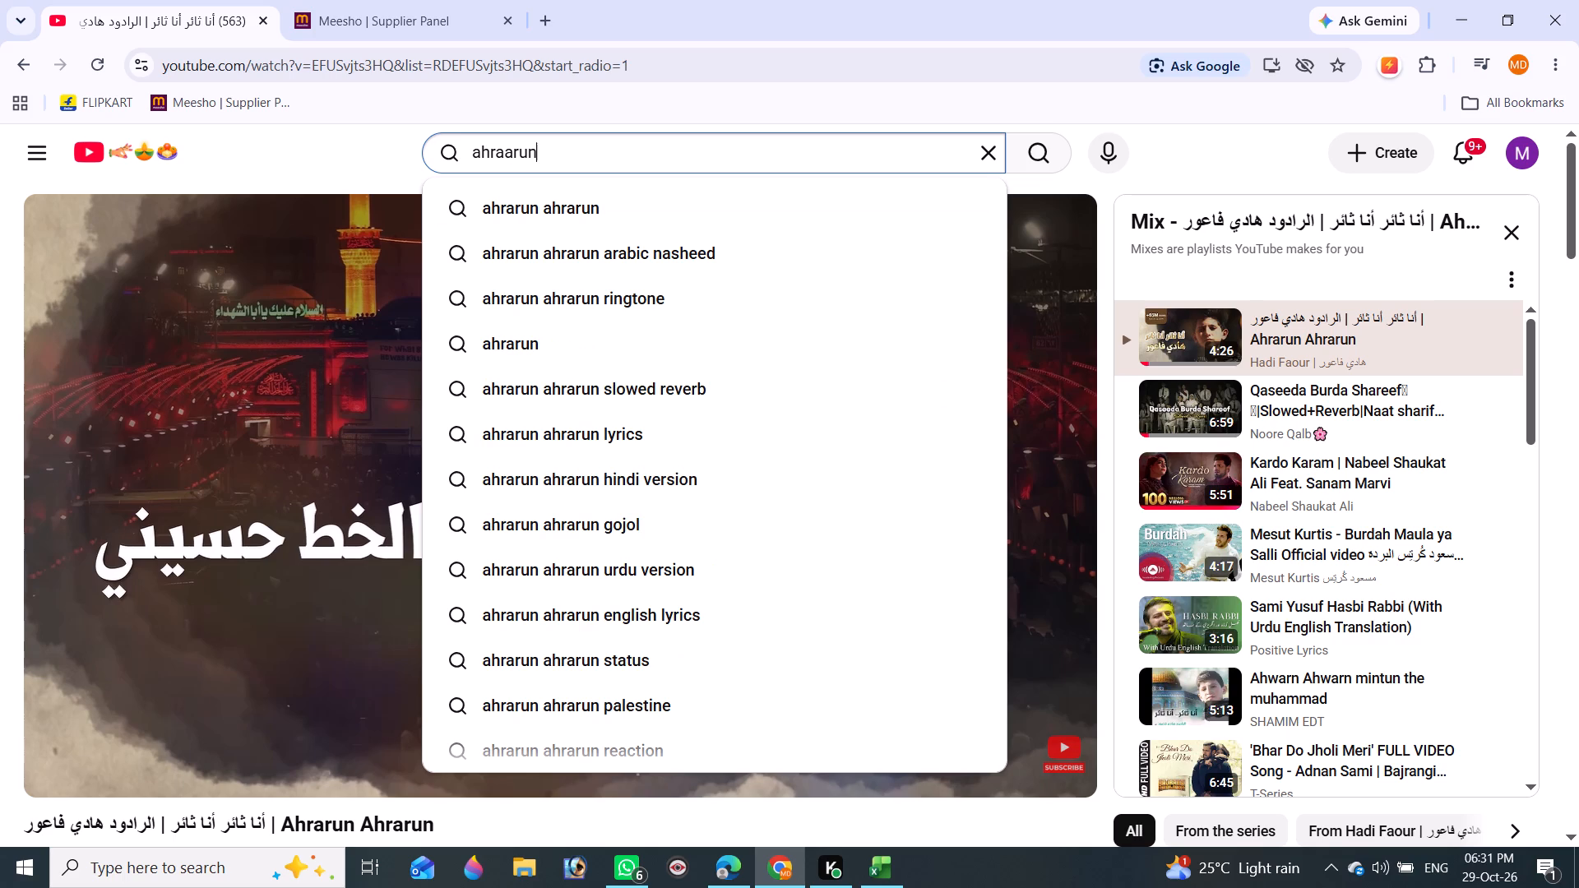
click(544, 215)
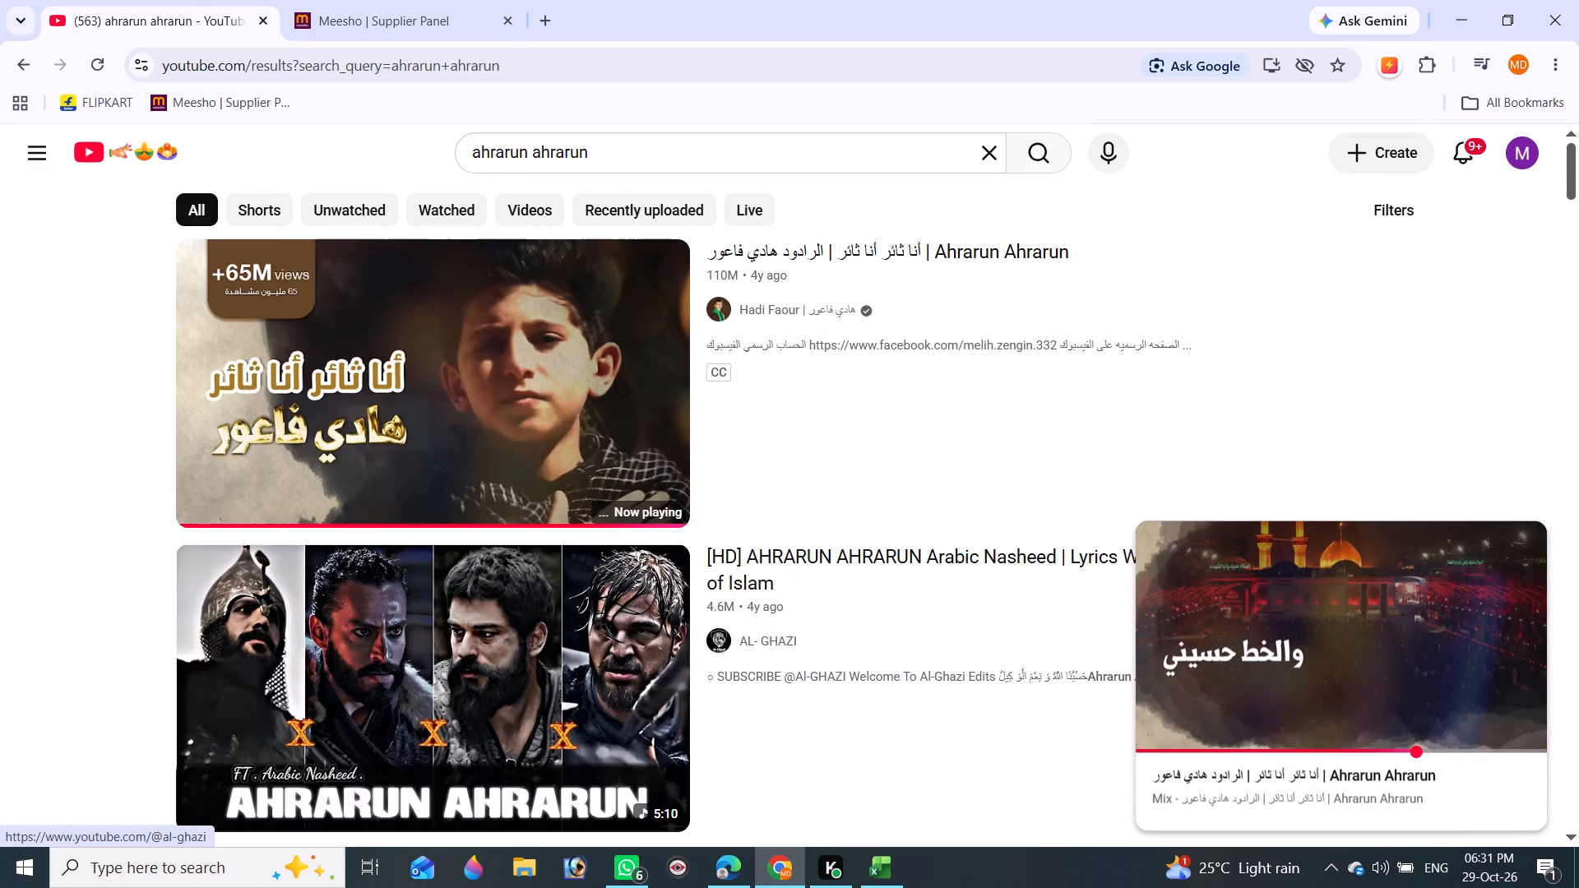
Close the mini player and play the slowed and reverb "Ahwarun Ahwarun" nasheed by Emman Sound System from the results.
scroll(716, 640, down, 2)
scroll(711, 595, up, 1)
scroll(711, 591, down, 1)
scroll(709, 585, up, 1)
scroll(709, 576, down, 1)
scroll(877, 521, up, 1)
scroll(877, 521, down, 1)
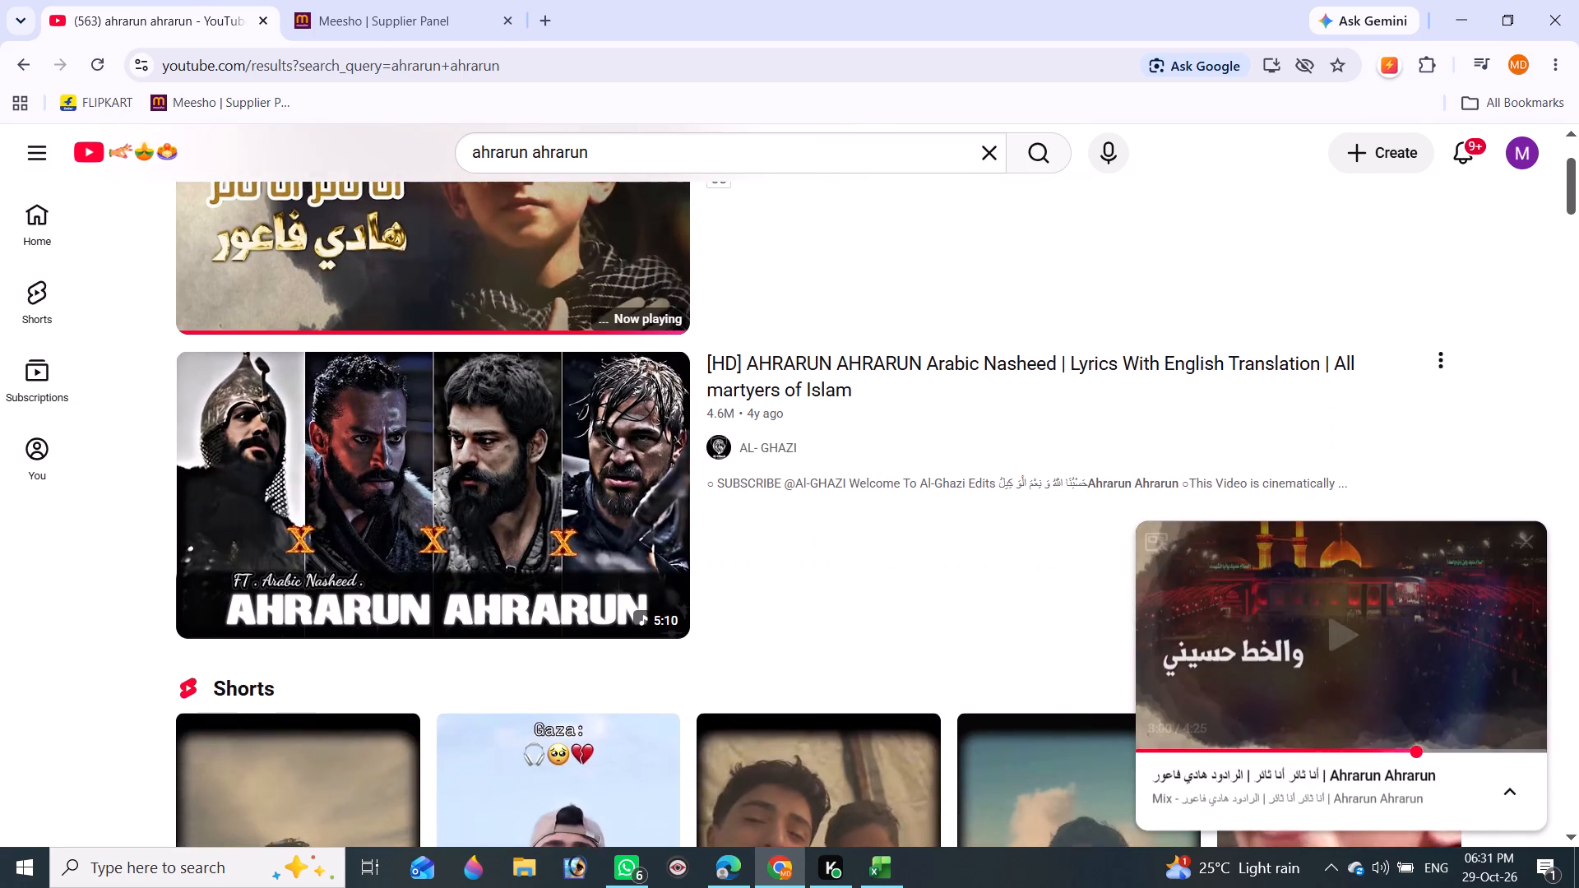
click(1520, 534)
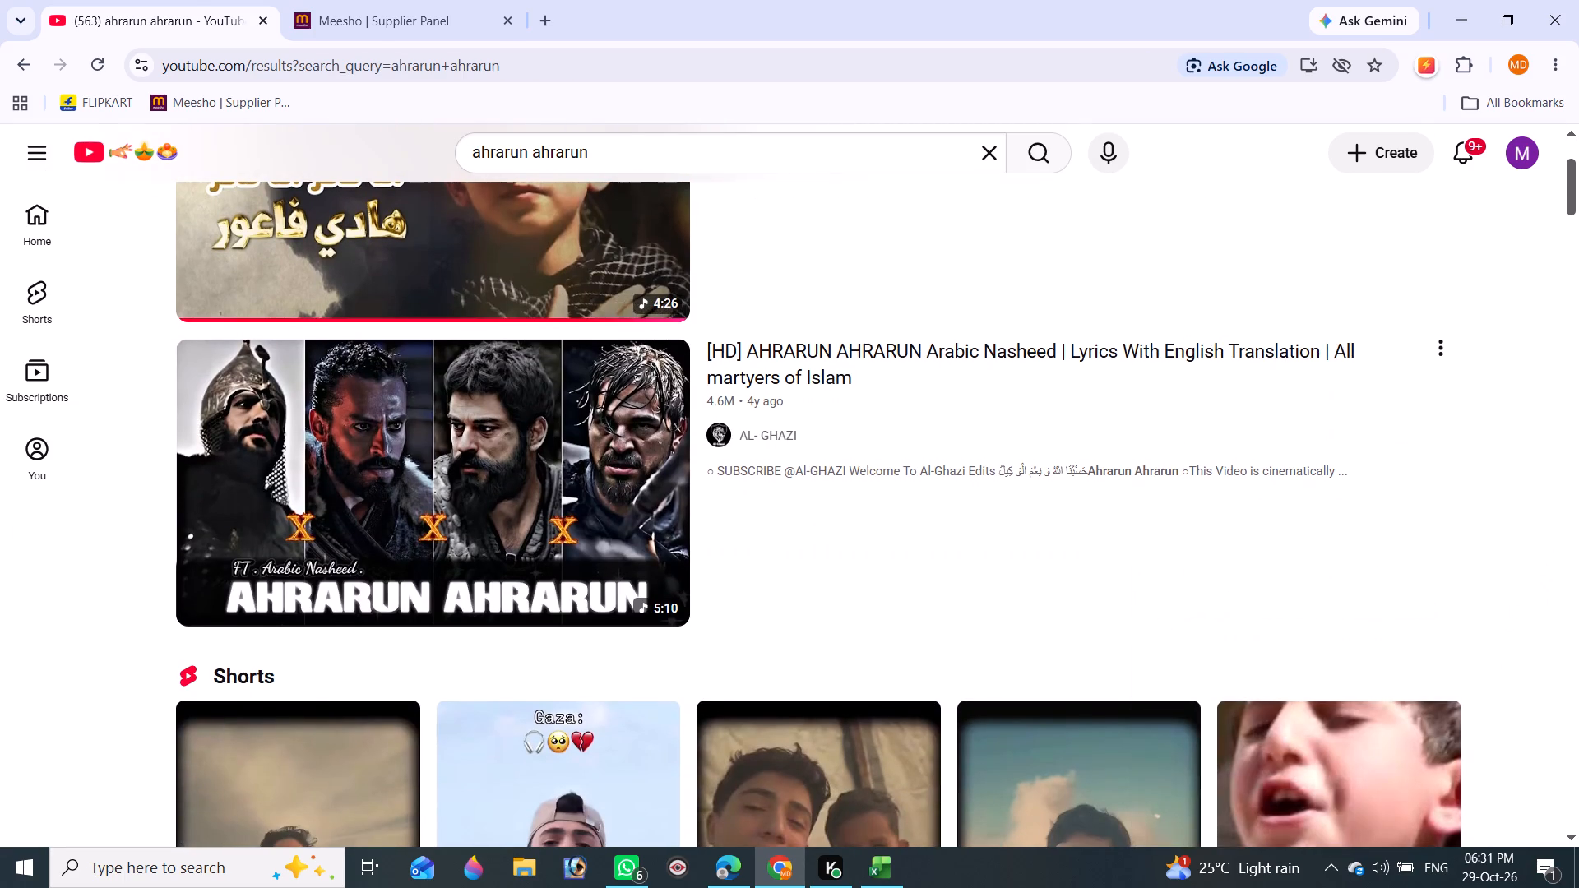
drag(1567, 179, 1576, 283)
click(590, 385)
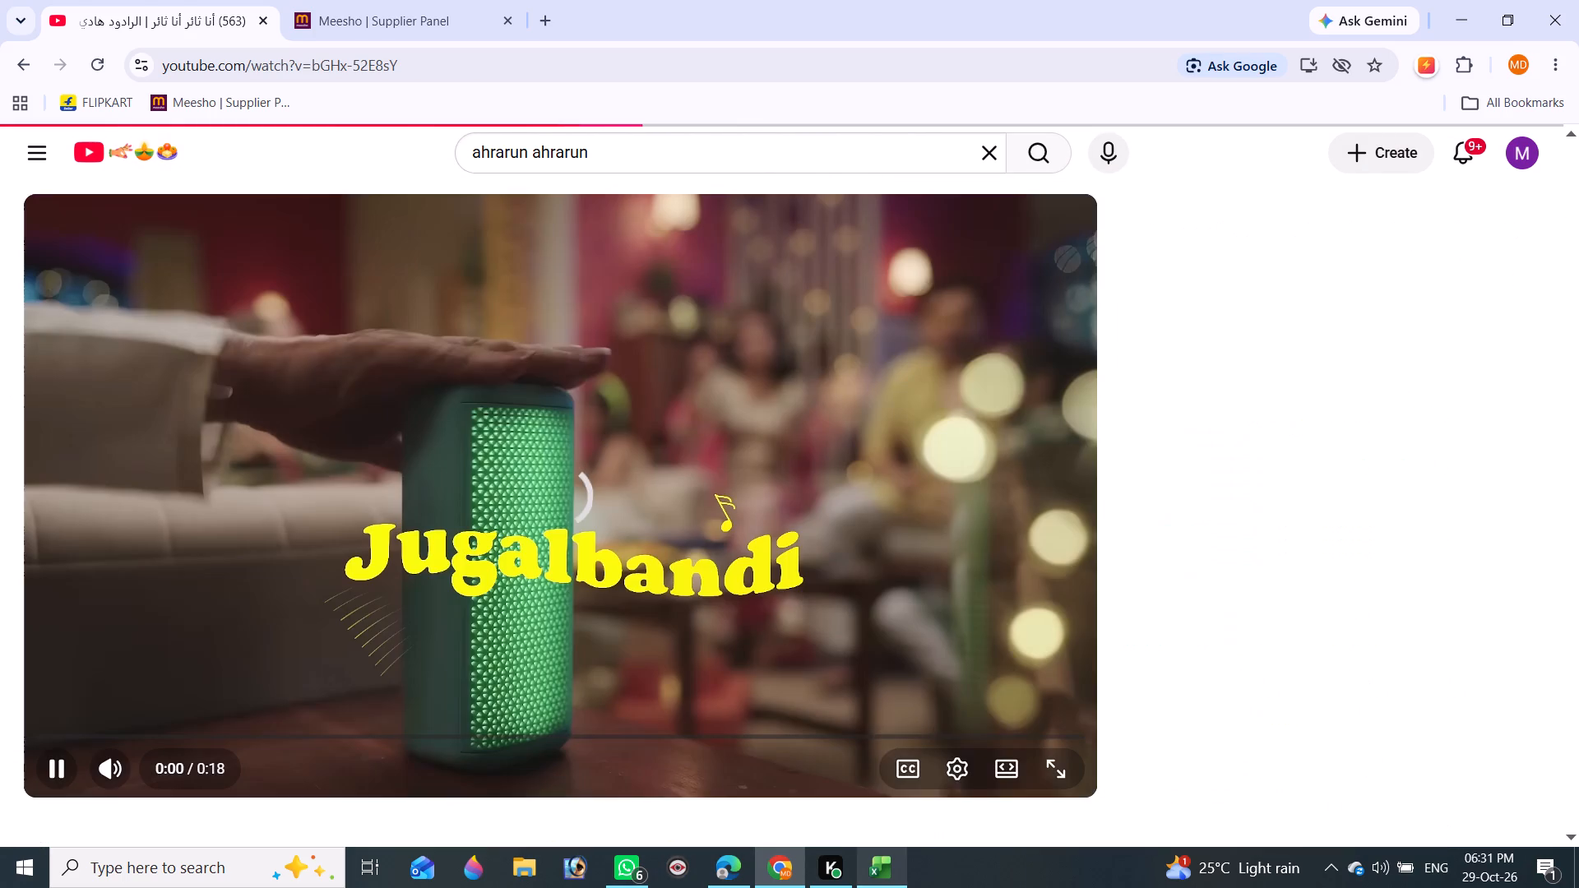
Switch to Excel and enter the 07-10-26 costs: 480 in C5, 1248 in D5 and 186 in E5.
click(884, 867)
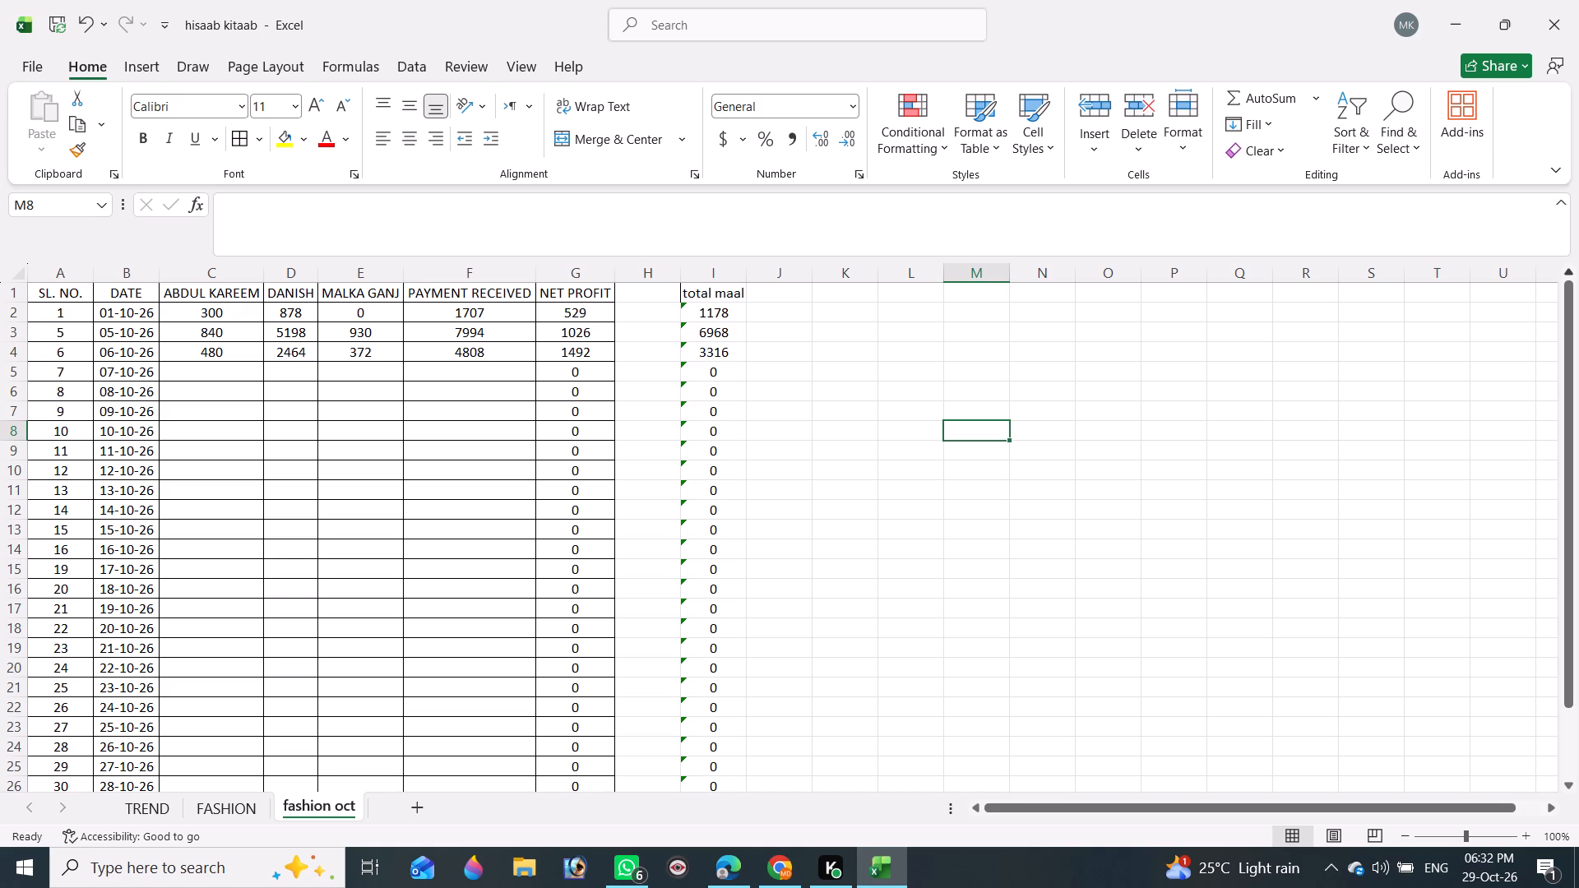
click(220, 368)
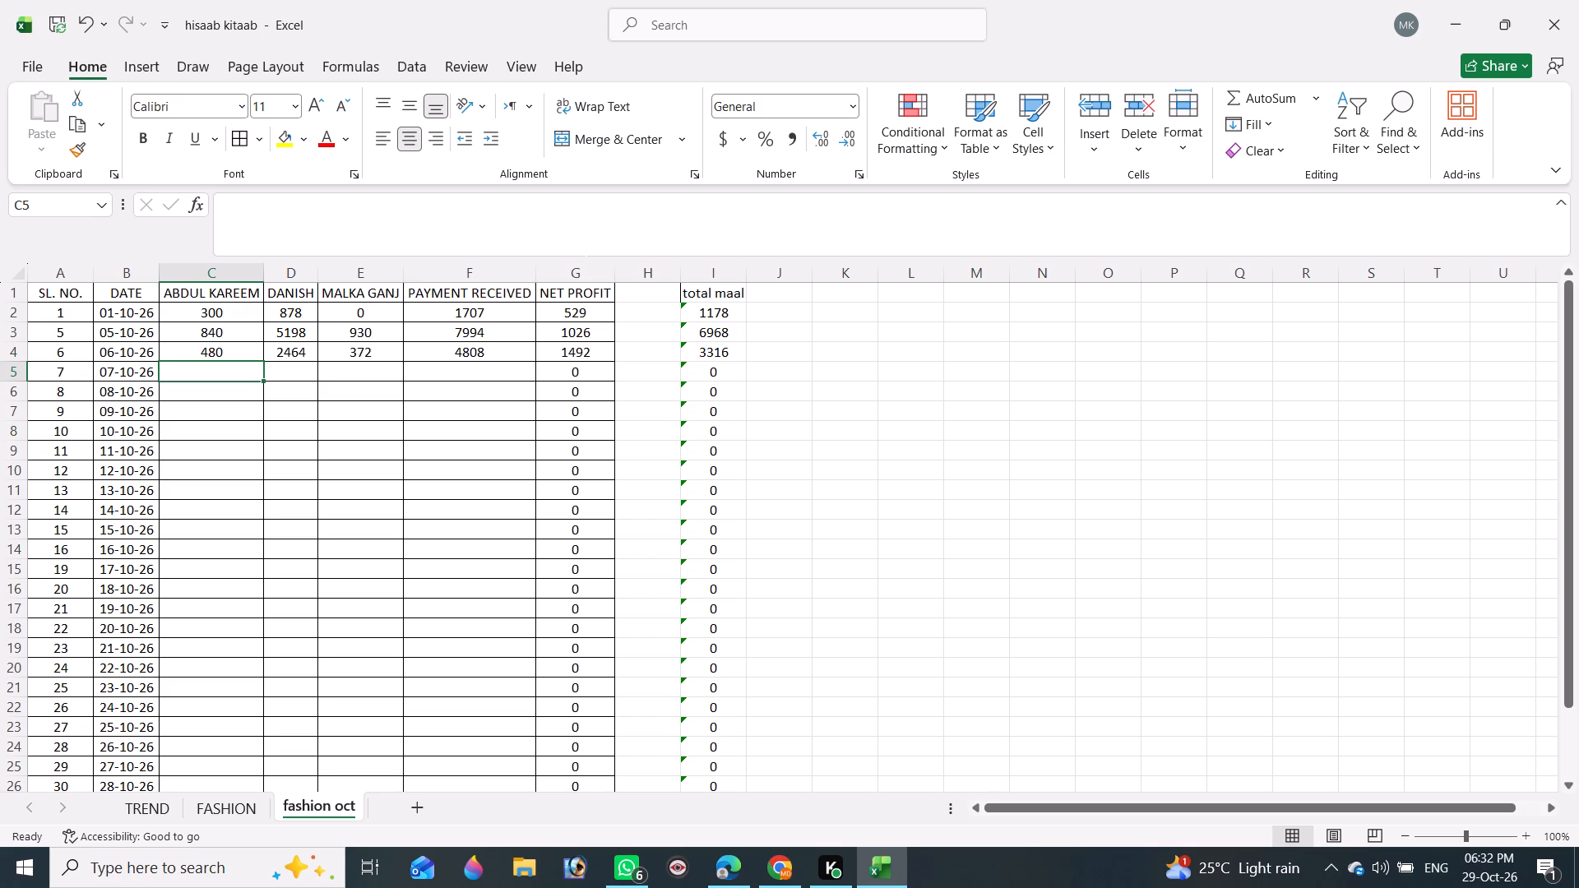
text(48)
key(0)
key(Tab)
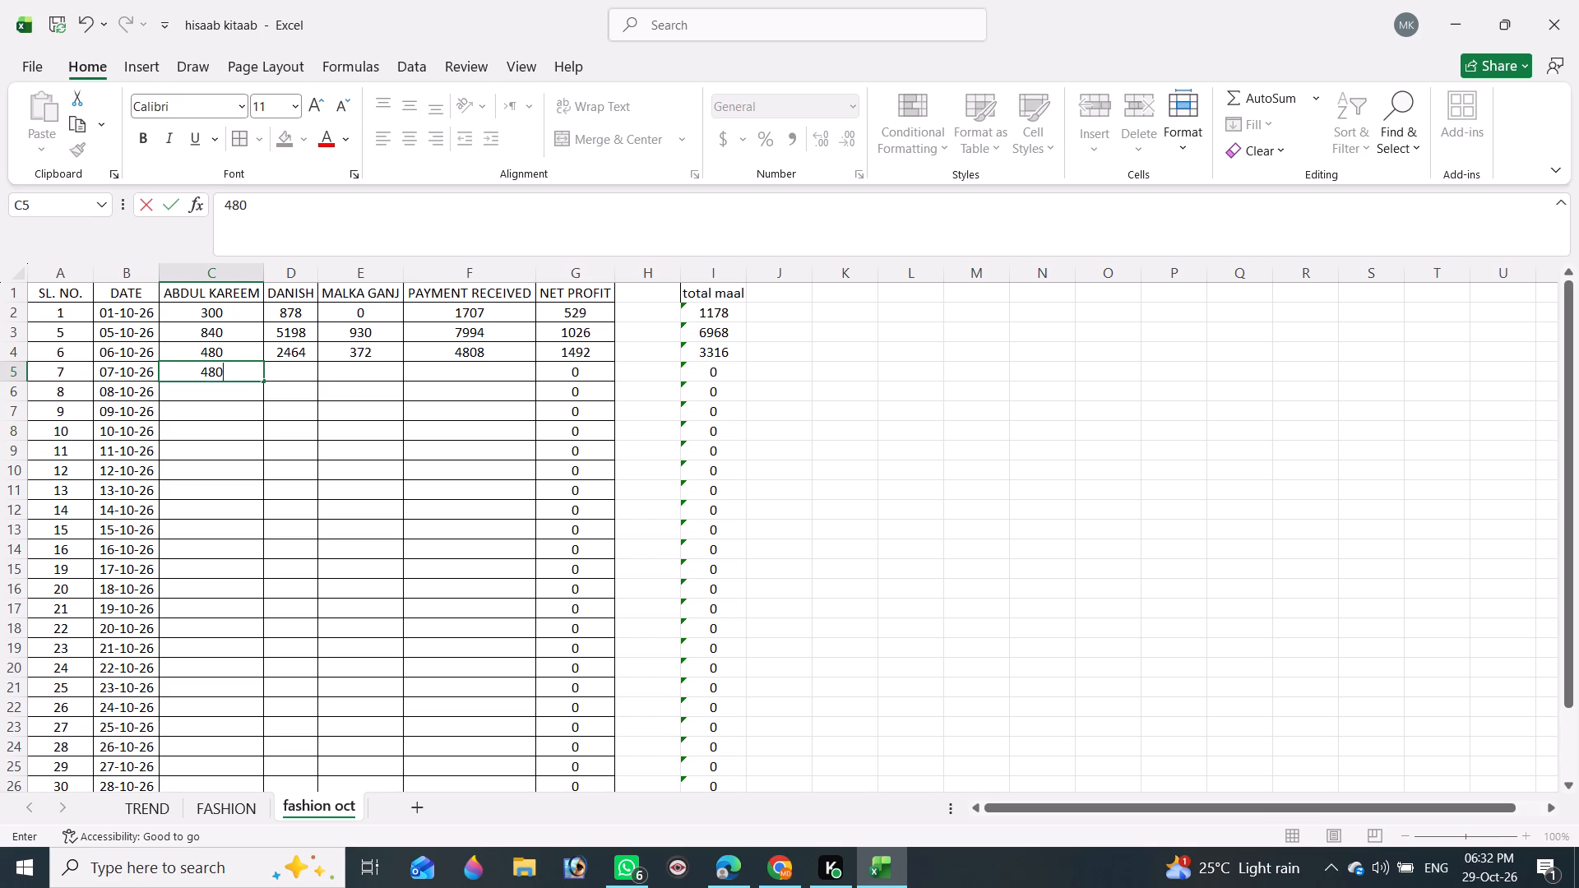
text(1248)
key(Tab)
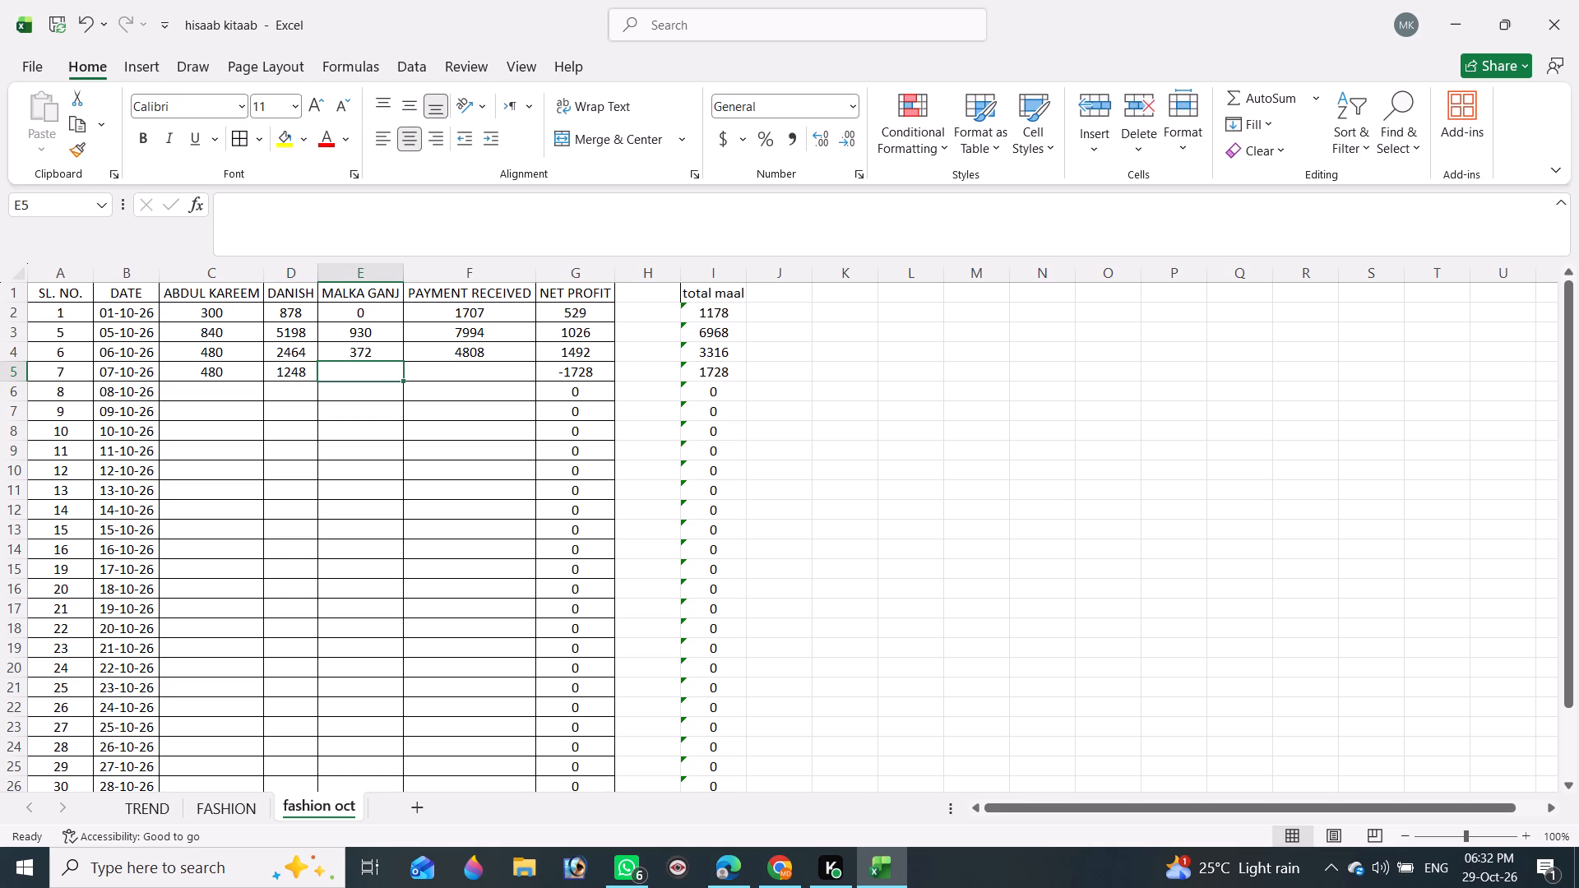
text(186)
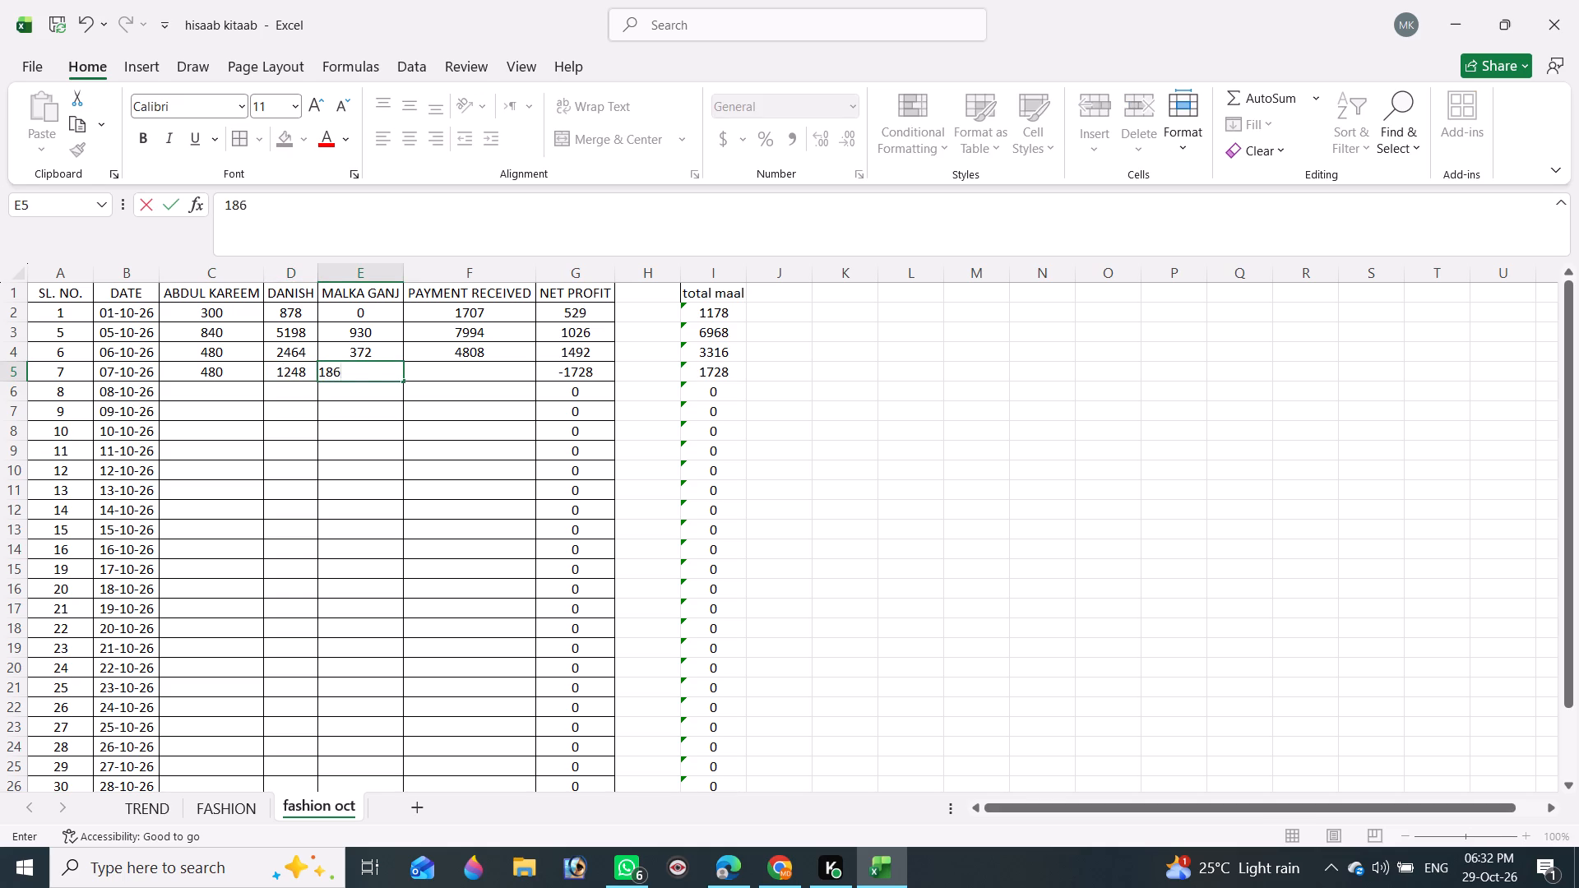
key(Tab)
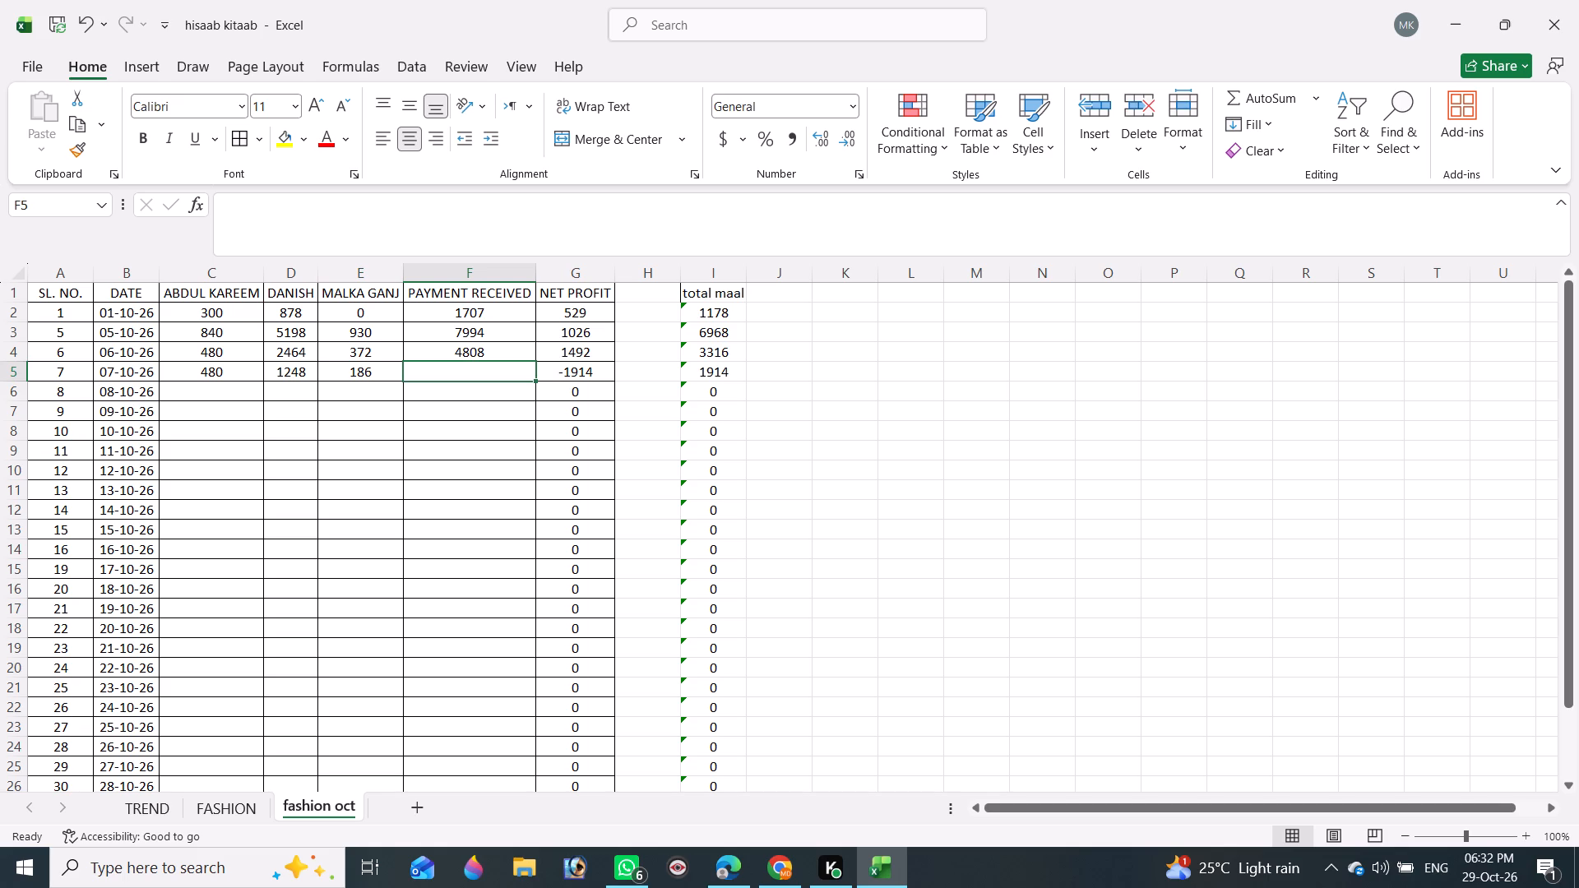
Look up the 7 Oct 2026 net amount in Chrome's Meesho payments page and enter 1746 as payment received in F5 in Excel.
key(alt+Tab)
key(alt+Tab)
key(alt+Tab)
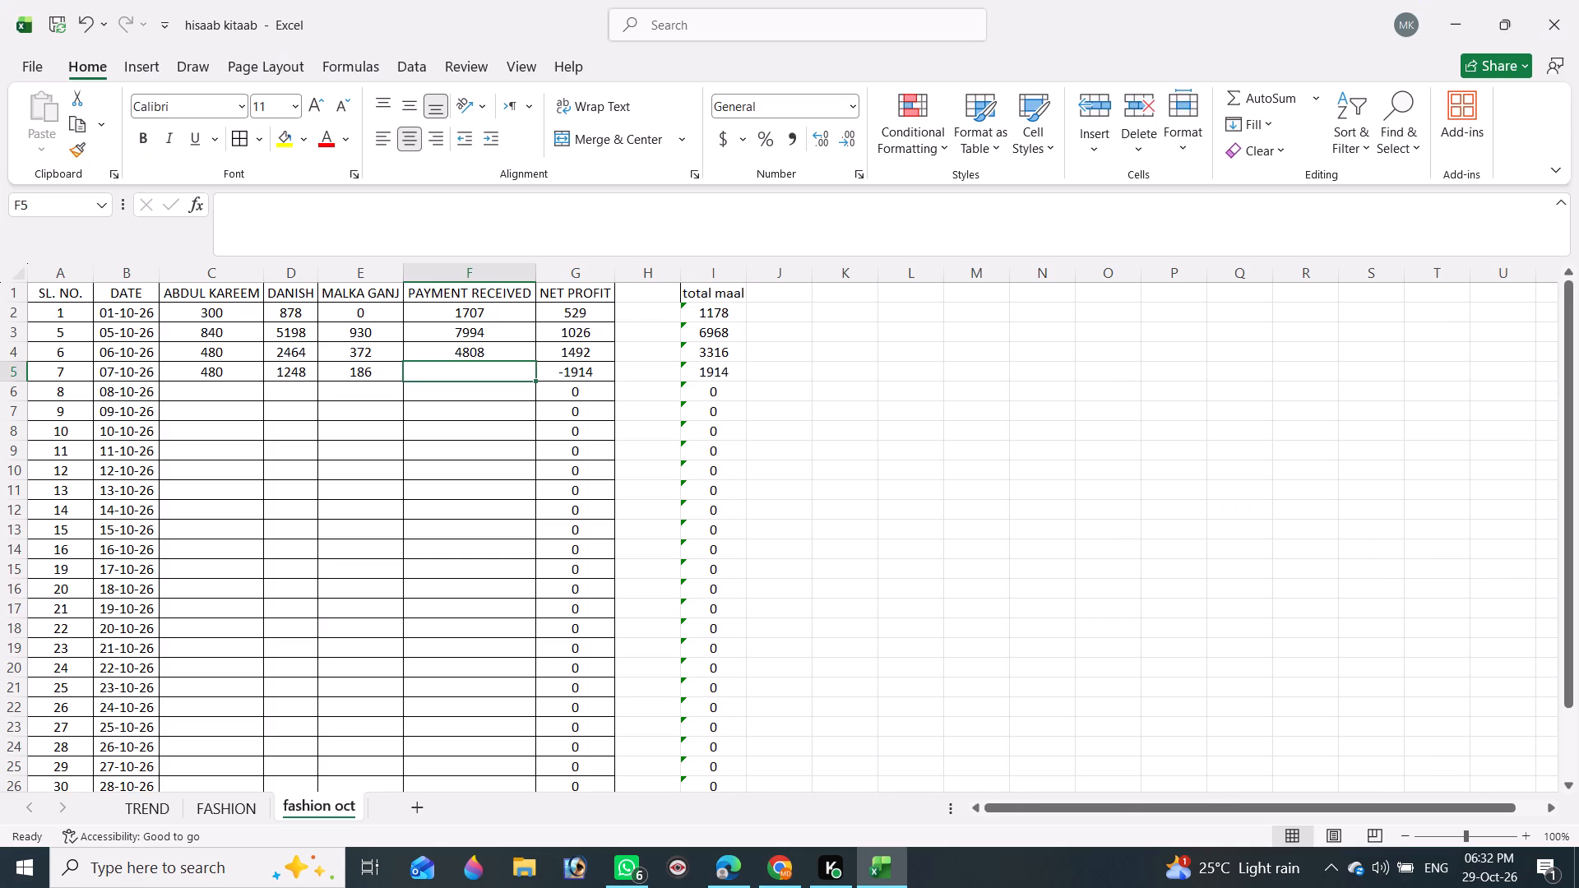
click(456, 14)
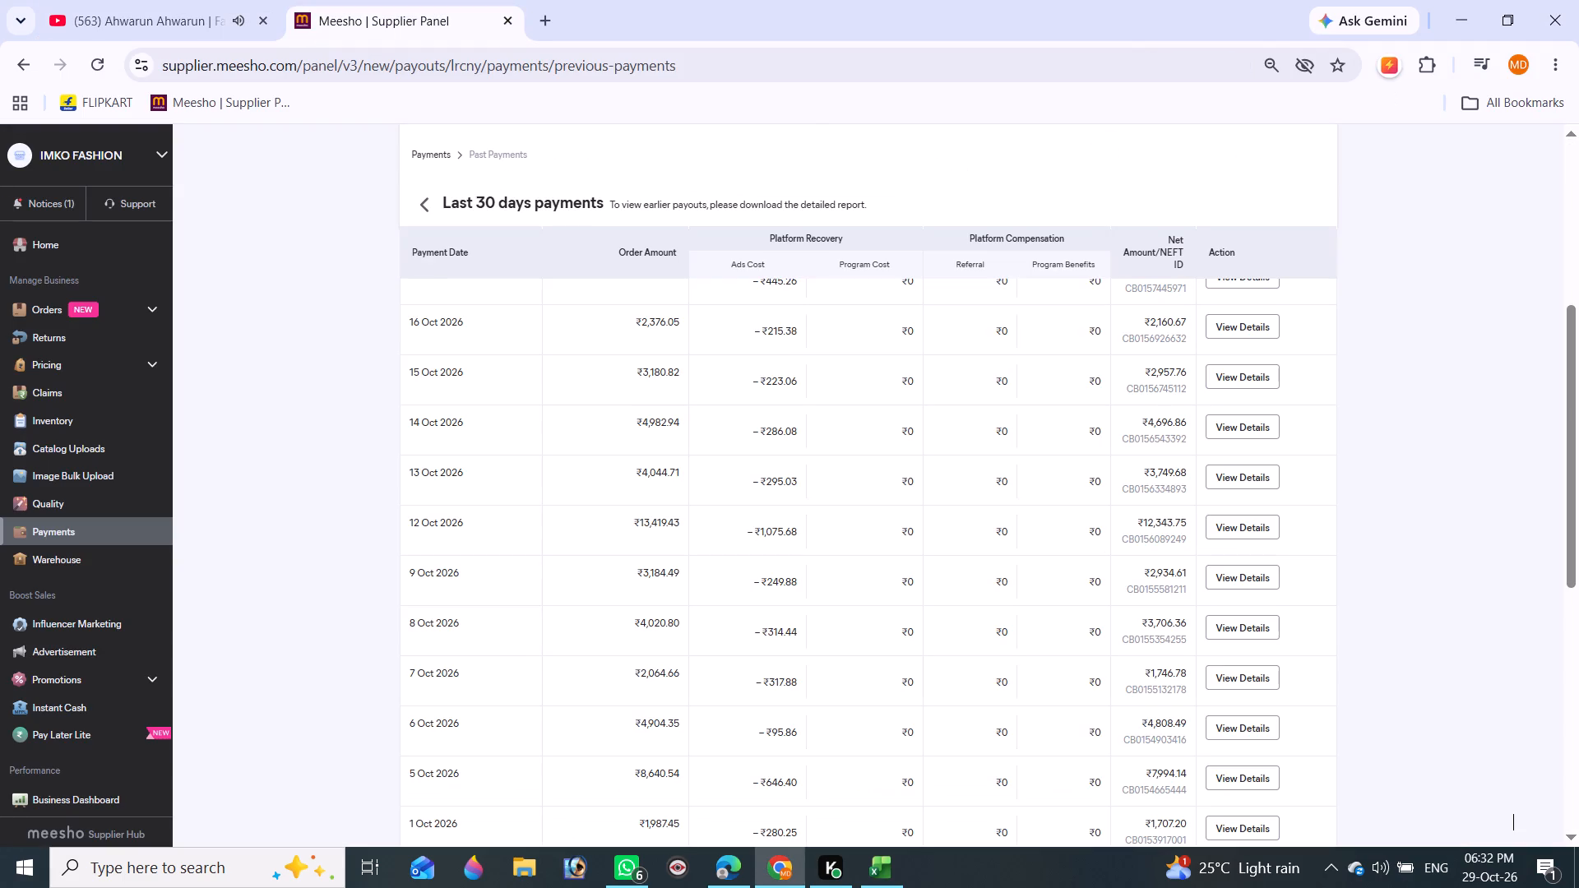
key(alt+Tab)
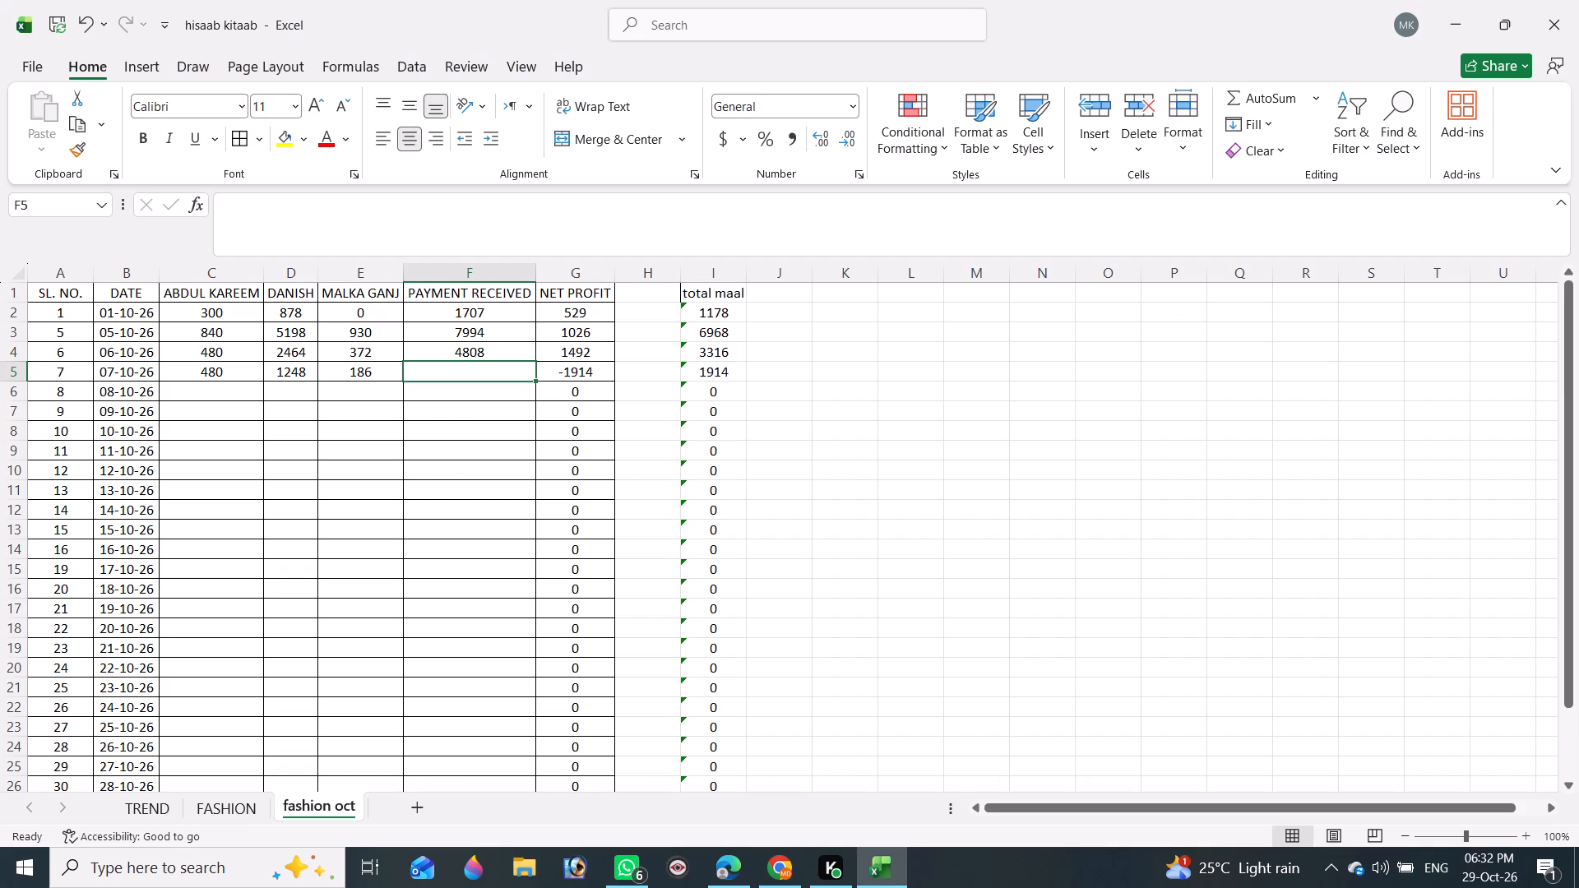
text(1746)
key(Return)
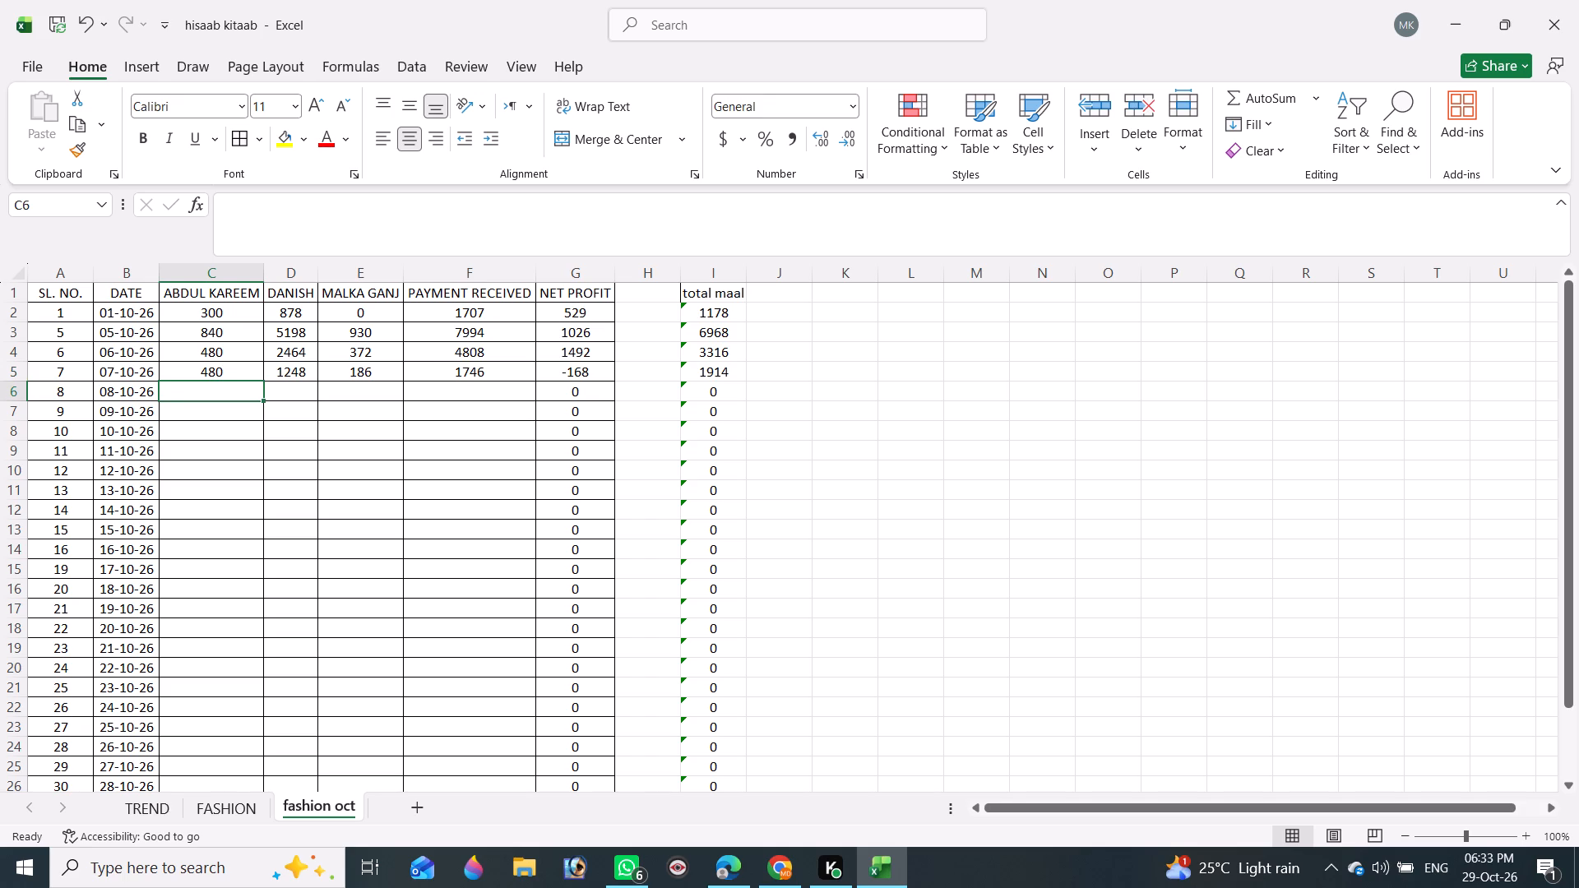
Enter the 08-10-26 costs: 770 in C6, 1700 in D6 and 186 in E6.
text(770)
key(Tab)
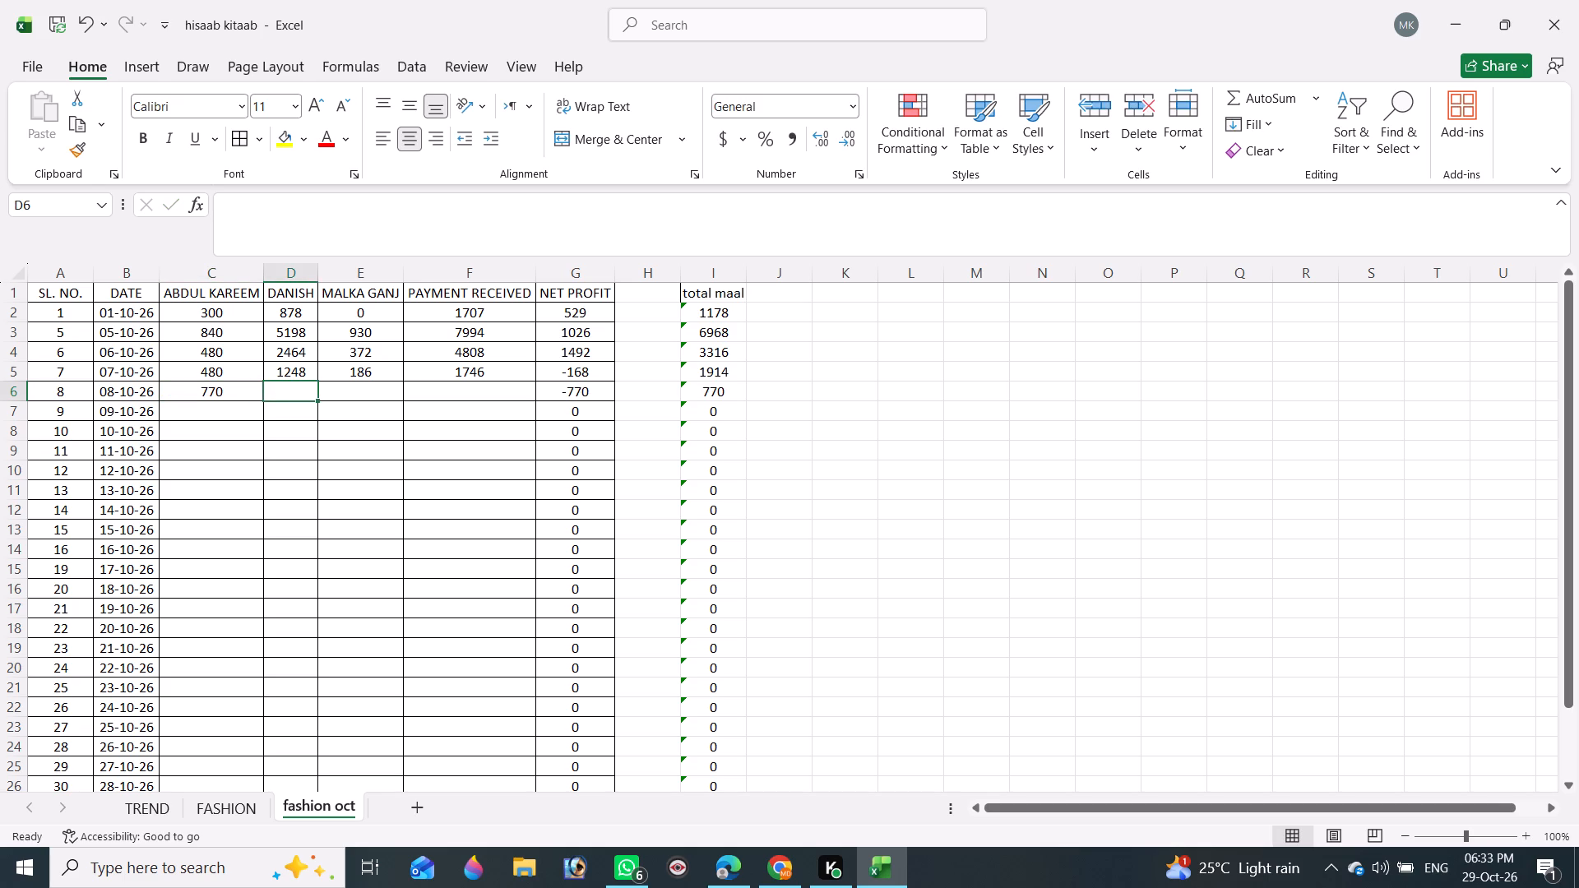
text(1700)
key(Tab)
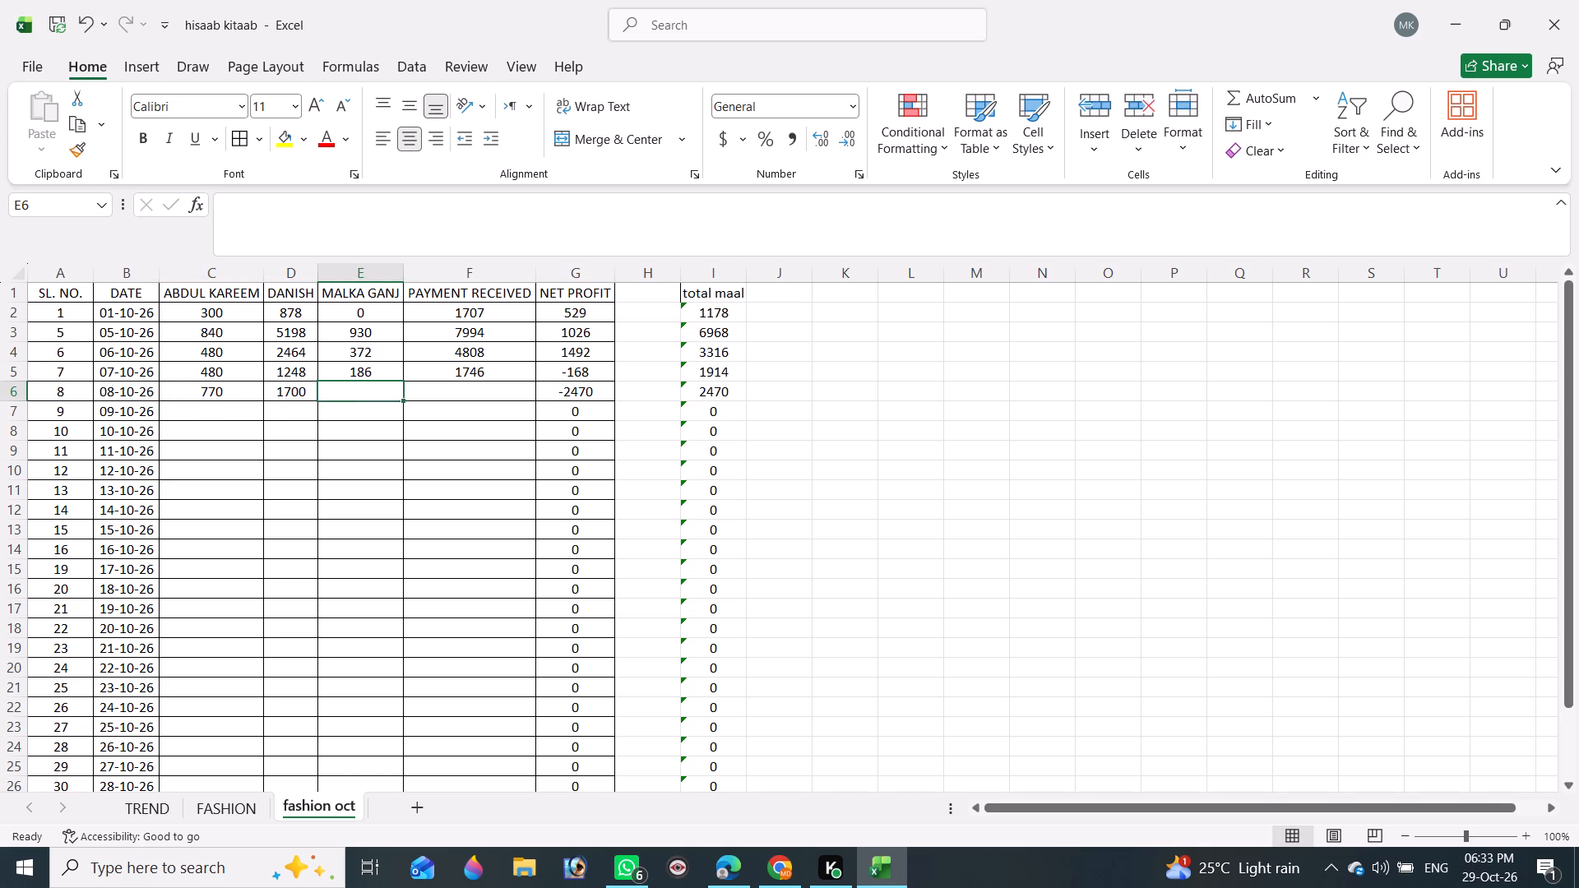
text(186)
key(Tab)
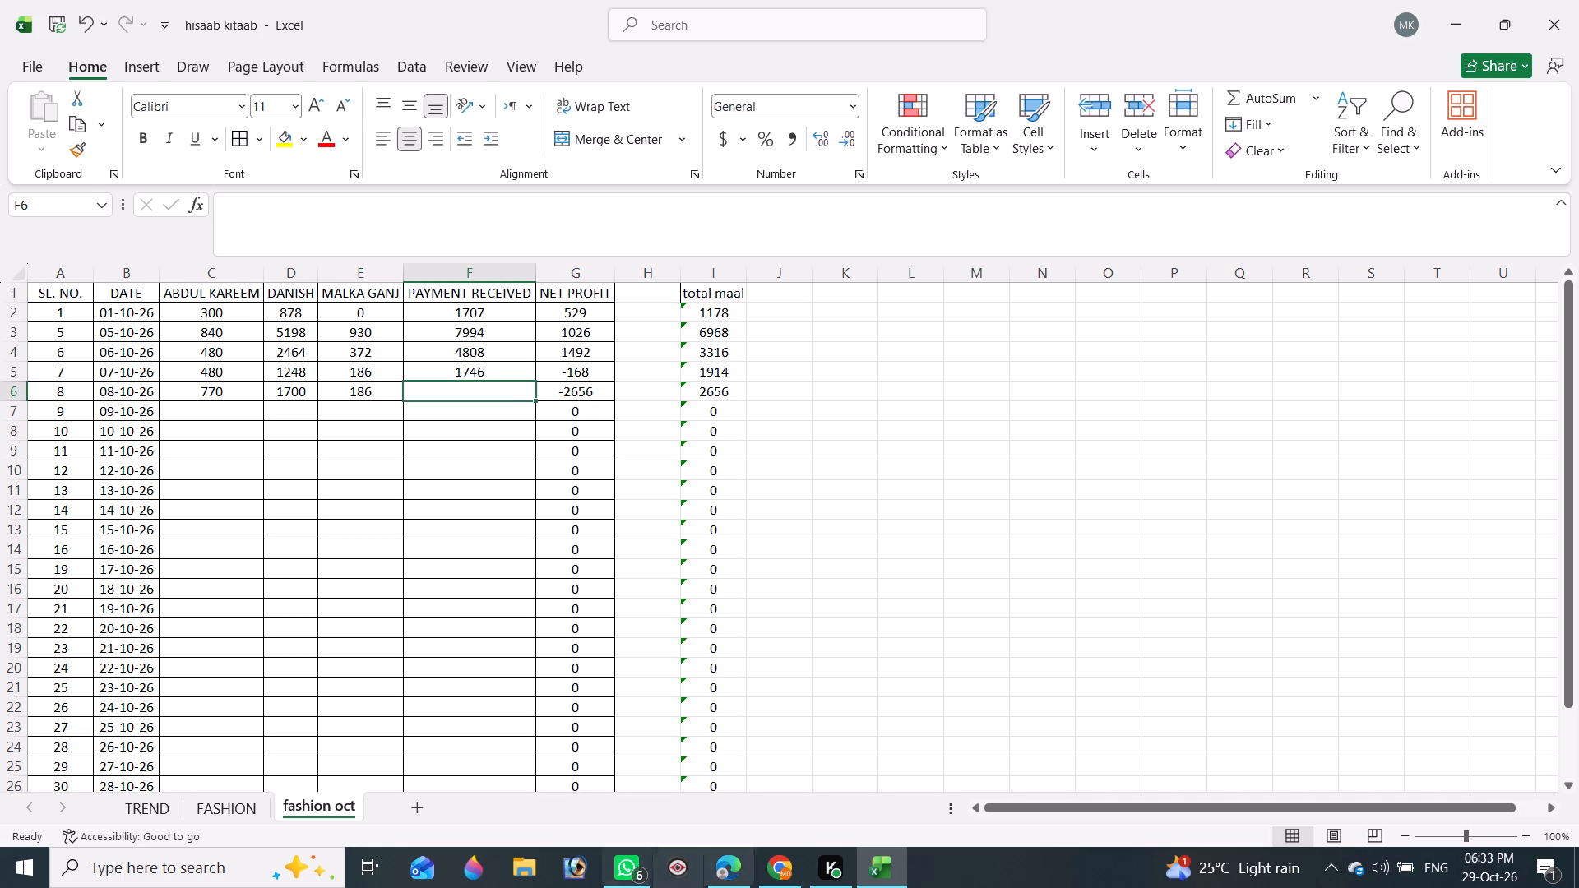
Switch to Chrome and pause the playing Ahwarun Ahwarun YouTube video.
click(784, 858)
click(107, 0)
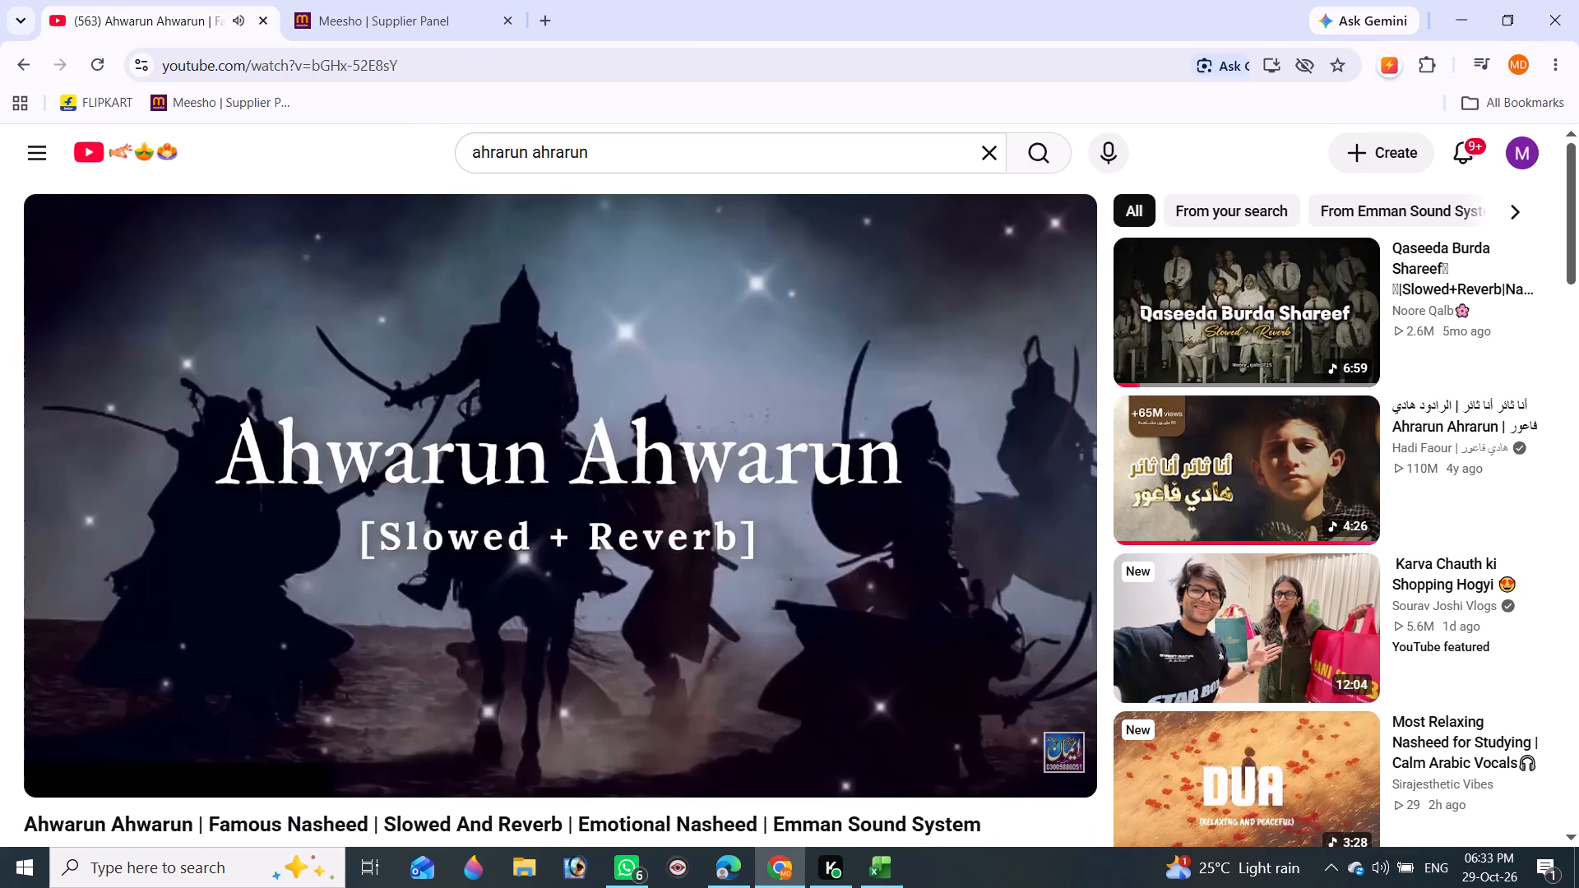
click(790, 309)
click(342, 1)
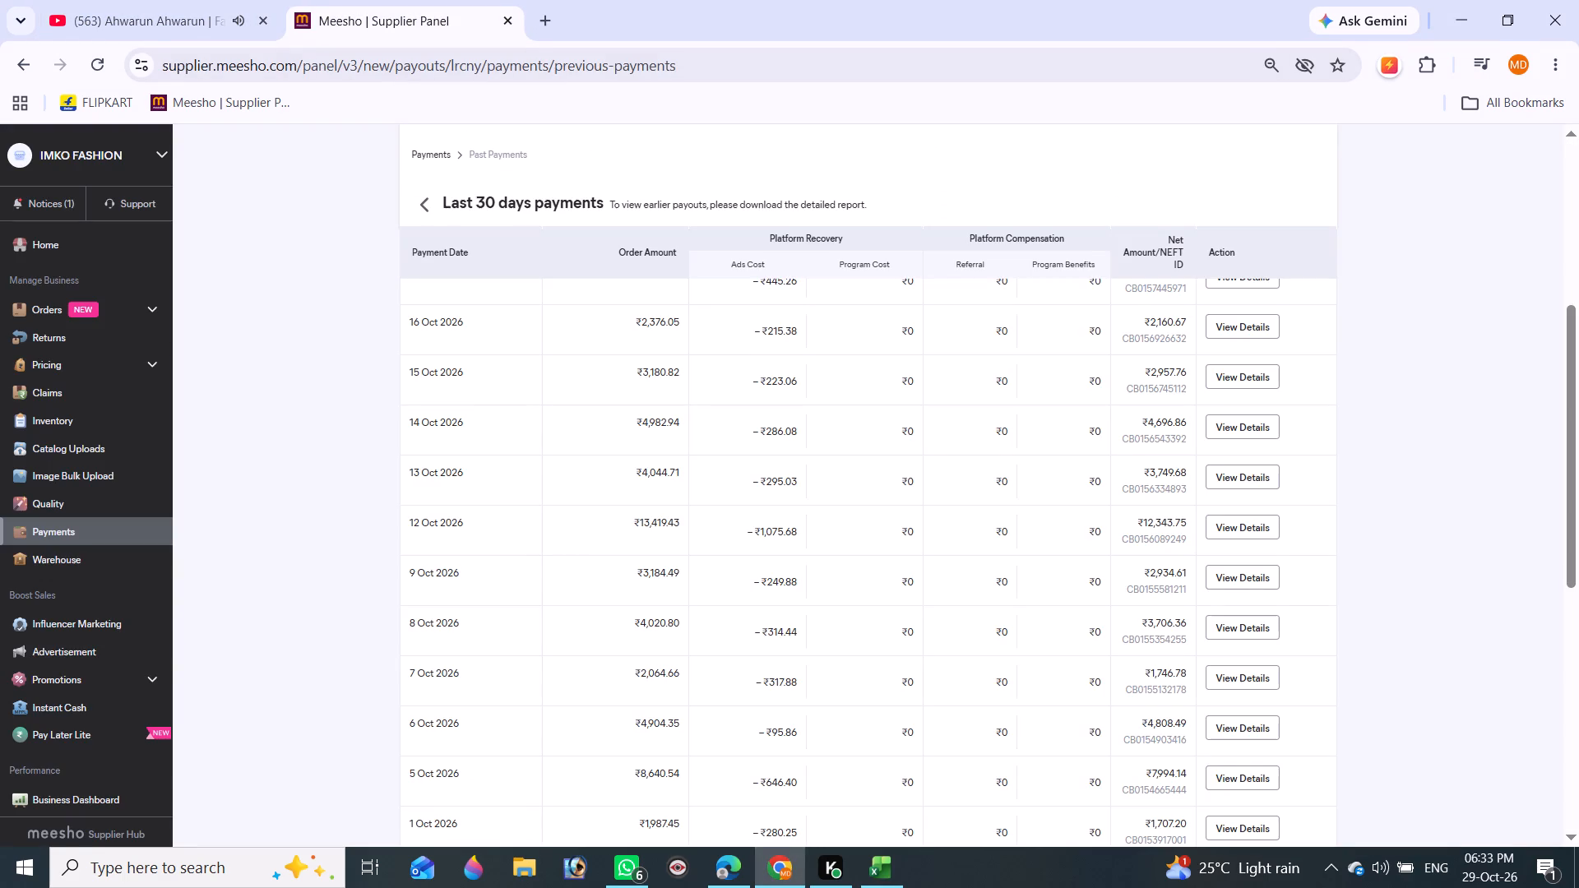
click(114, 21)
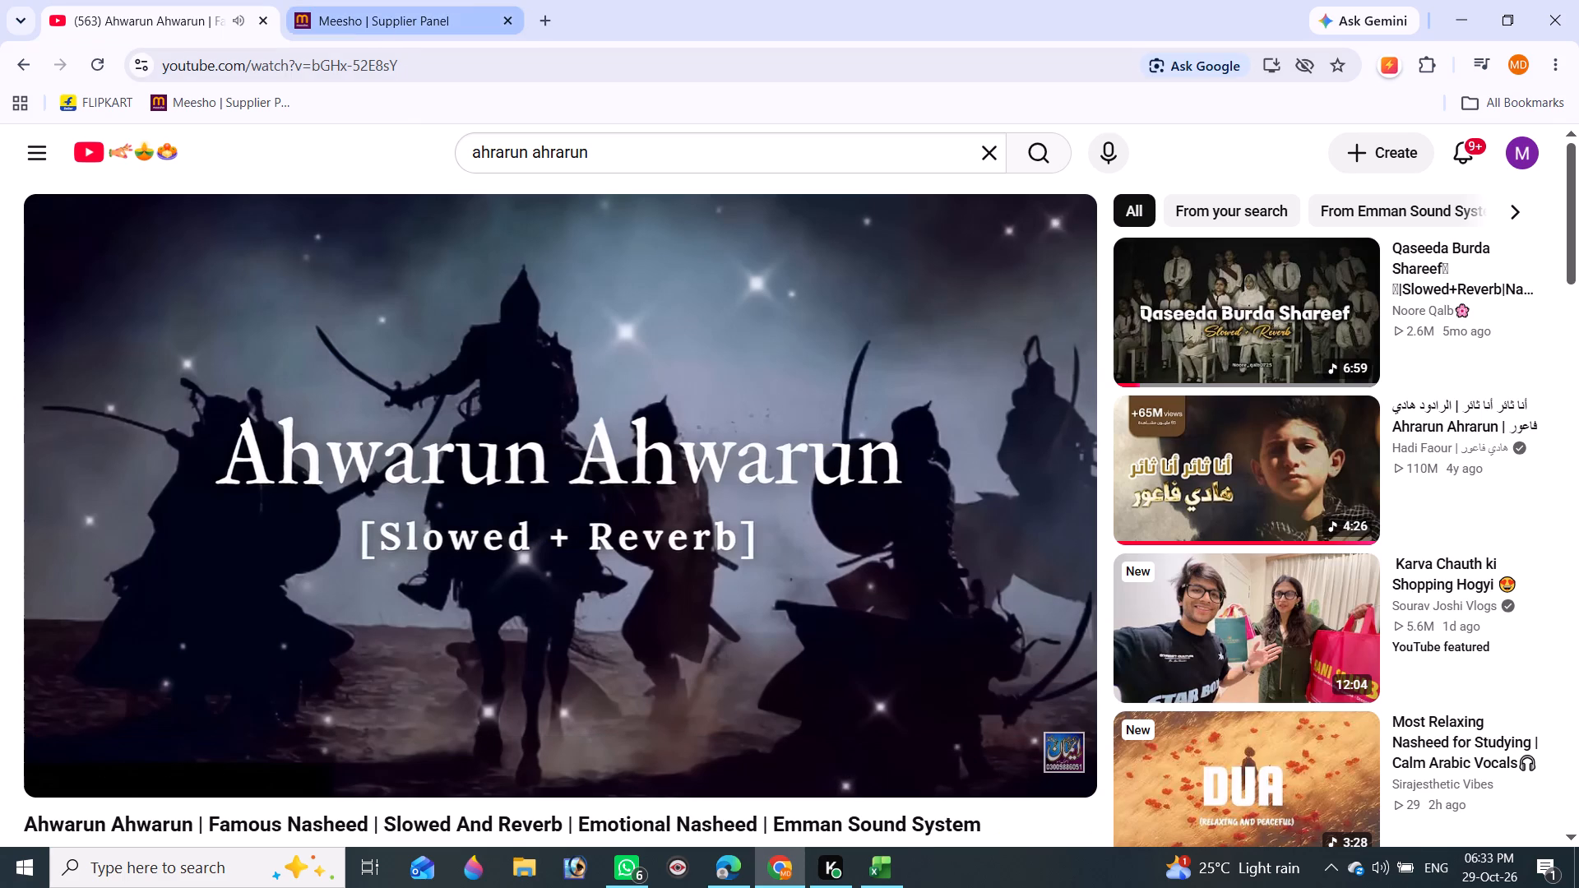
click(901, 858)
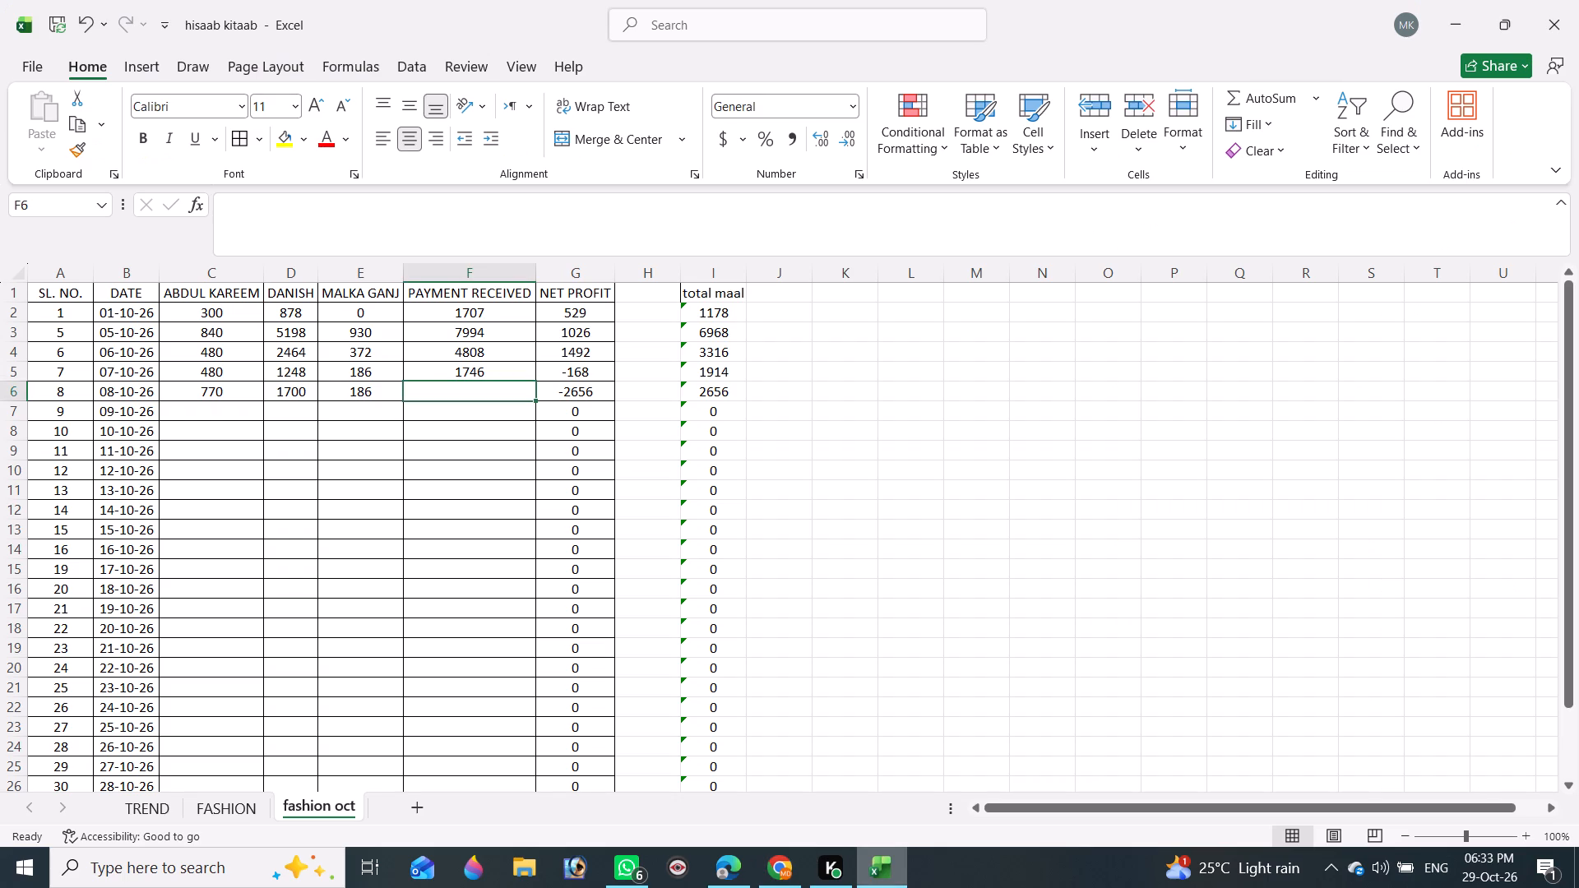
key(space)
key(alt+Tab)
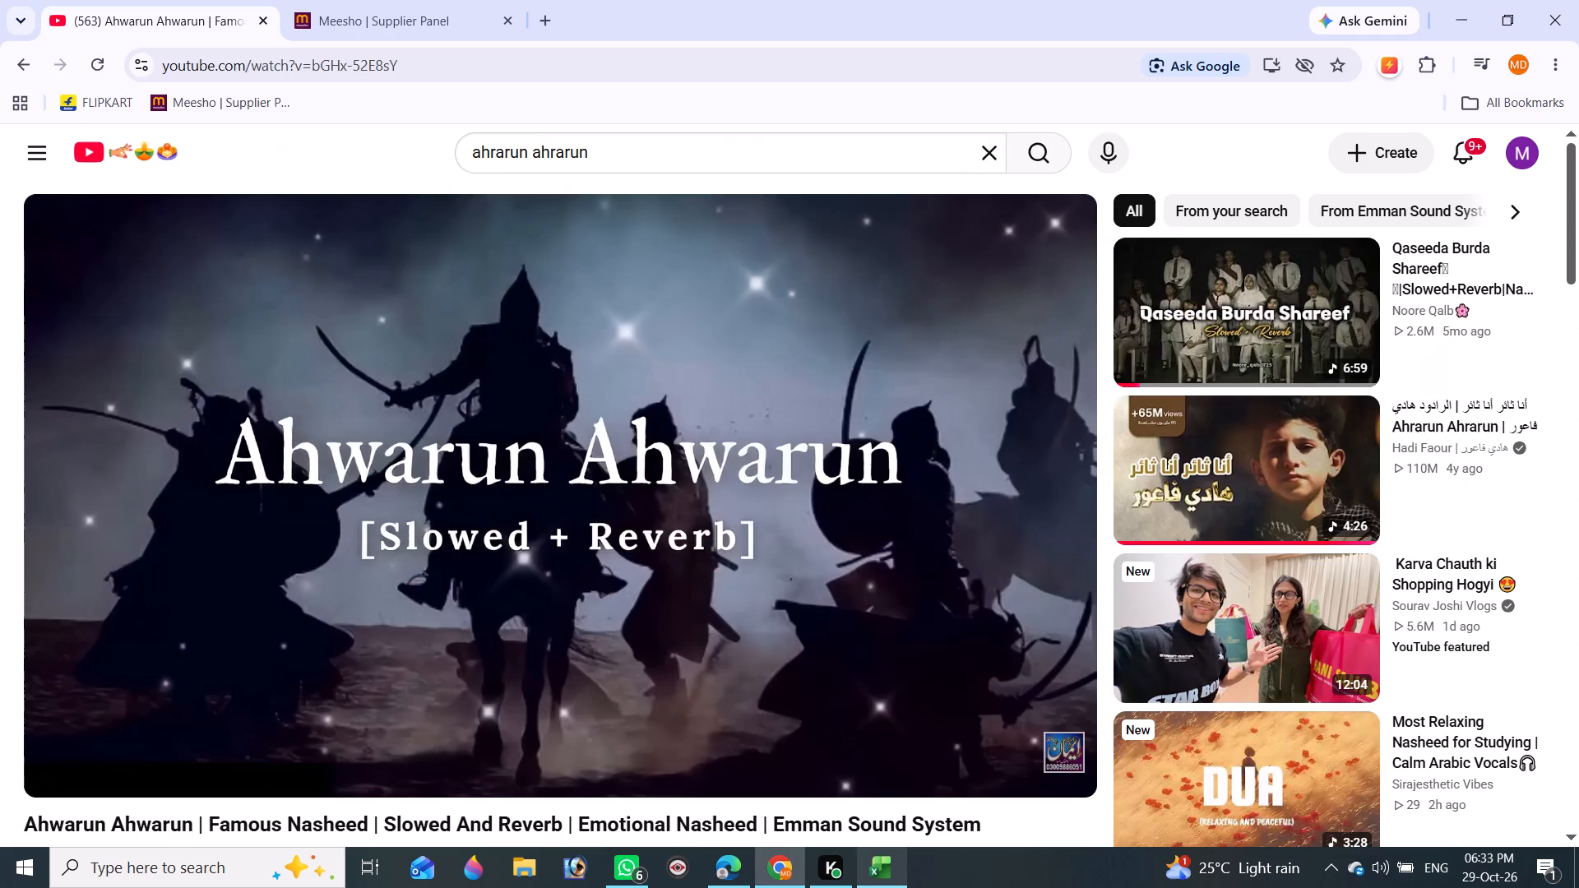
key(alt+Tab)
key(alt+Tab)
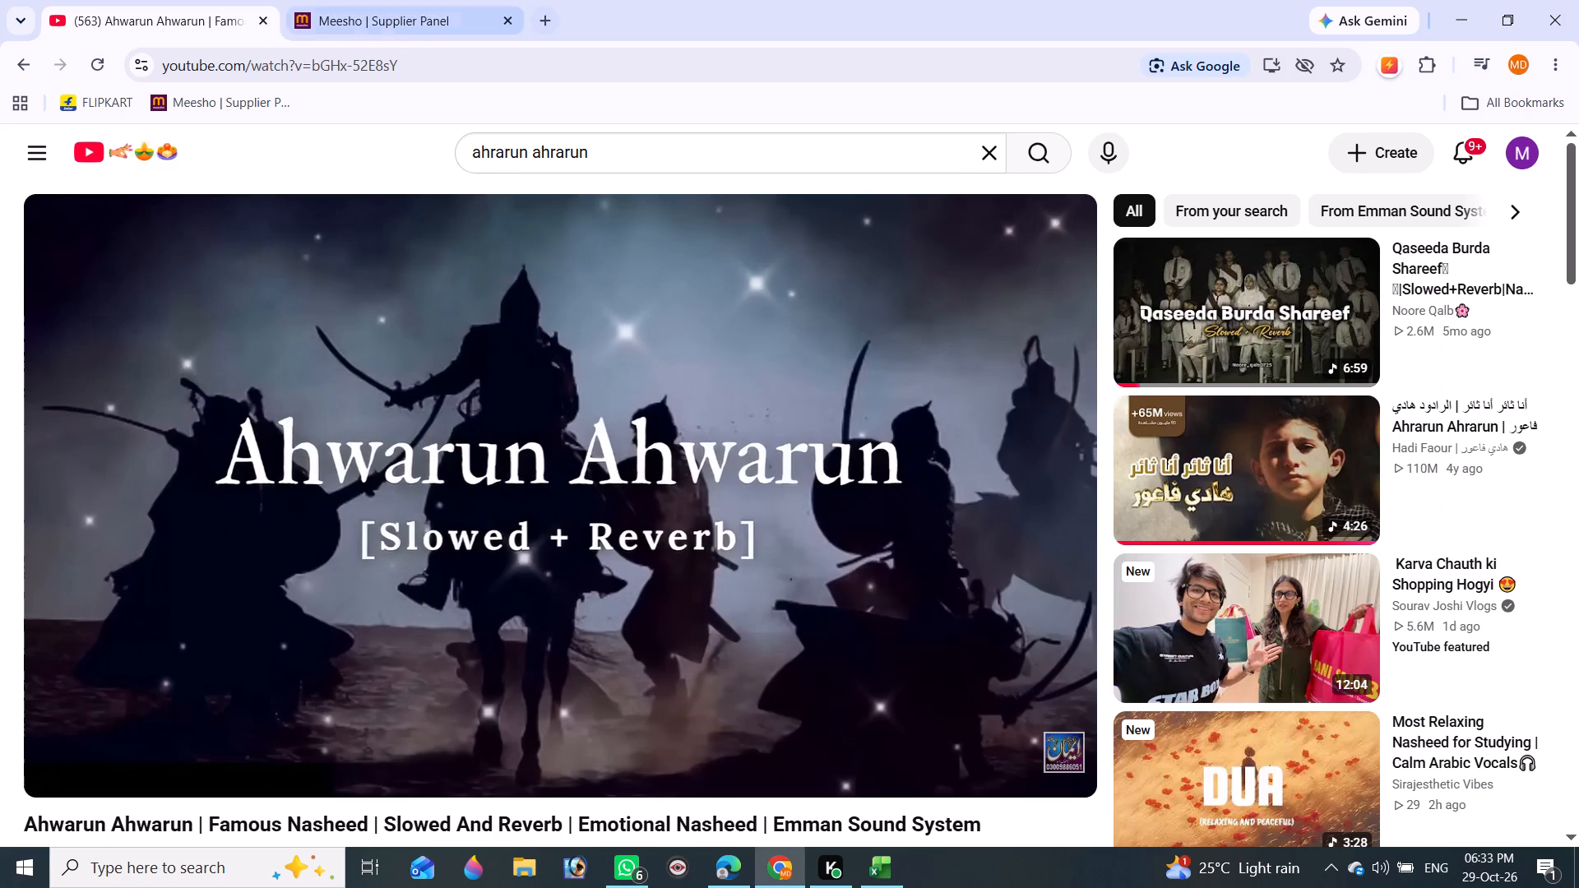
click(414, 1)
right_click(360, 18)
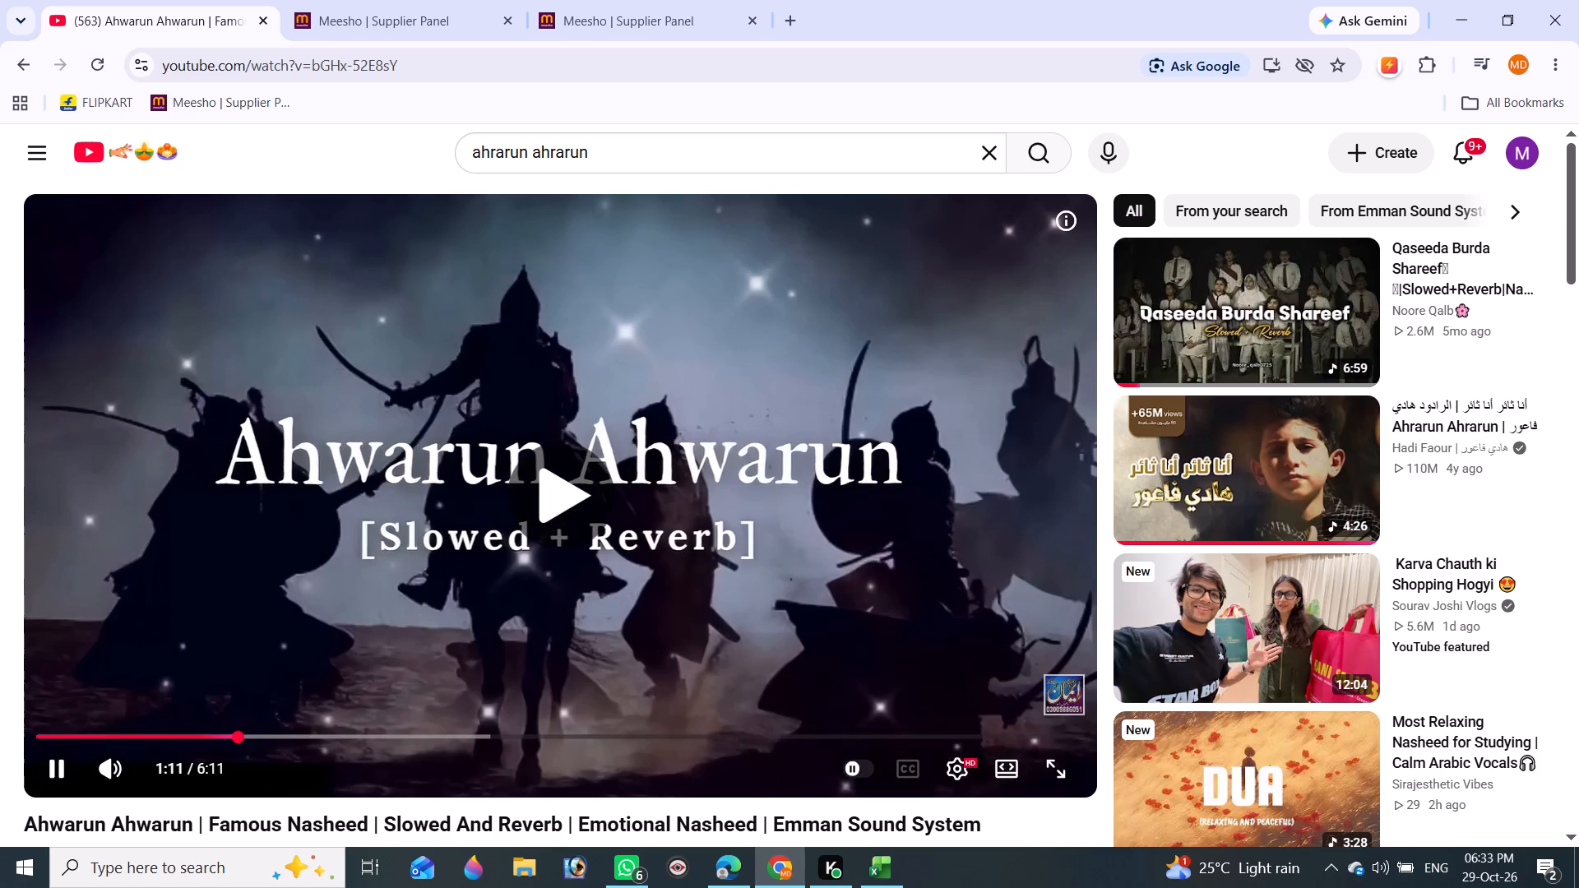
Look up the 8 Oct 2026 net amount in the Meesho payments and enter 3706 as payment received in F6 in Excel.
click(413, 21)
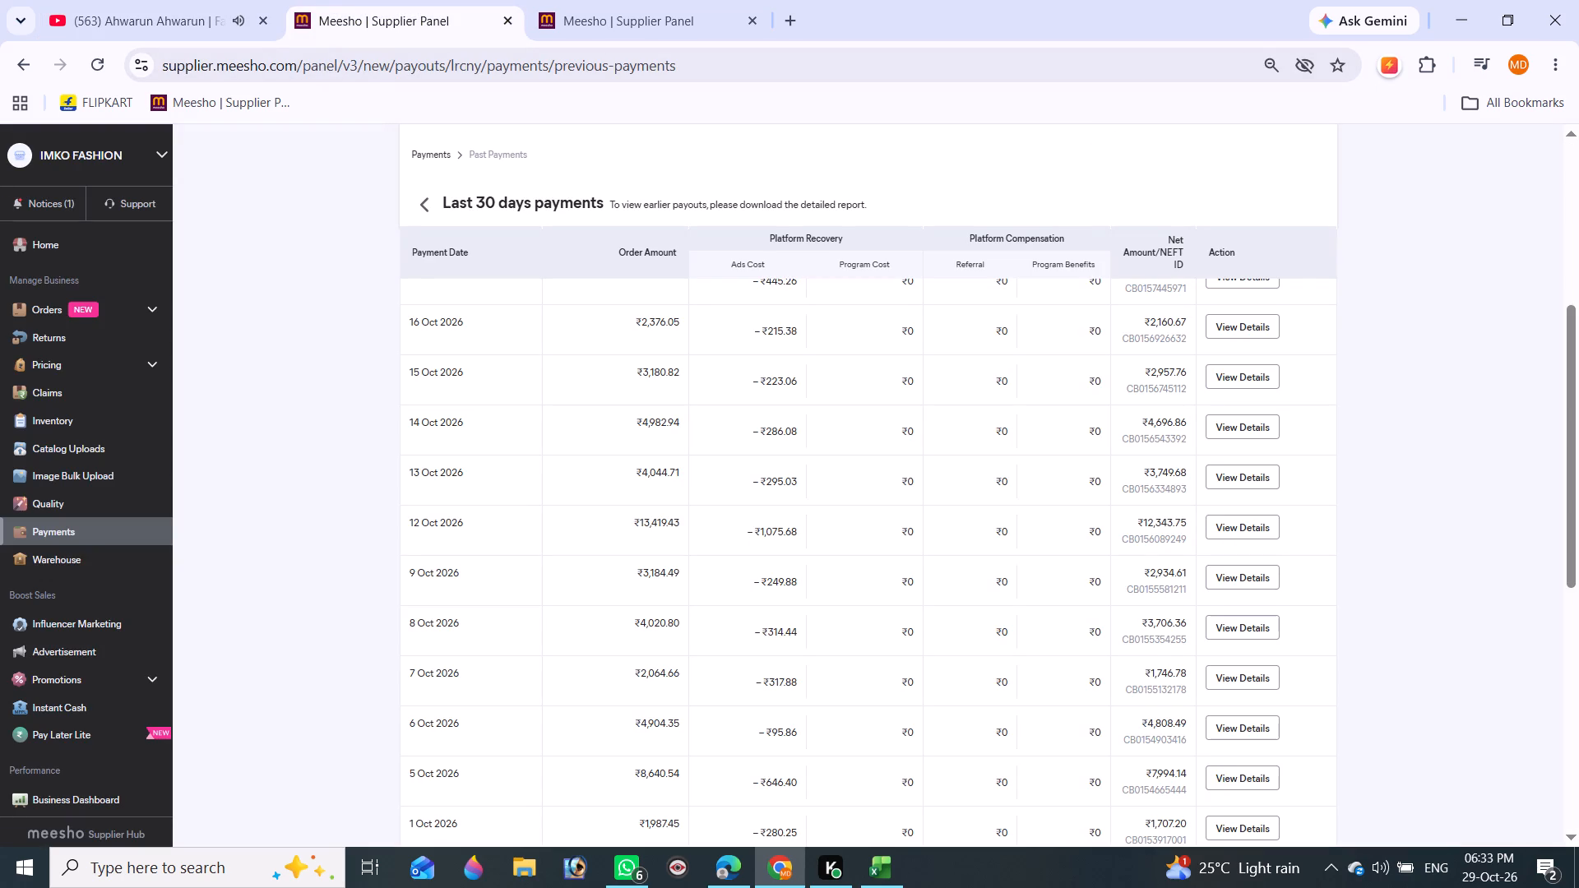
click(864, 881)
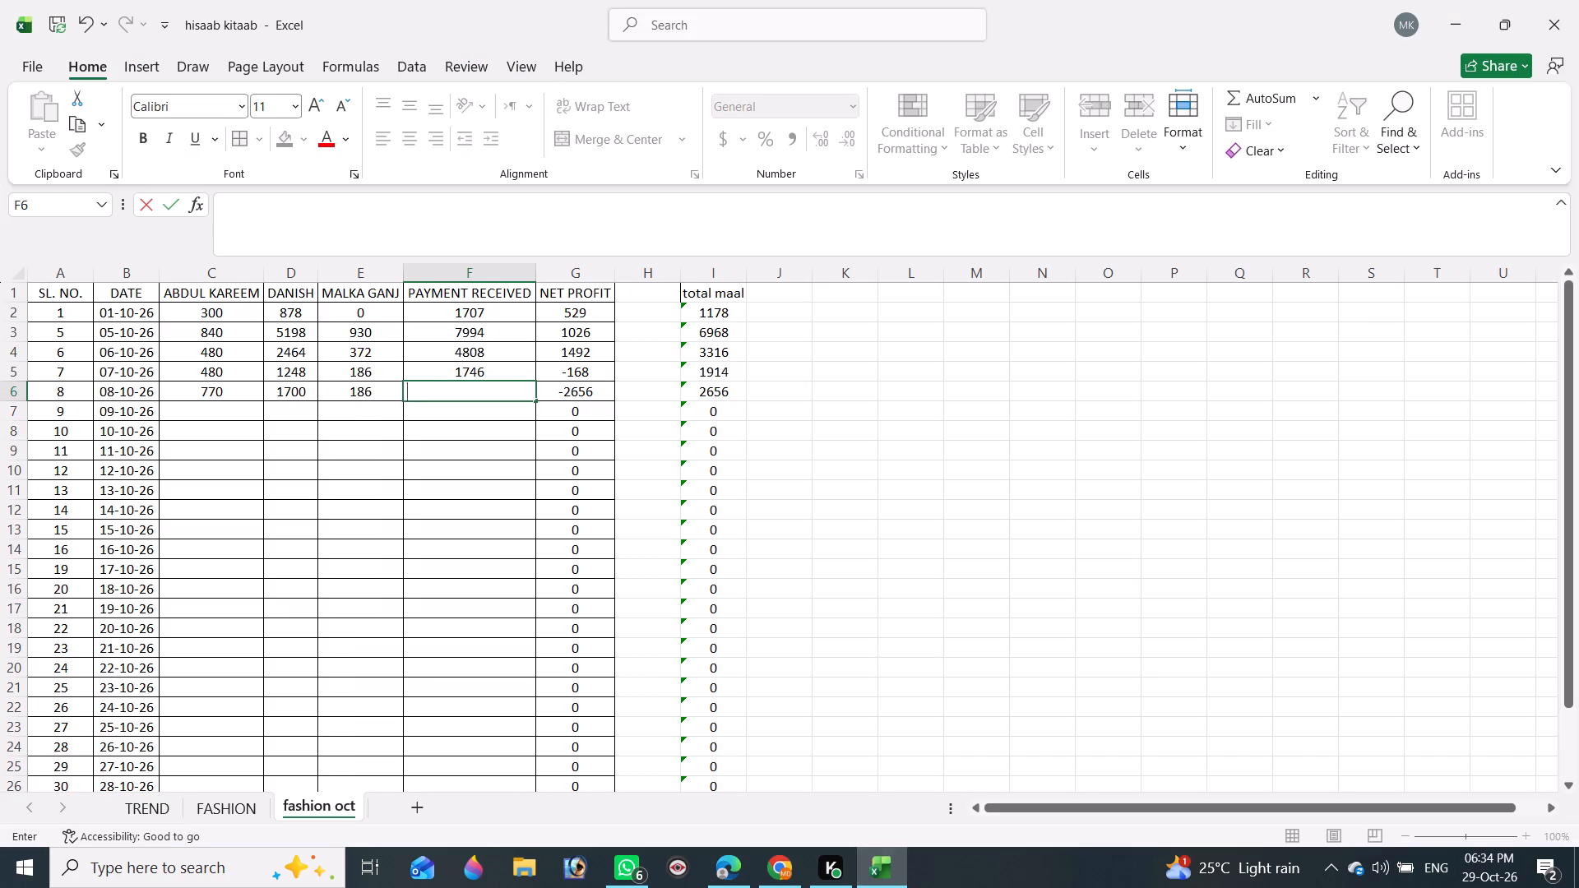
key(7)
key(BackSpace)
text(3706)
key(Return)
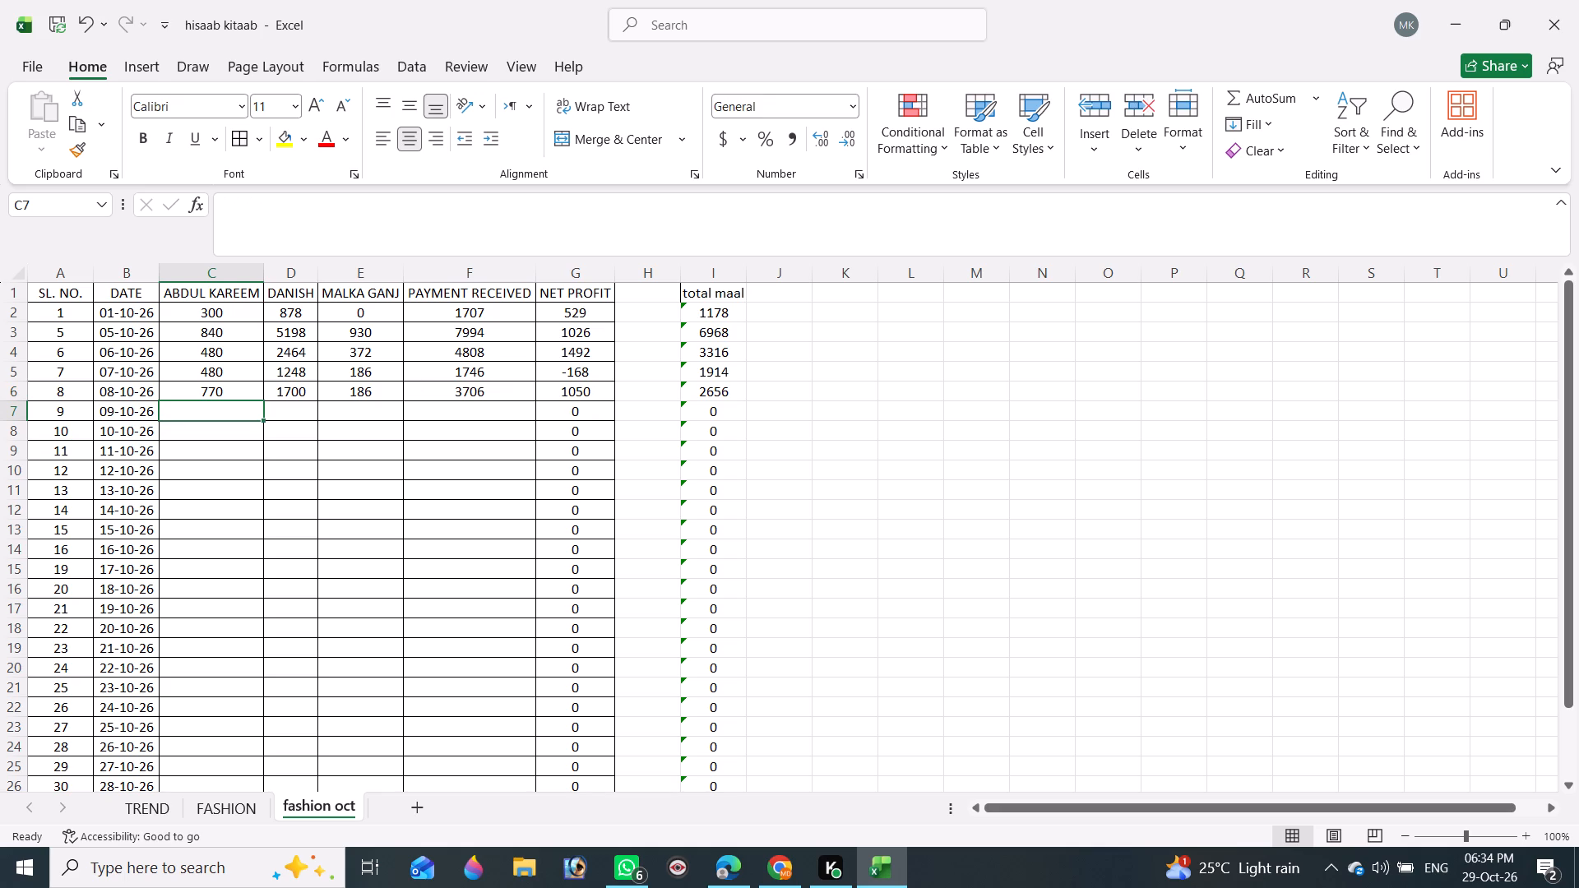
Save the hisaab kitaab workbook.
key(ctrl+s)
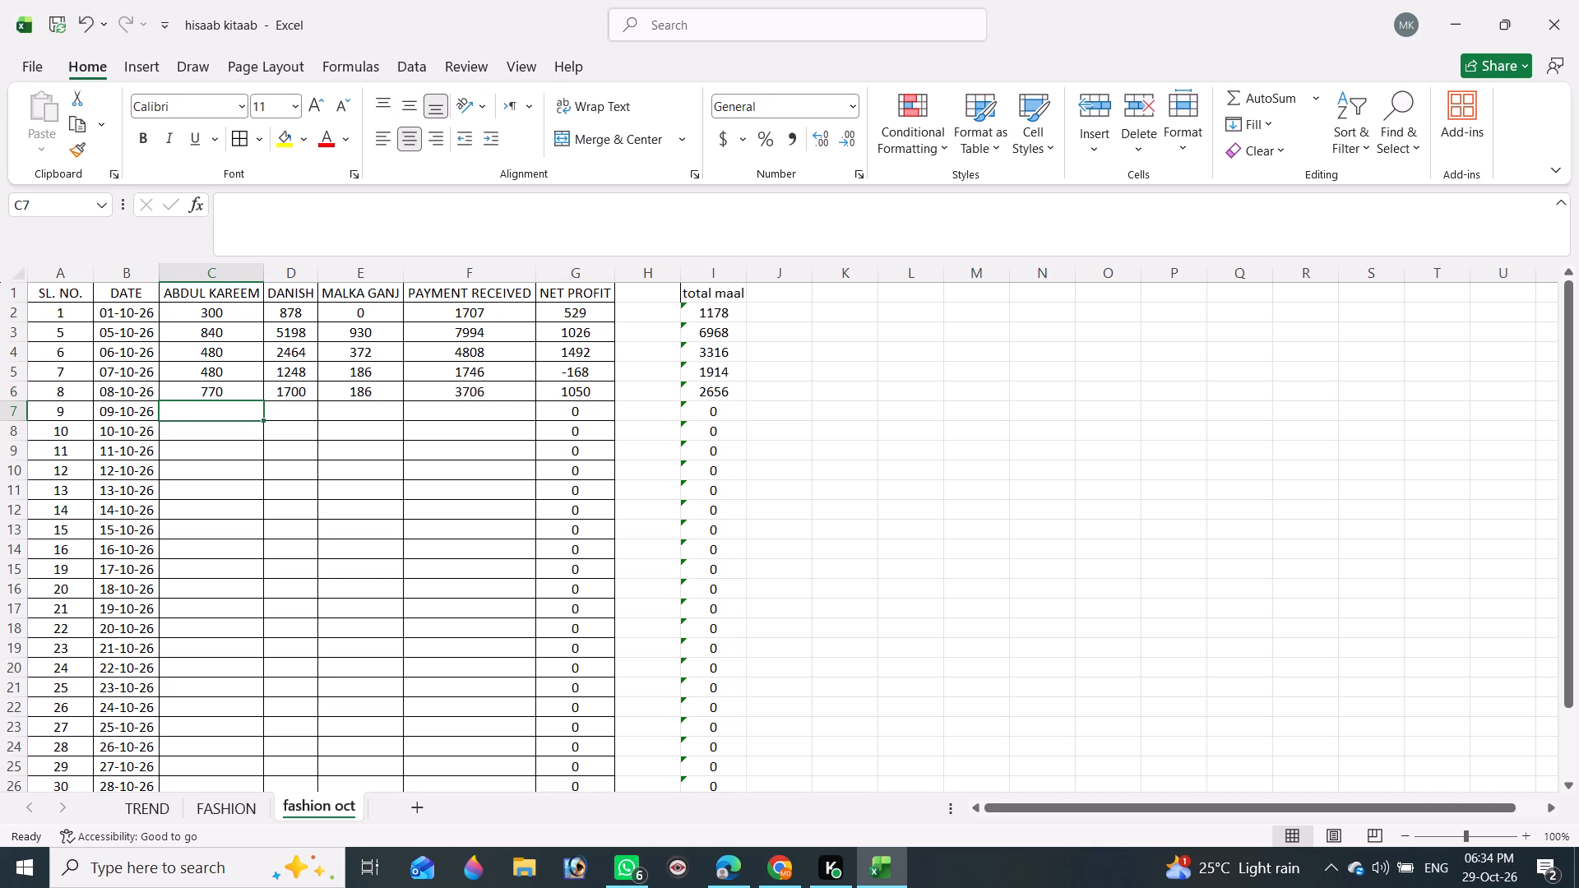
Enter the 09-10-26 costs in row 7: 840 in C7, 1276 in D7 and 0 in E7.
text(840)
key(Tab)
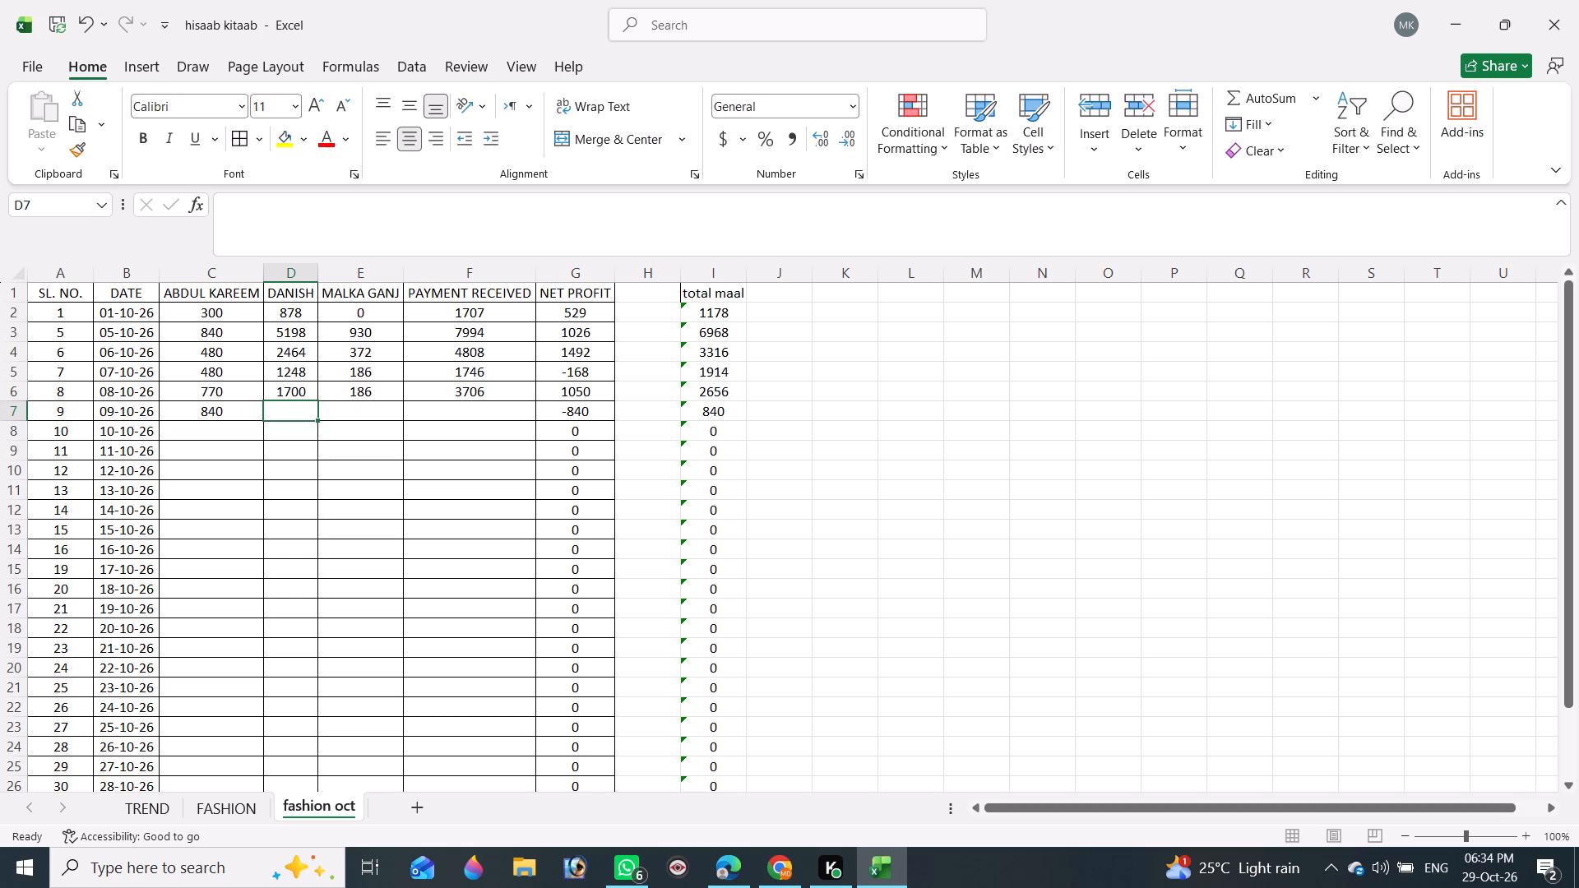
text(1276)
key(Tab)
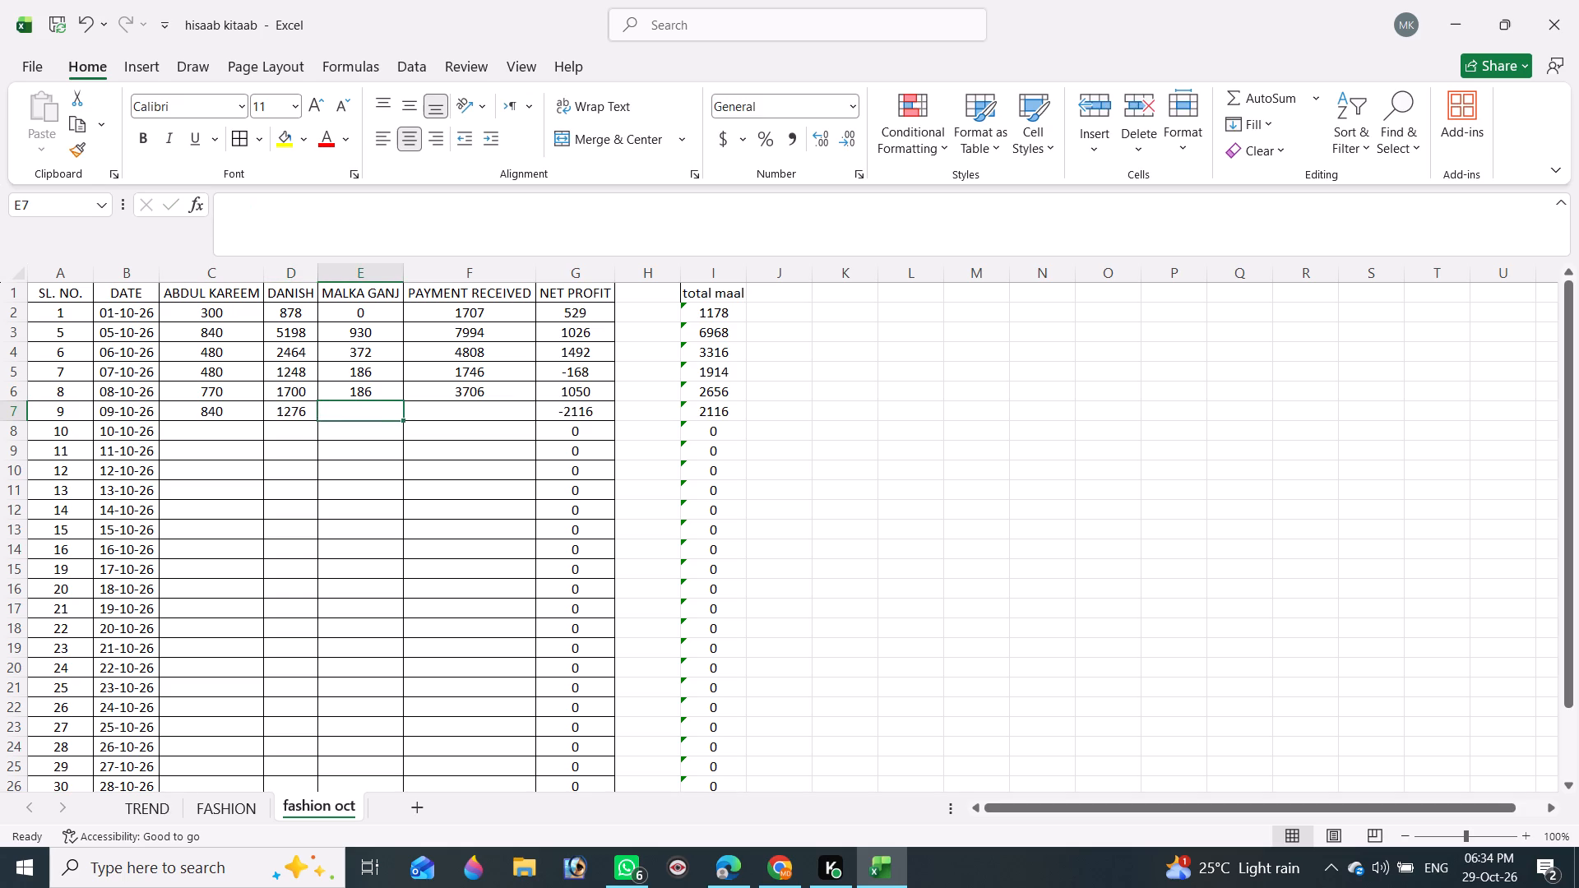
key(0)
key(Tab)
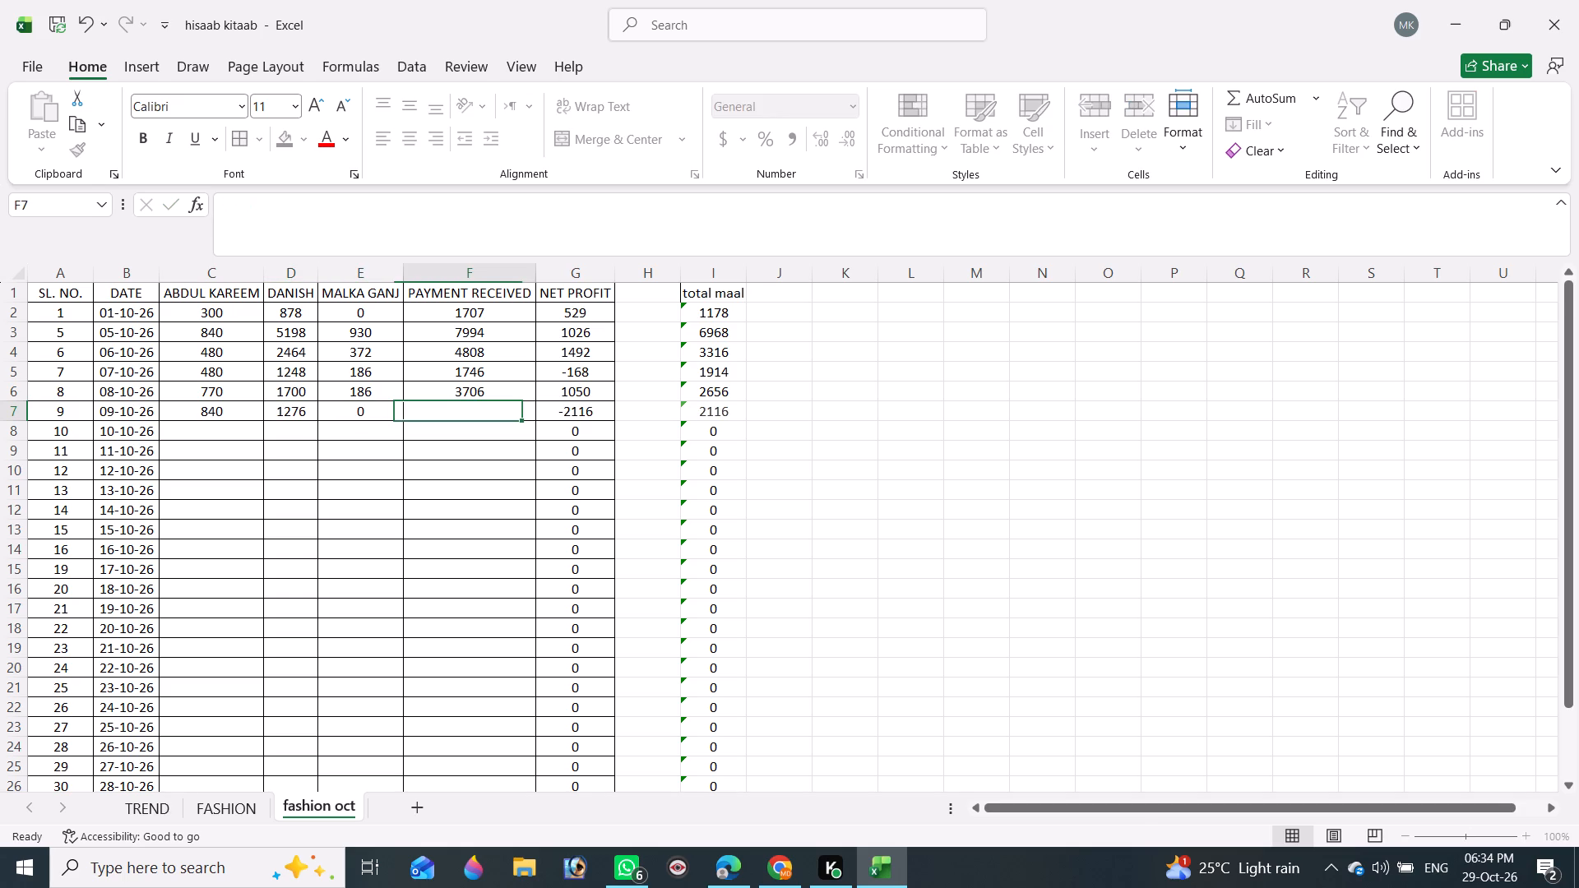
Look up the 9 Oct 2026 net amount in the Meesho payments in Chrome and enter 2934 as payment received in F7 in Excel.
key(alt+Tab)
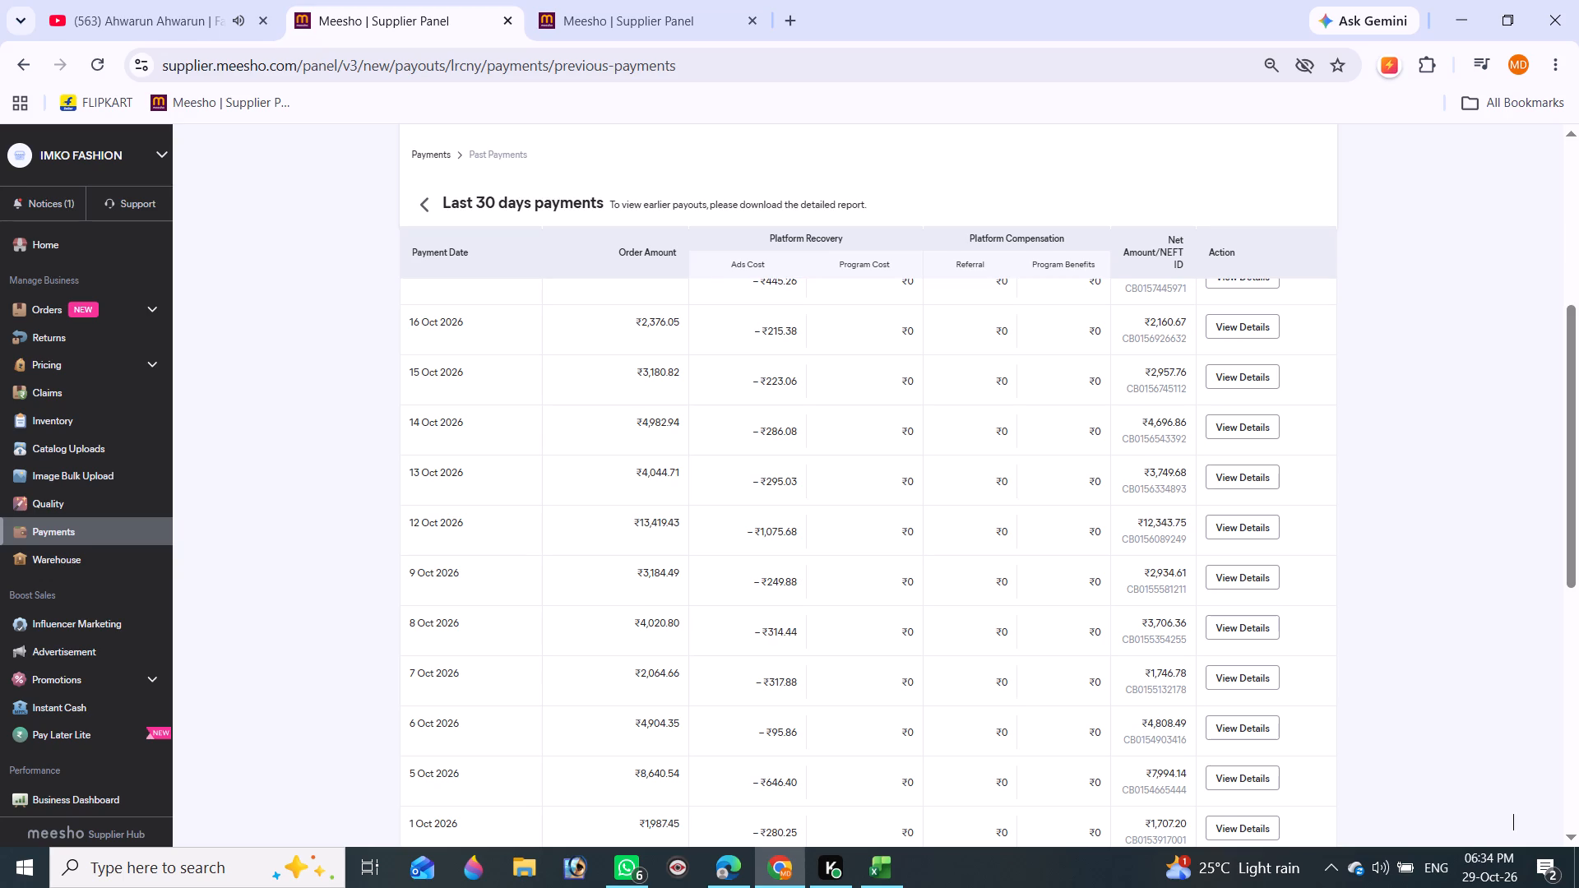
key(alt+Tab)
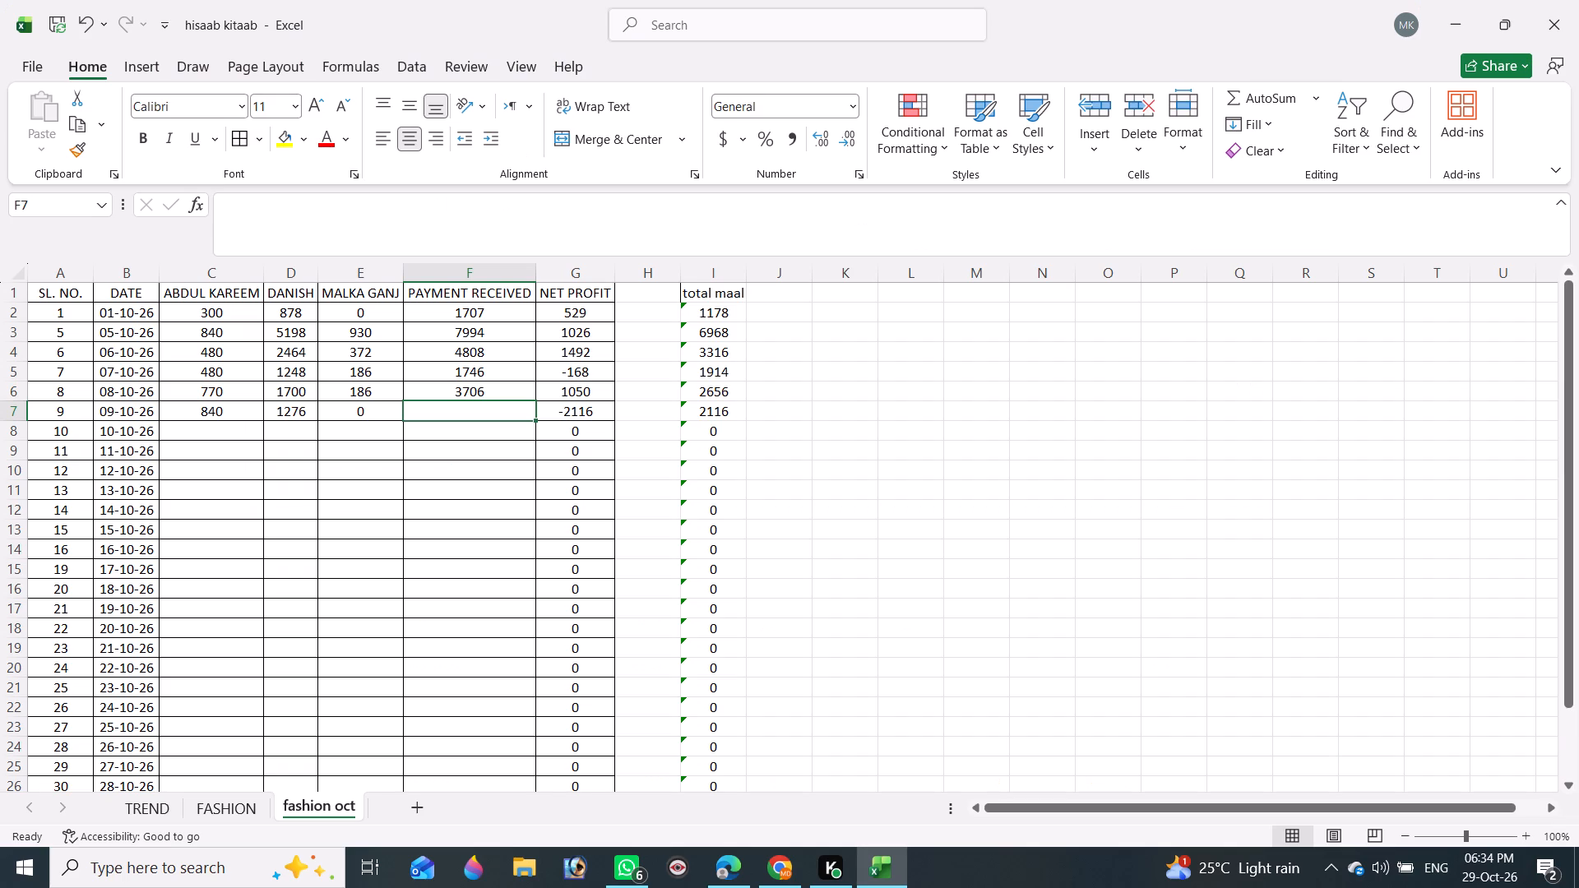
text(2934)
key(Return)
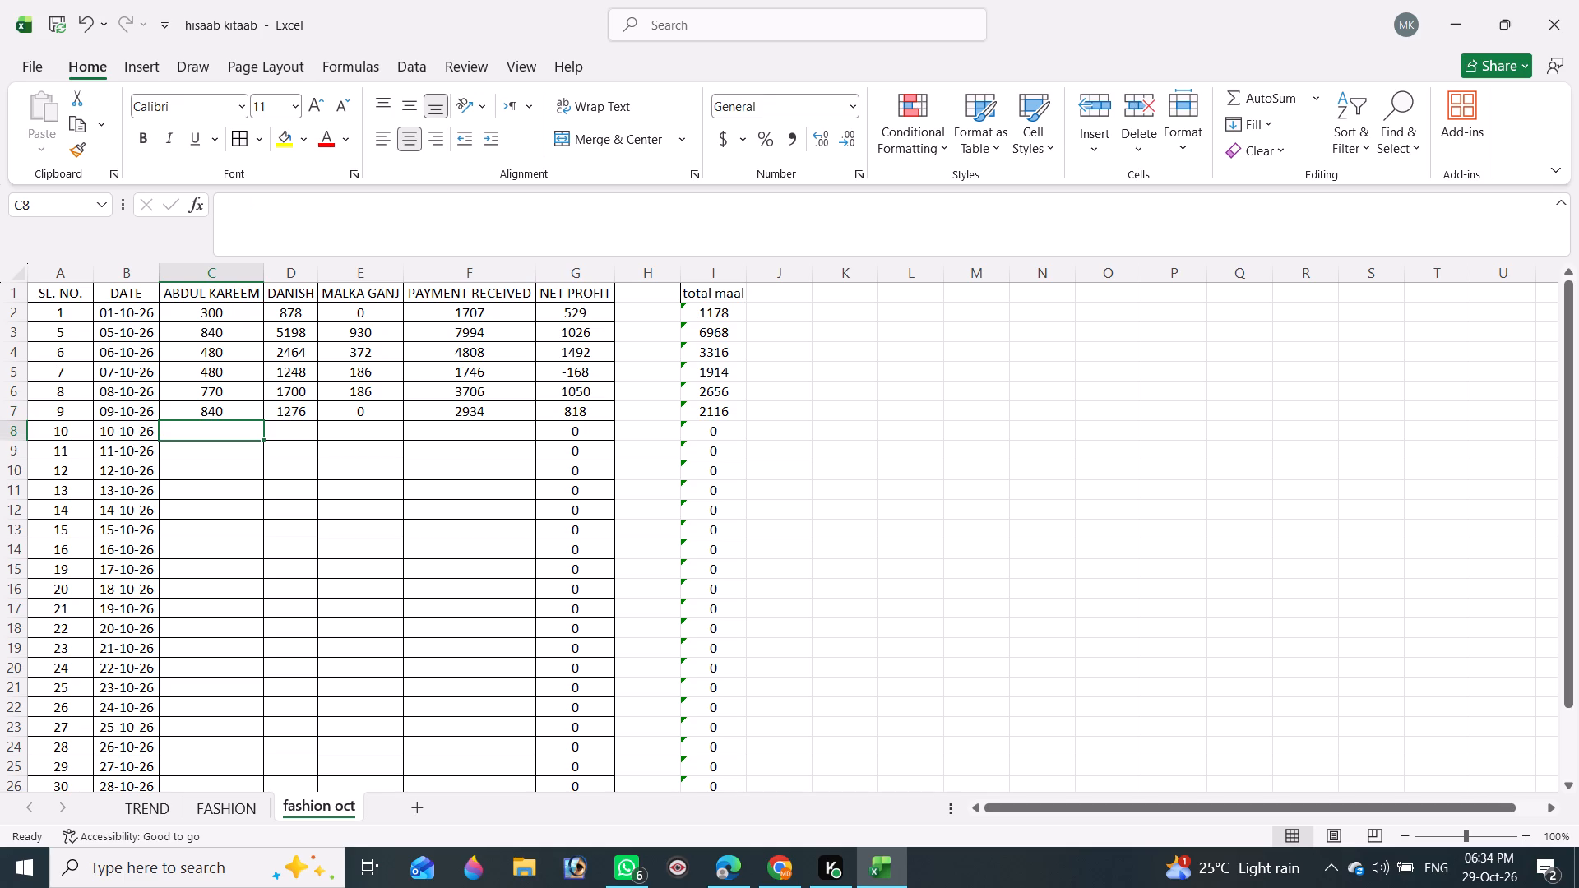
Delete the entire rows 8 and 9 for 10-10-26 and 11-10-26 from the sheet.
drag(5, 456, 0, 449)
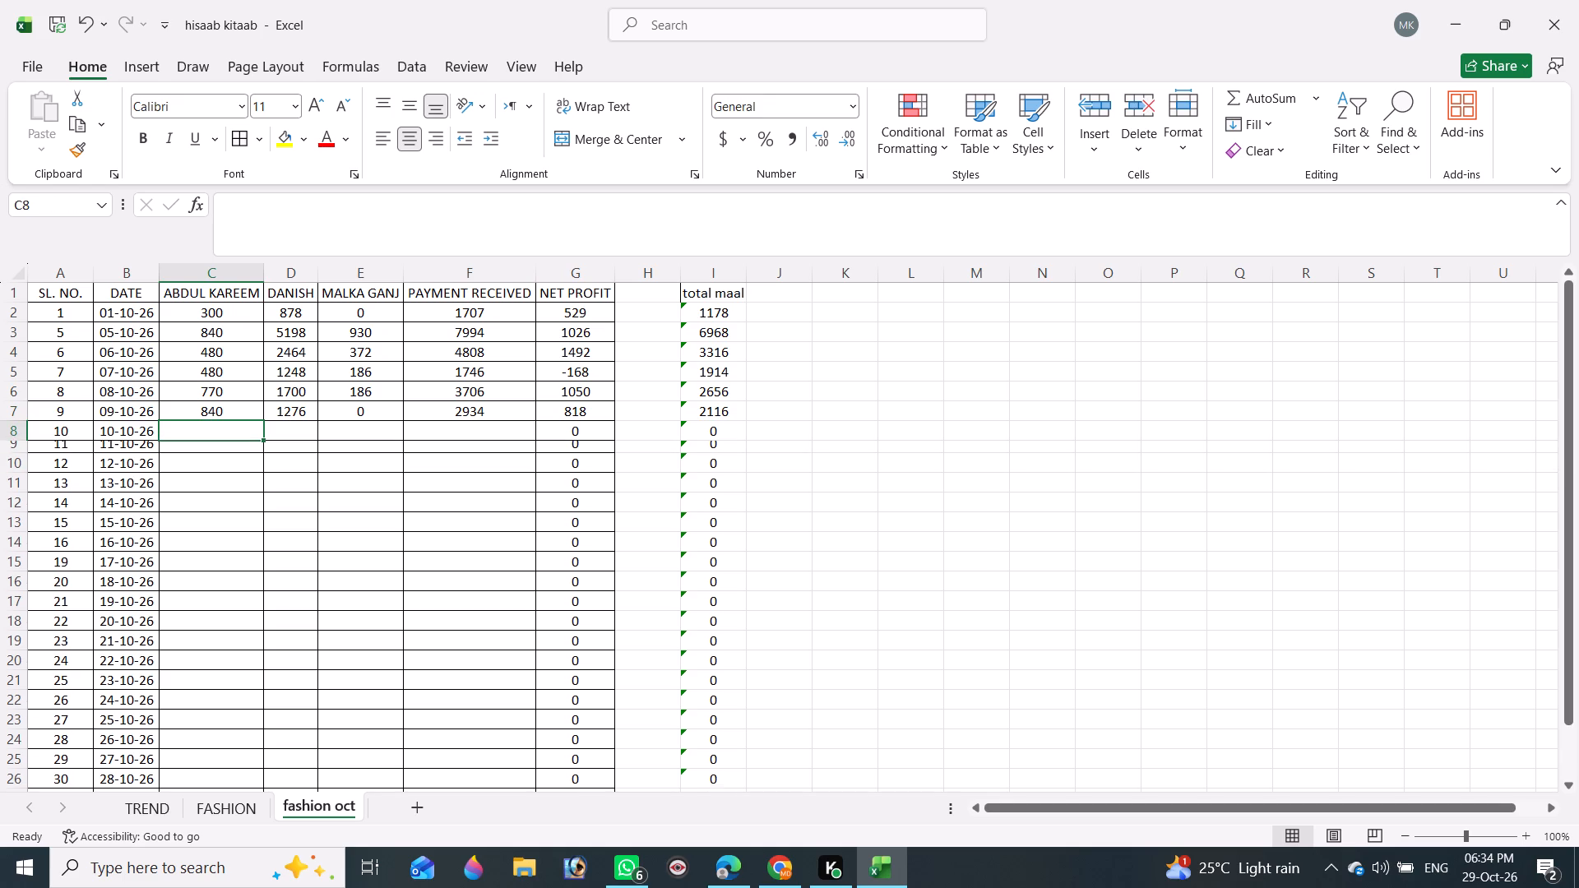
drag(10, 447, 0, 434)
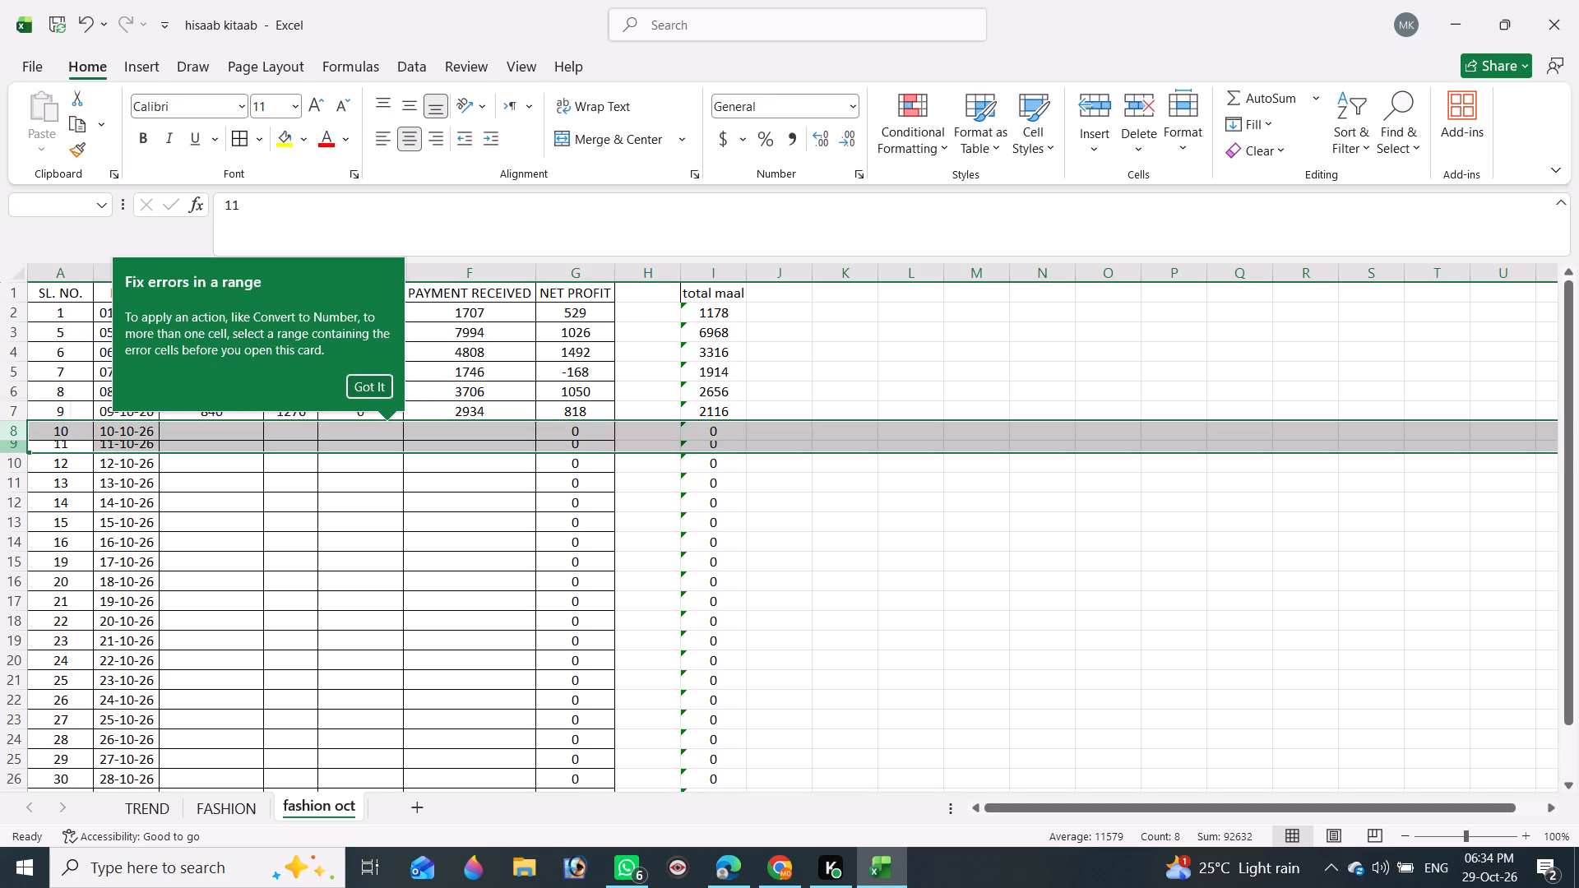
key(ctrl+minus)
click(364, 395)
key(ctrl+minus)
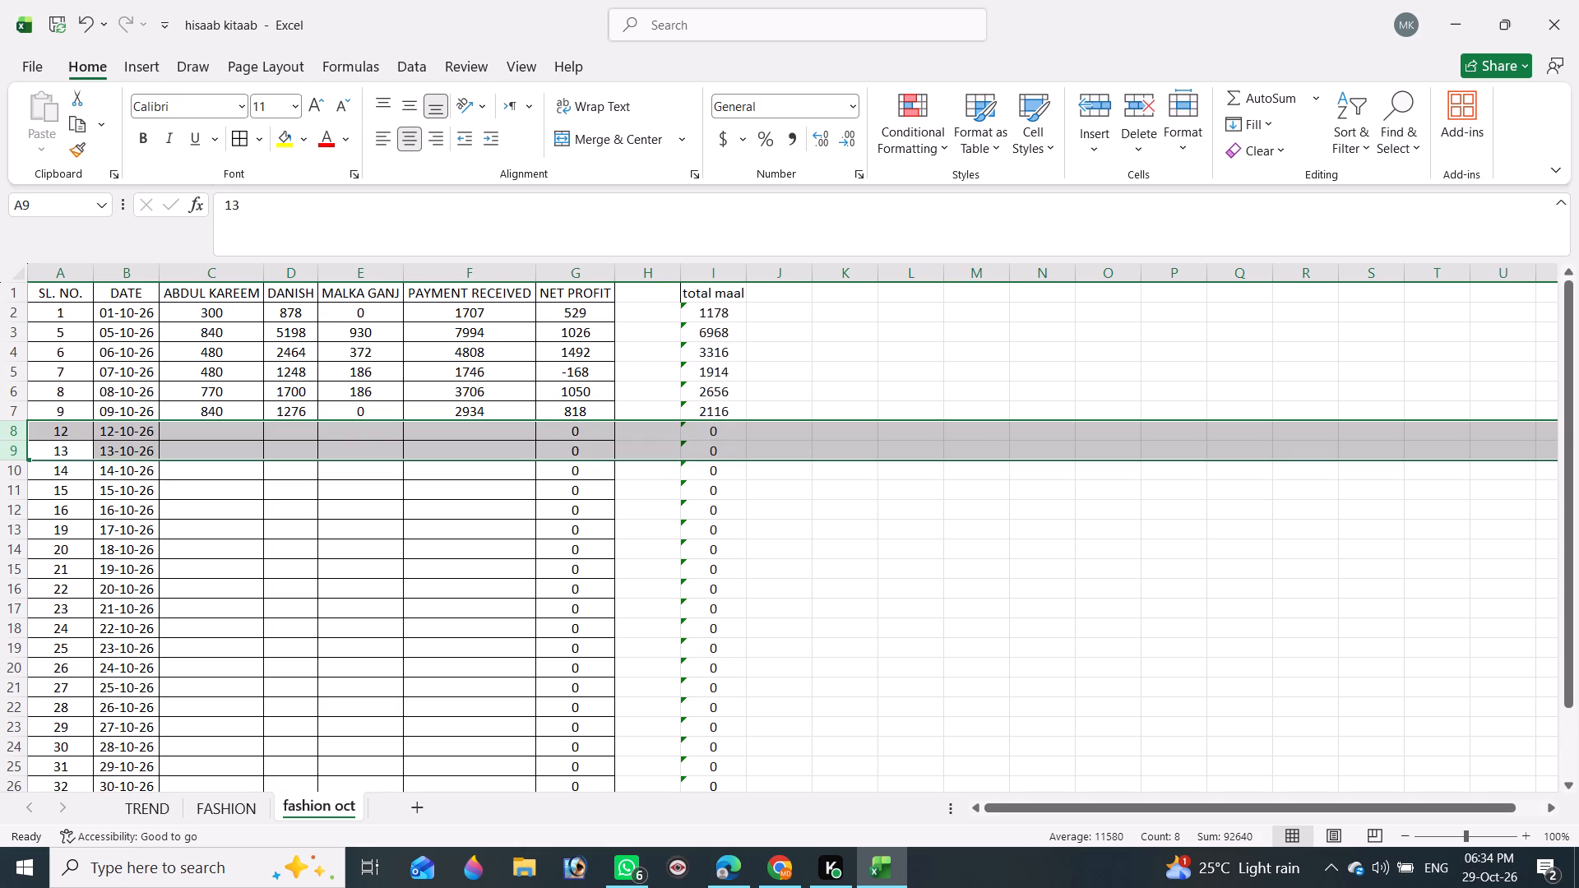
click(869, 528)
Save the hisaab kitaab workbook.
key(ctrl+s)
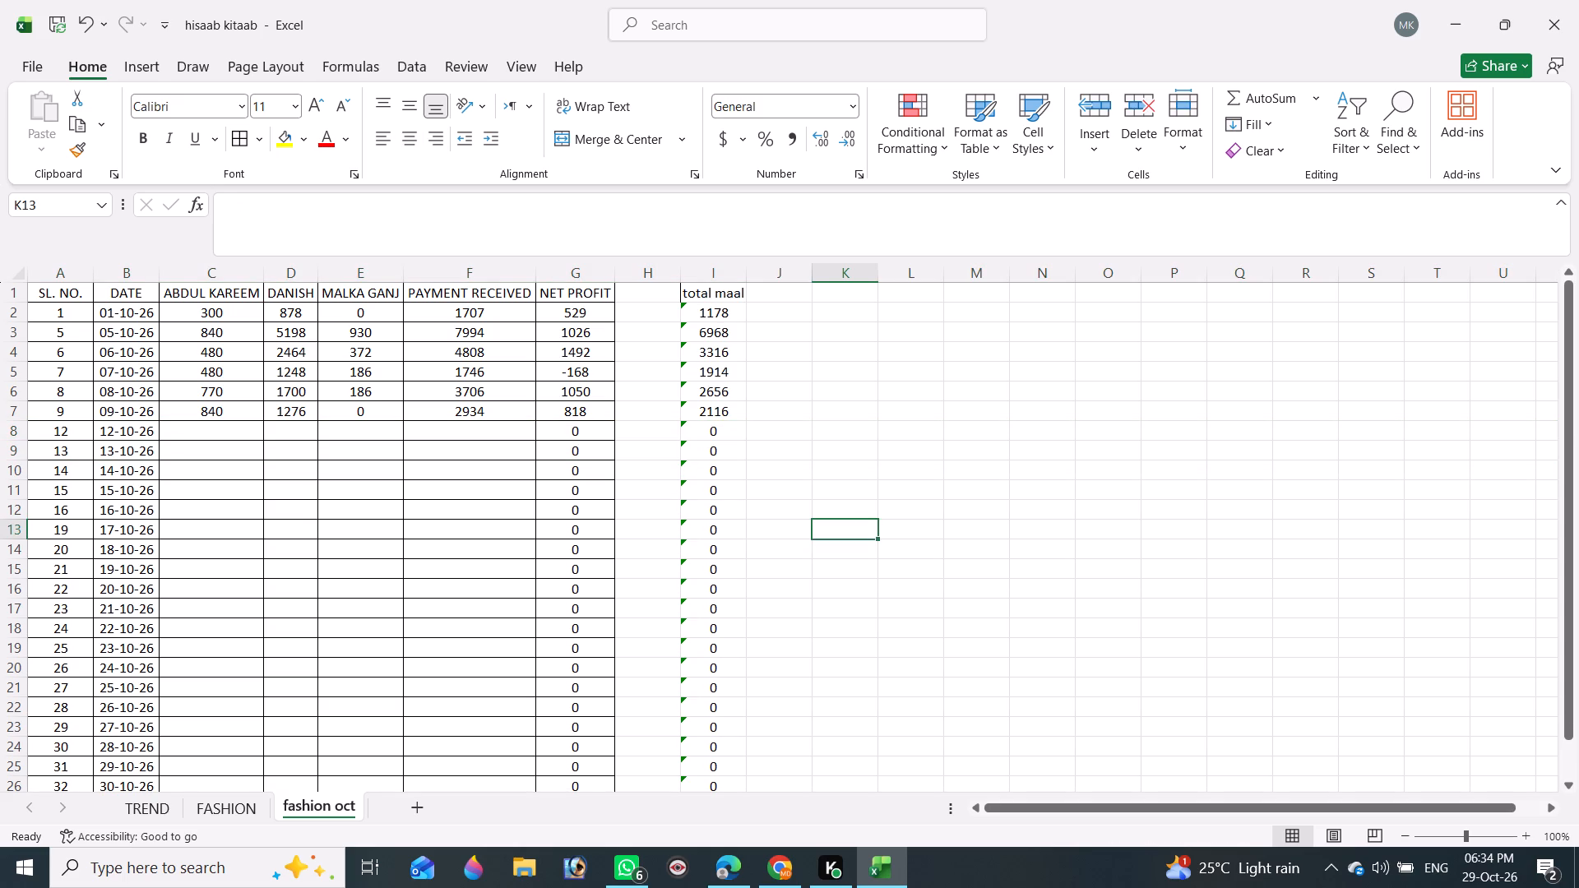
key(ctrl+s)
key(ctrl+s)
Enter the 12-10-26 costs in row 8: 2385 in C8, 7288 in D8 and 372 in E8.
click(202, 428)
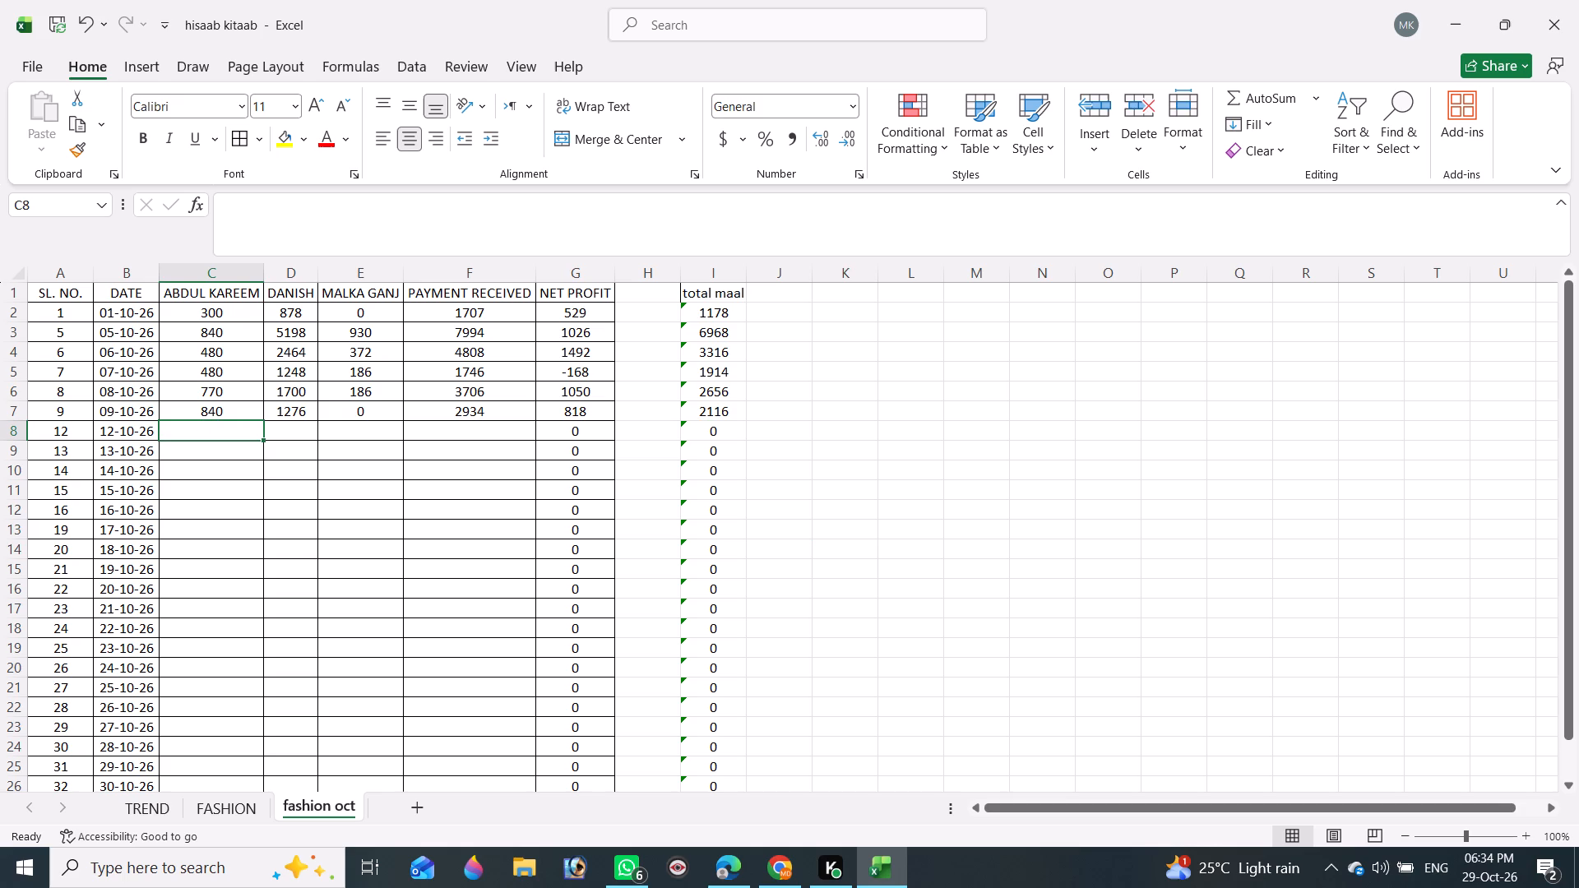
text(235)
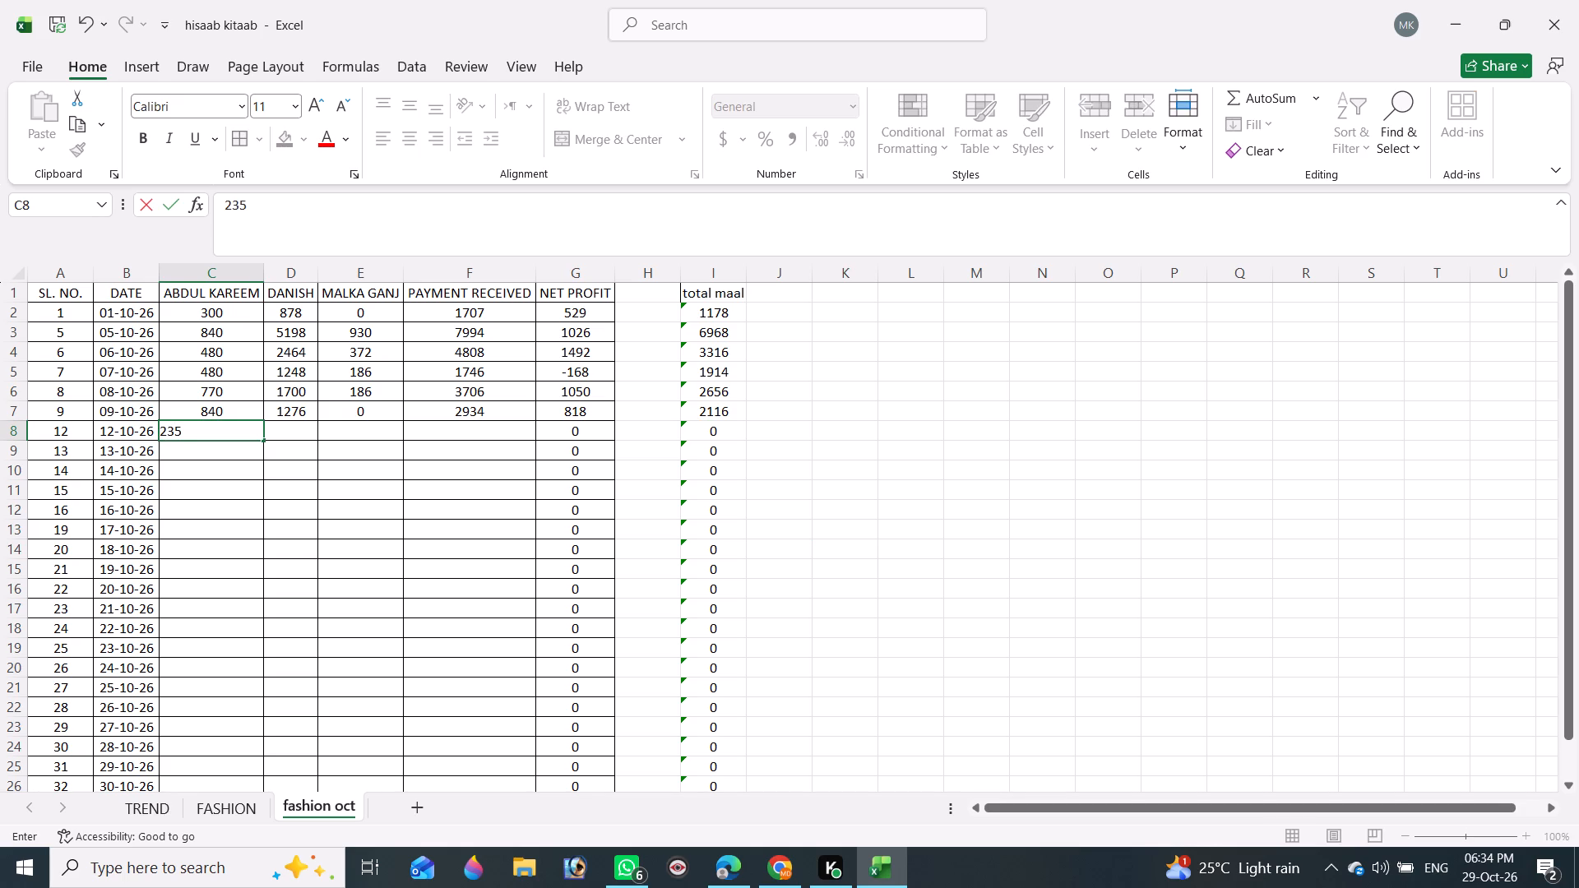
key(BackSpace)
text(85)
key(Tab)
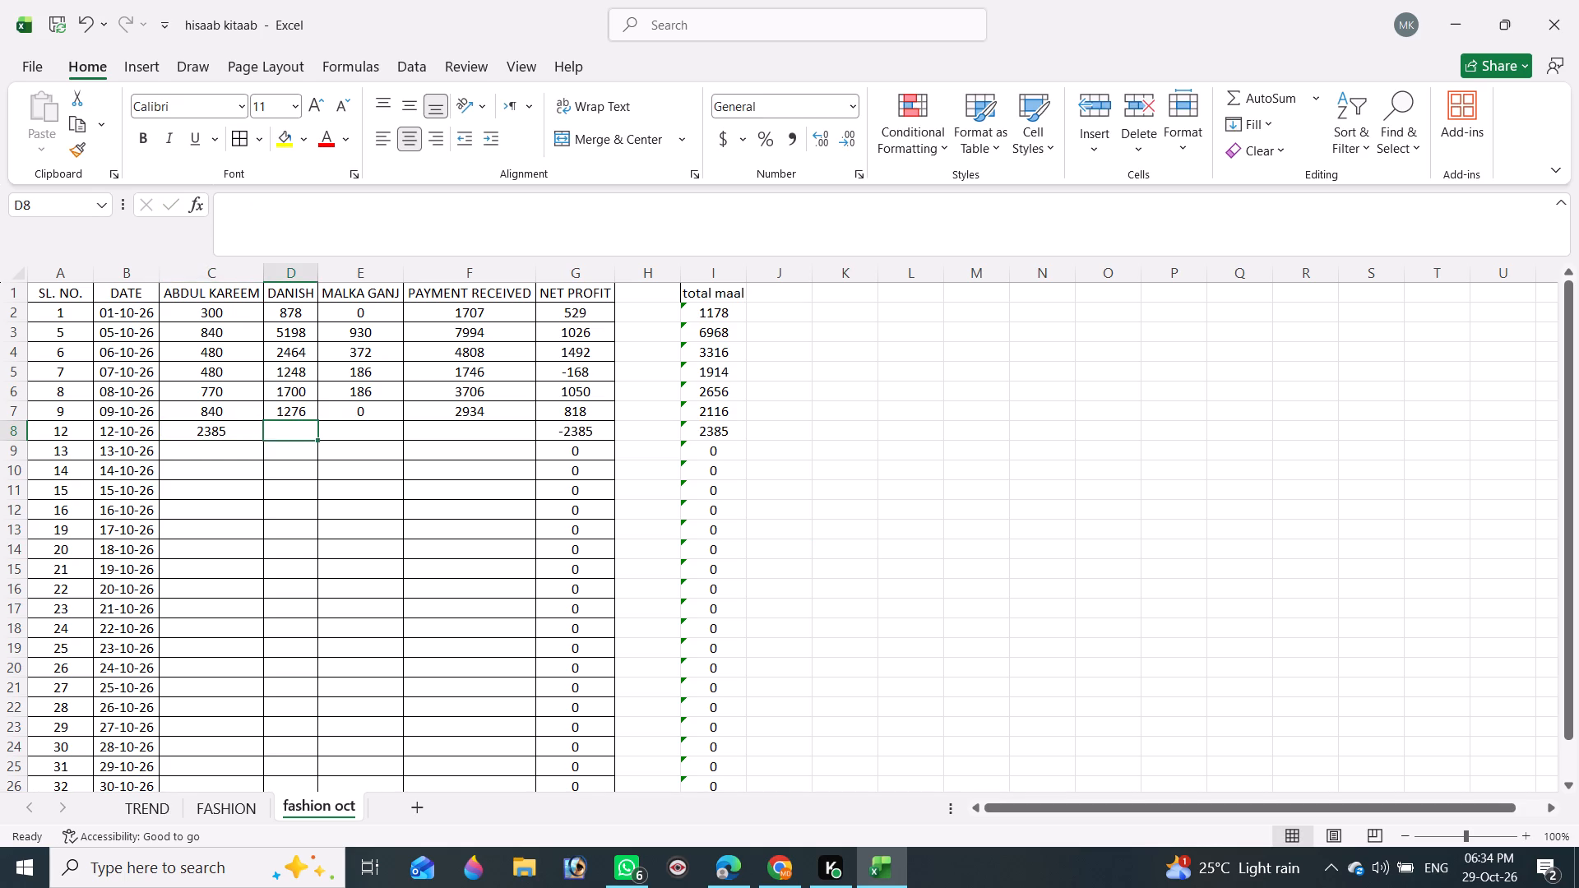
text(7288)
key(Tab)
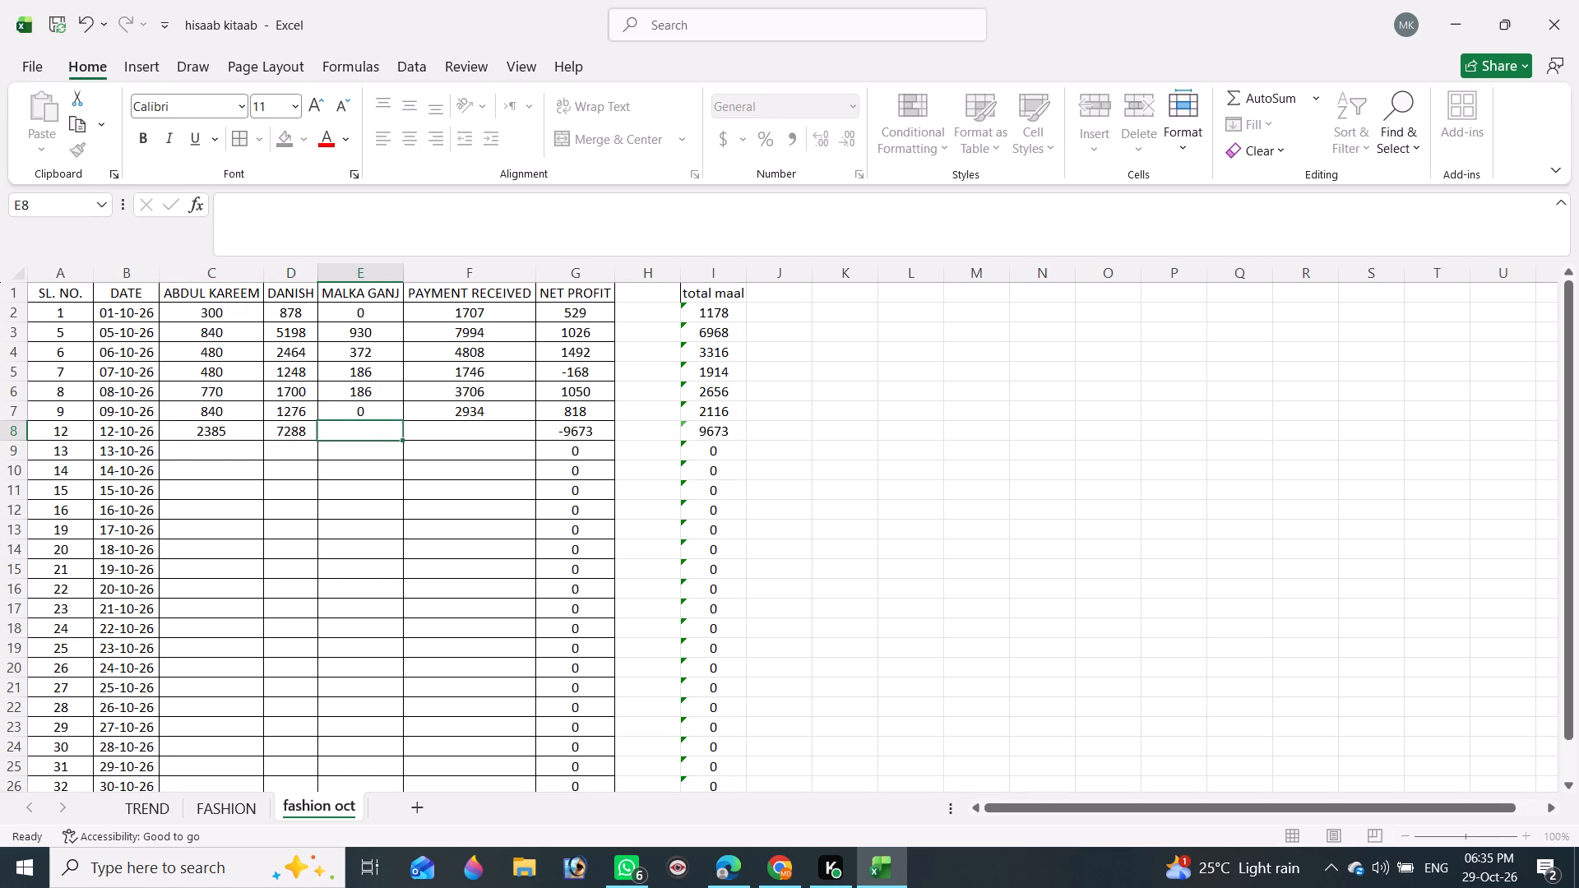
text(372)
key(Tab)
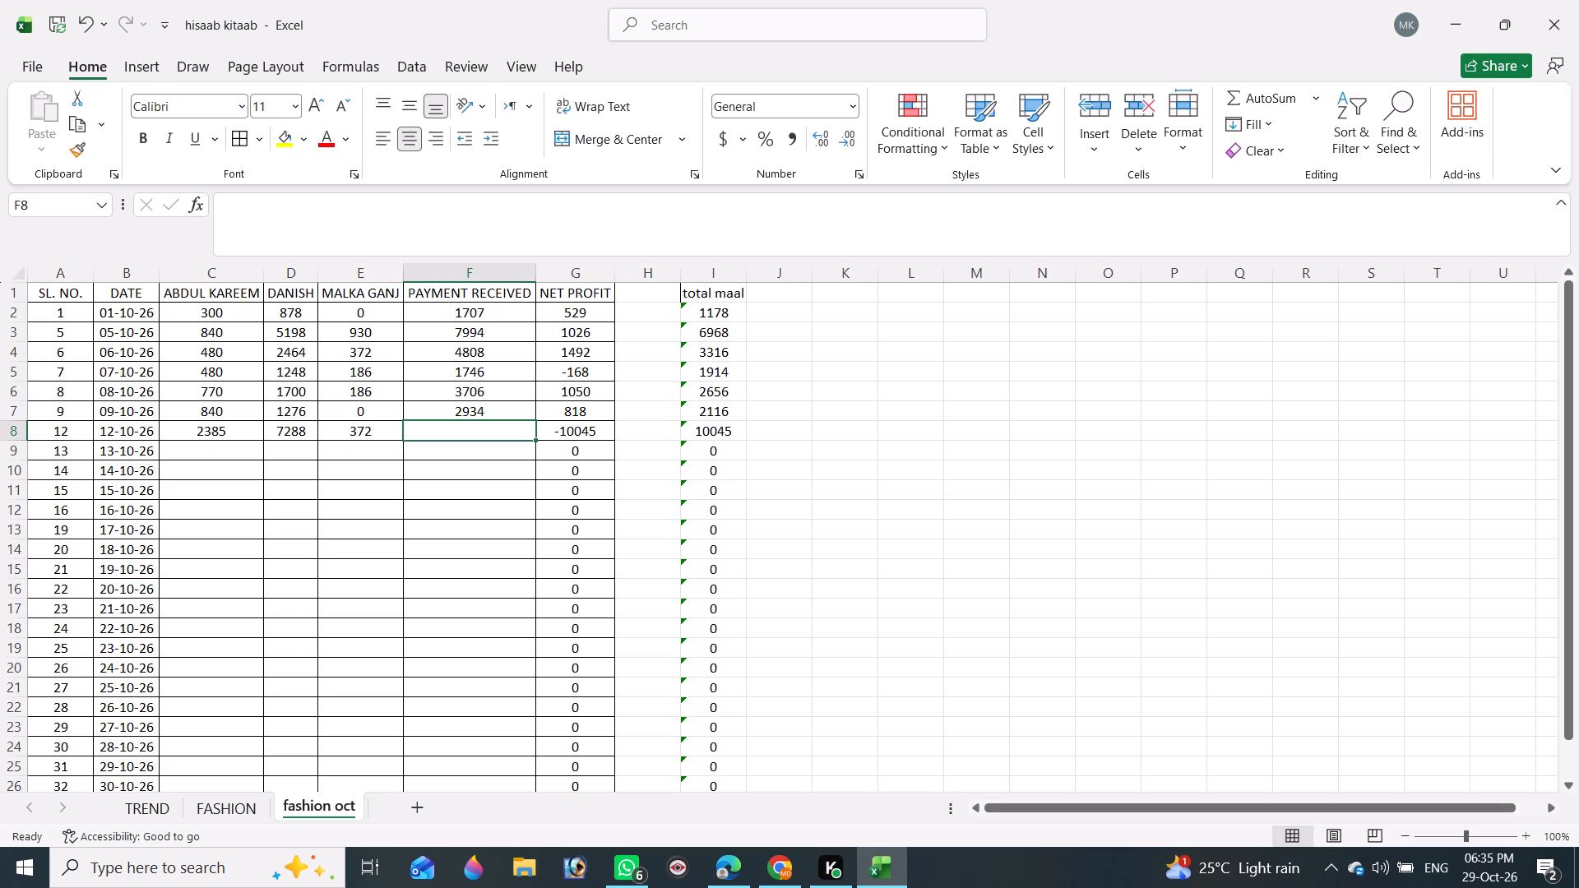
Look up the 12 Oct 2026 net amount in the Meesho payments in Chrome and enter 12343 as payment received in F8 in Excel.
key(alt+Tab)
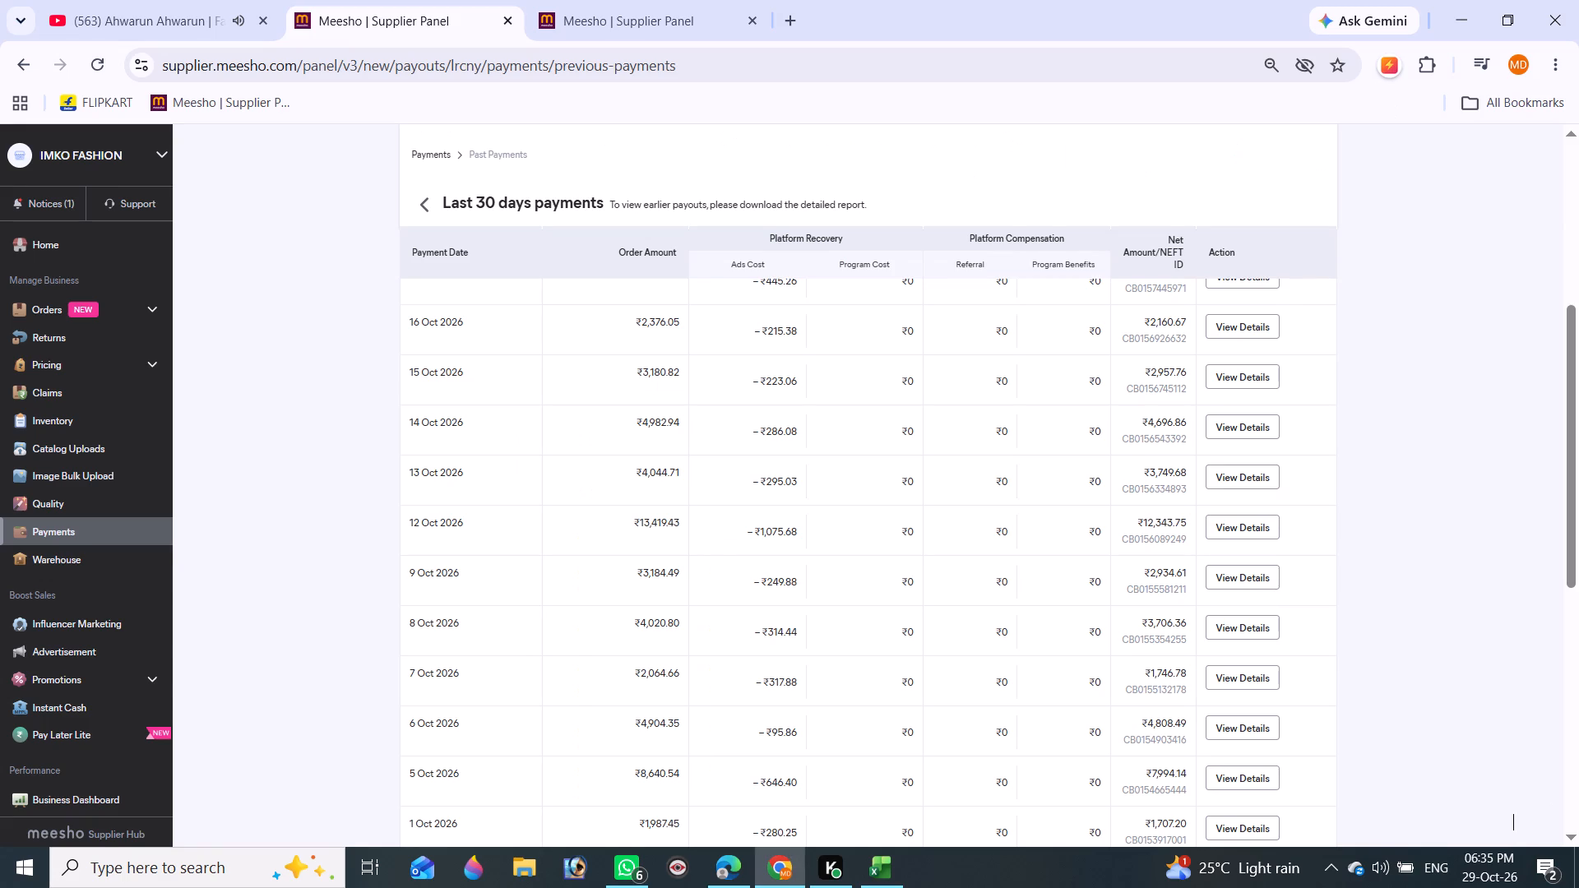
key(alt+Tab)
text(12343)
key(Return)
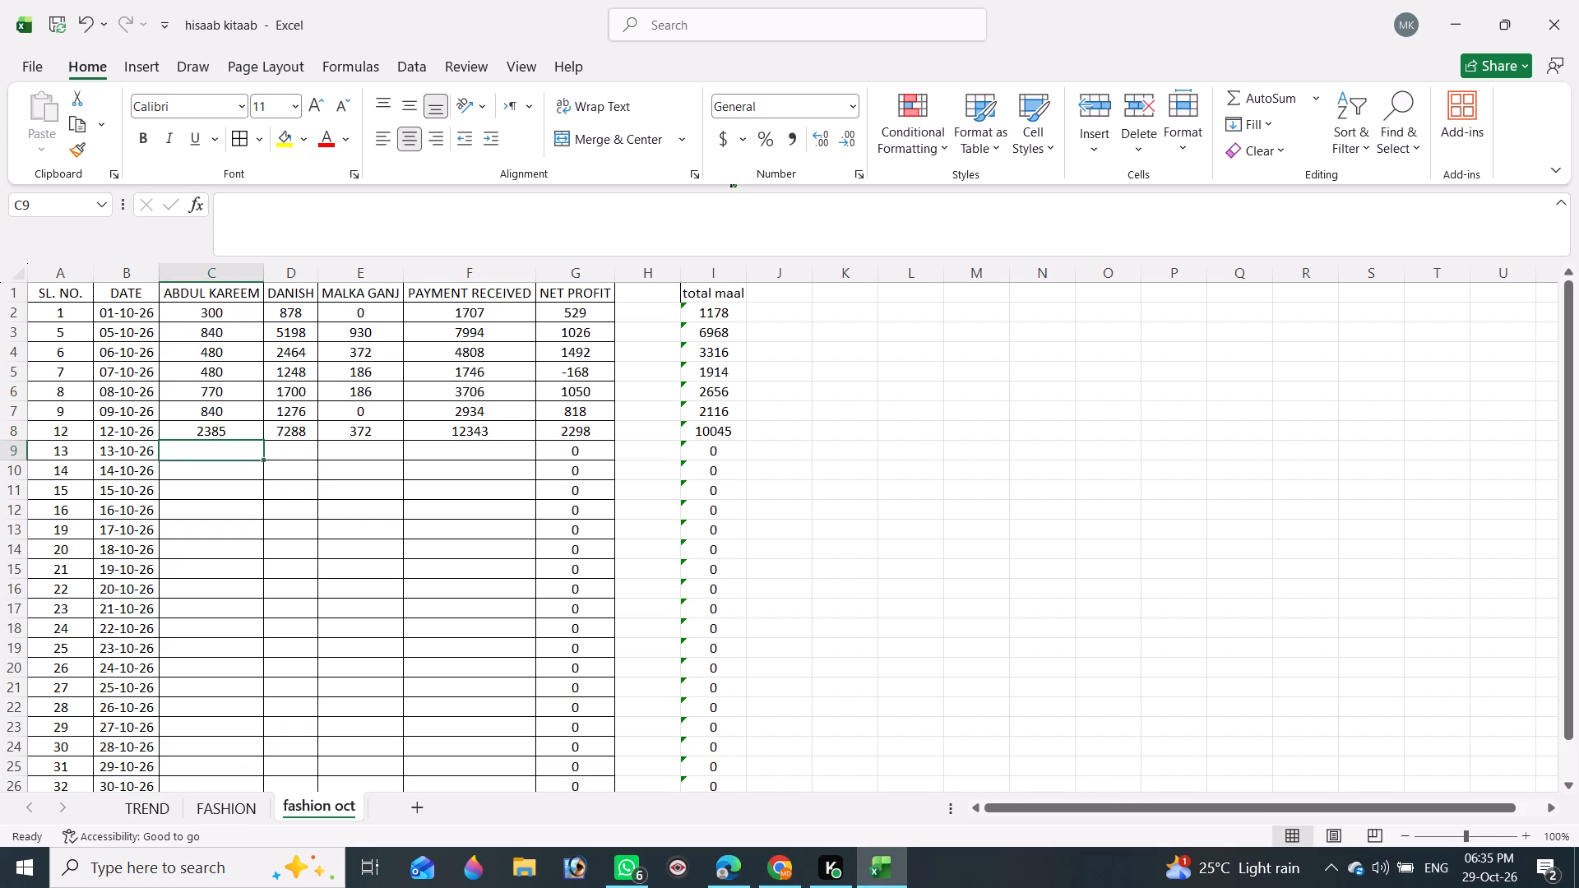
Save the workbook with the completed 12-10-26 row.
key(ctrl+a)
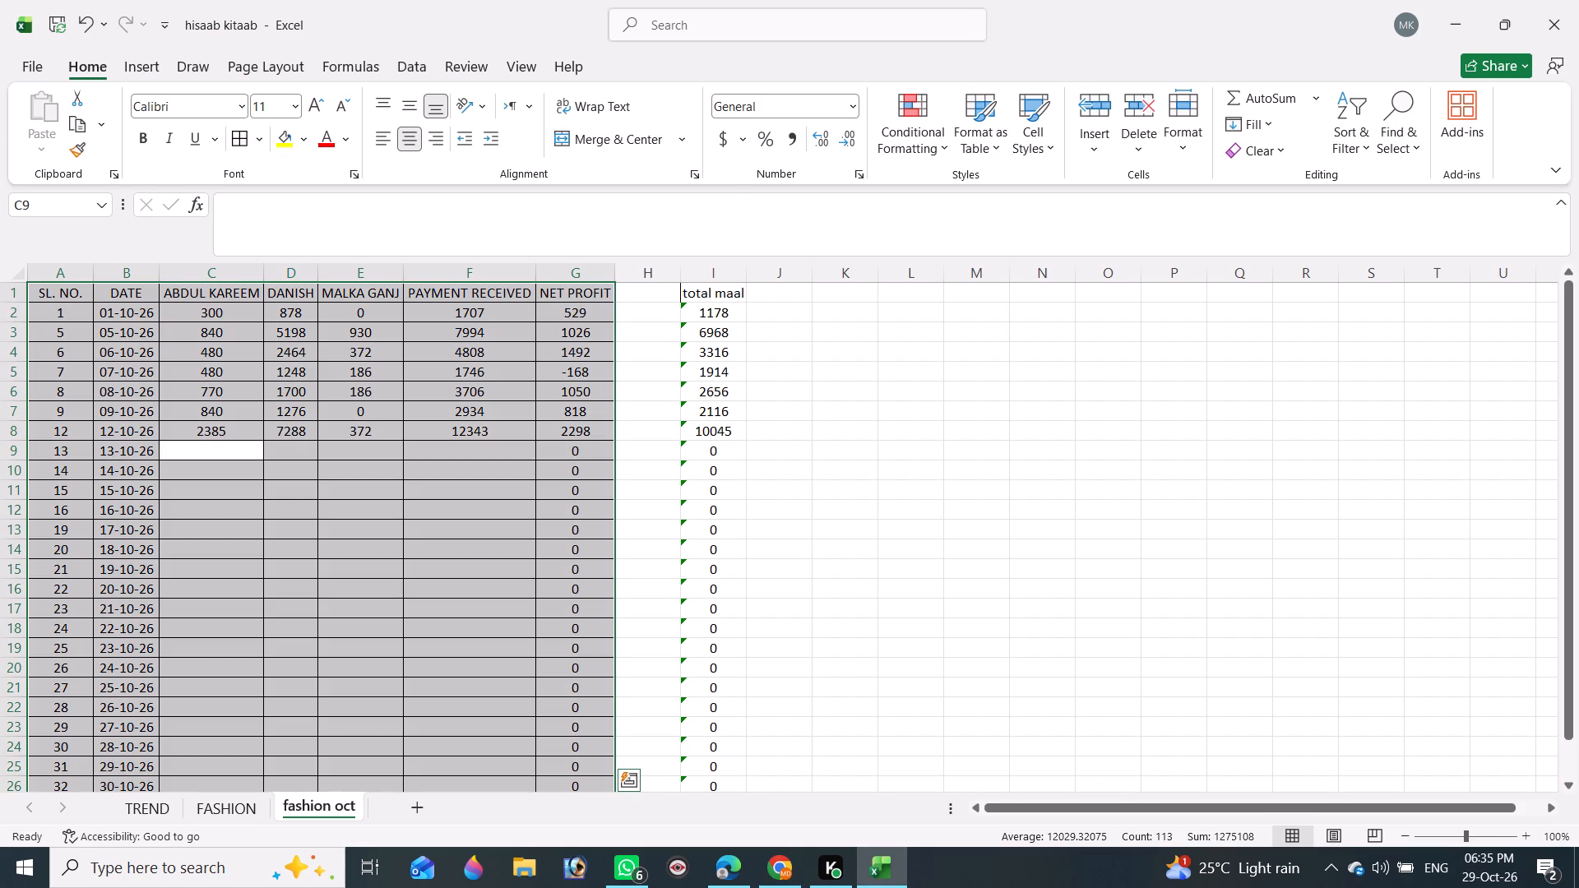
click(335, 532)
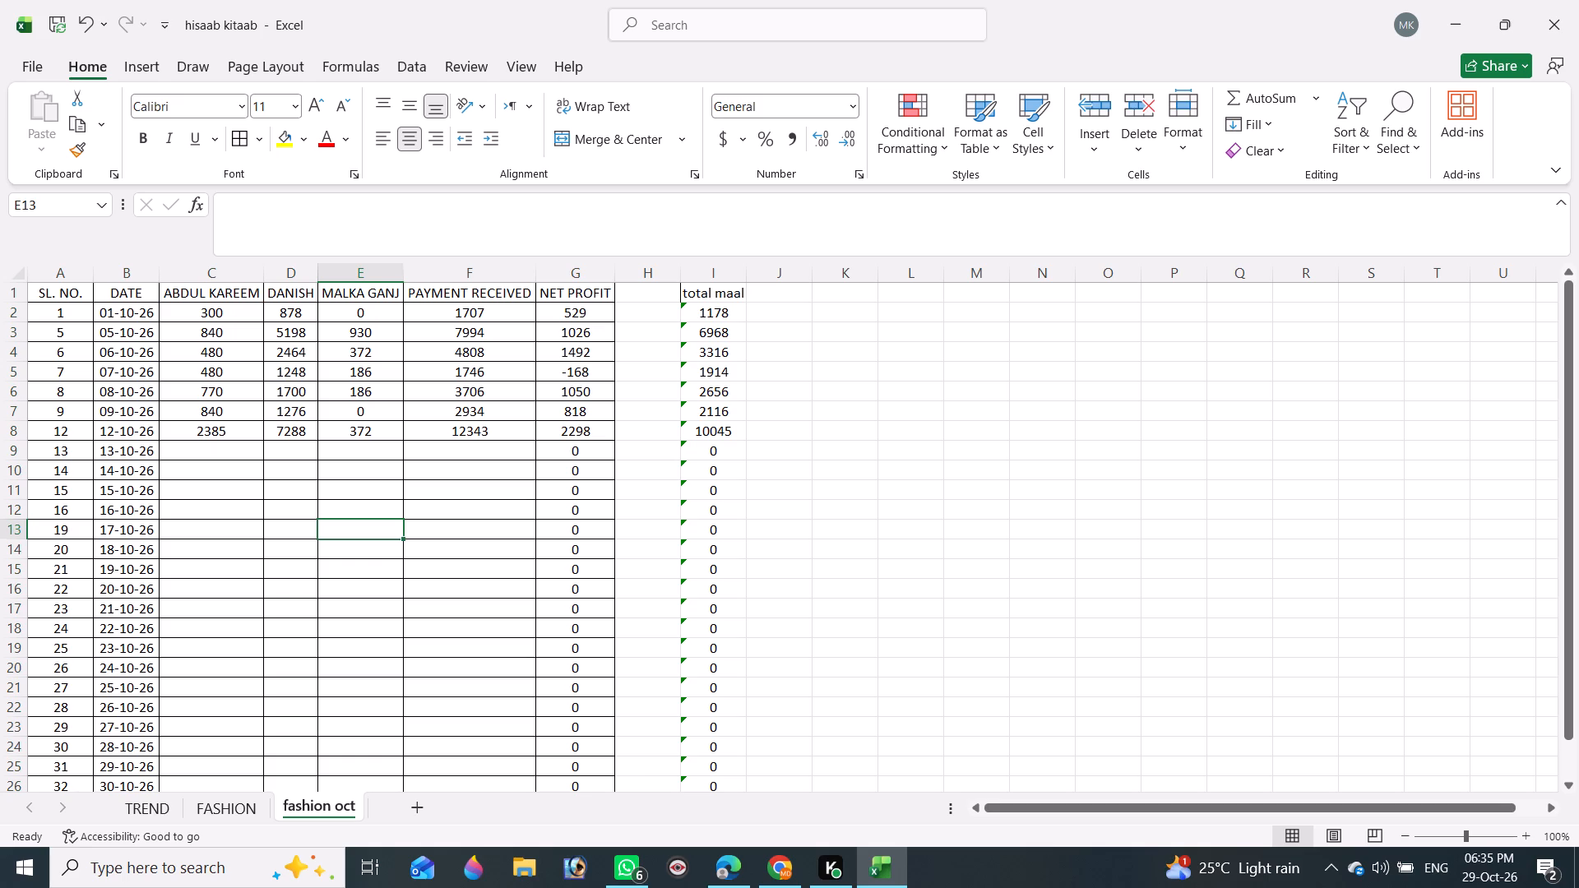
key(ctrl+s)
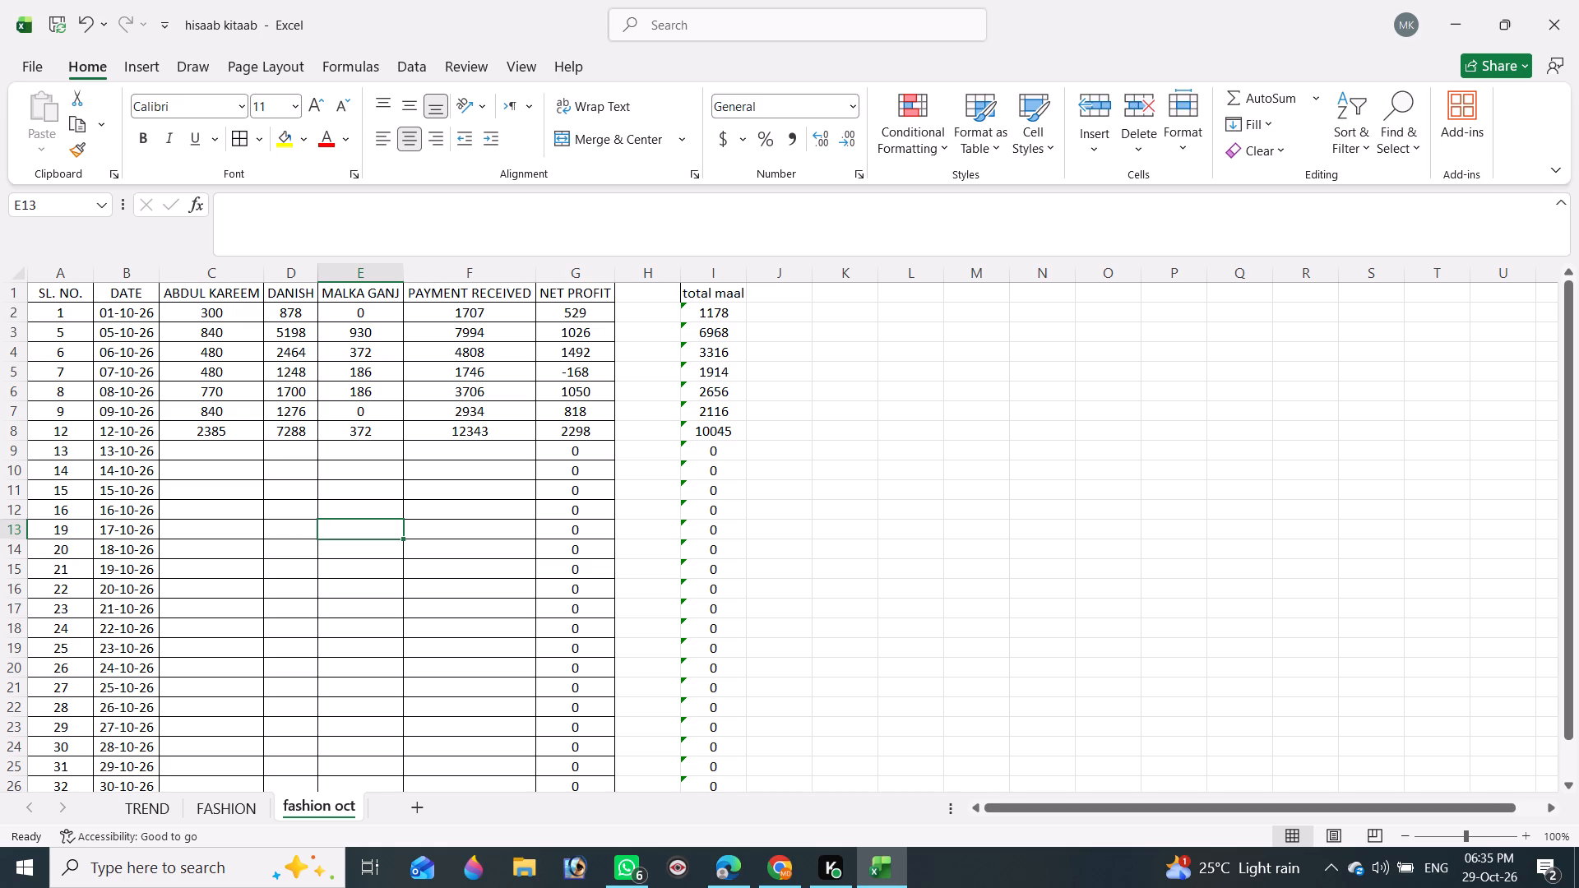
Enter the 13-10-26 costs in row 9: 890 in C9, 1646 in D9 and 186 in E9.
key(8)
key(BackSpace)
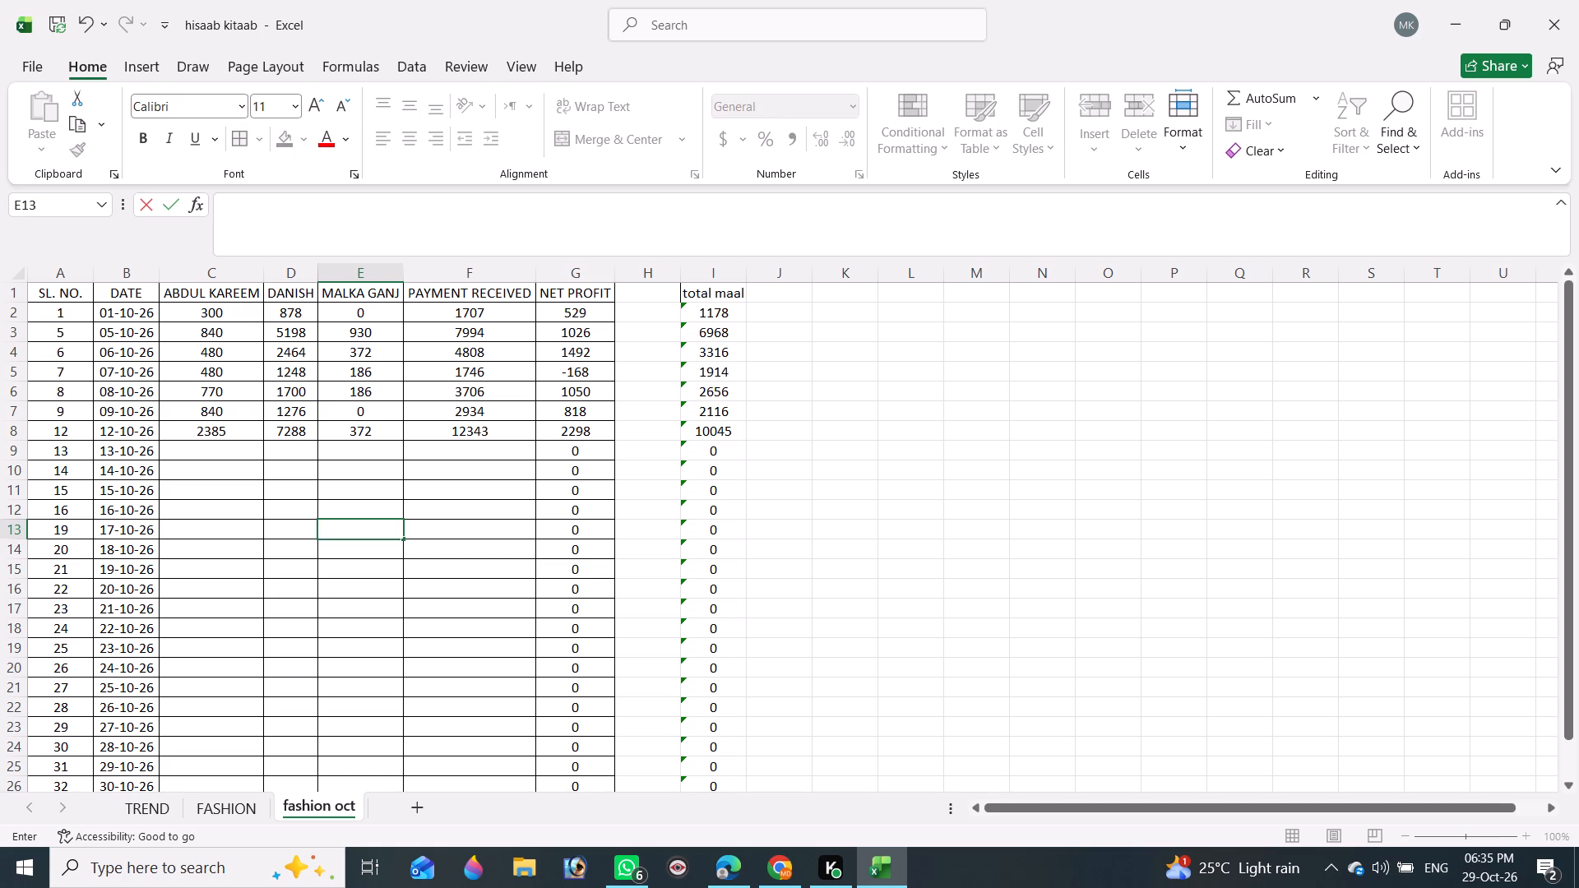
click(219, 446)
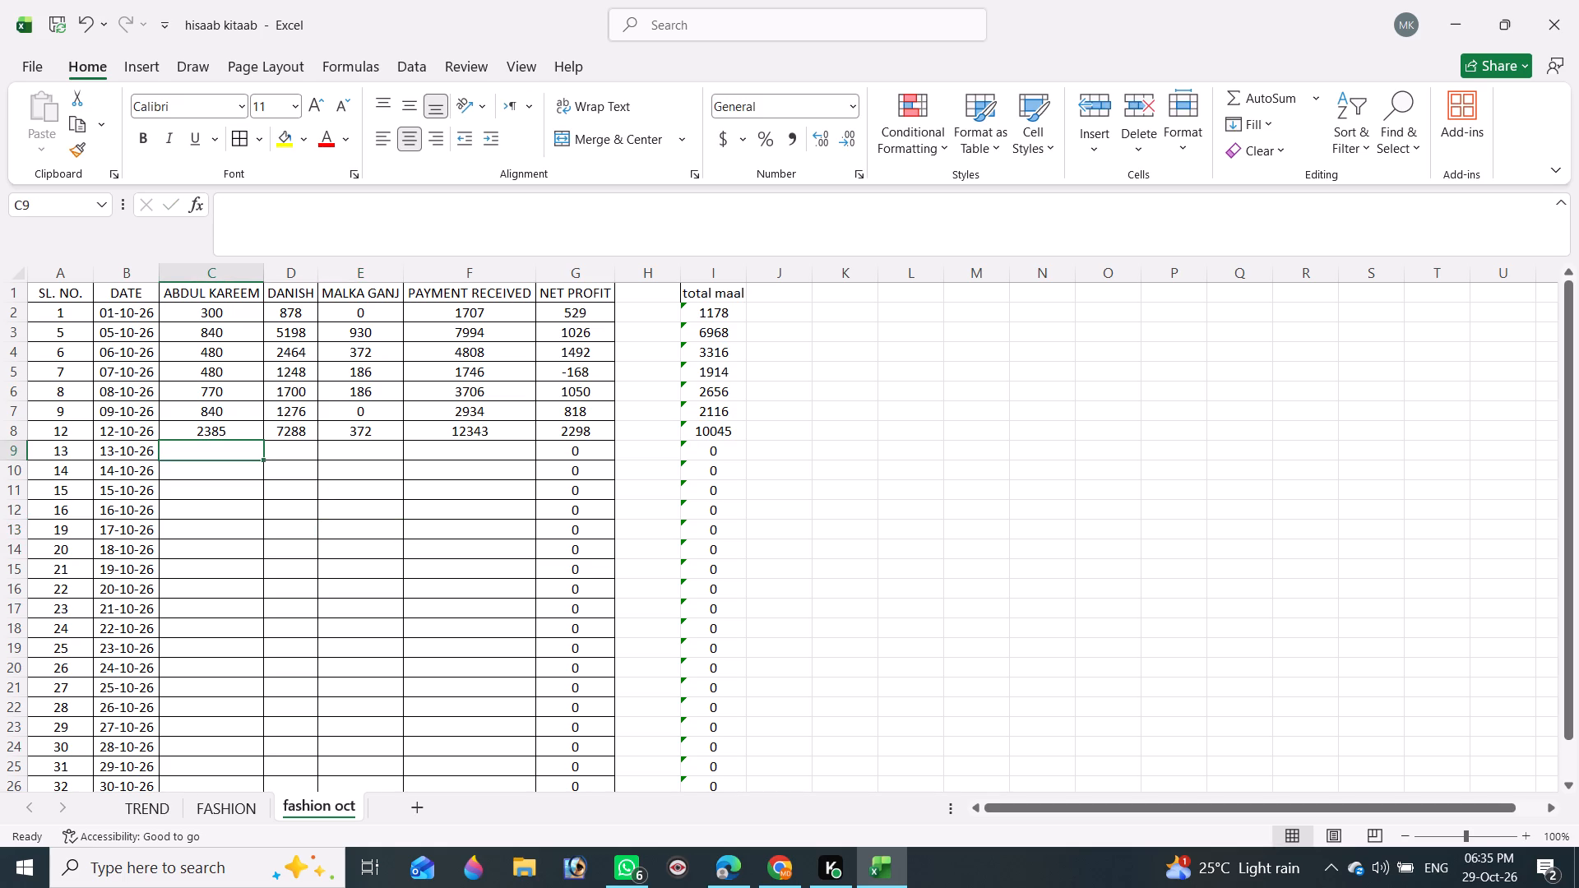
text(890)
key(Tab)
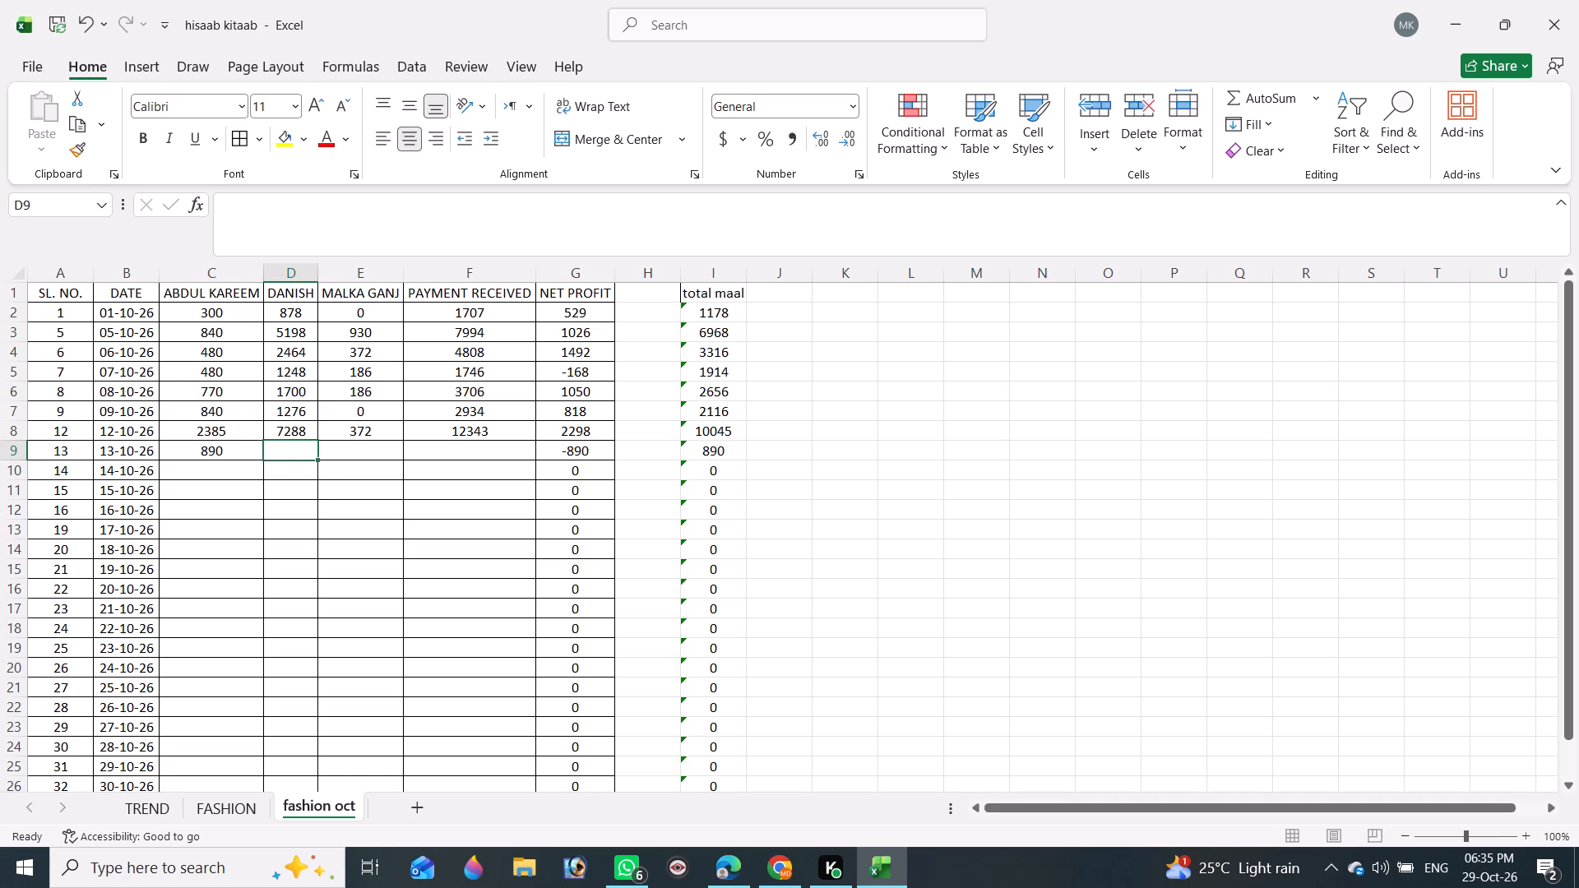
text(1646)
key(Tab)
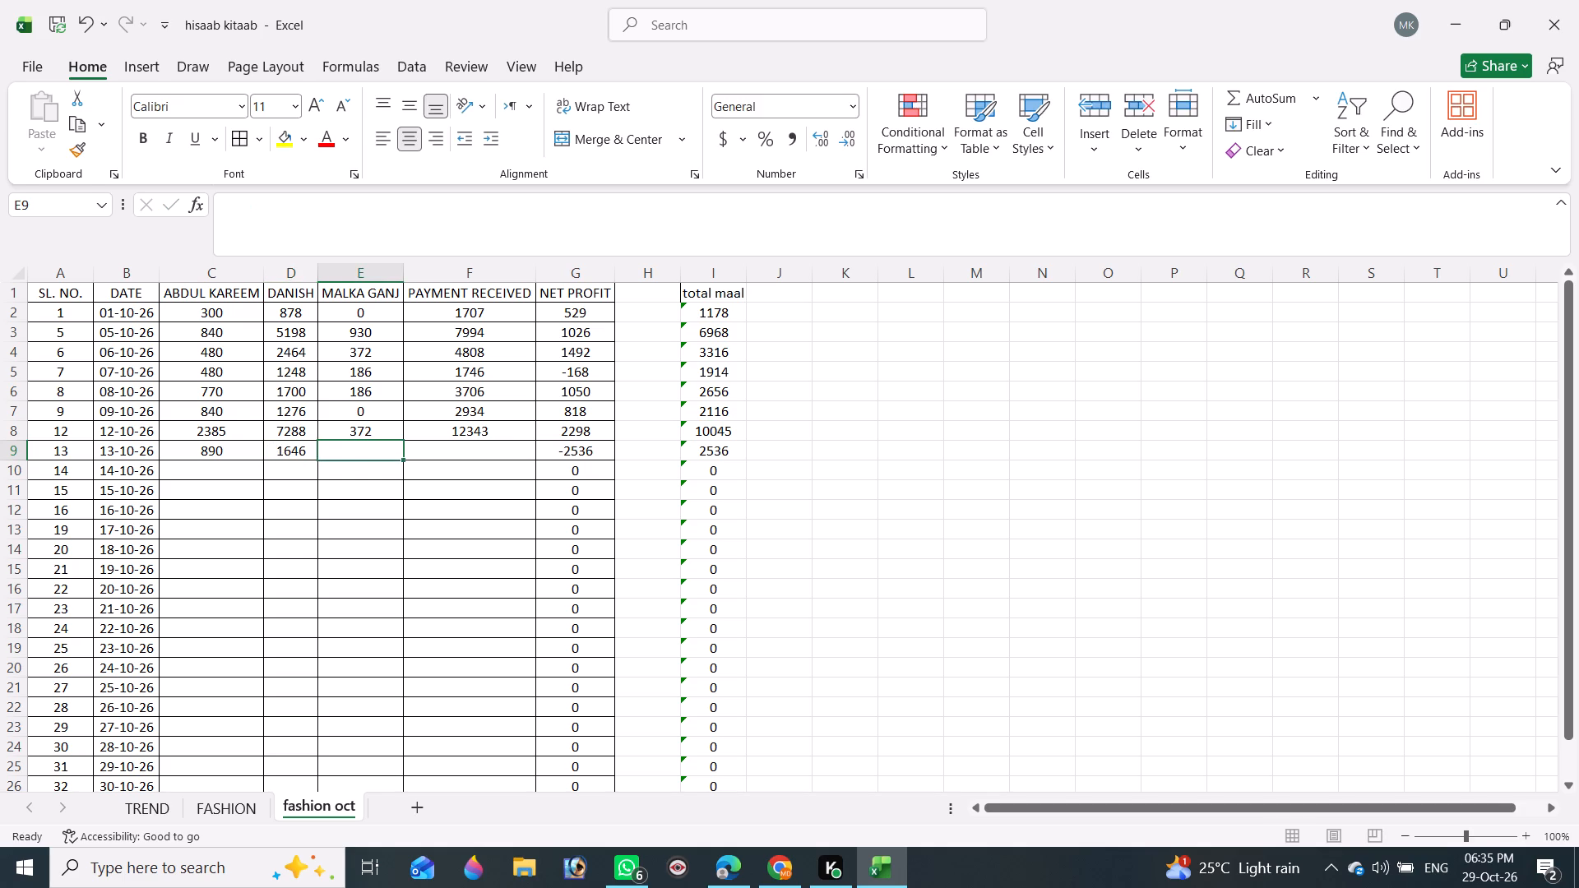
text(186)
key(Tab)
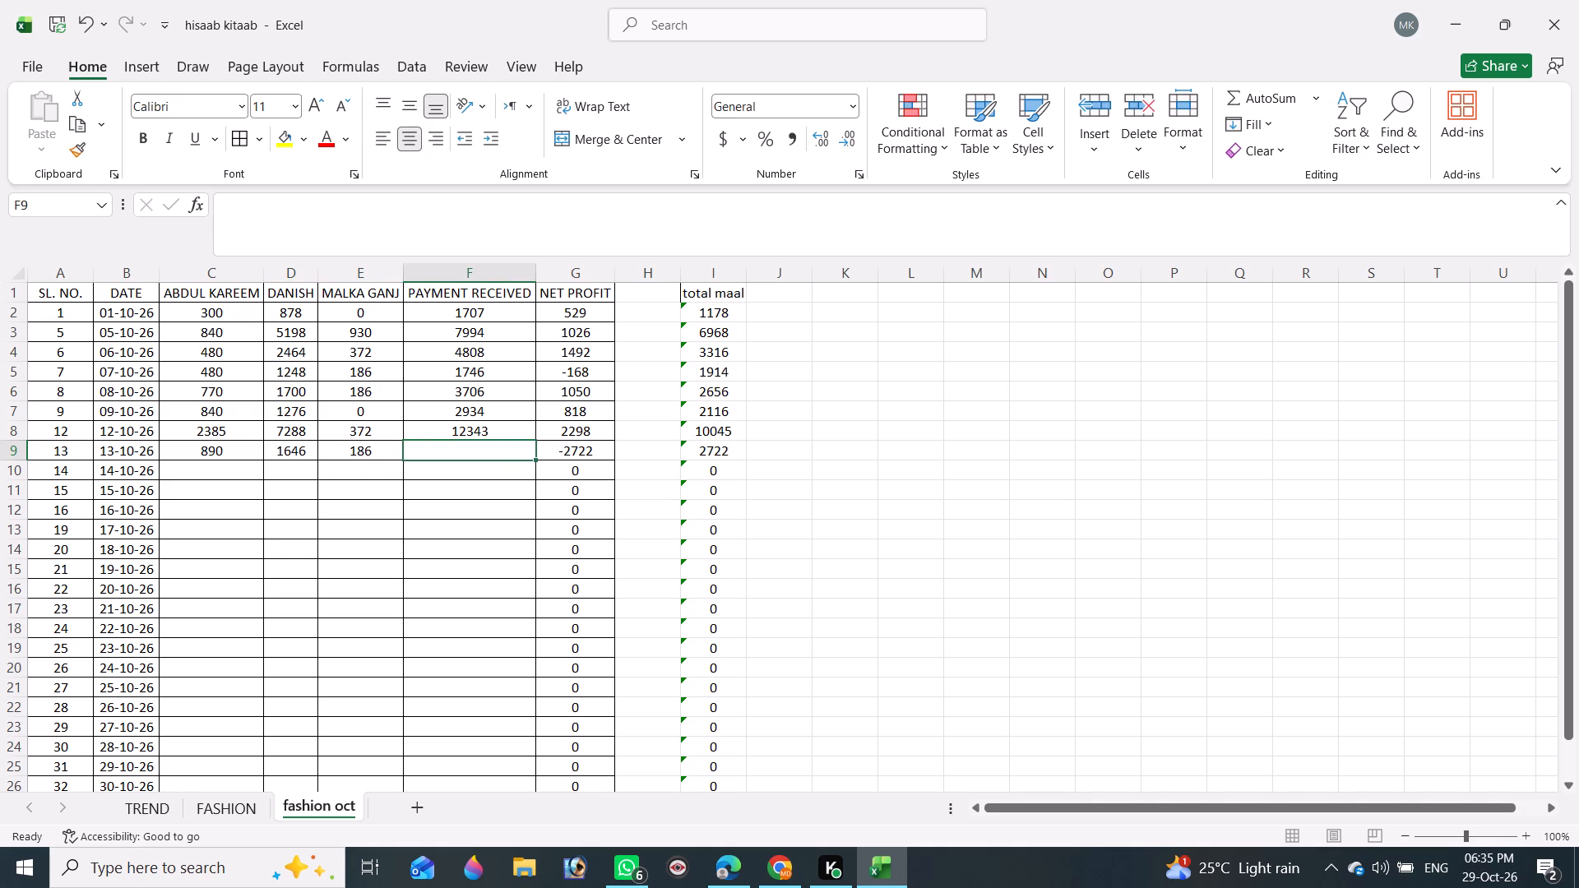
Look up the 13 Oct 2026 net amount in the Meesho payments in Chrome and enter 3749 as payment received in F9 in Excel.
key(alt+Tab)
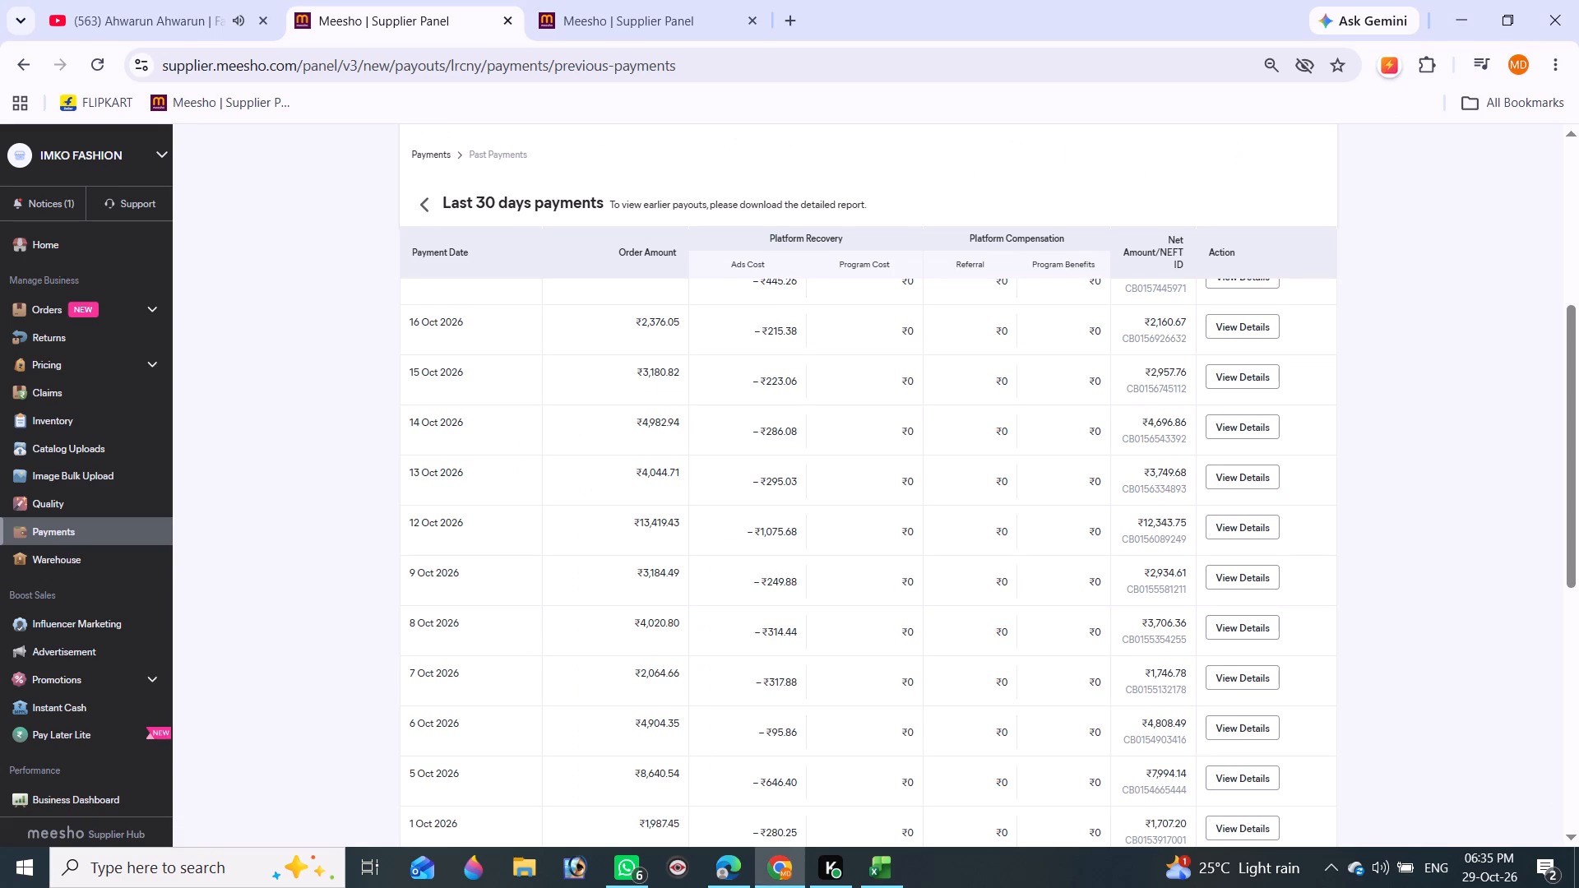
key(alt+Tab)
text(3749)
key(Return)
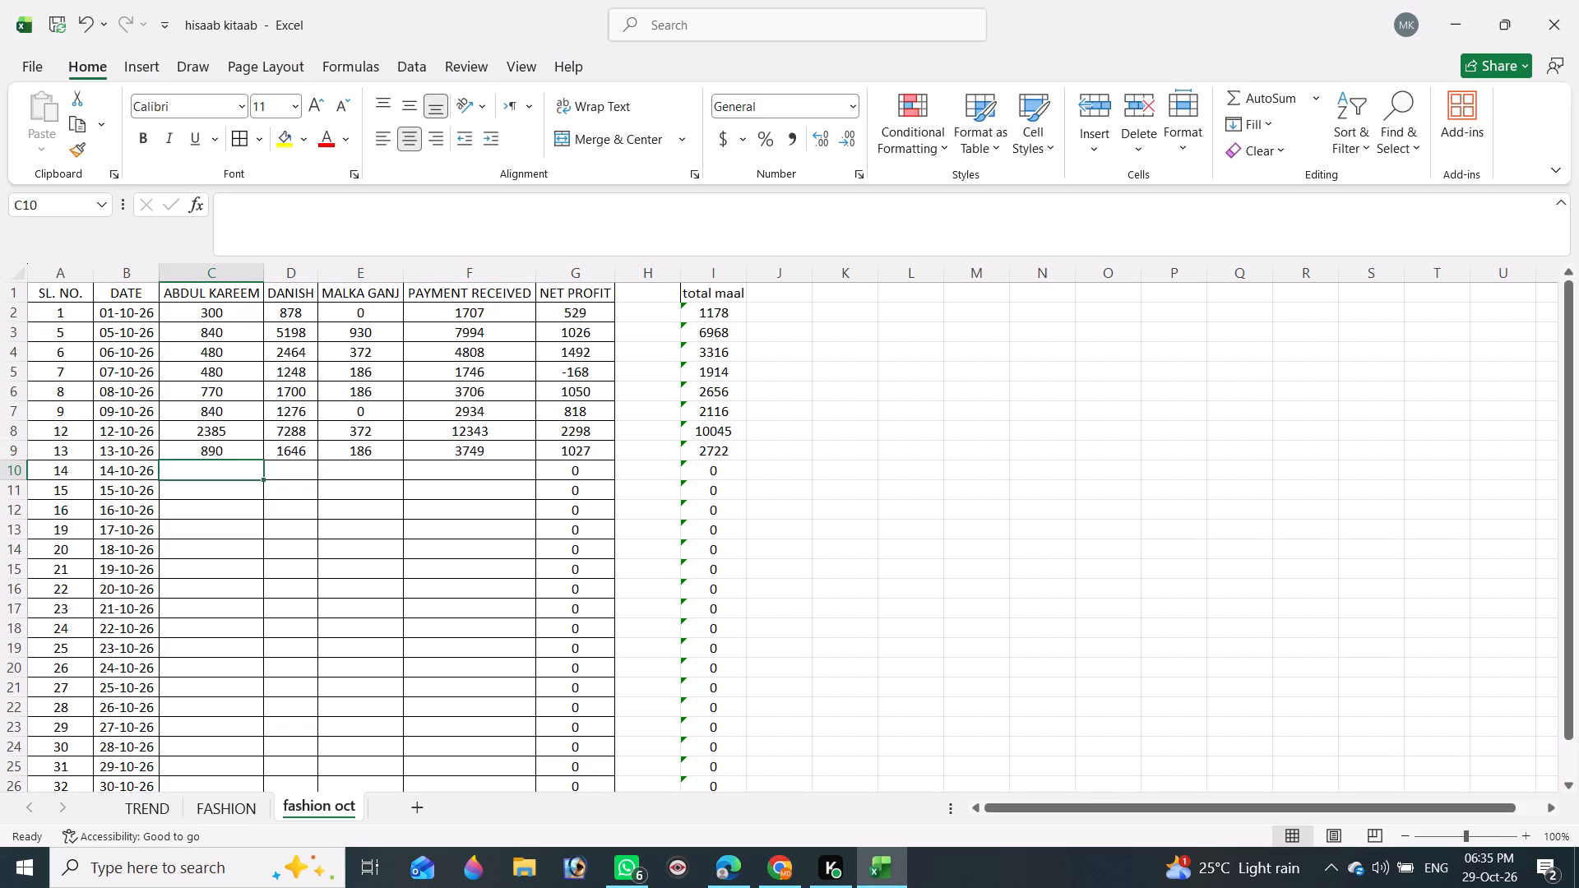
Enter the 14-10-26 costs in row 10: 1530 in C10, 1460 in D10 and 186 in E10.
text(1530)
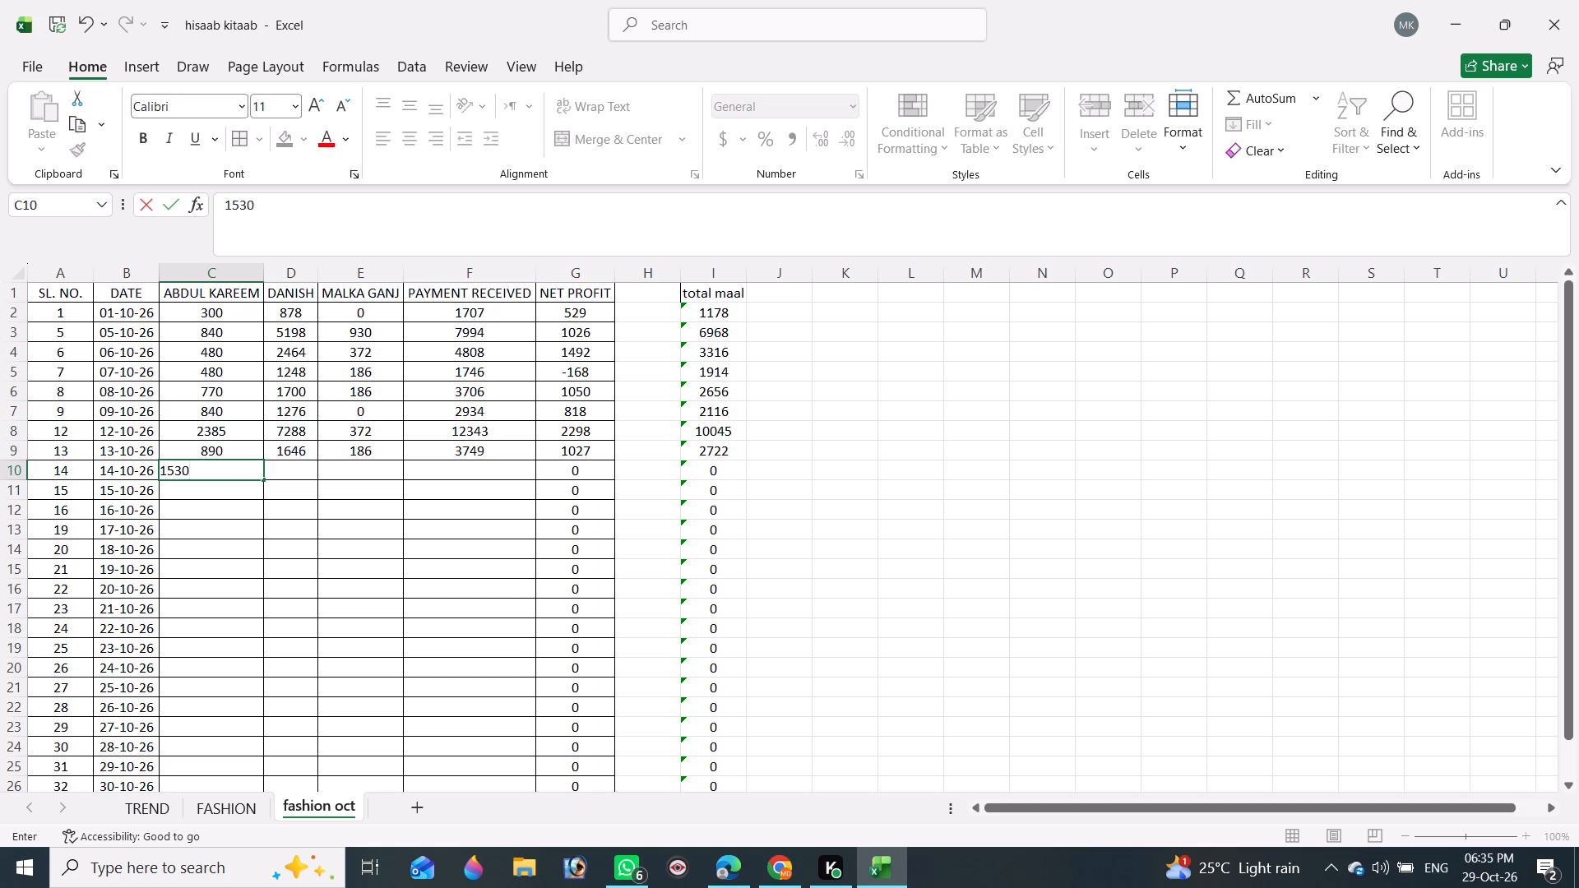
key(Tab)
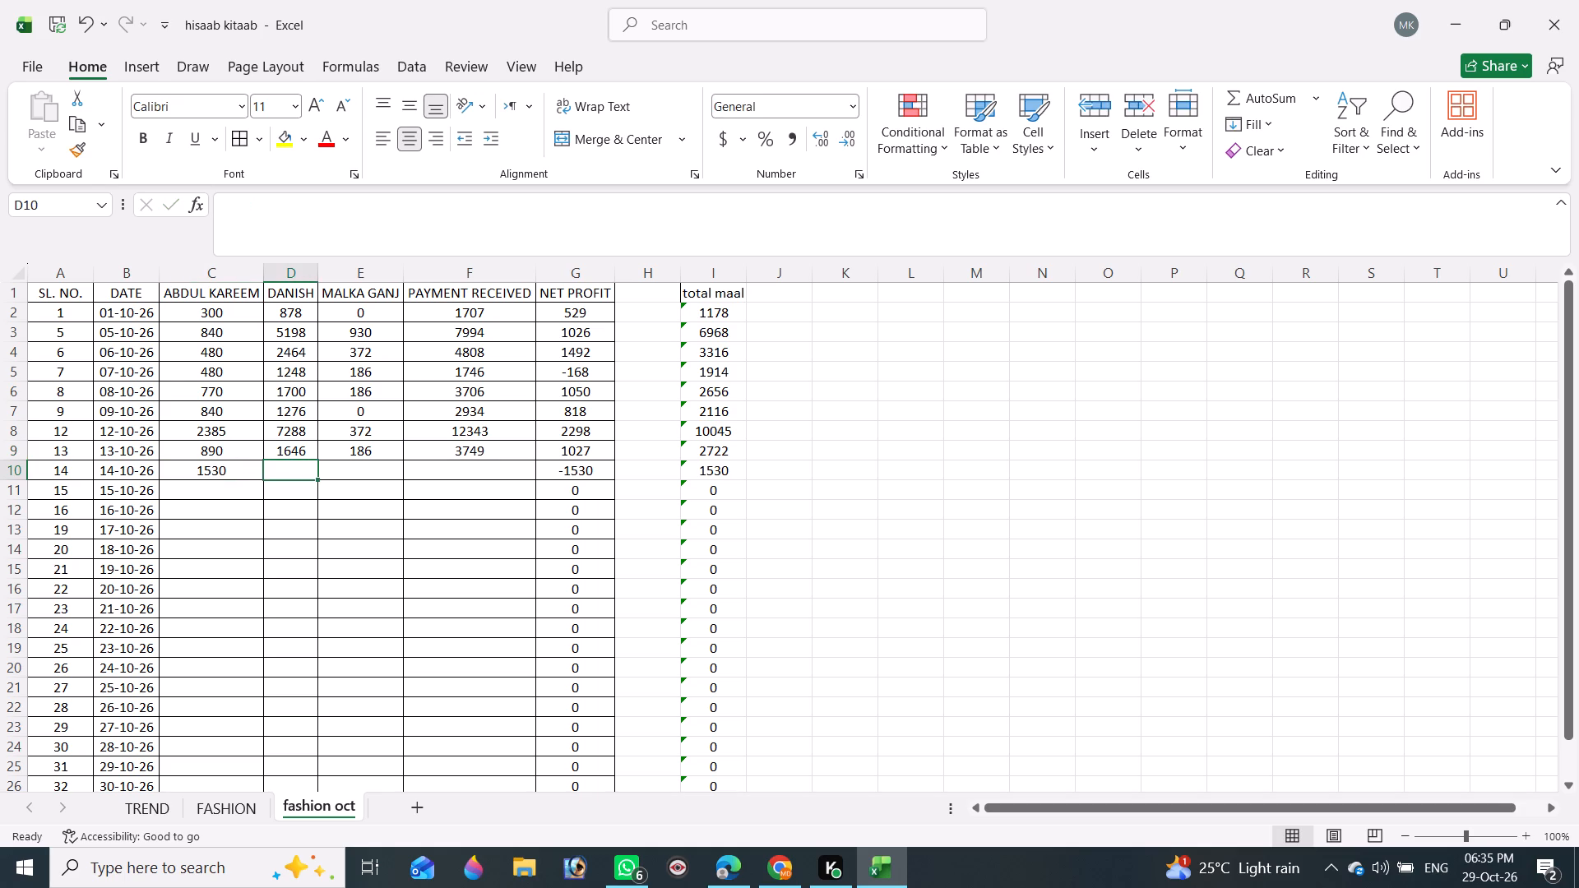
text(1460)
key(Tab)
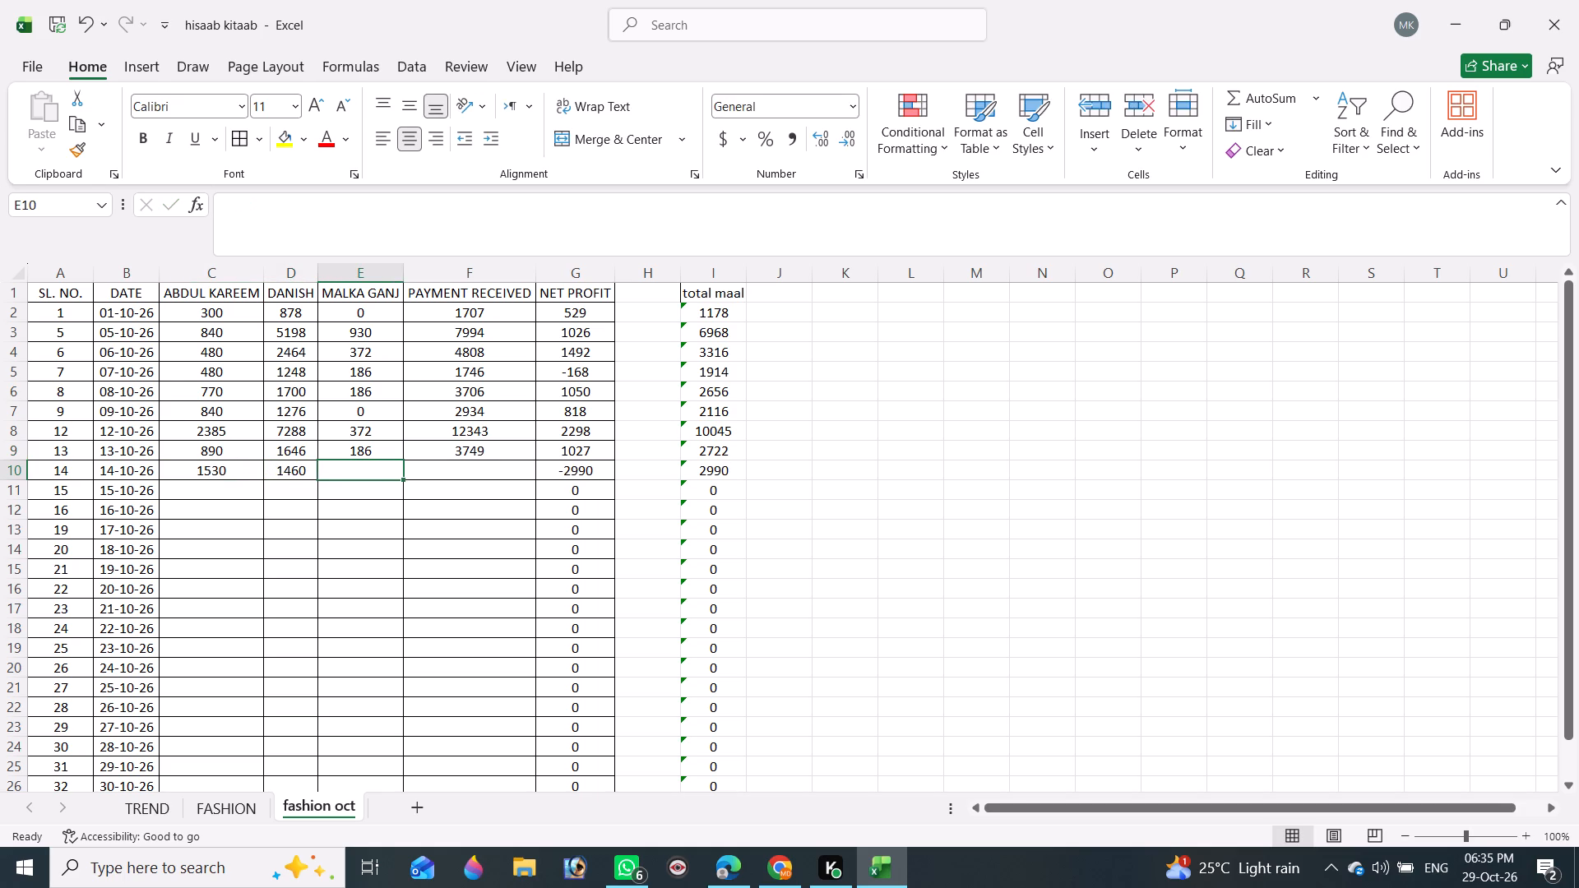
text(186)
key(Tab)
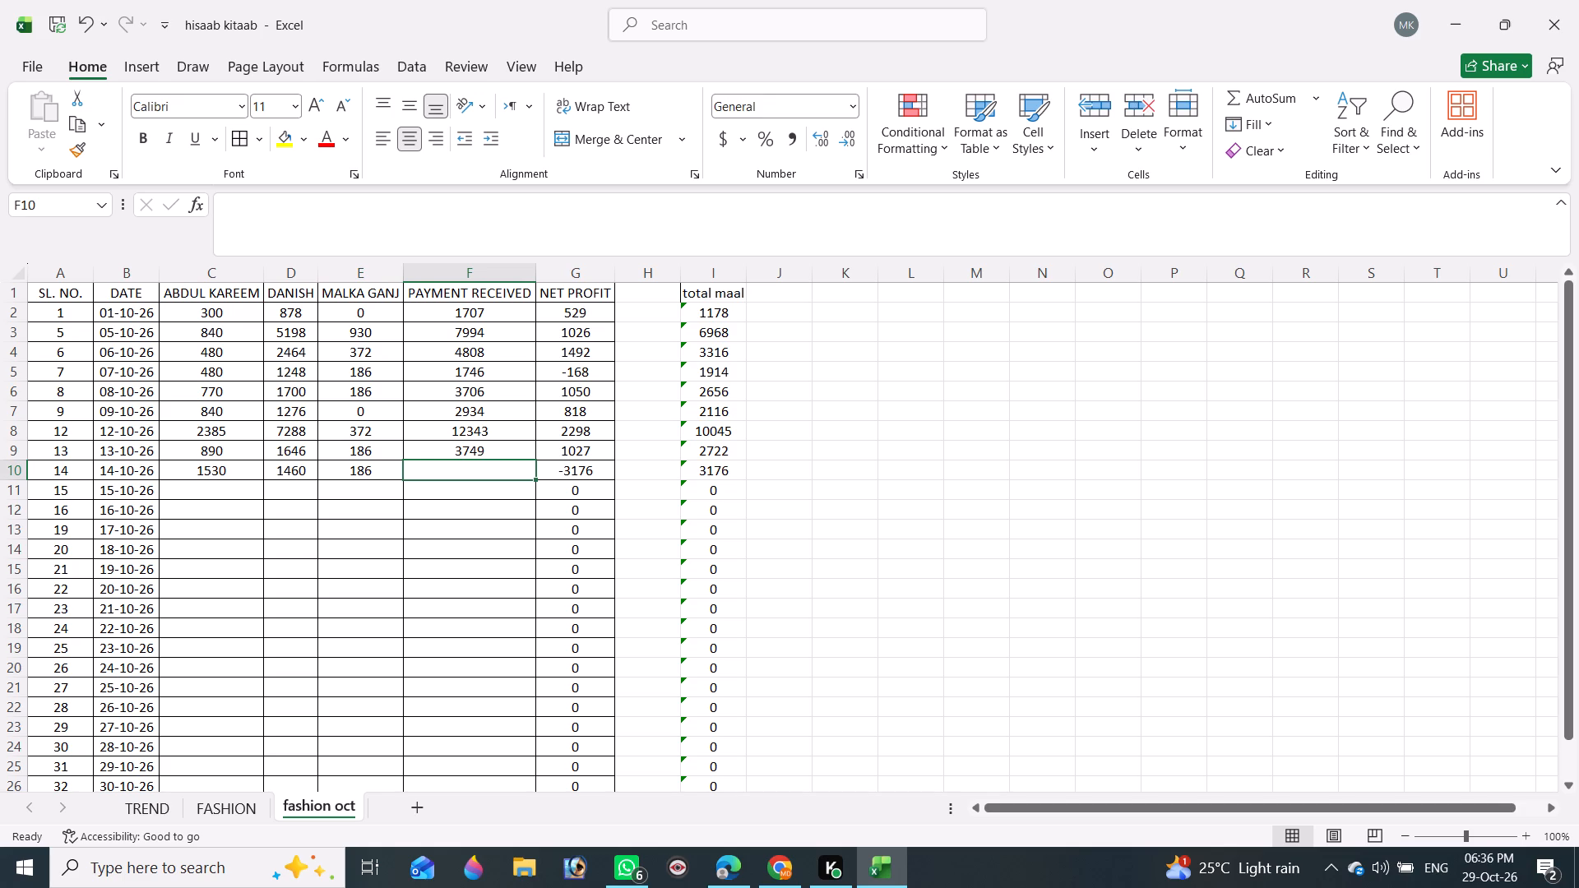
Look up the 14 Oct 2026 net amount in the Meesho payments in Chrome and enter 4696 as payment received in F10 in Excel.
key(alt+Tab)
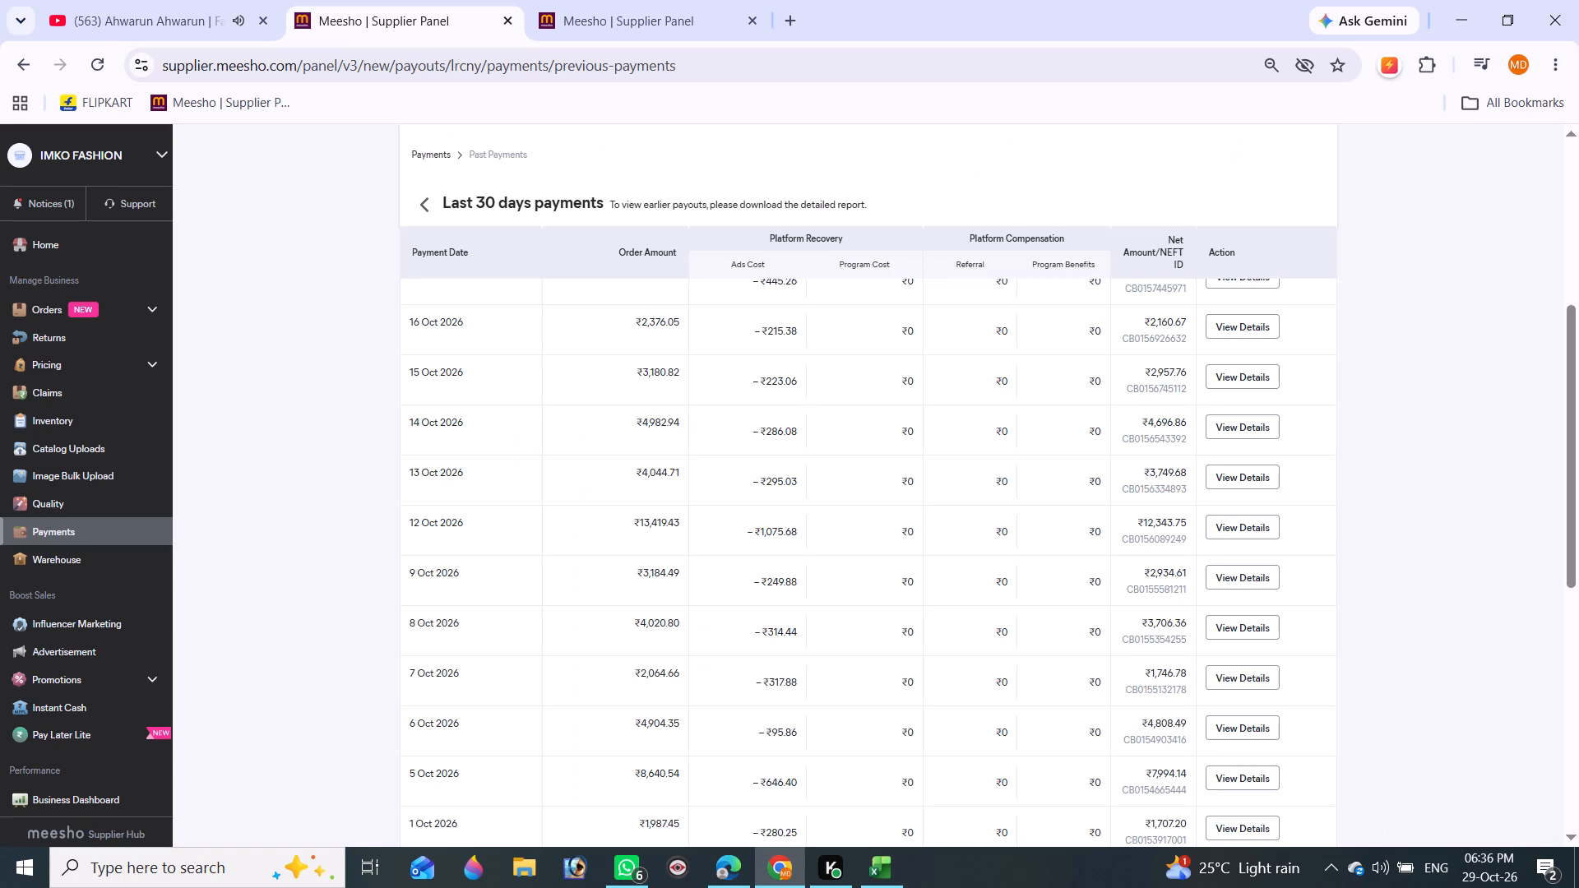
key(alt+Tab)
text(4696)
key(Return)
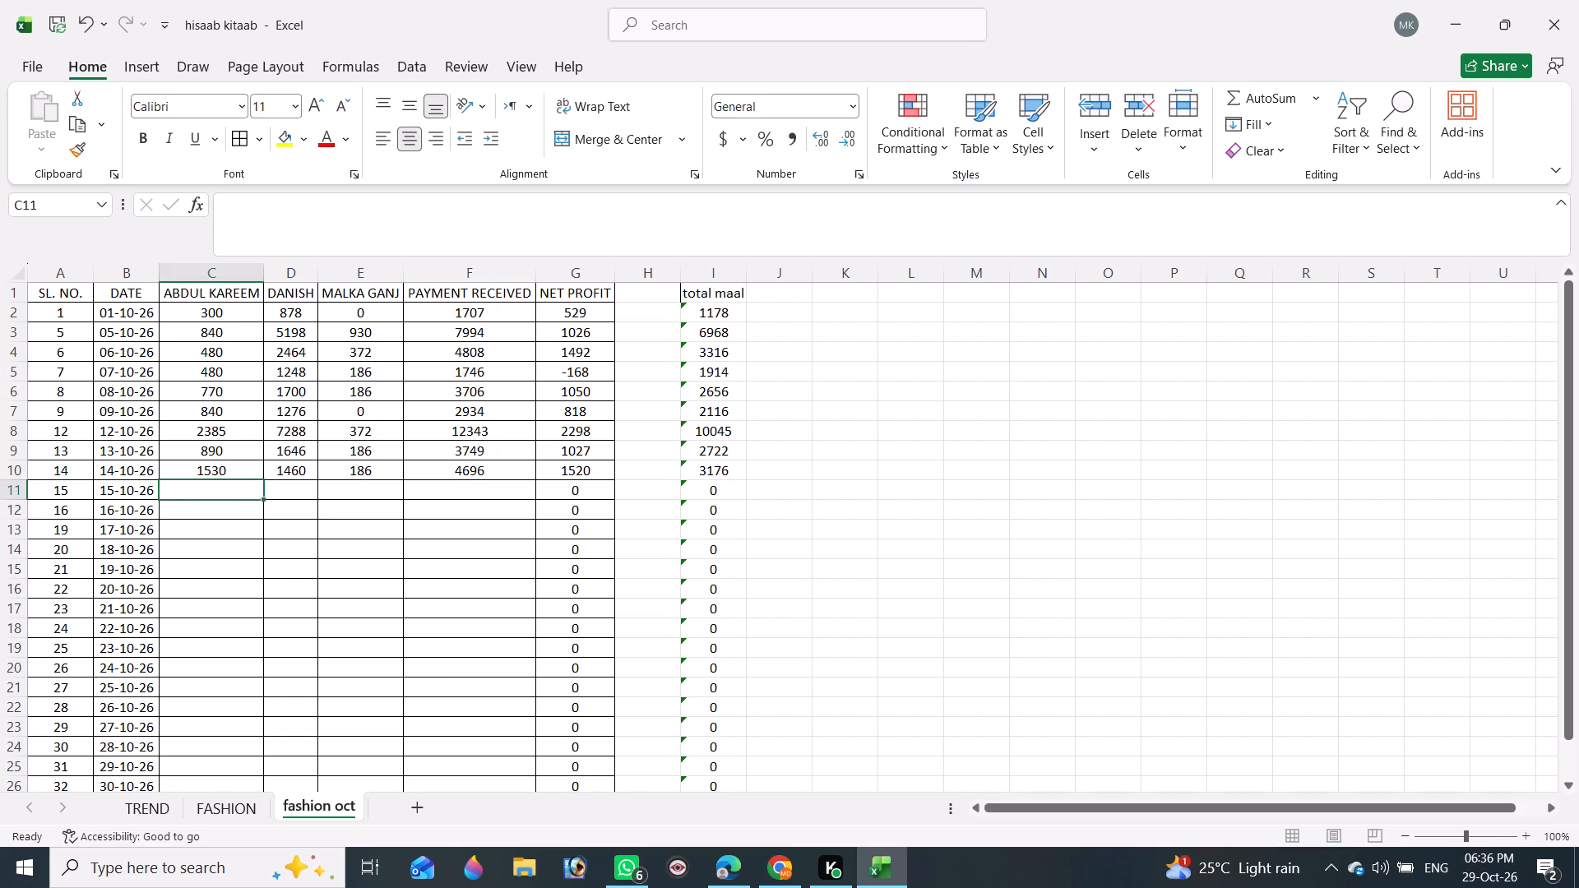
Save the hisaab kitaab workbook.
key(ctrl+s)
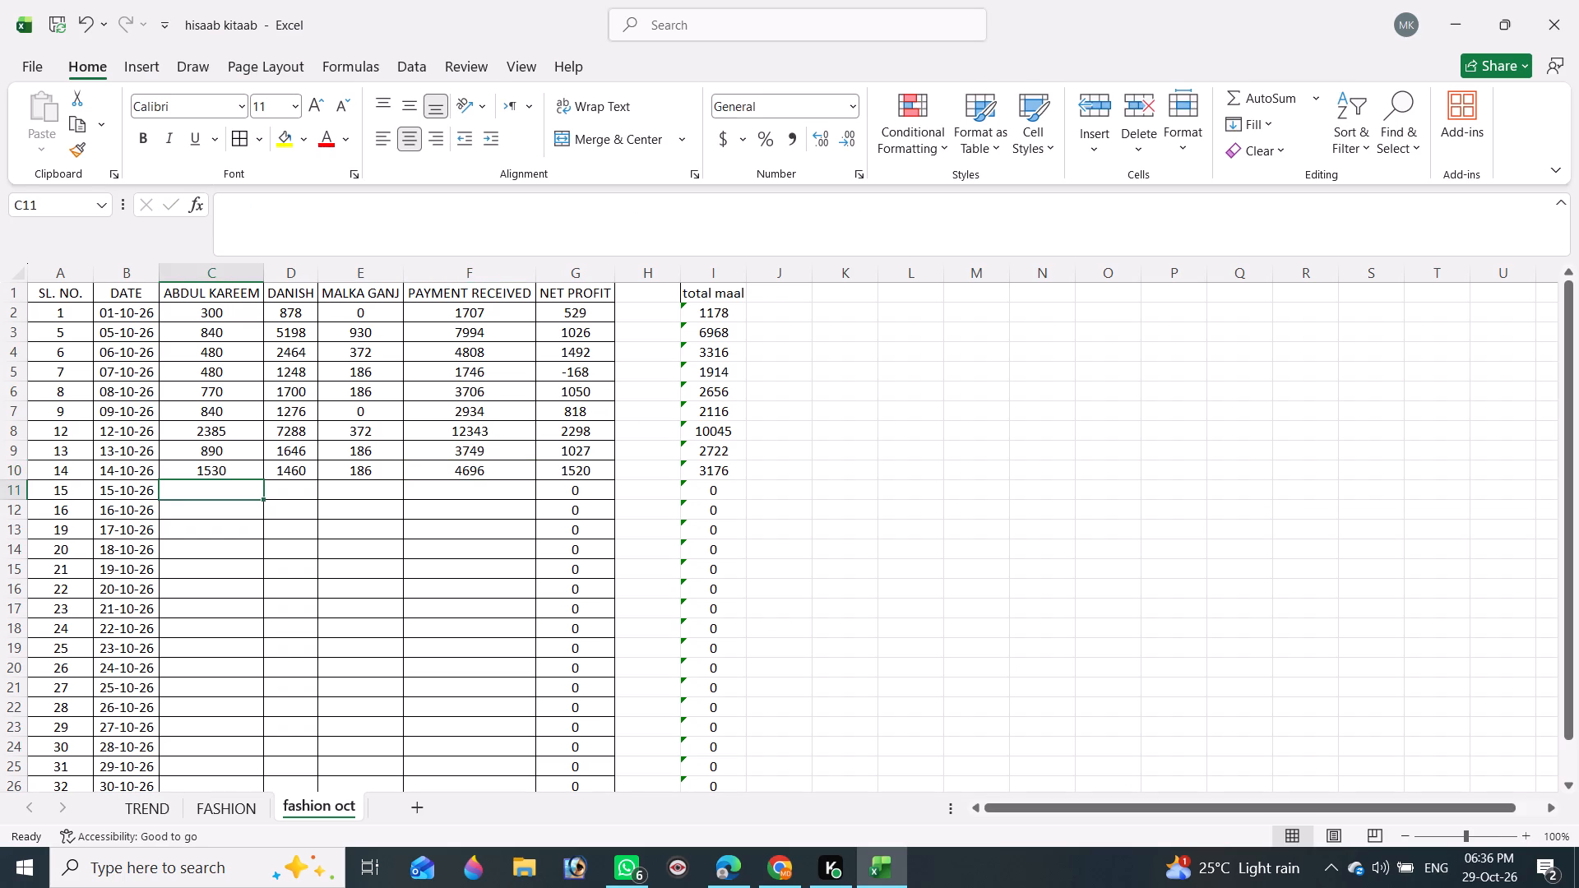
Enter the first two 15-10-26 costs in row 11: 1010 in C11 and 1142 in D11.
key(1)
text(010)
key(Tab)
text(11)
text(42)
key(Tab)
Look up the 15 Oct 2026 net amount in Chrome, enter 0 in E11 and 2957 as payment received in F11 in Excel, and save.
key(alt+Tab)
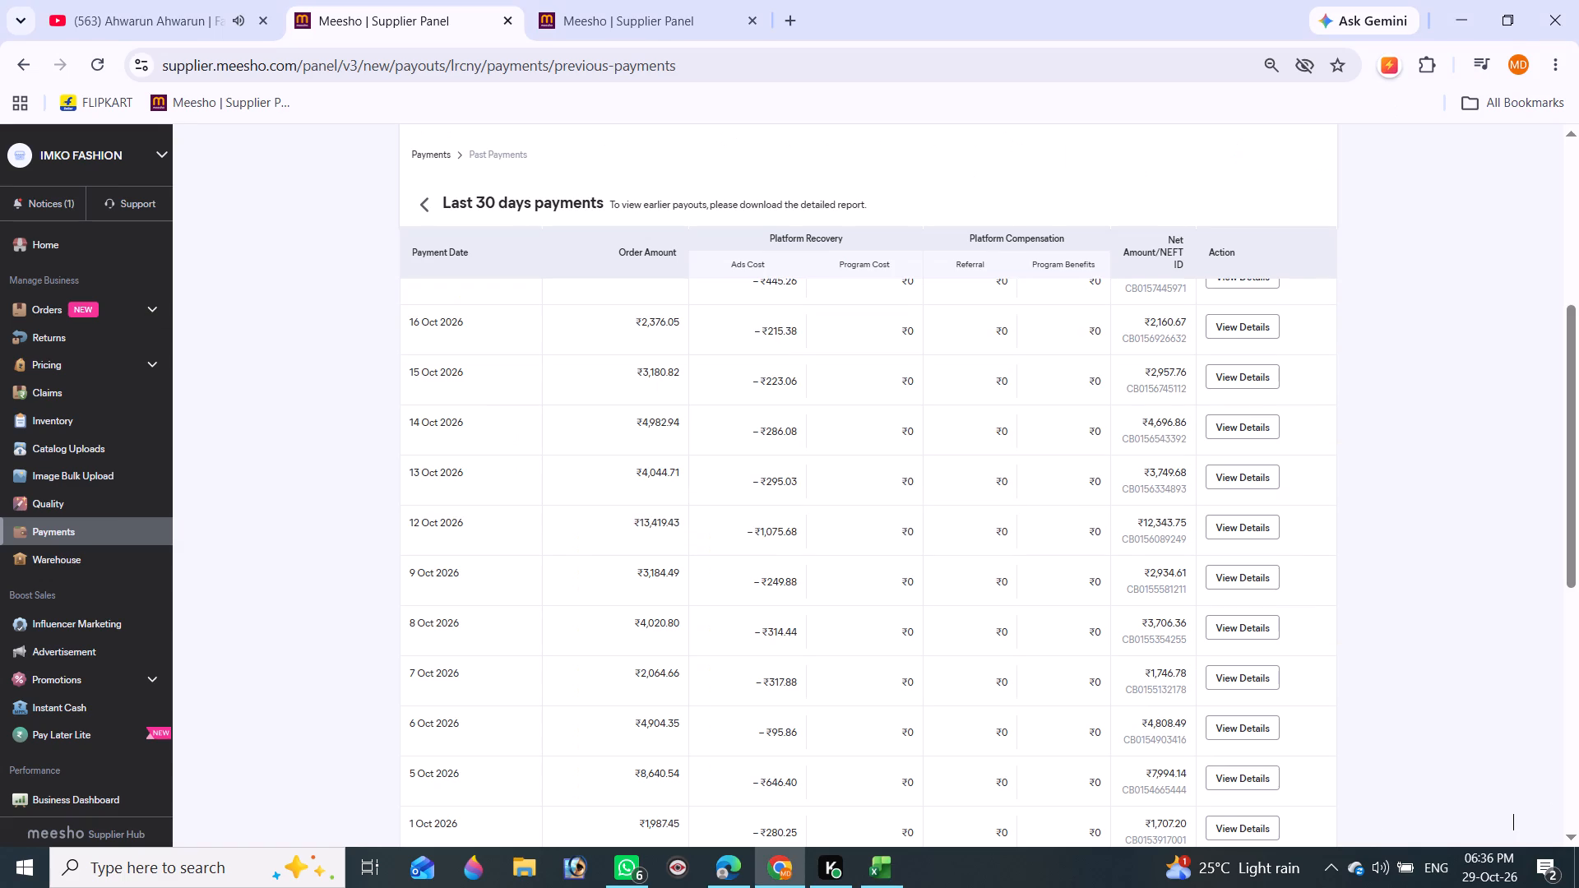
key(alt+Tab)
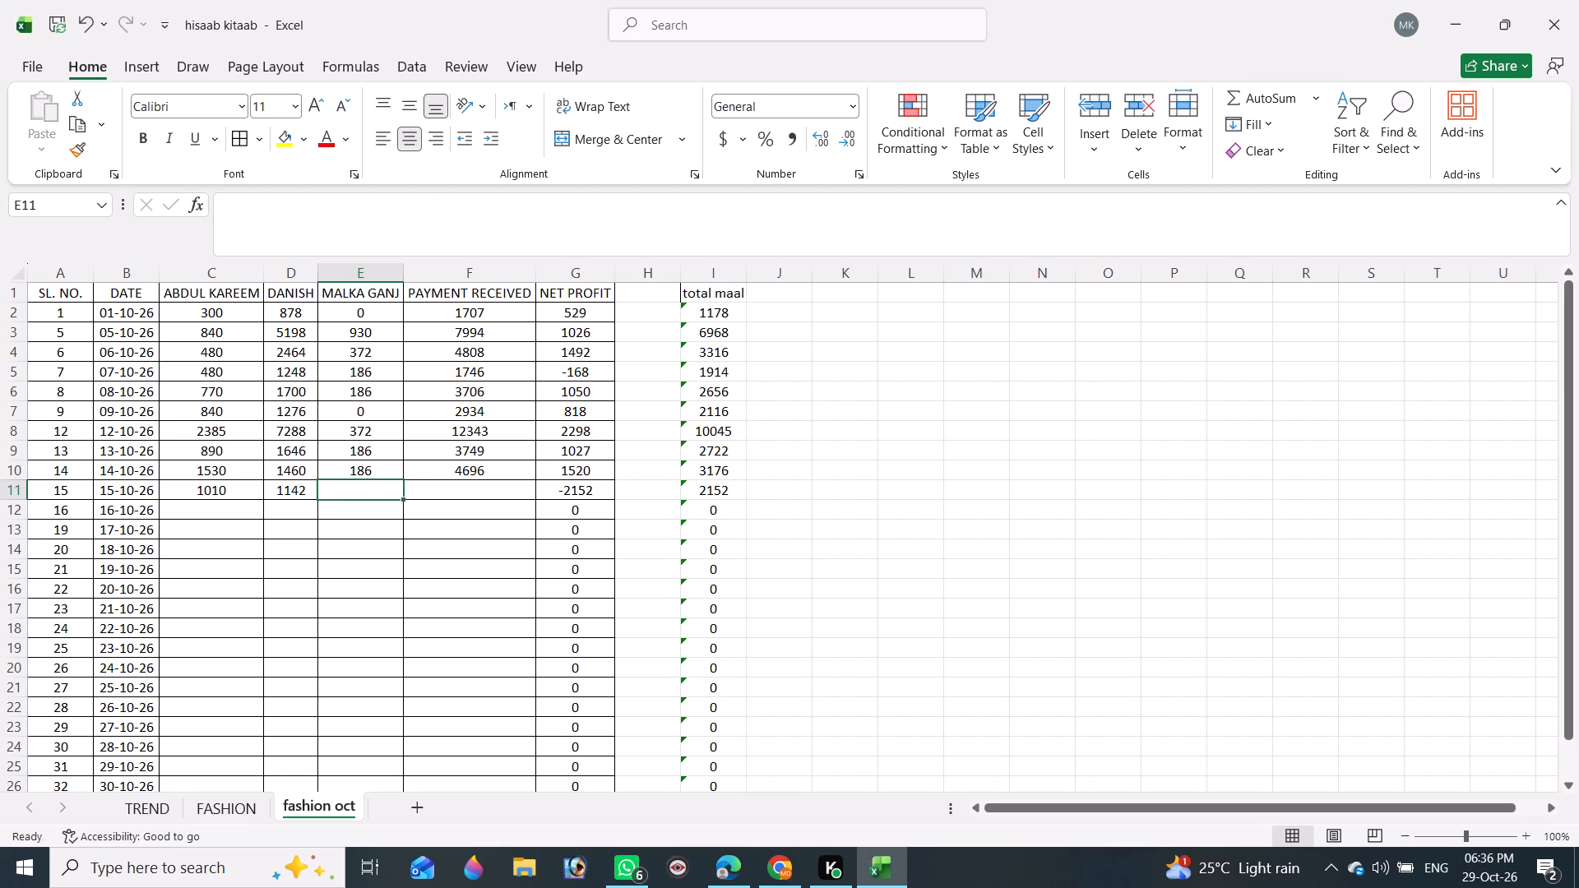
key(0)
key(Tab)
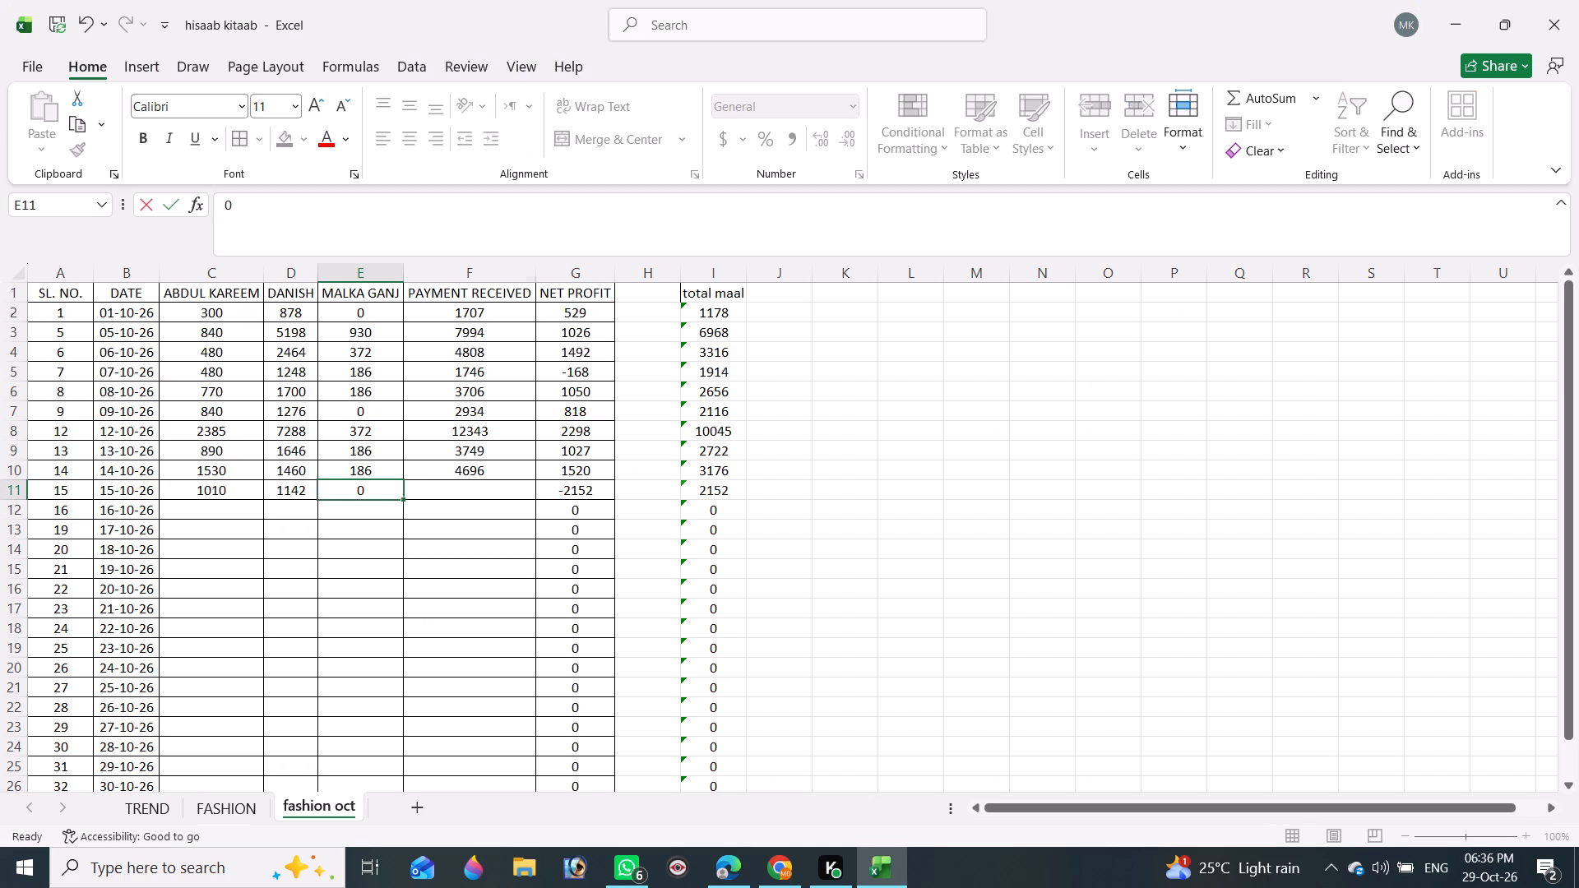
text(2957)
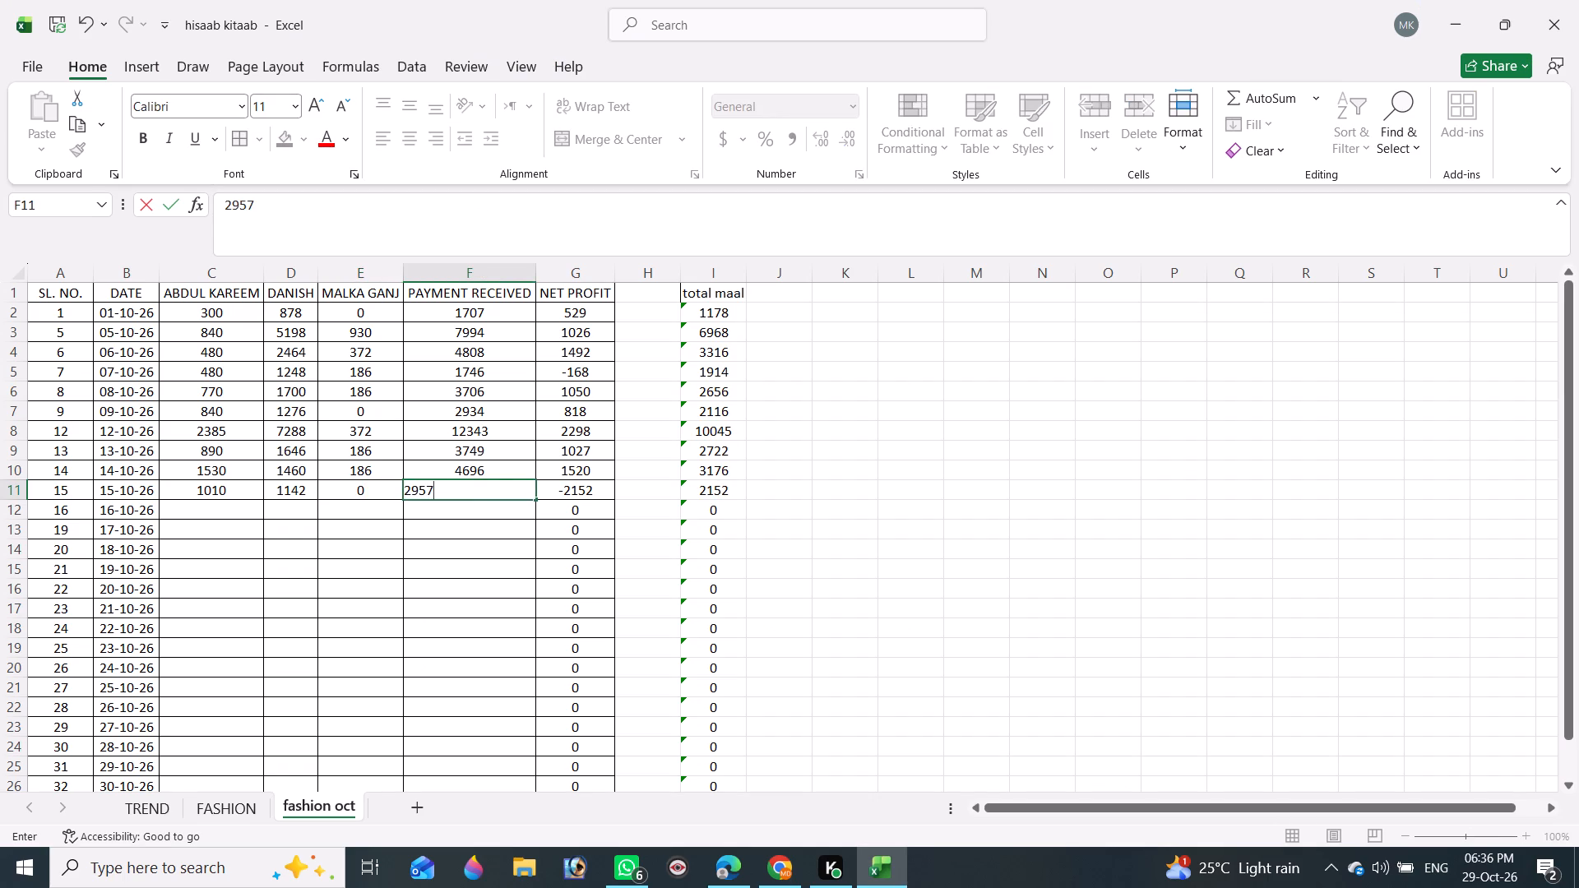
key(Tab)
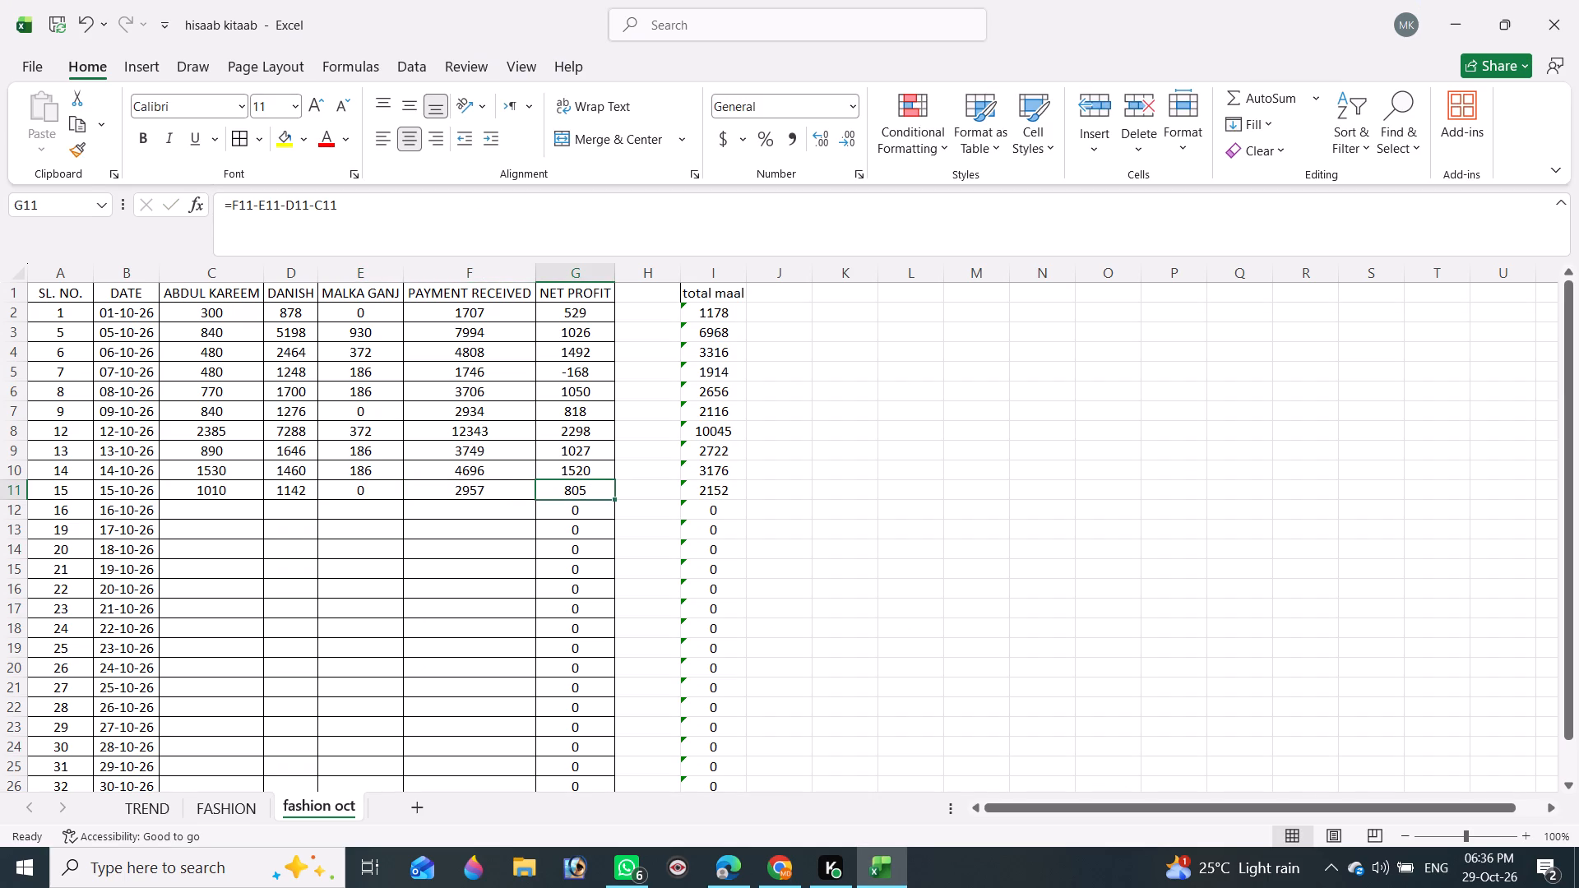
key(ctrl+s)
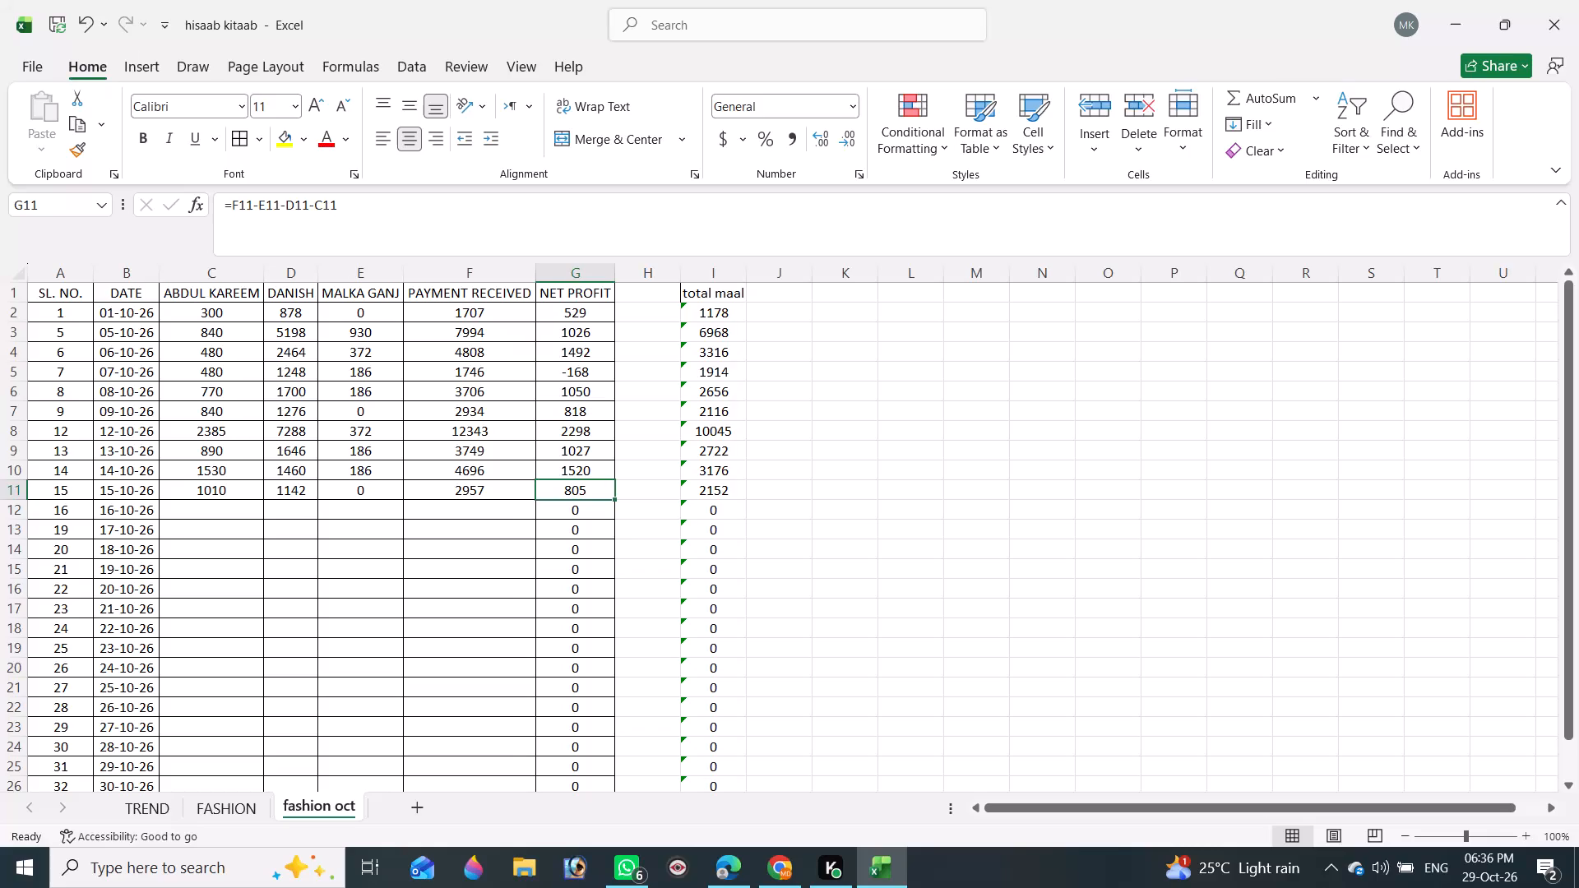
Enter the 16-10-26 costs in row 12: 590 in C12, 1356 in D12 and 0 in E12.
click(237, 506)
text(590)
key(Tab)
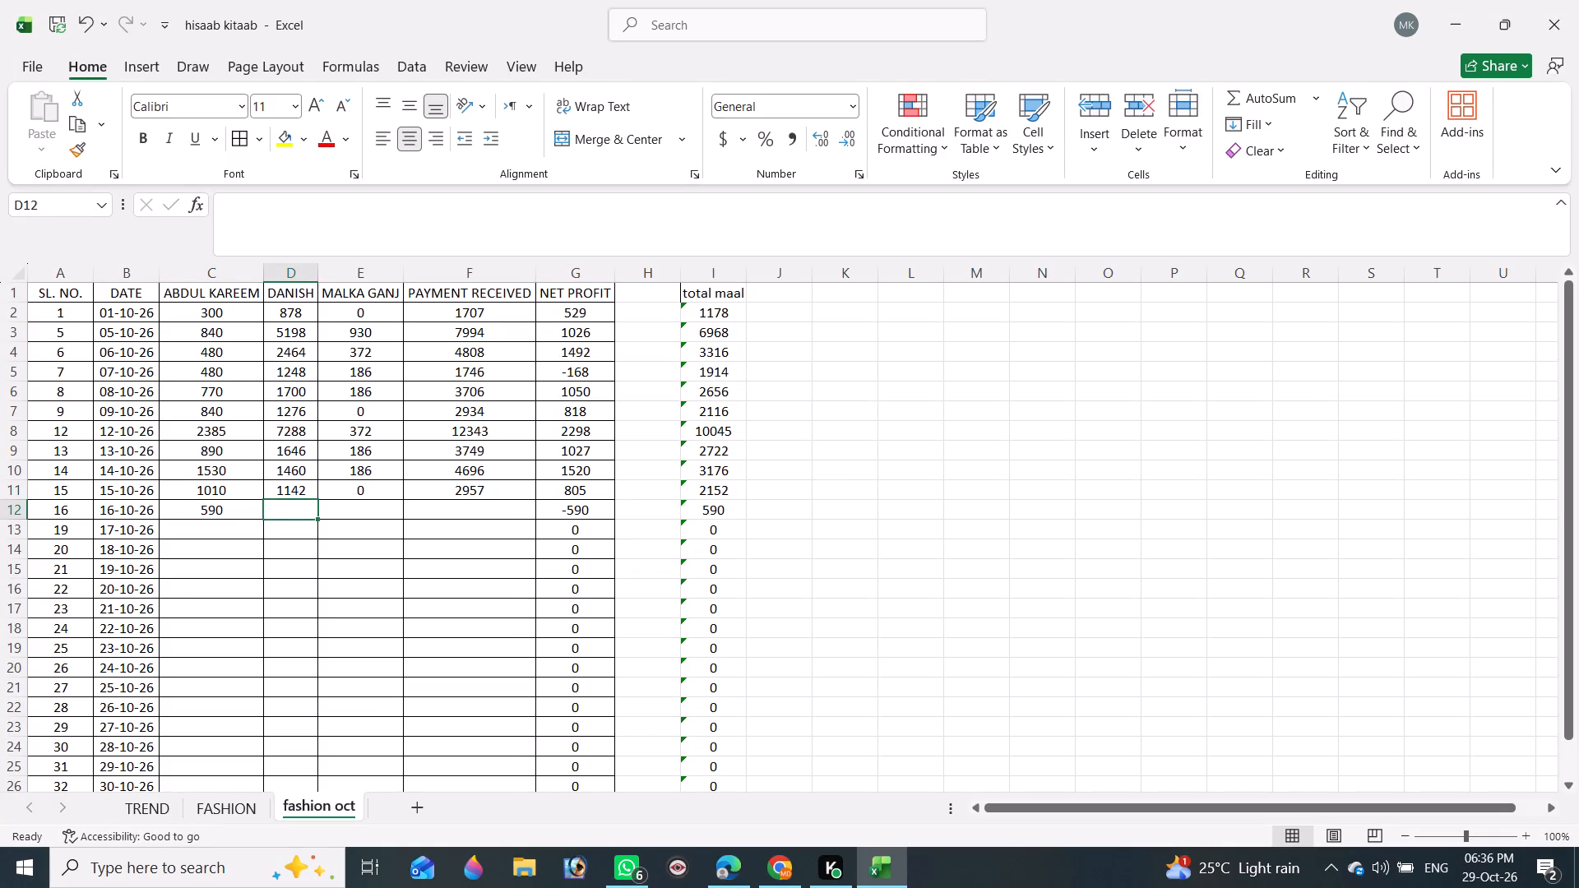
text(1356)
key(Tab)
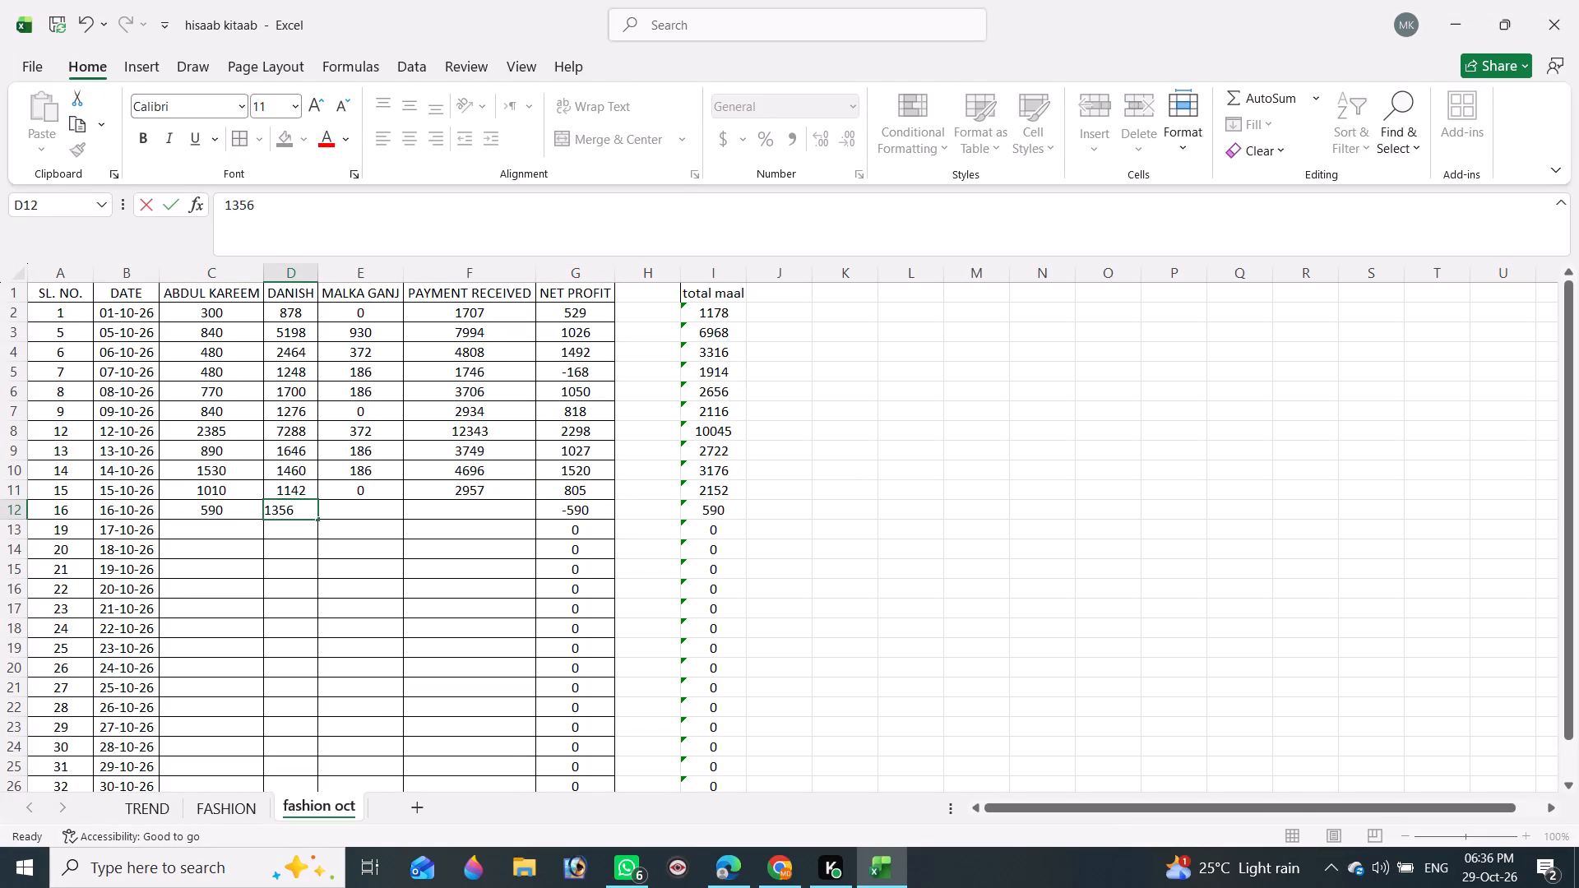
key(0)
key(Tab)
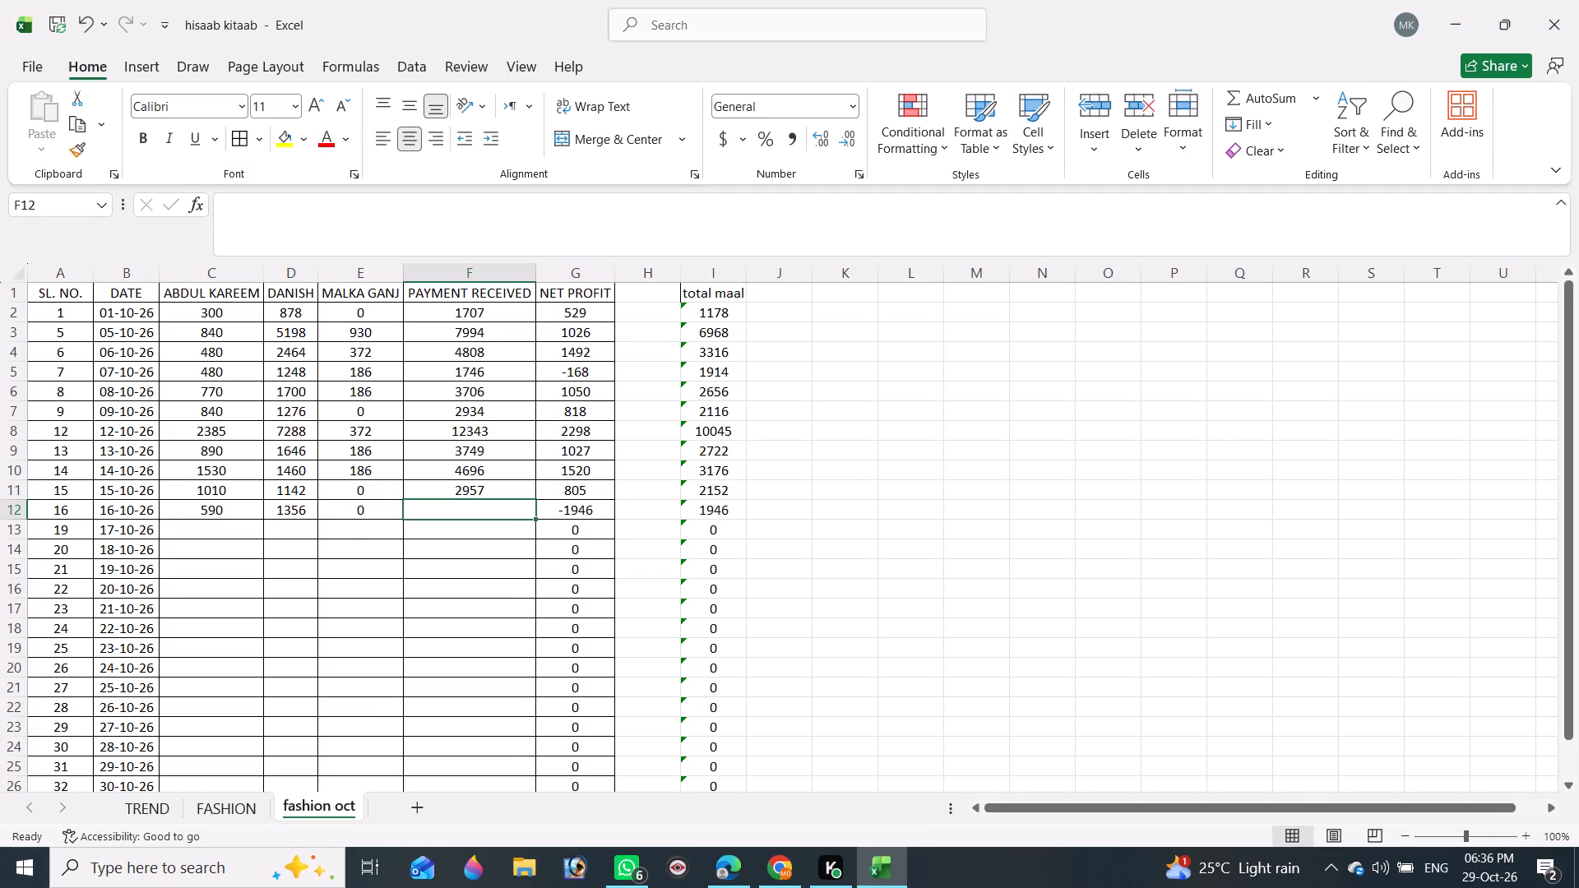
Look up the 16 Oct 2026 net amount in Chrome, enter 2160 as payment received in F12 in Excel, and save.
key(alt+Tab)
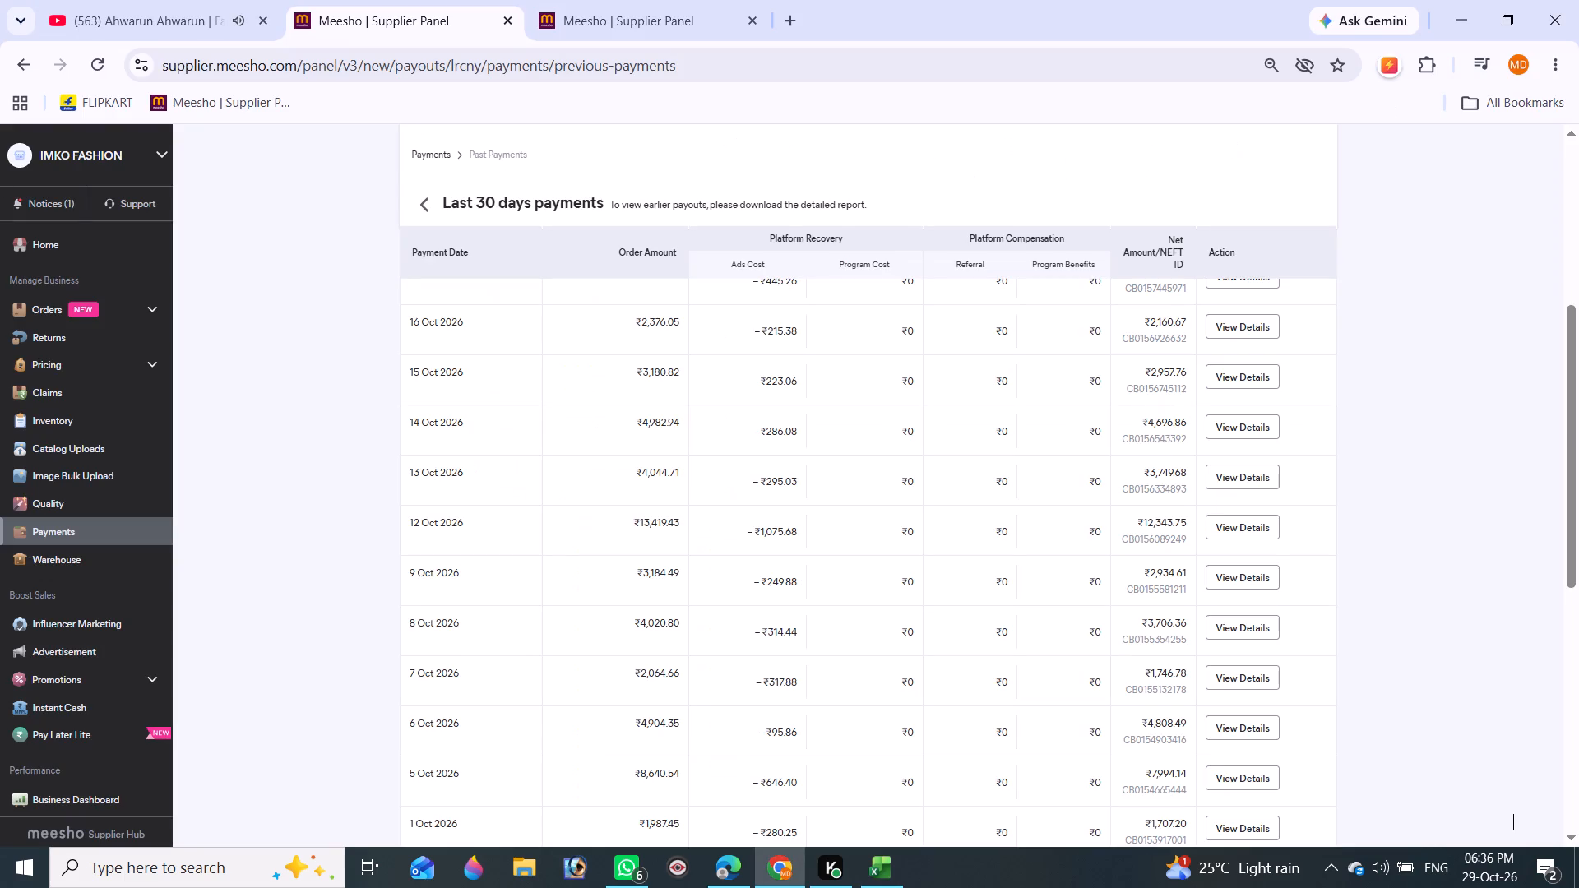
key(alt+Tab)
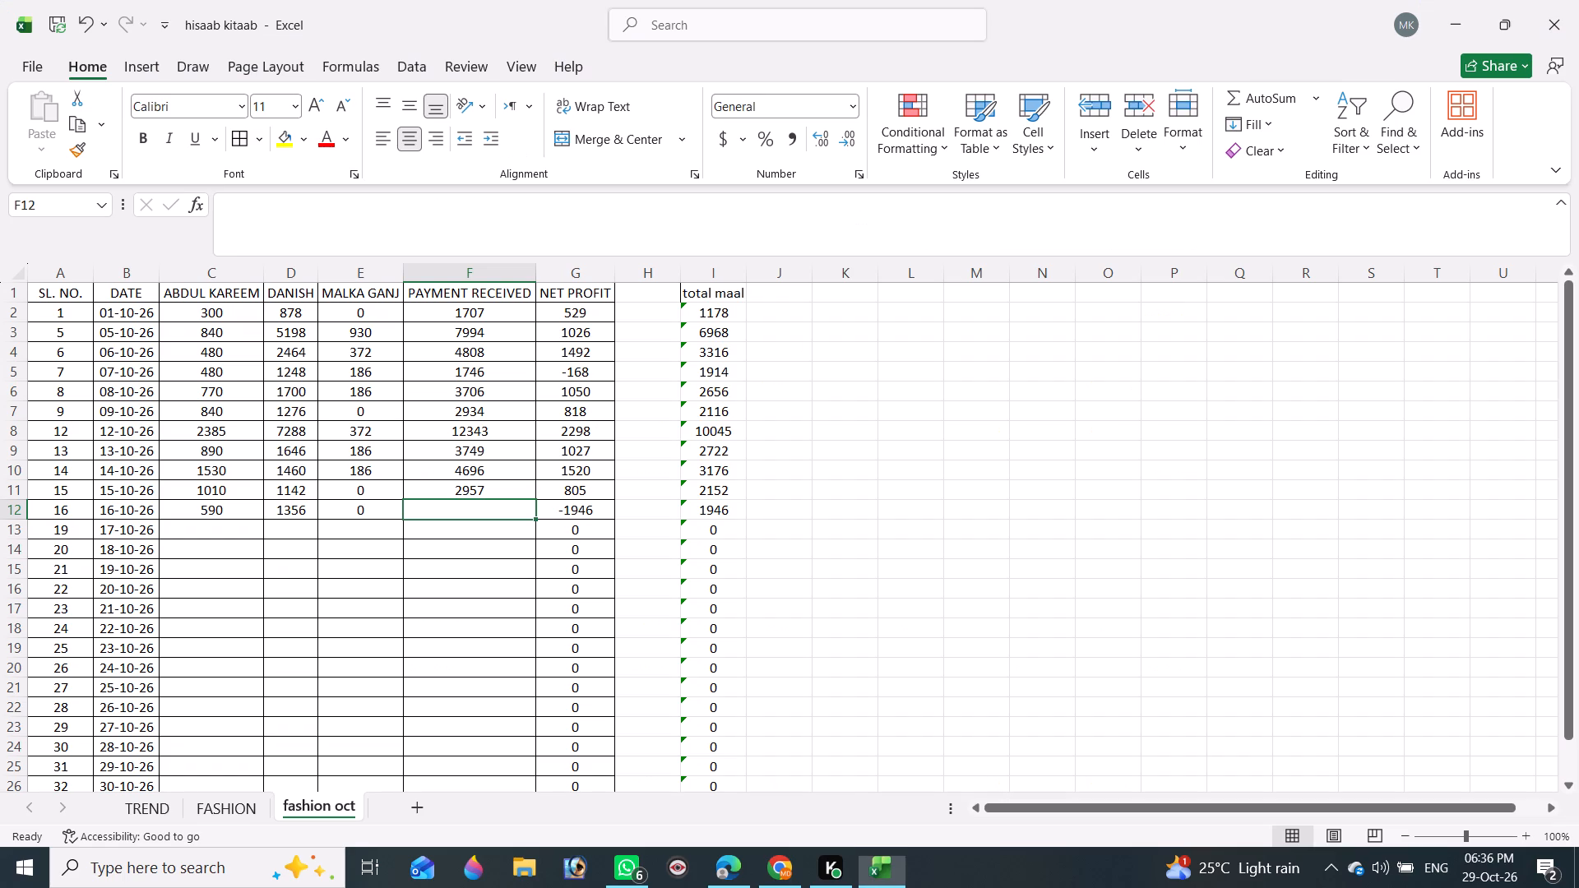
text(2160)
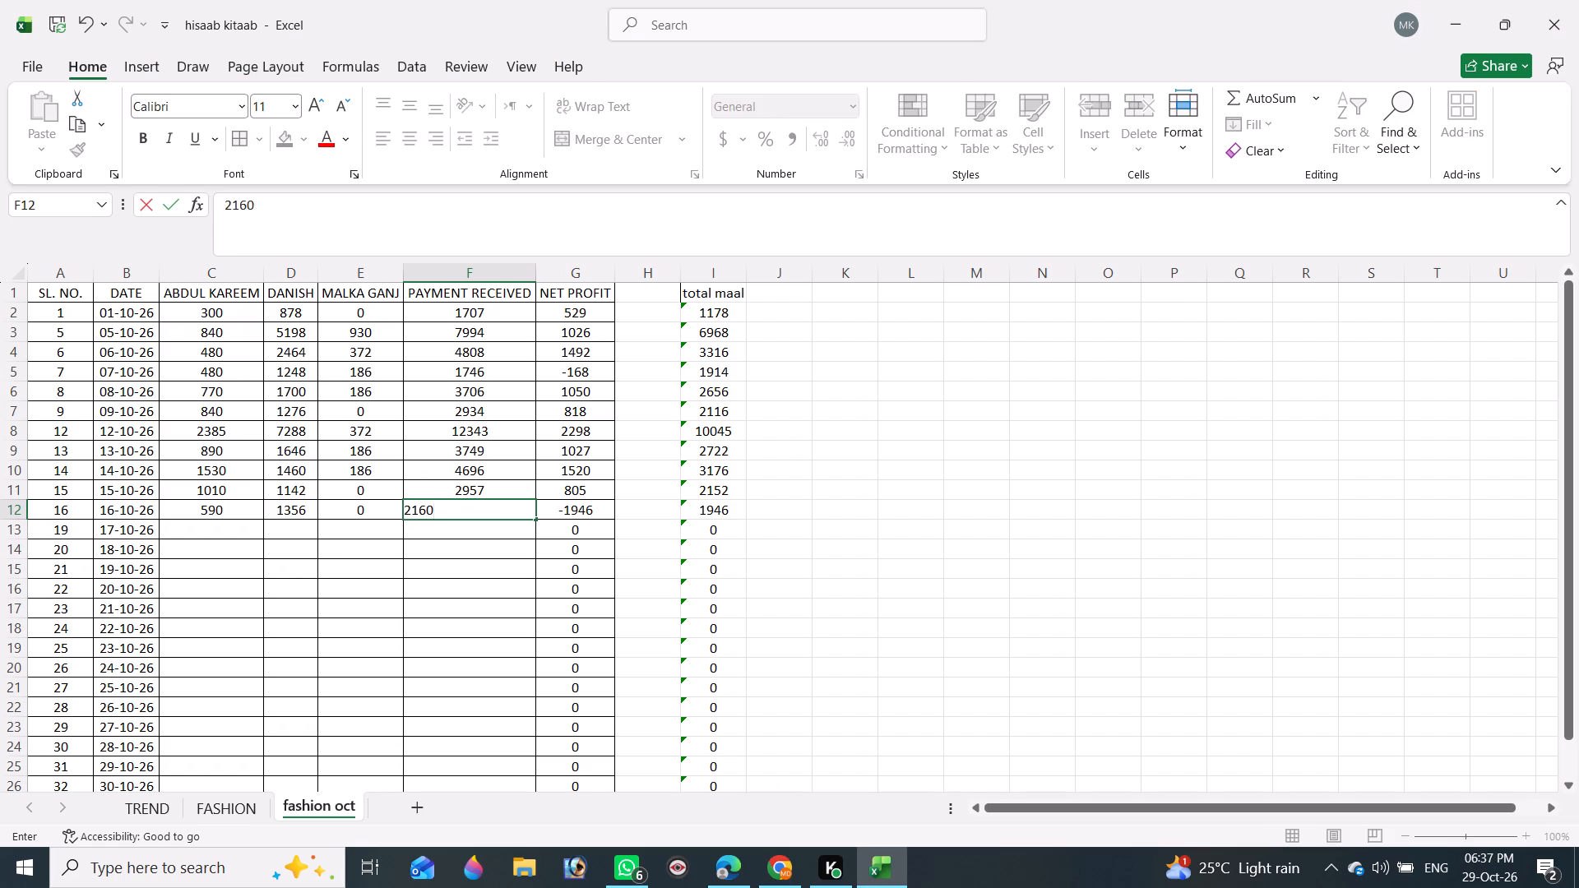
key(Tab)
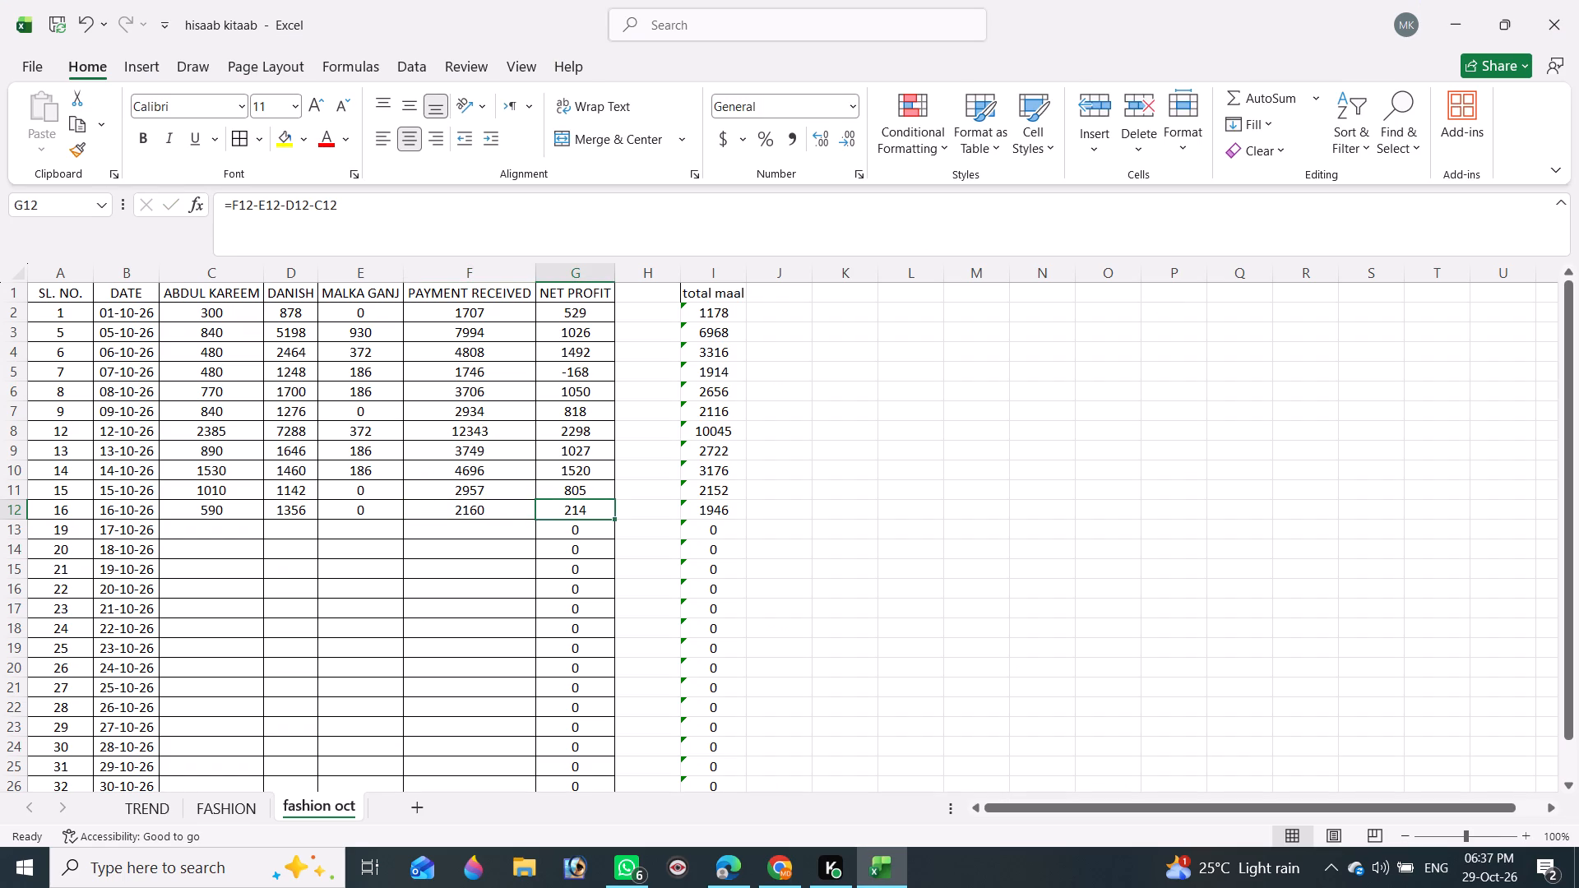
key(ctrl+s)
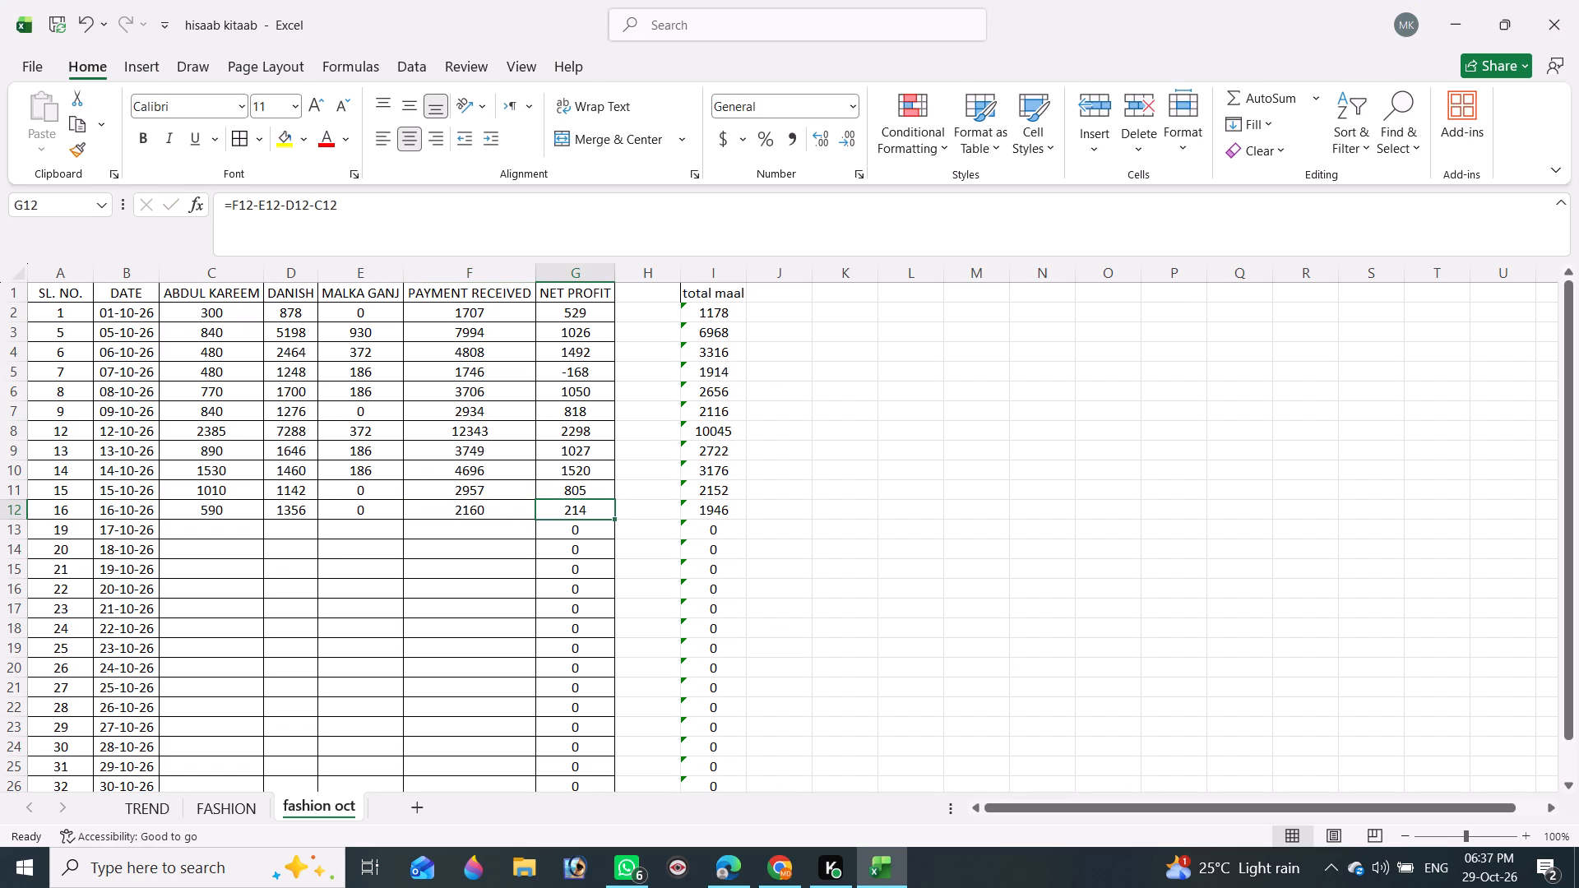
key(ctrl+s)
Enter the costs for SL. NO. 19 in row 13: 2380 in C13, 5504 in D13 and 186 in E13.
click(217, 536)
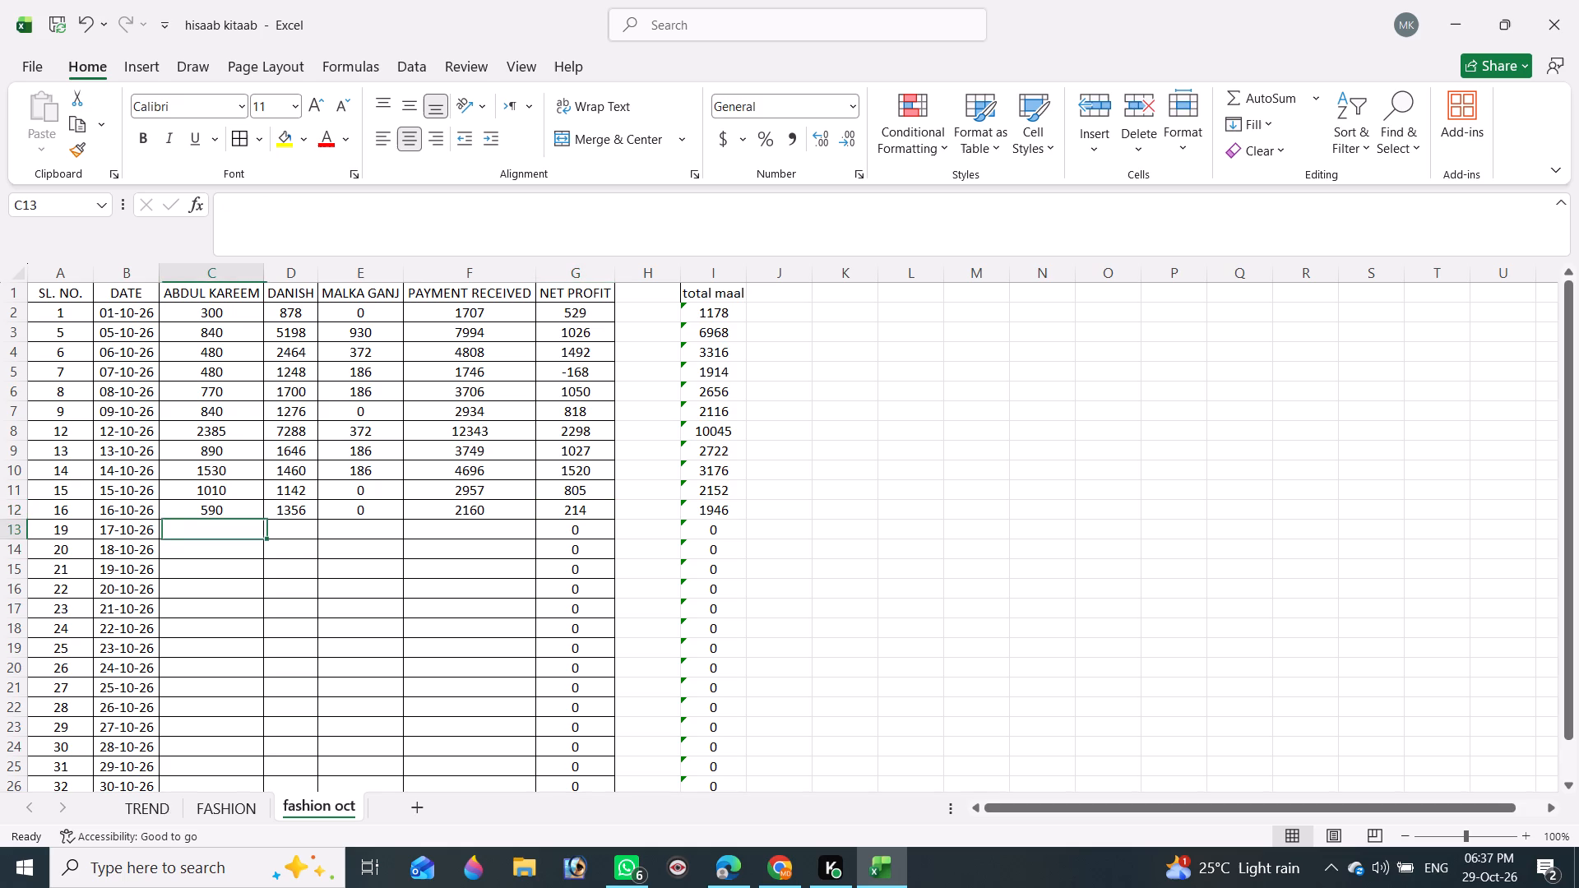
text(2380)
key(Tab)
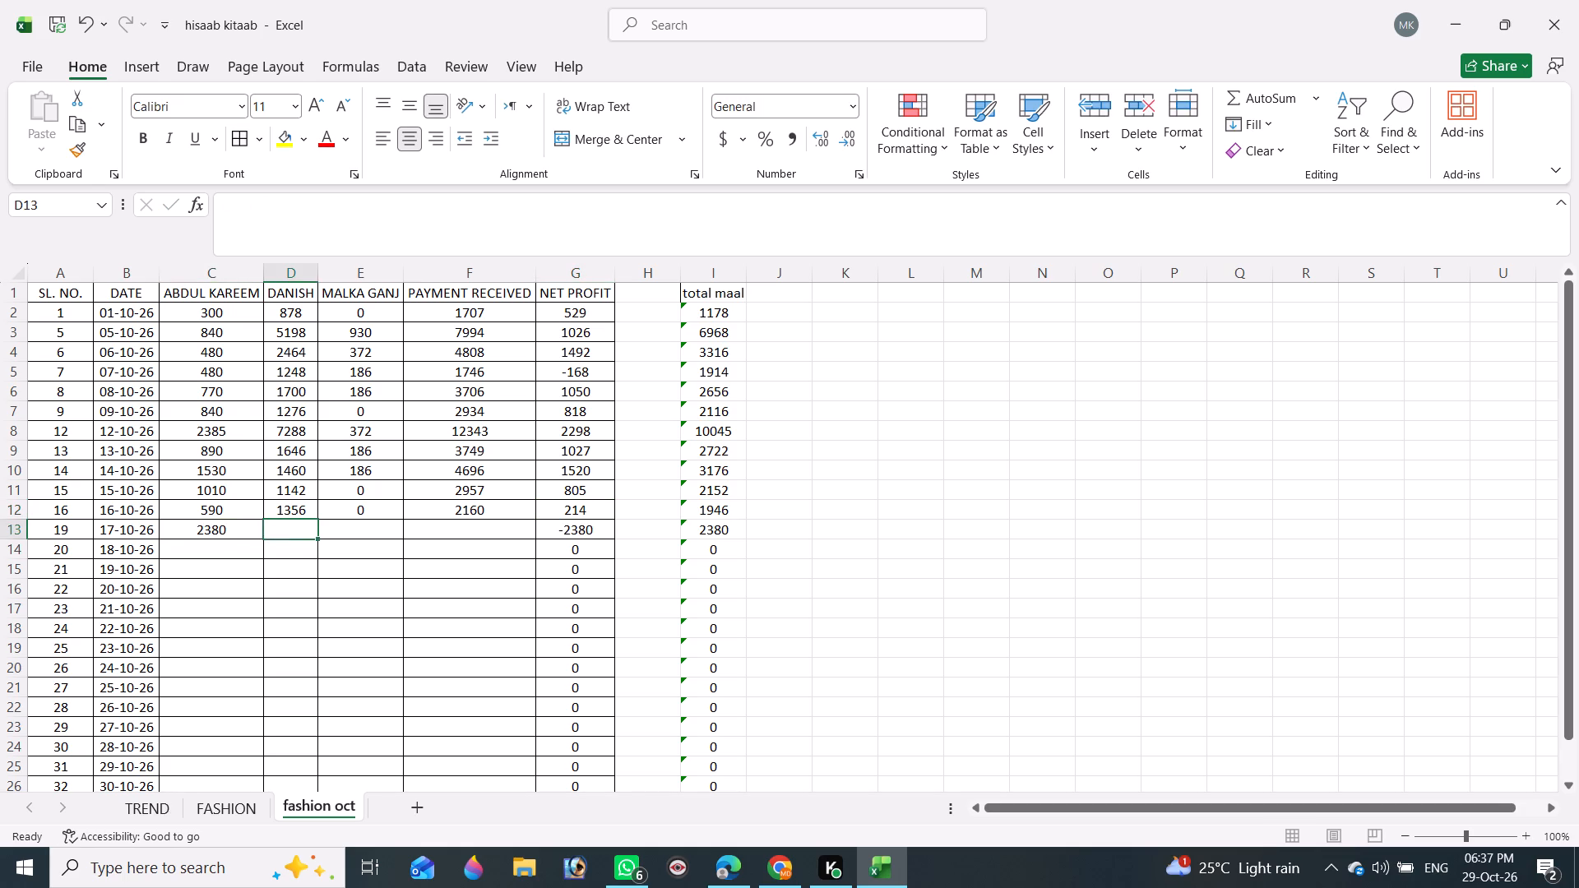
text(5504)
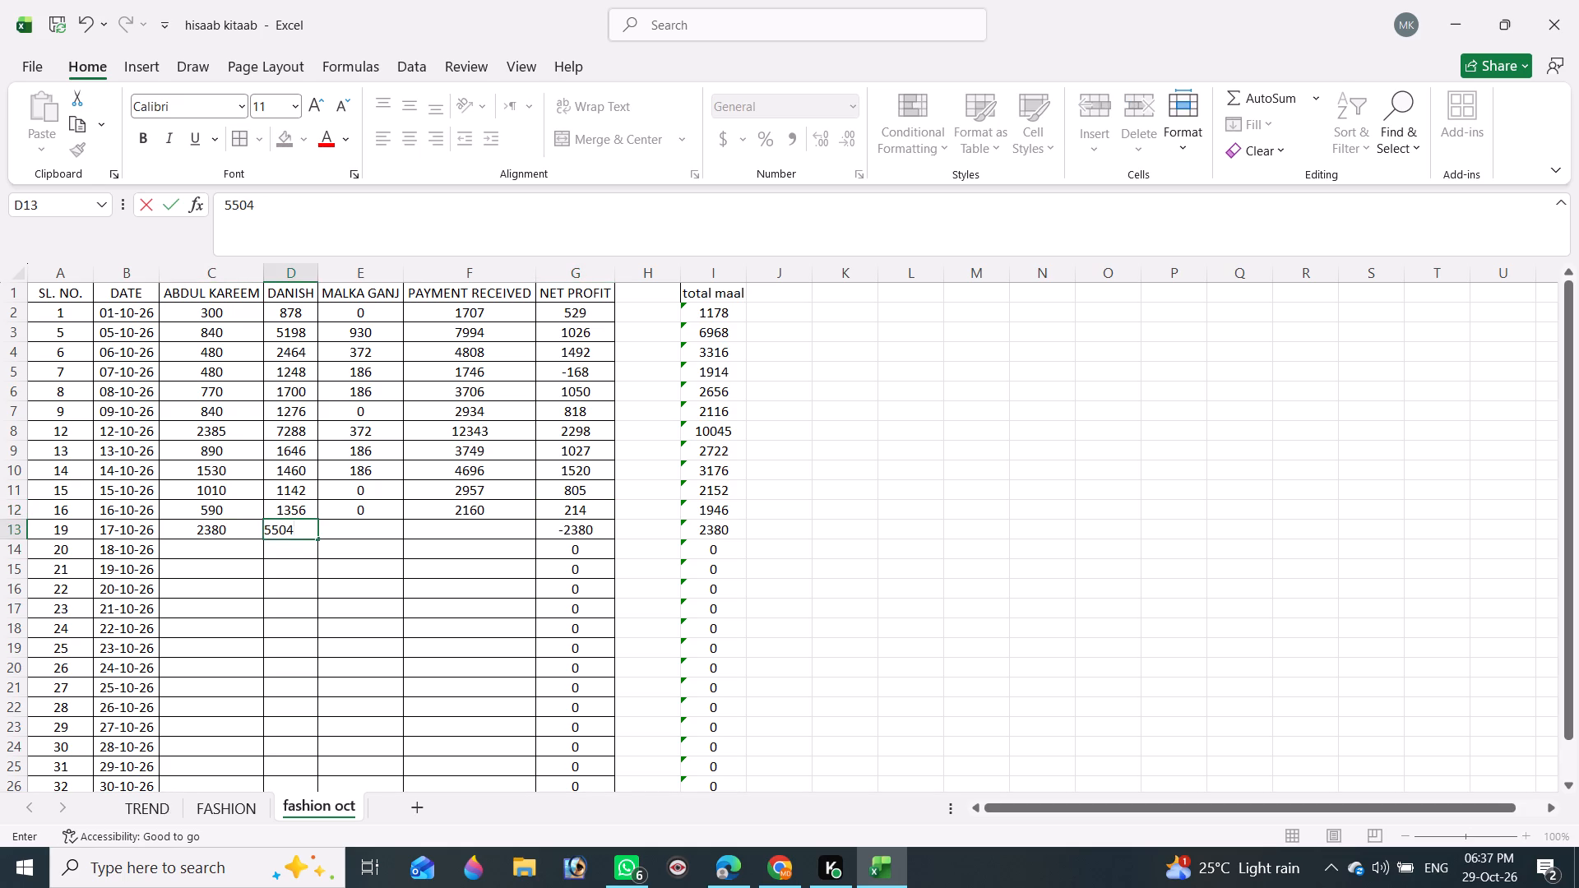
key(Tab)
text(186)
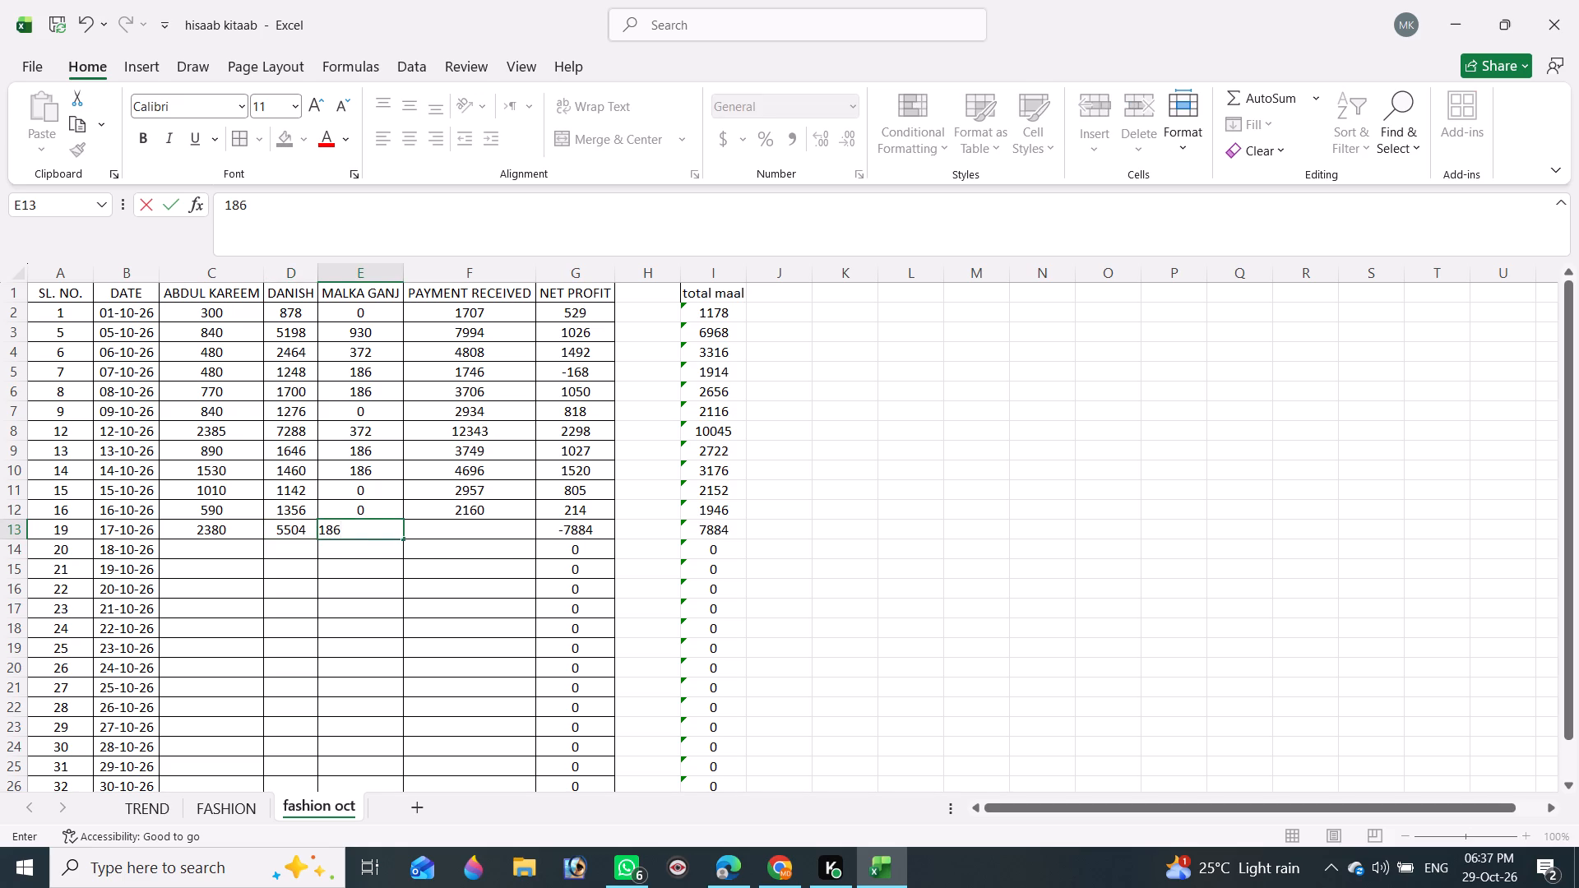
key(Tab)
Look up the 19 Oct 2026 net amount in Chrome, enter 9477 as payment received in F13 in Excel, and save.
key(alt+Tab)
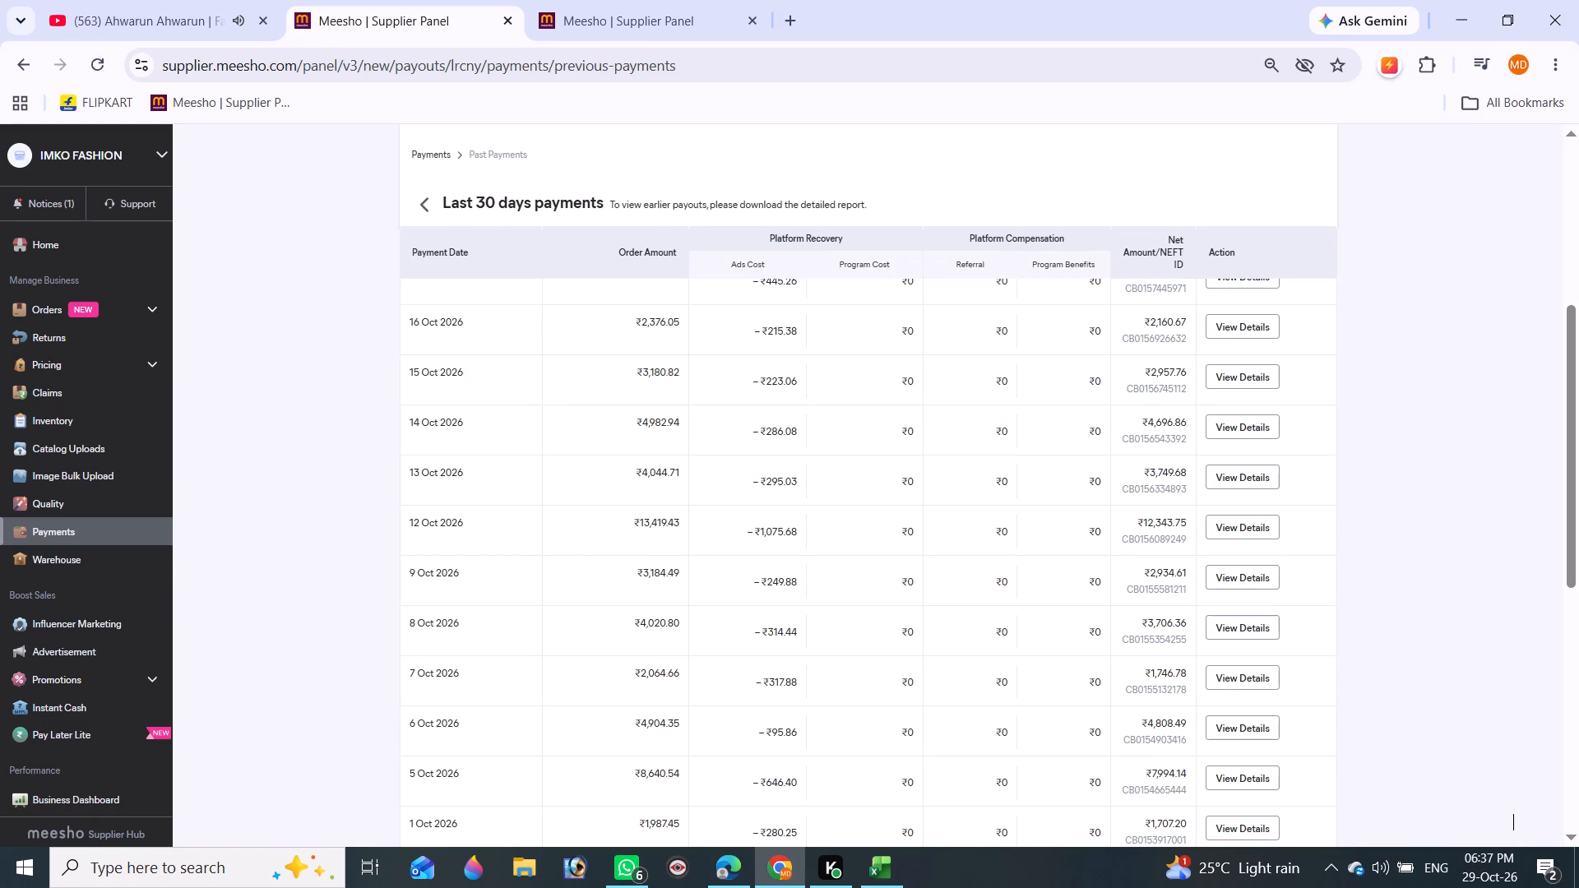
scroll(496, 512, up, 4)
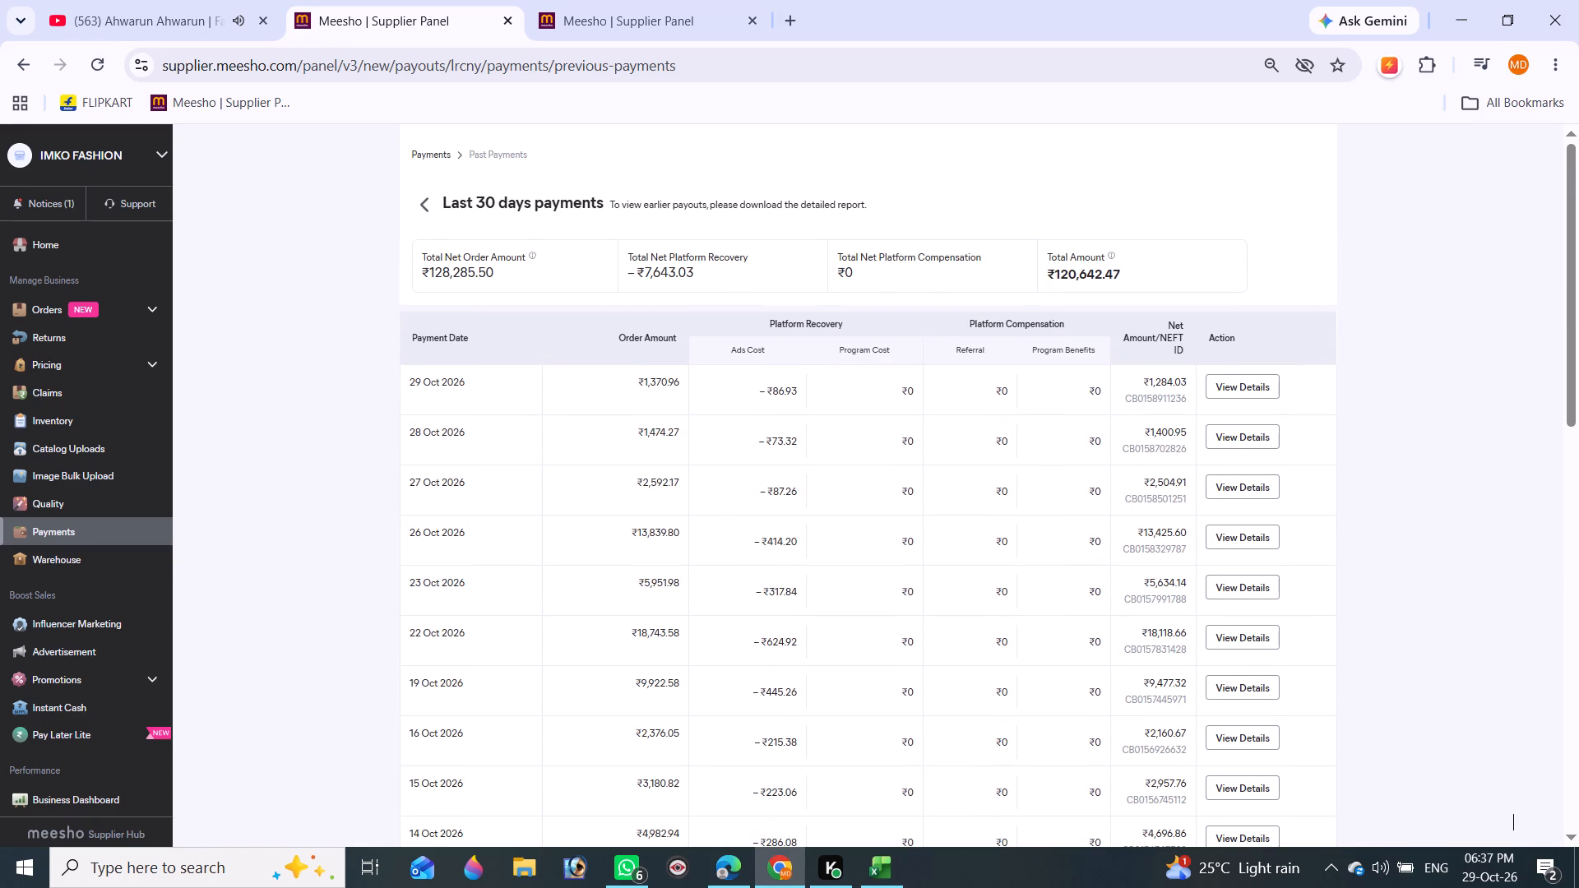
scroll(496, 512, down, 1)
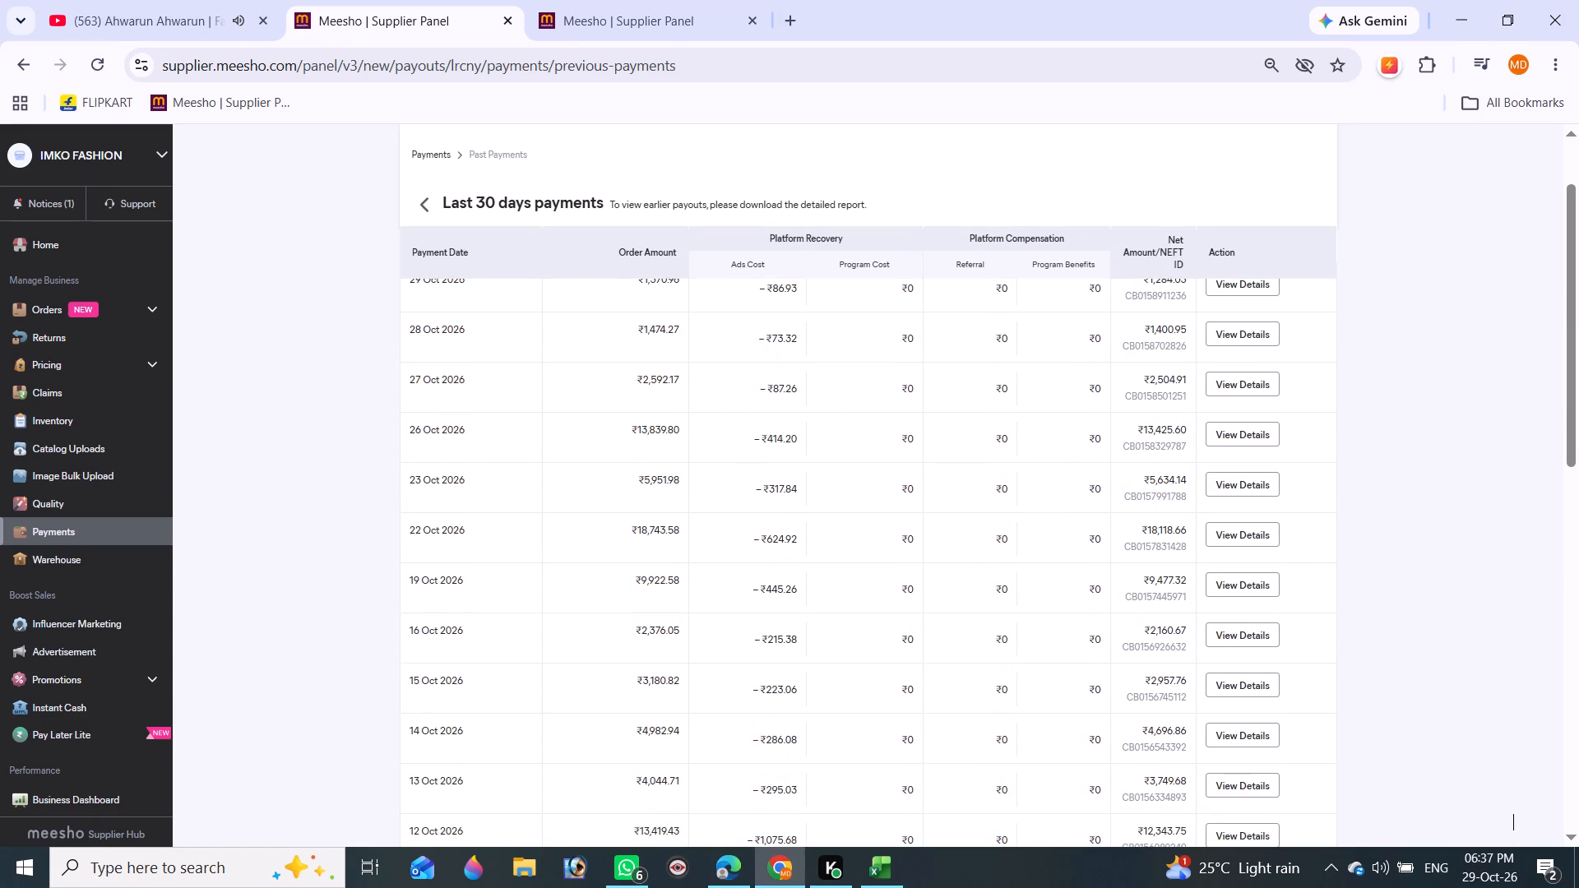
key(alt+Tab)
text(9477)
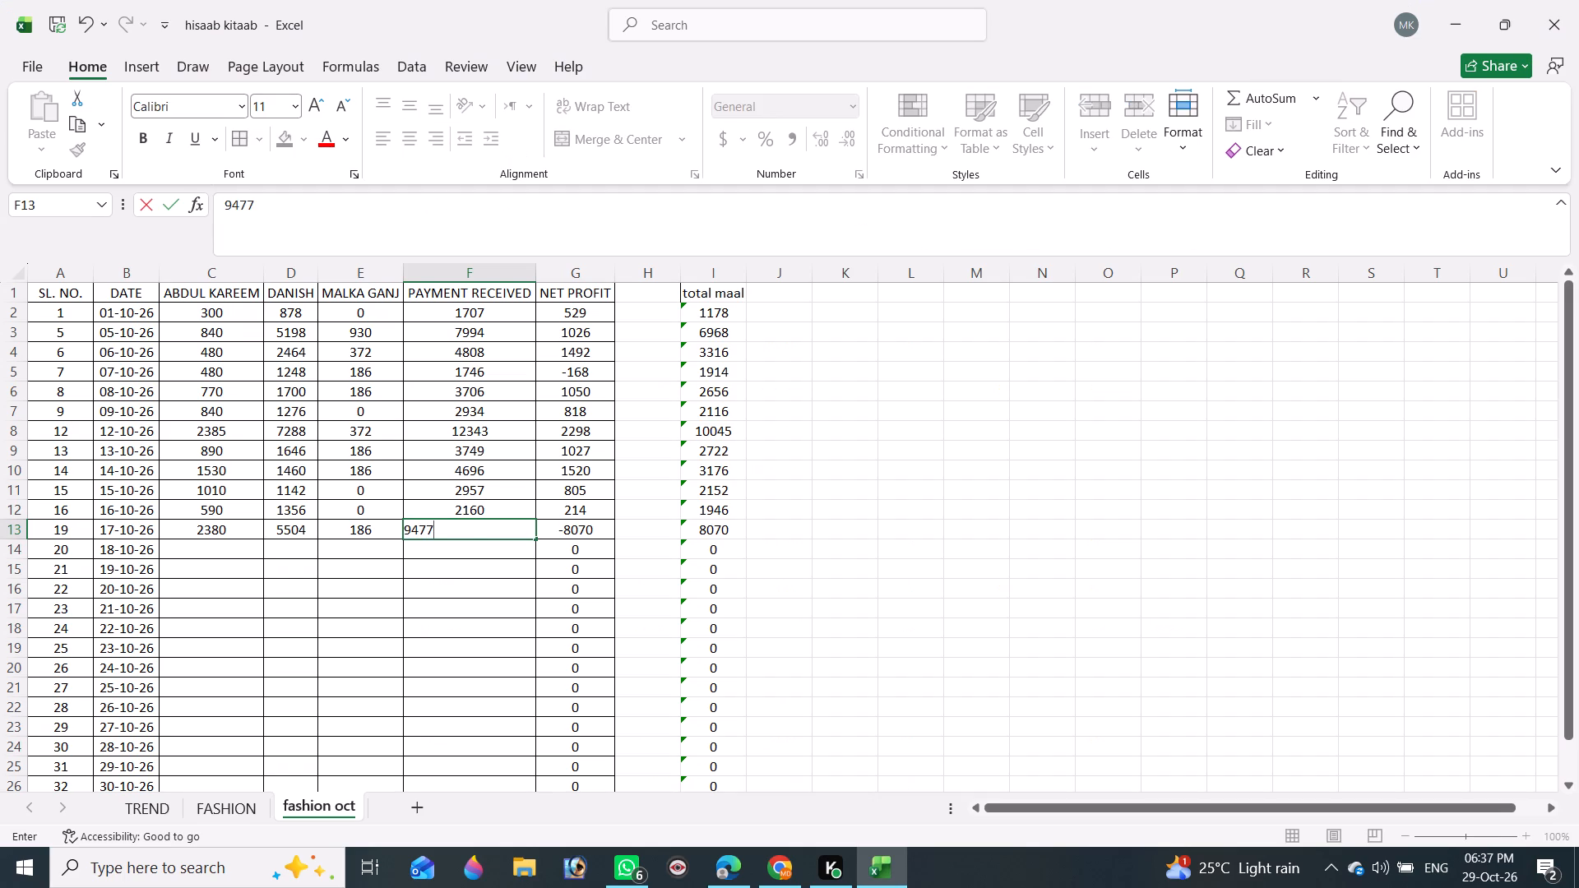
key(Tab)
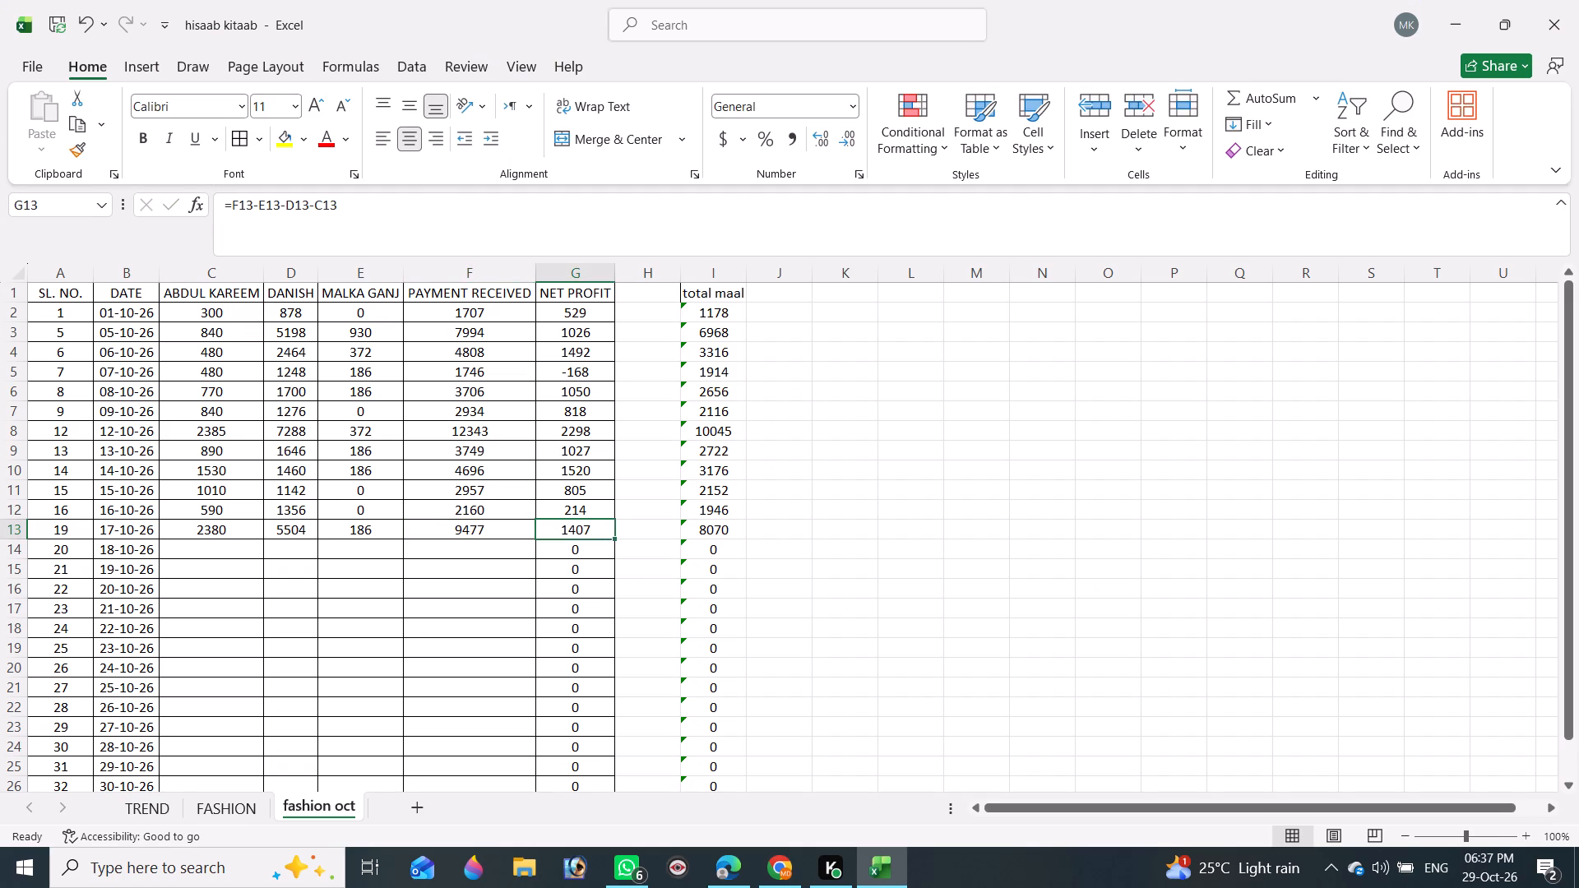
key(ctrl+s)
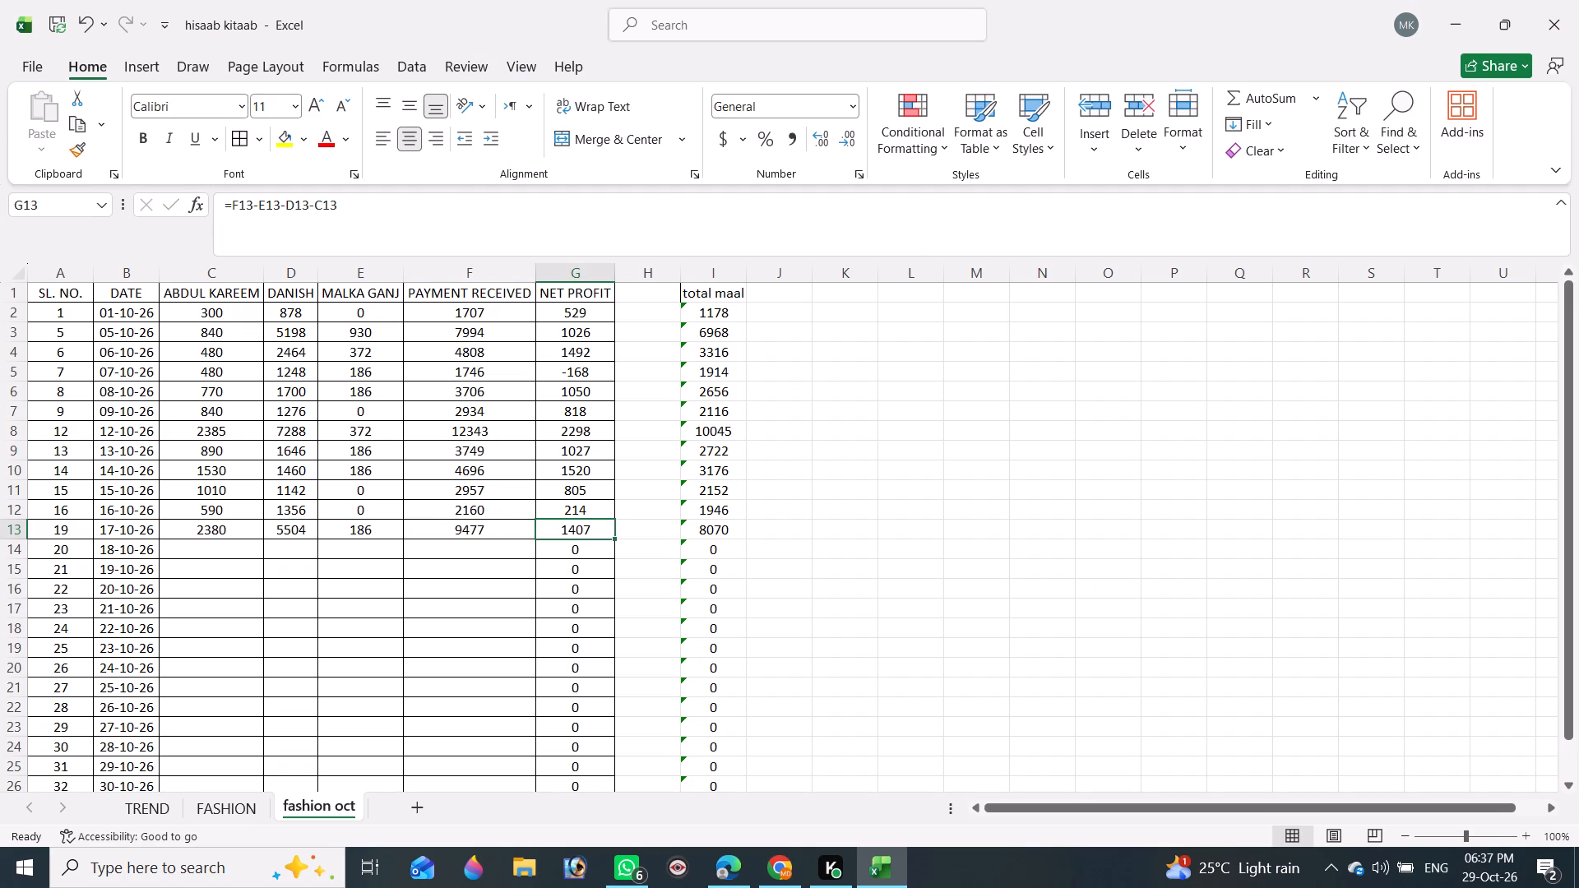
Delete rows 14 and 15, which hold SL. NO. 20 and 21.
scroll(497, 512, down, 1)
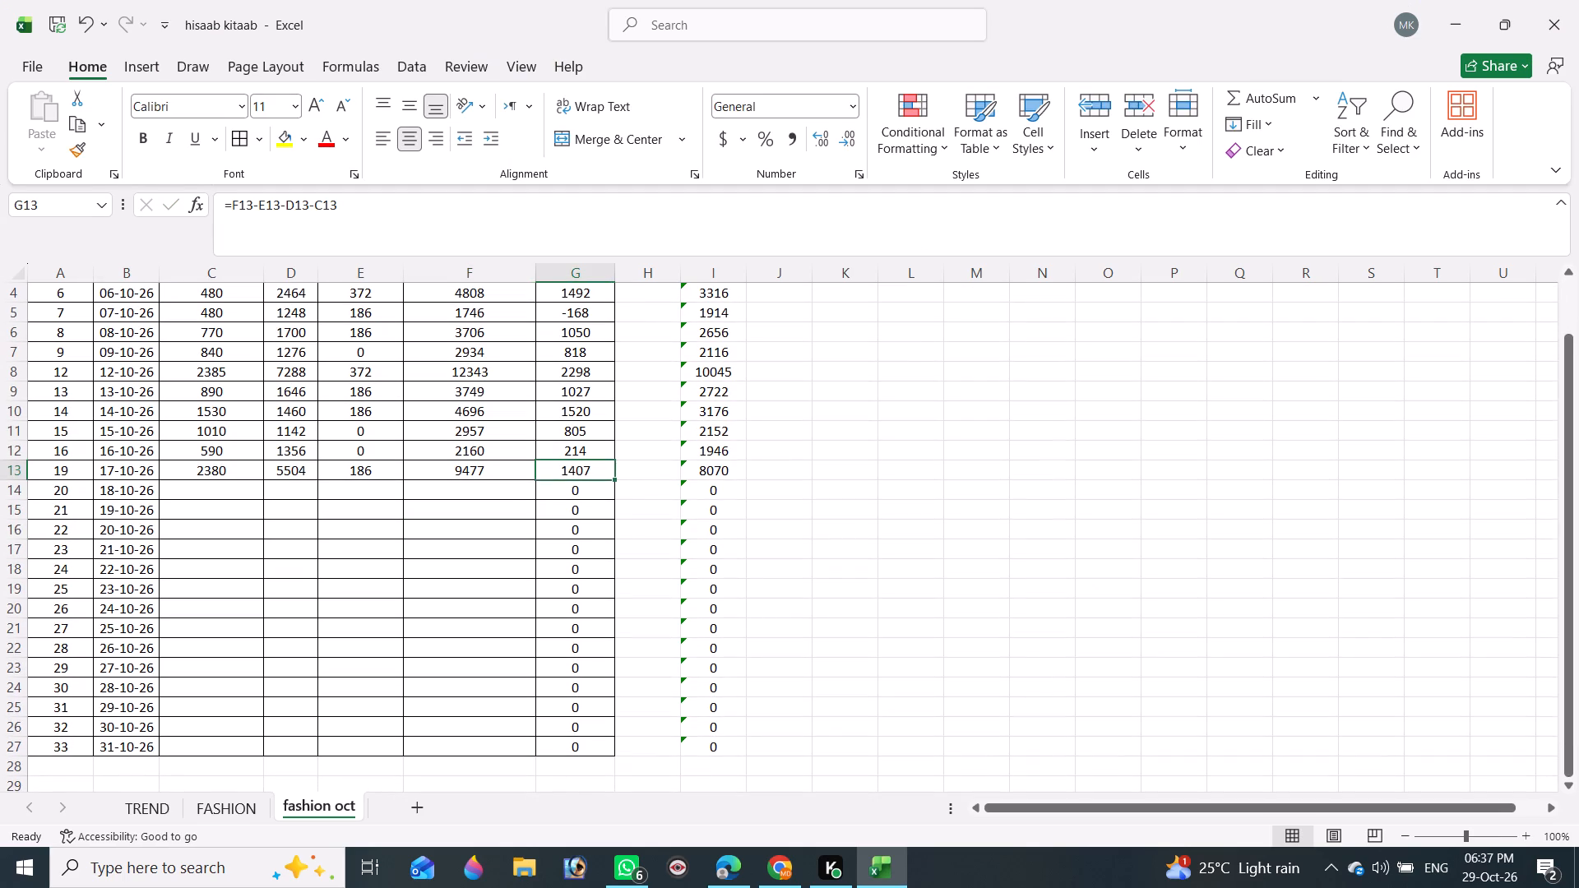
drag(0, 511, 0, 488)
key(ctrl+minus)
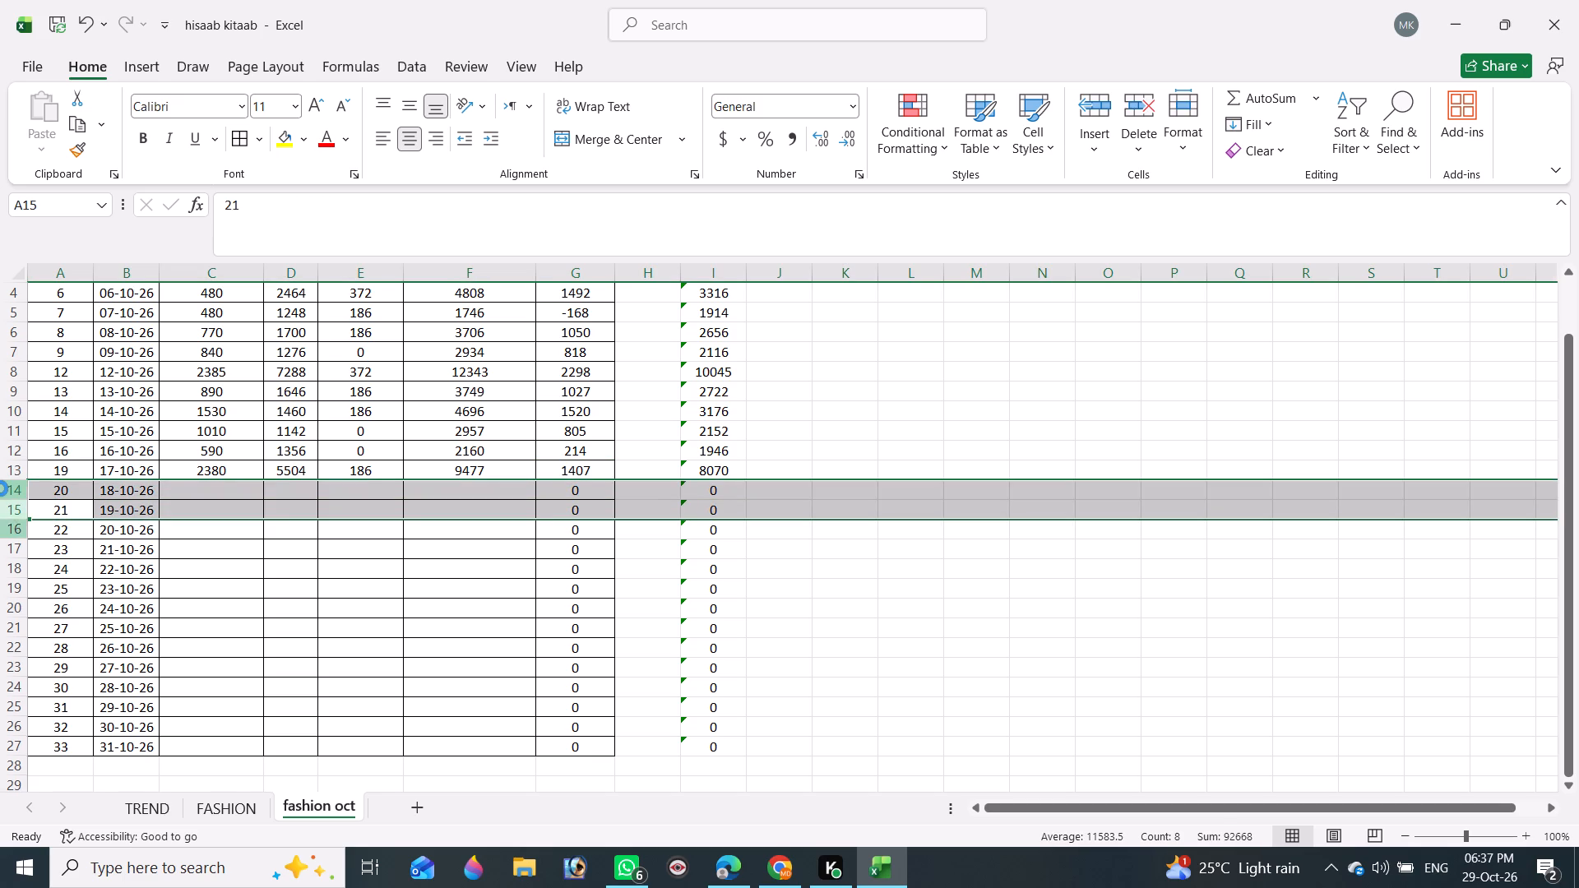
click(282, 518)
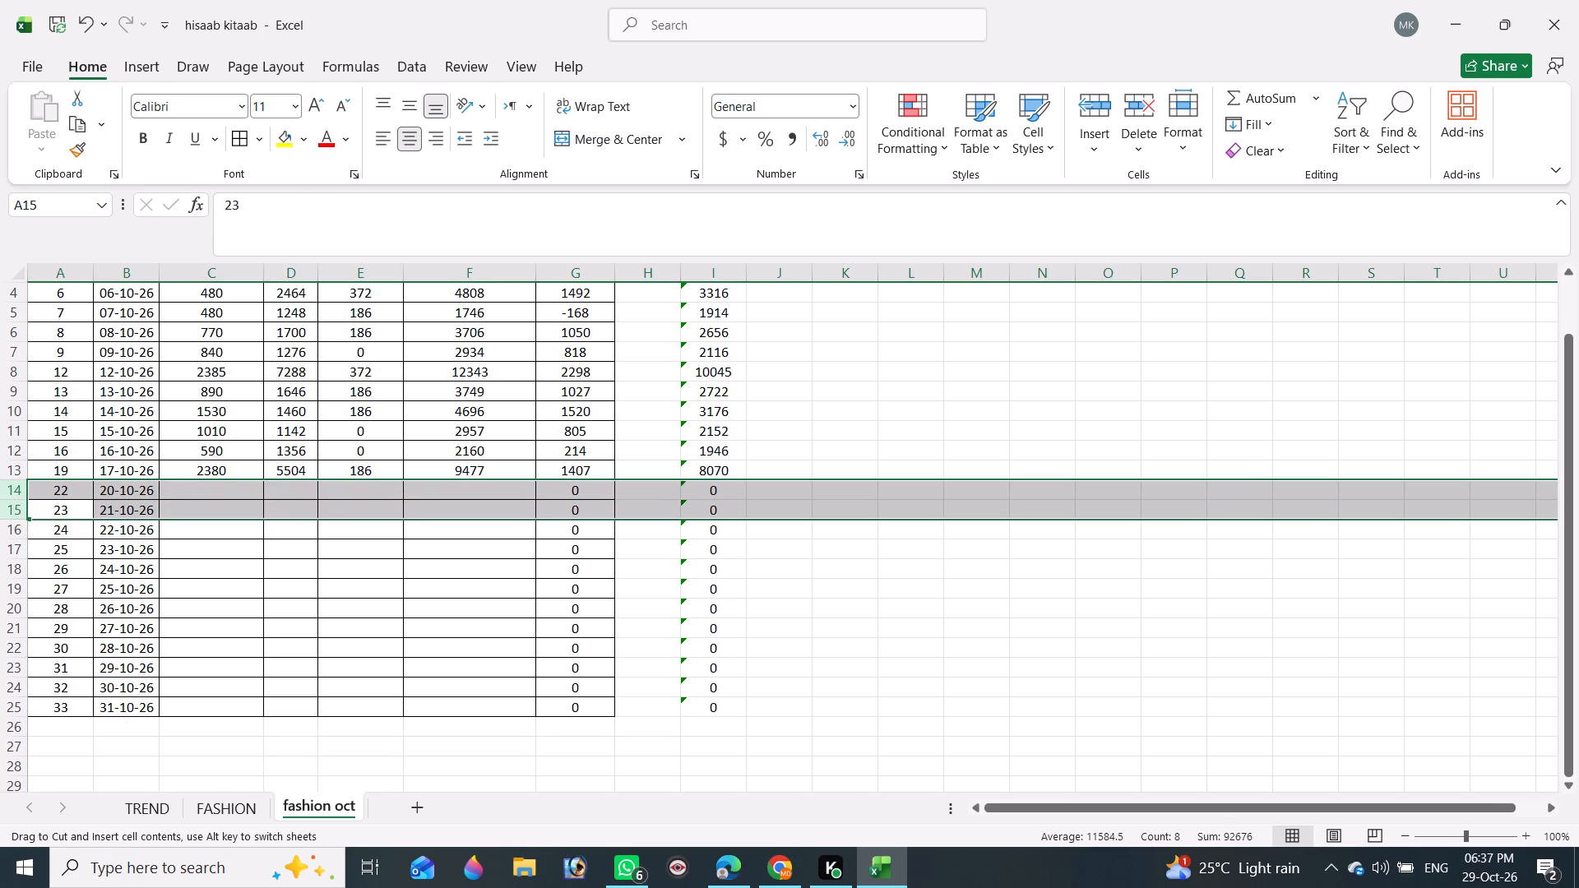
Enter the costs for SL. NO. 22 in row 14: 2560 in C14, 11255 in D14 and 0 in E14.
click(220, 496)
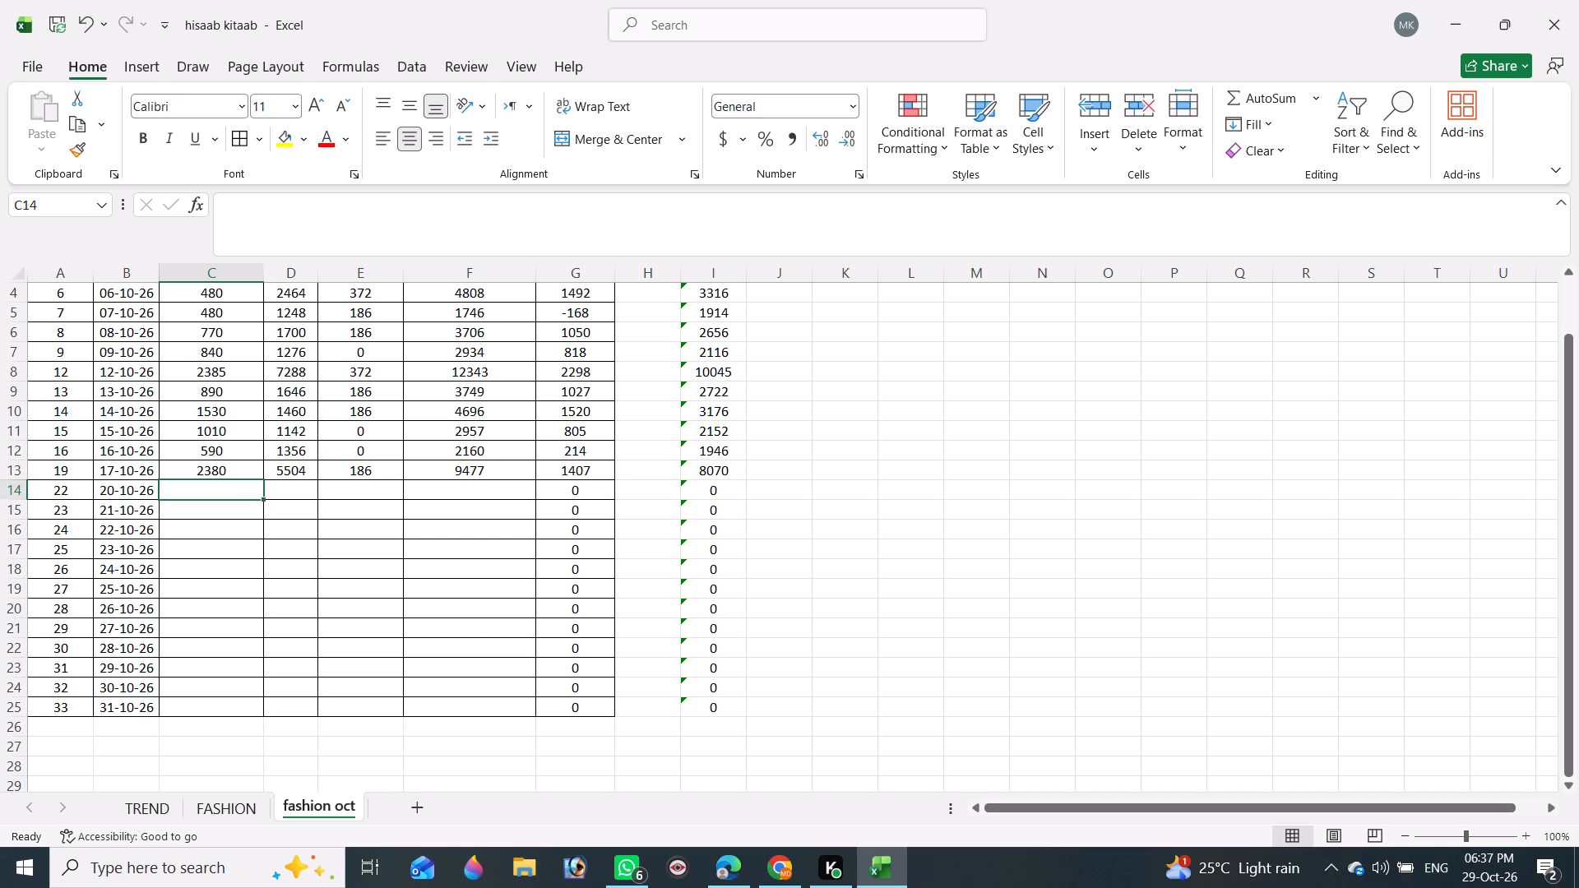
text(2530)
key(BackSpace)
key(BackSpace)
text(60)
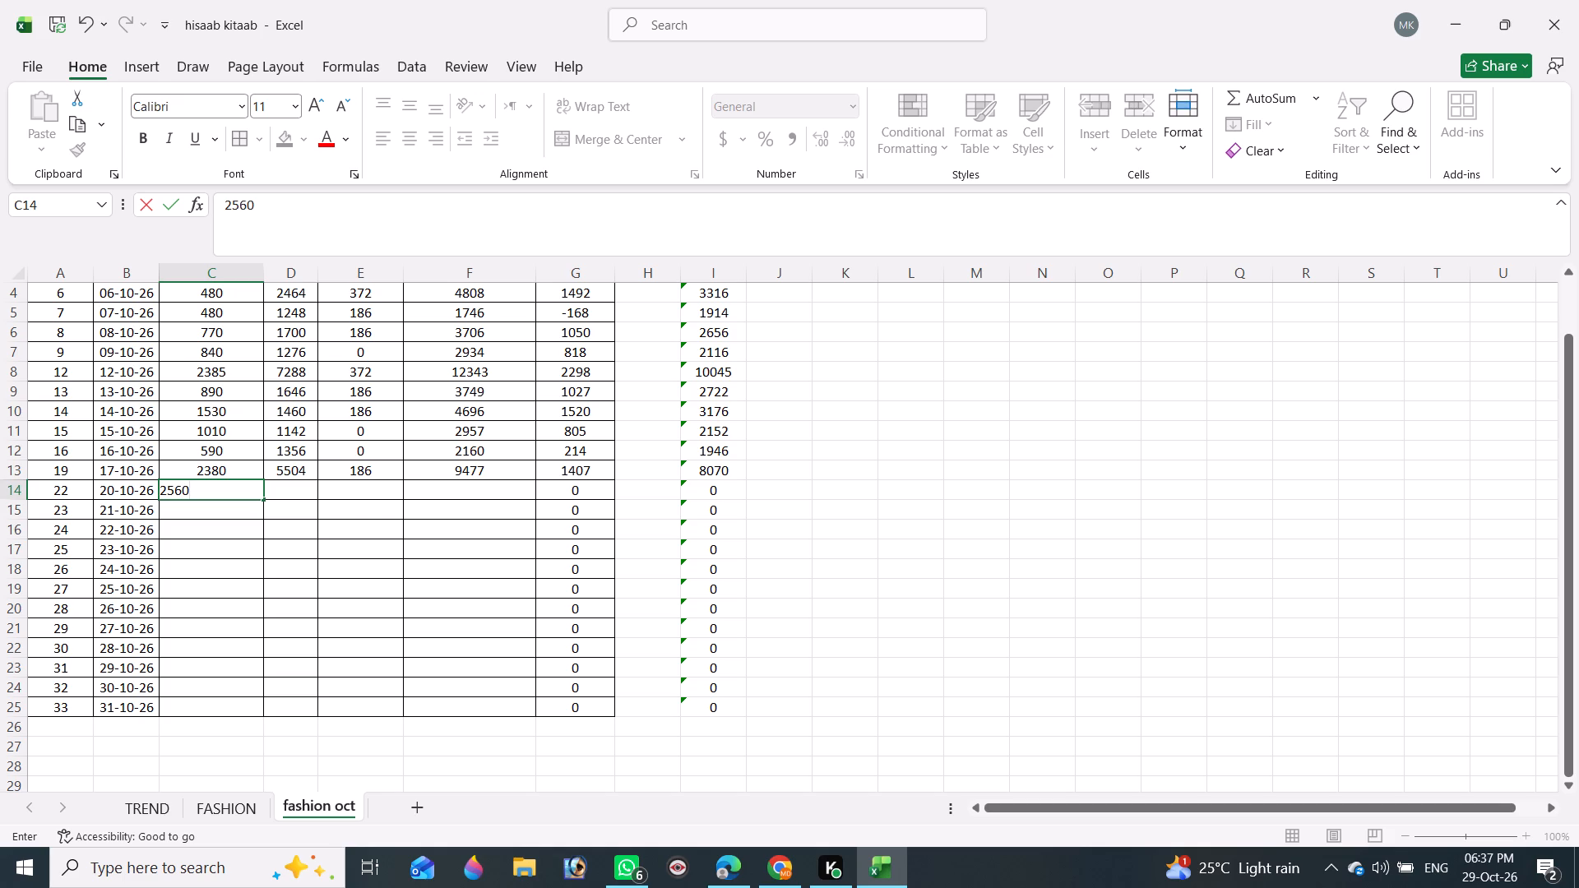
key(Tab)
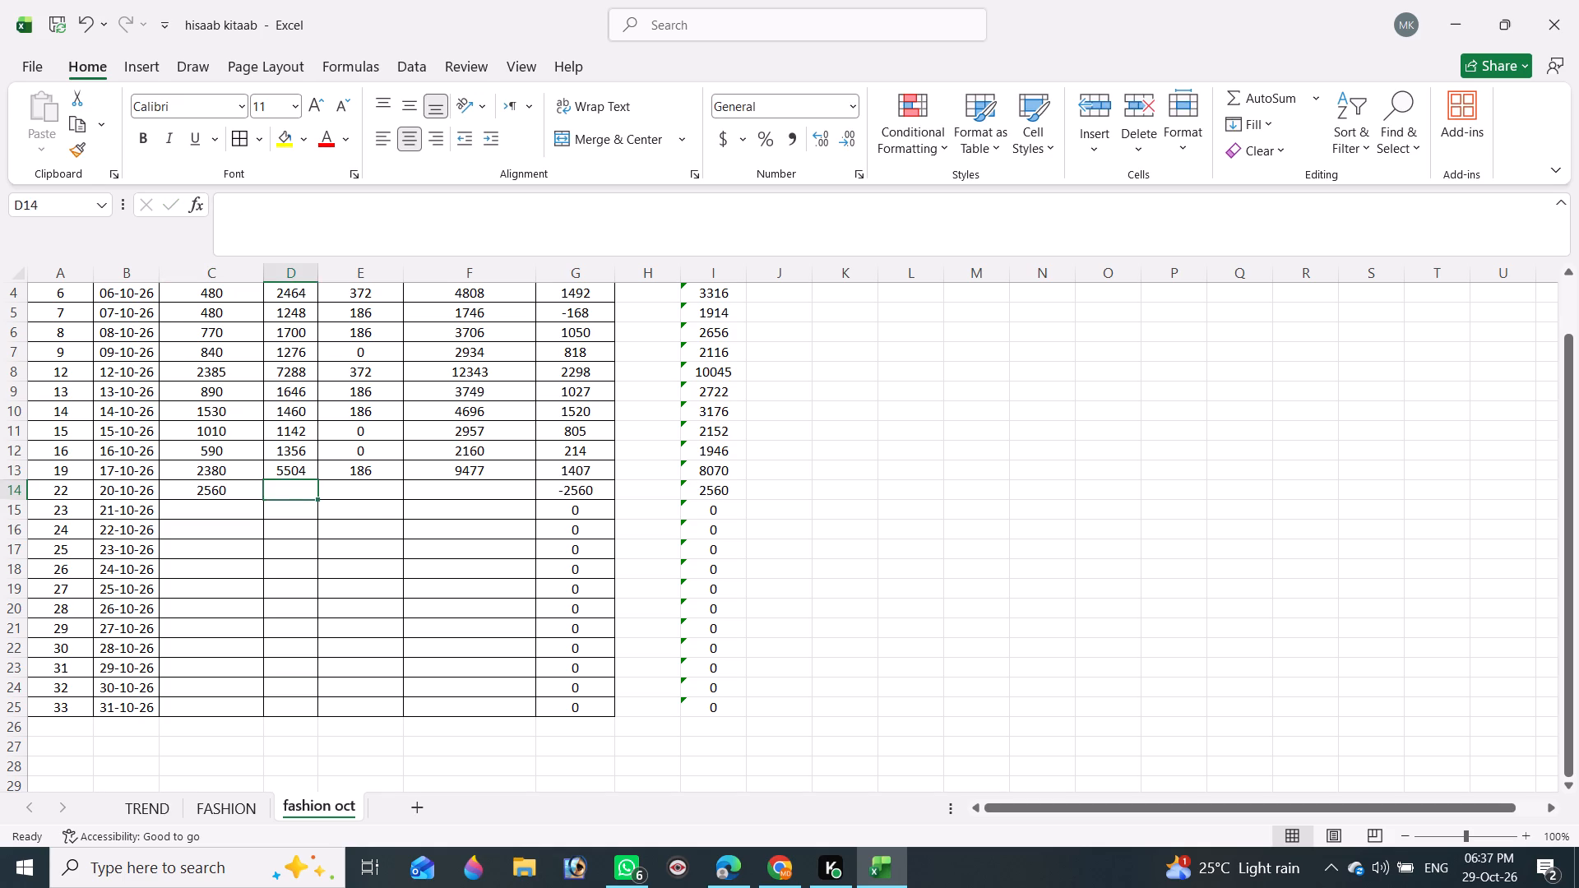
text(11255)
key(Tab)
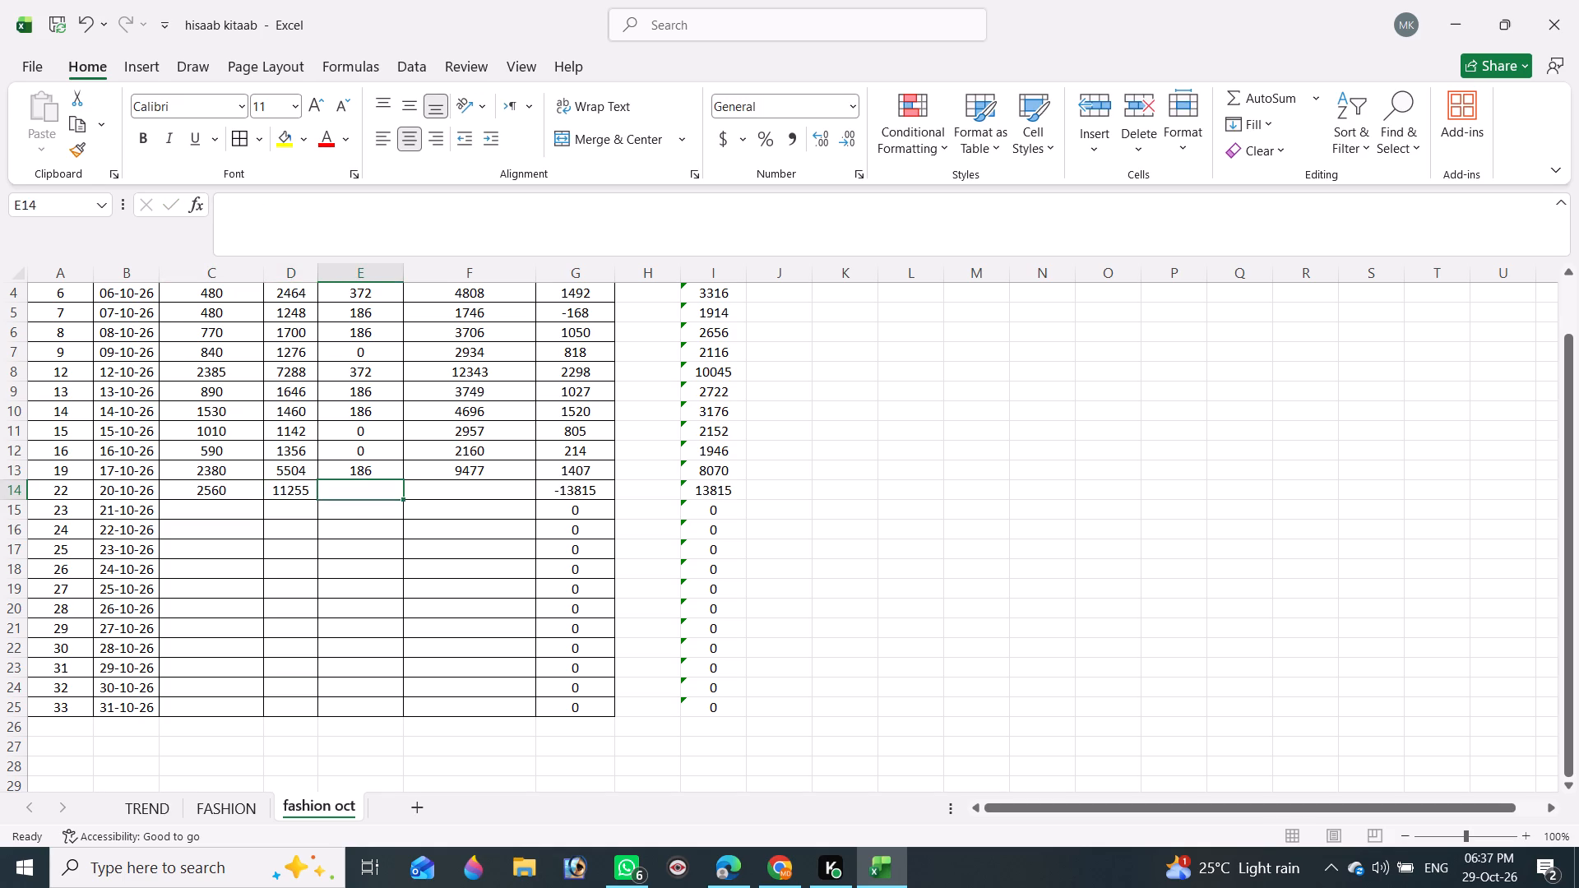
key(0)
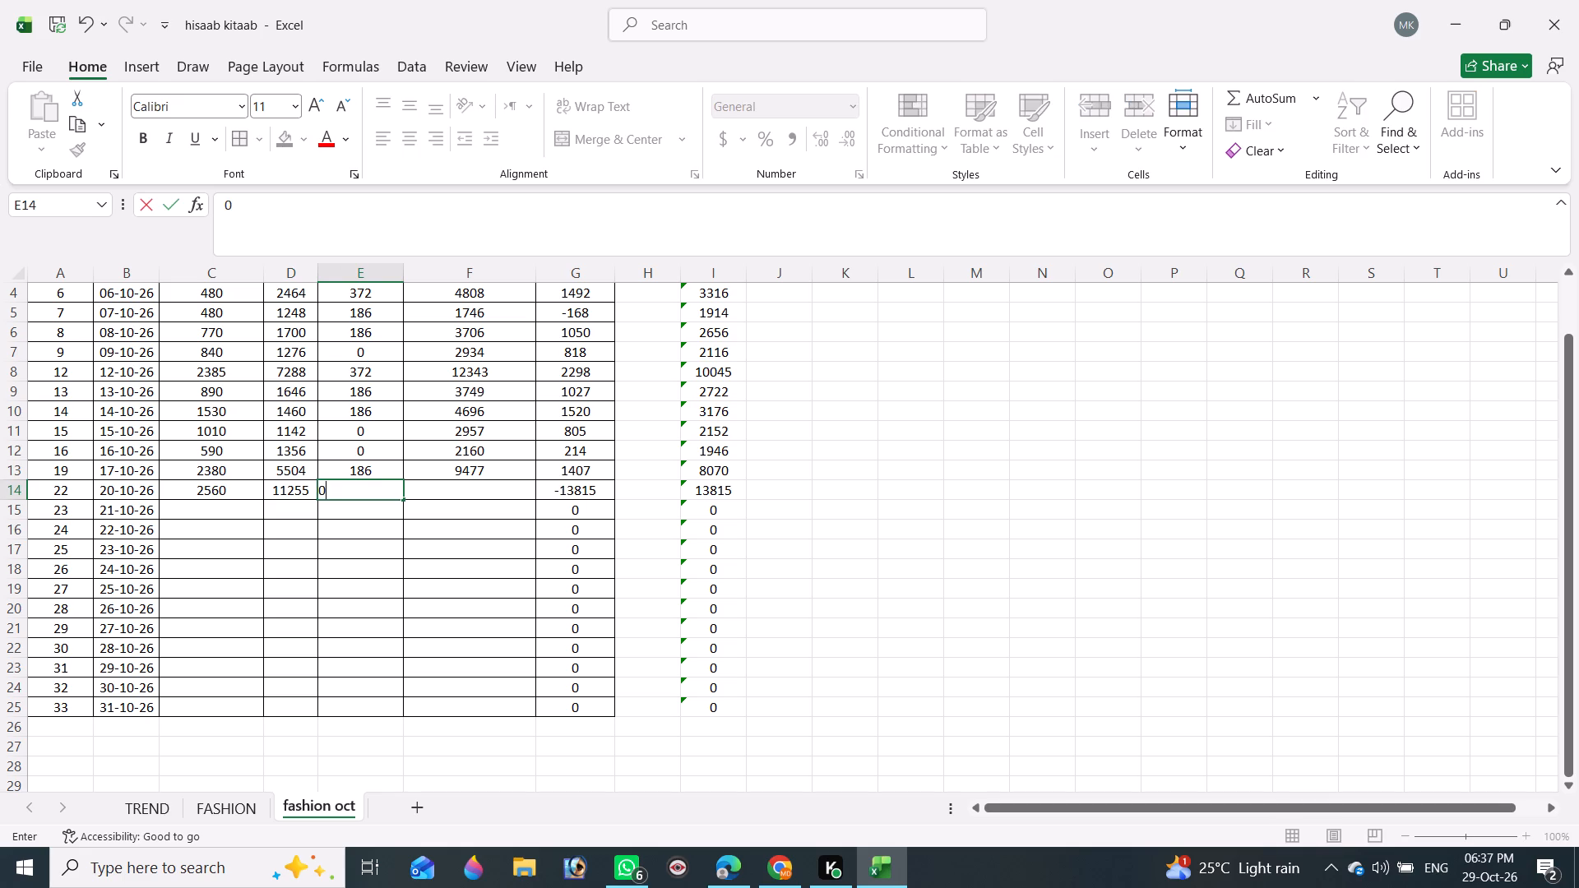
key(Tab)
Look up the 22 Oct 2026 net amount in Chrome, enter 18118 as payment received in F14 in Excel, and save.
key(alt+Tab)
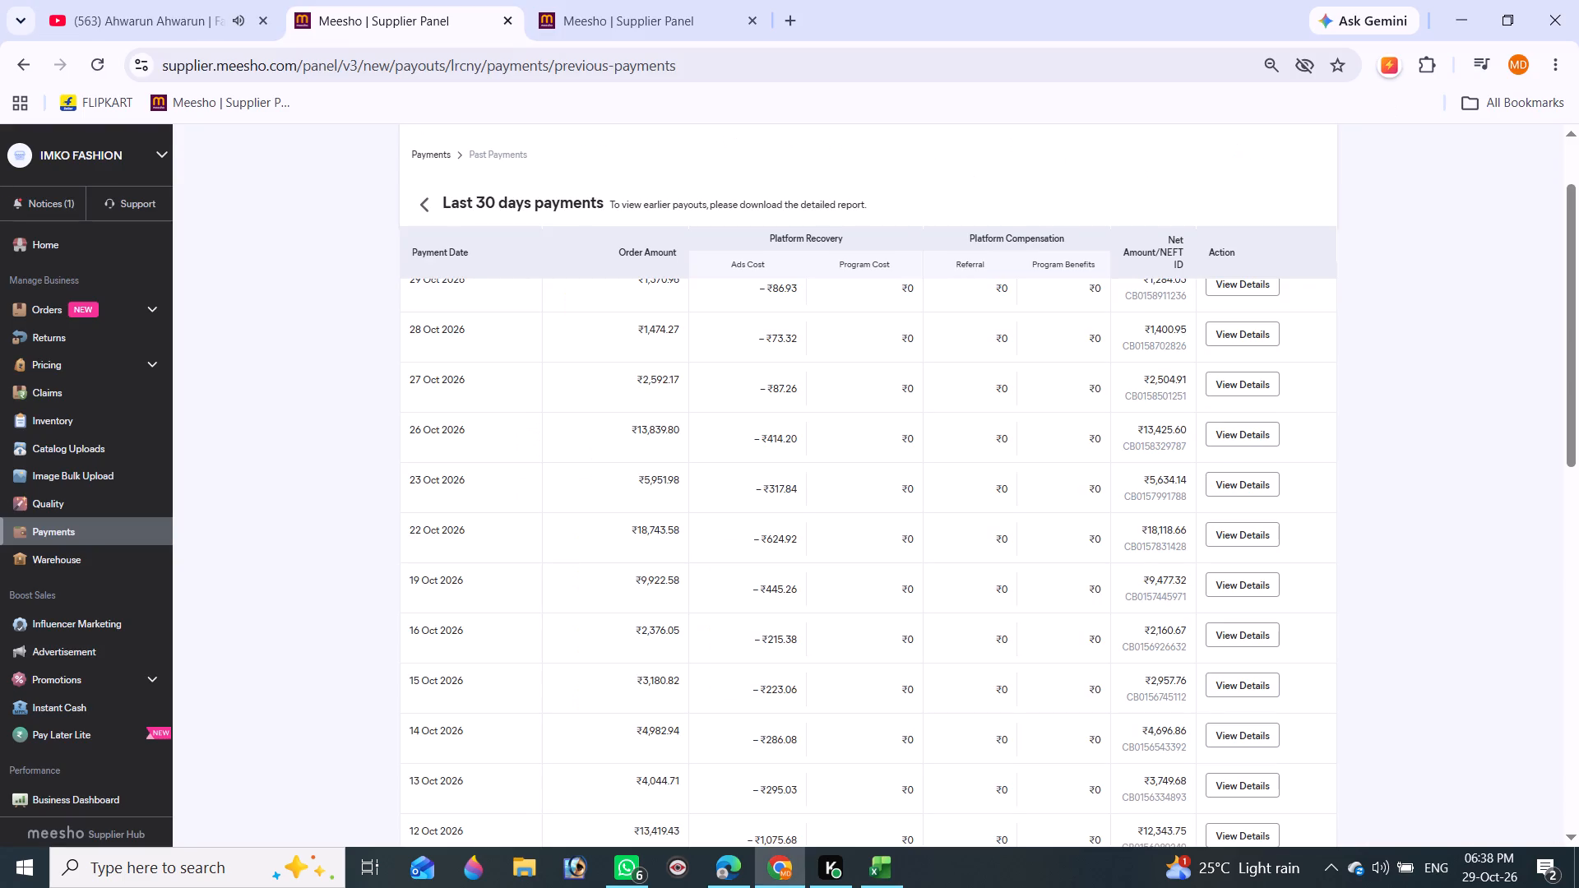
key(alt+Tab)
text(18118)
key(Tab)
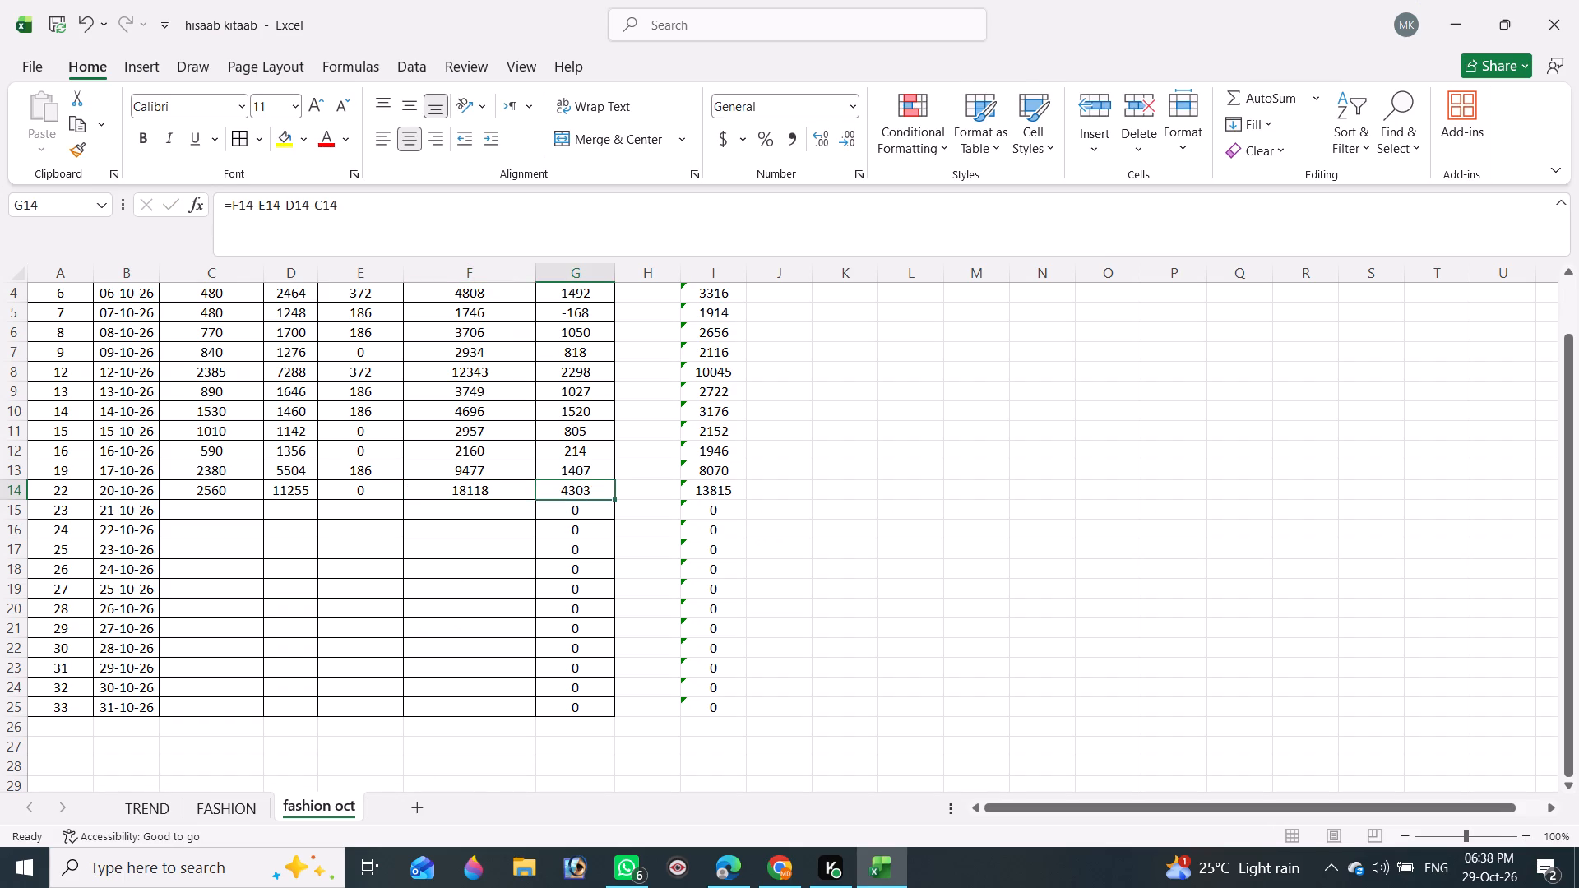
key(ctrl+s)
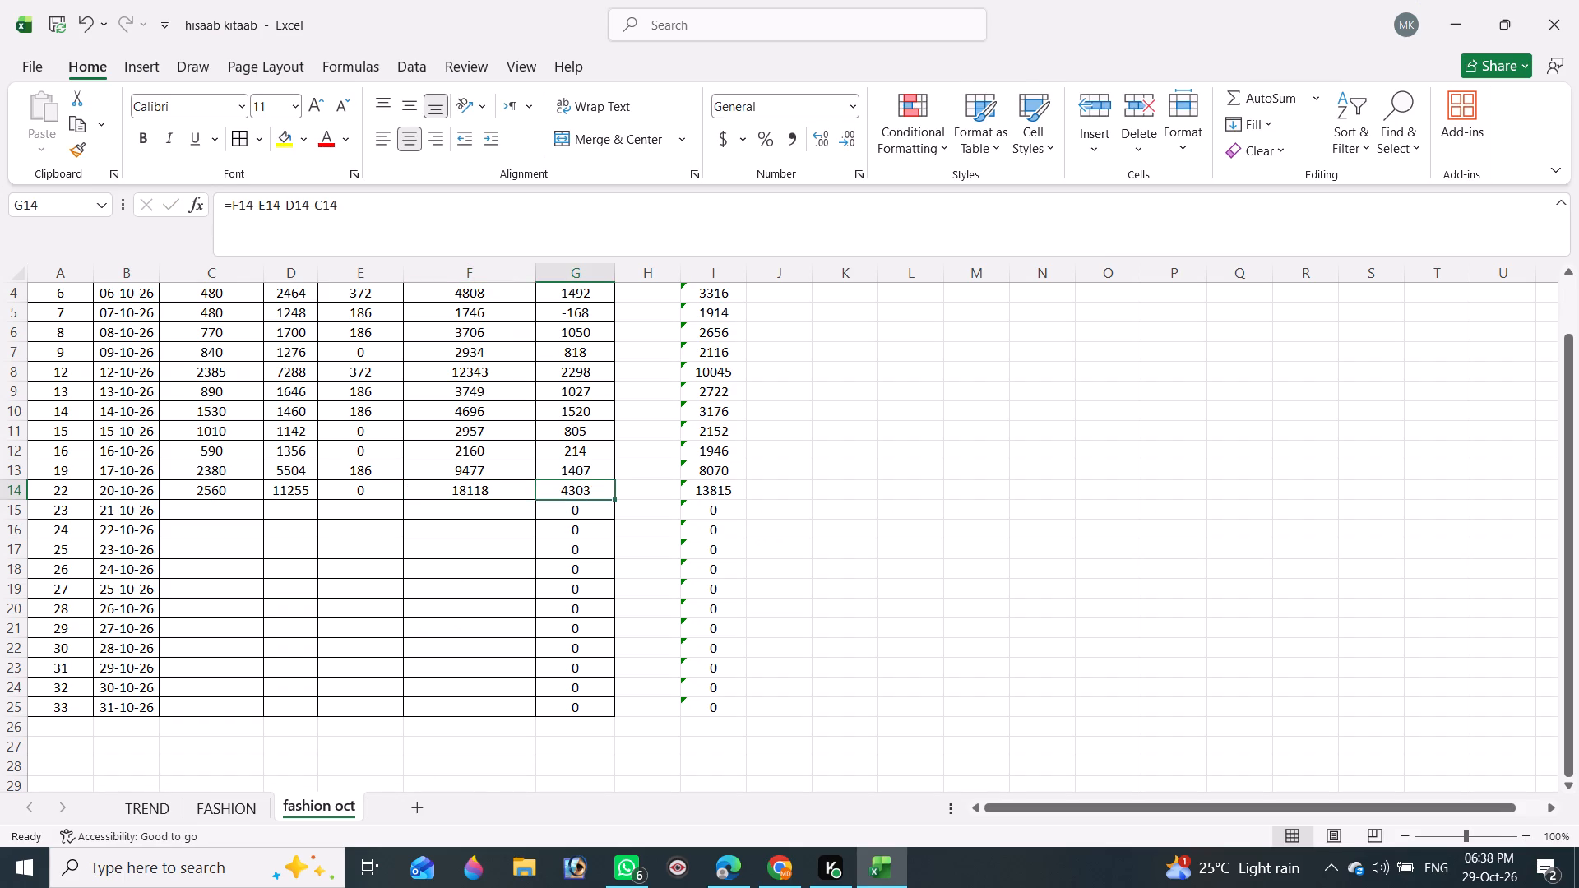
key(ctrl+s)
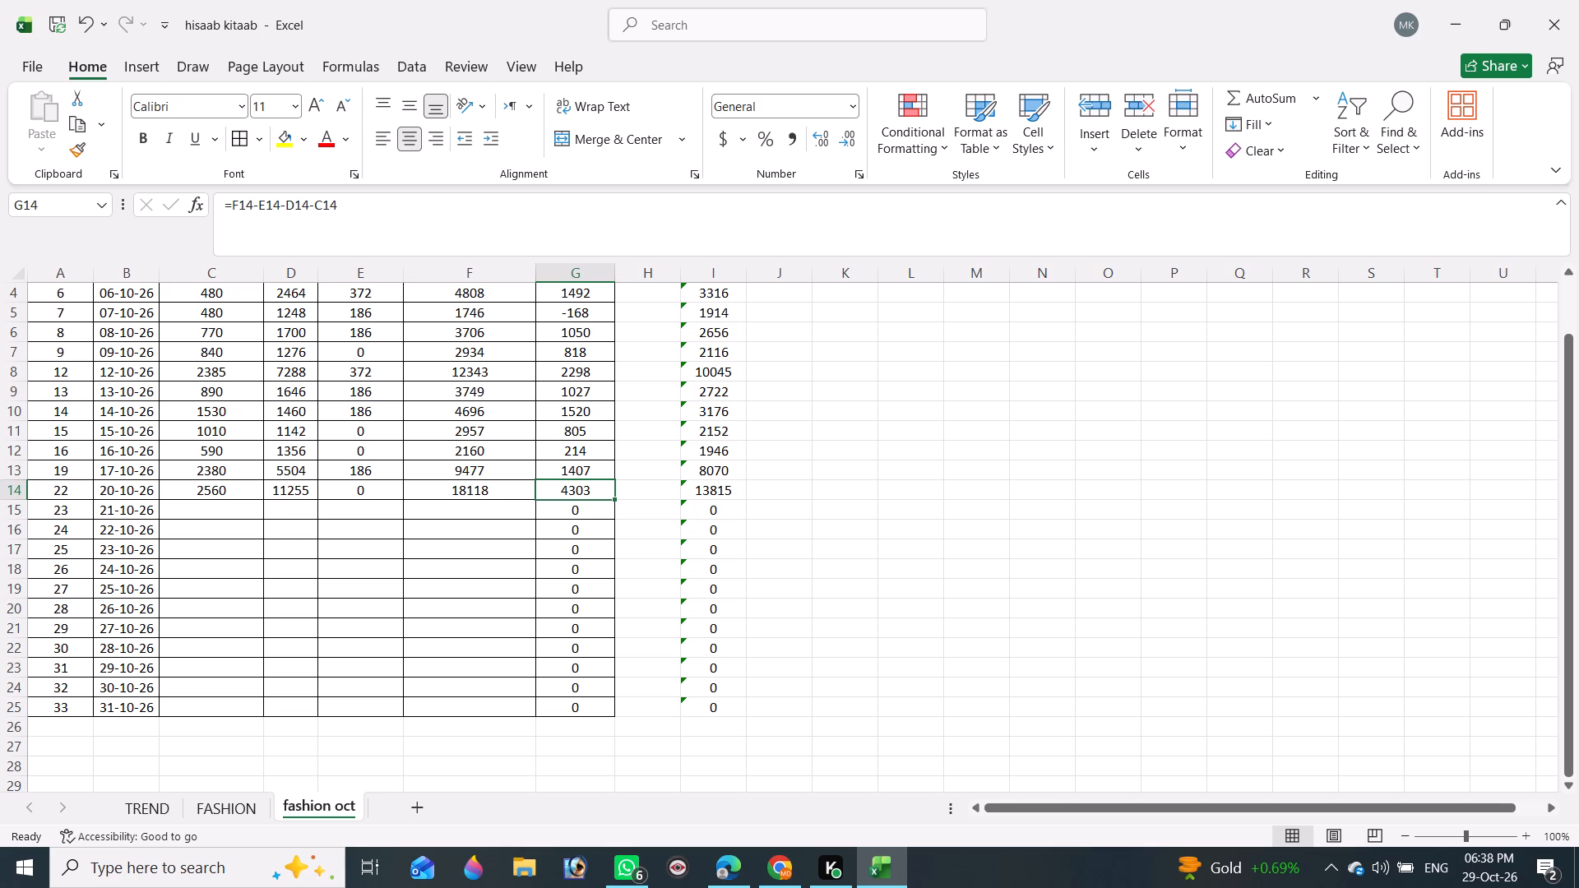
Switch to Chrome, play the suggested "Ahrarun Ahrarun" video on YouTube, and return to the Excel sheet.
click(209, 513)
click(788, 855)
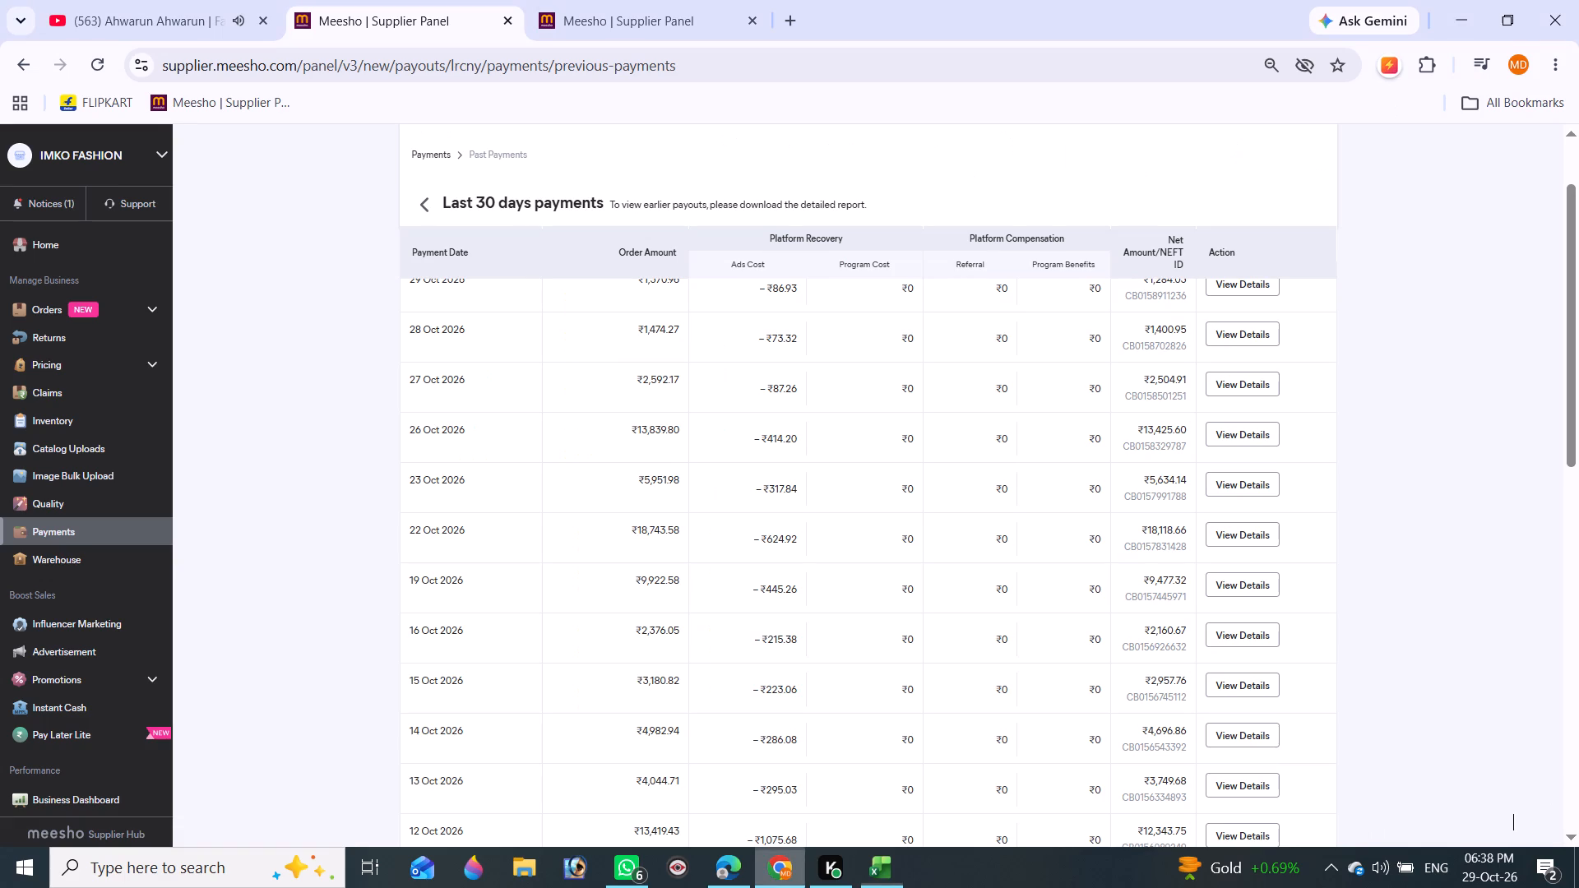
drag(581, 4, 583, 15)
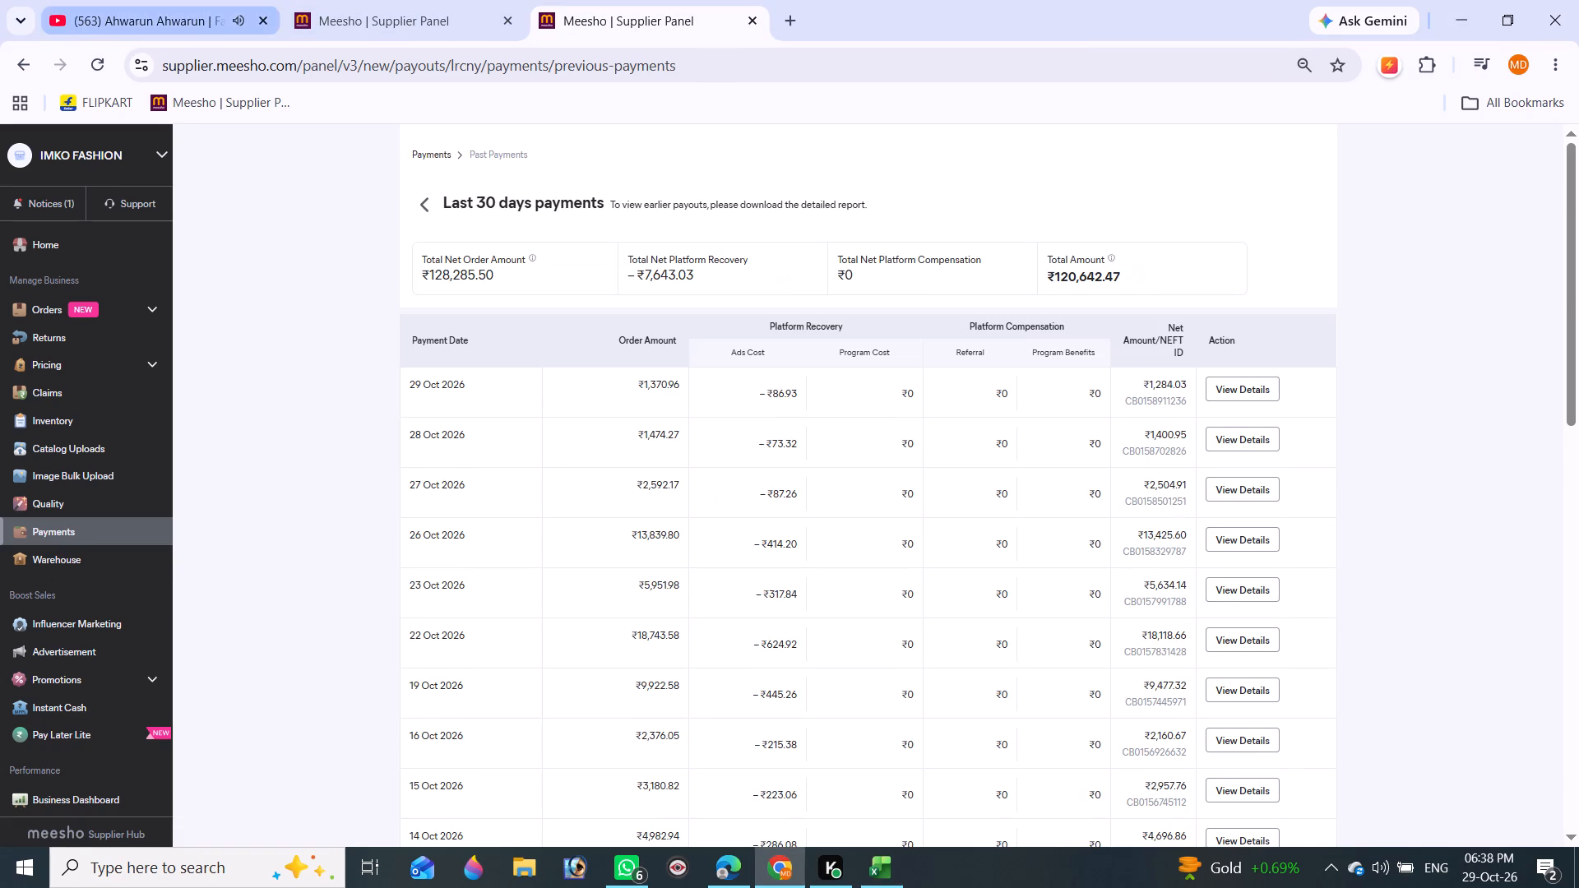
click(180, 29)
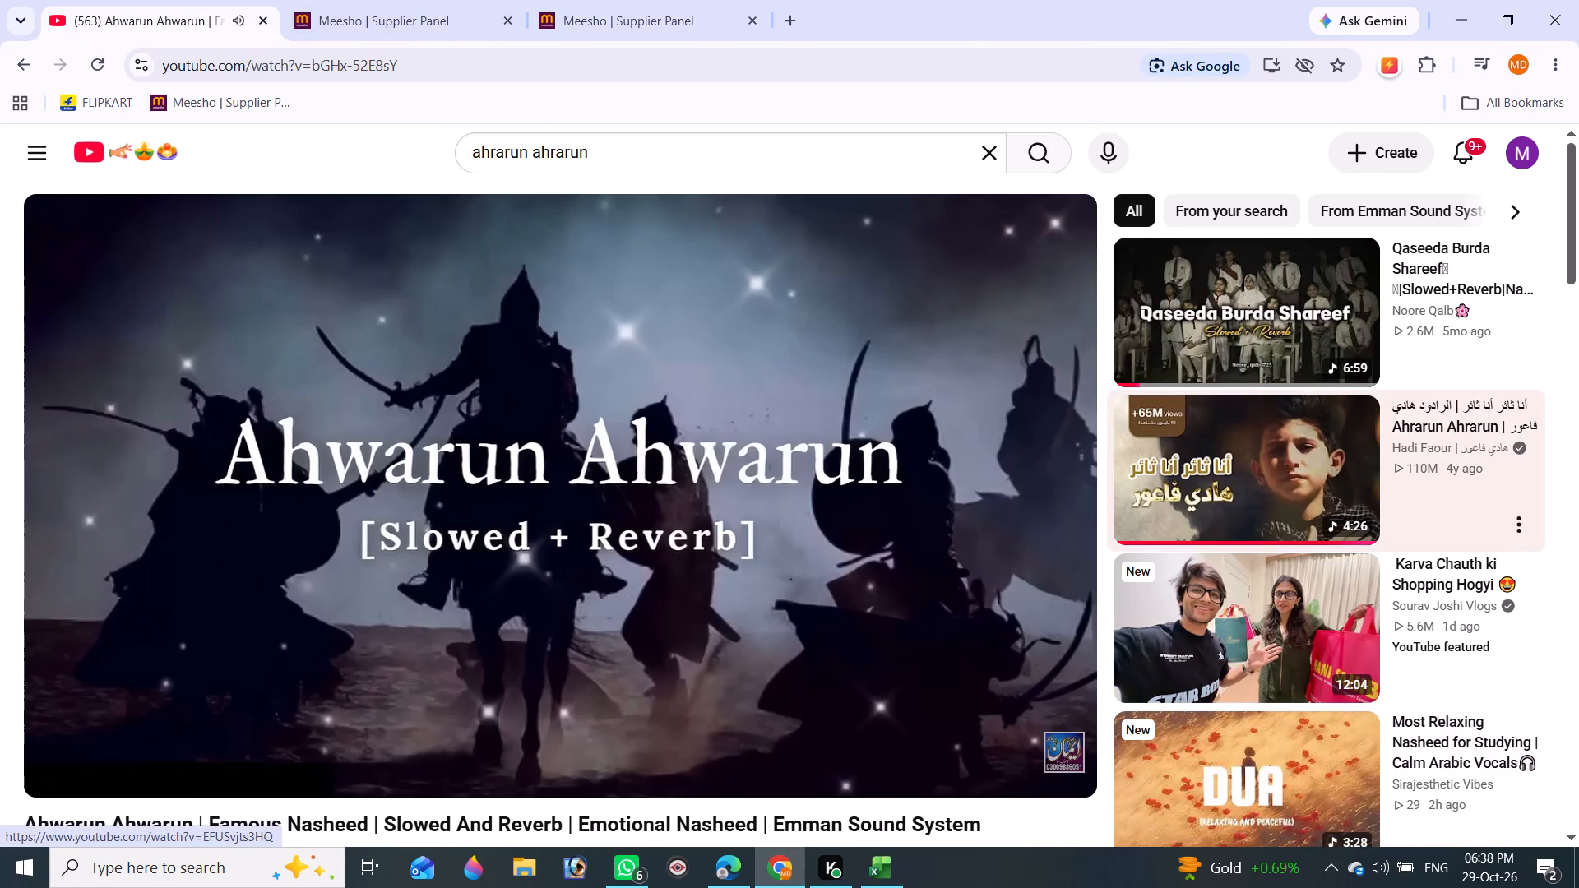
click(1280, 479)
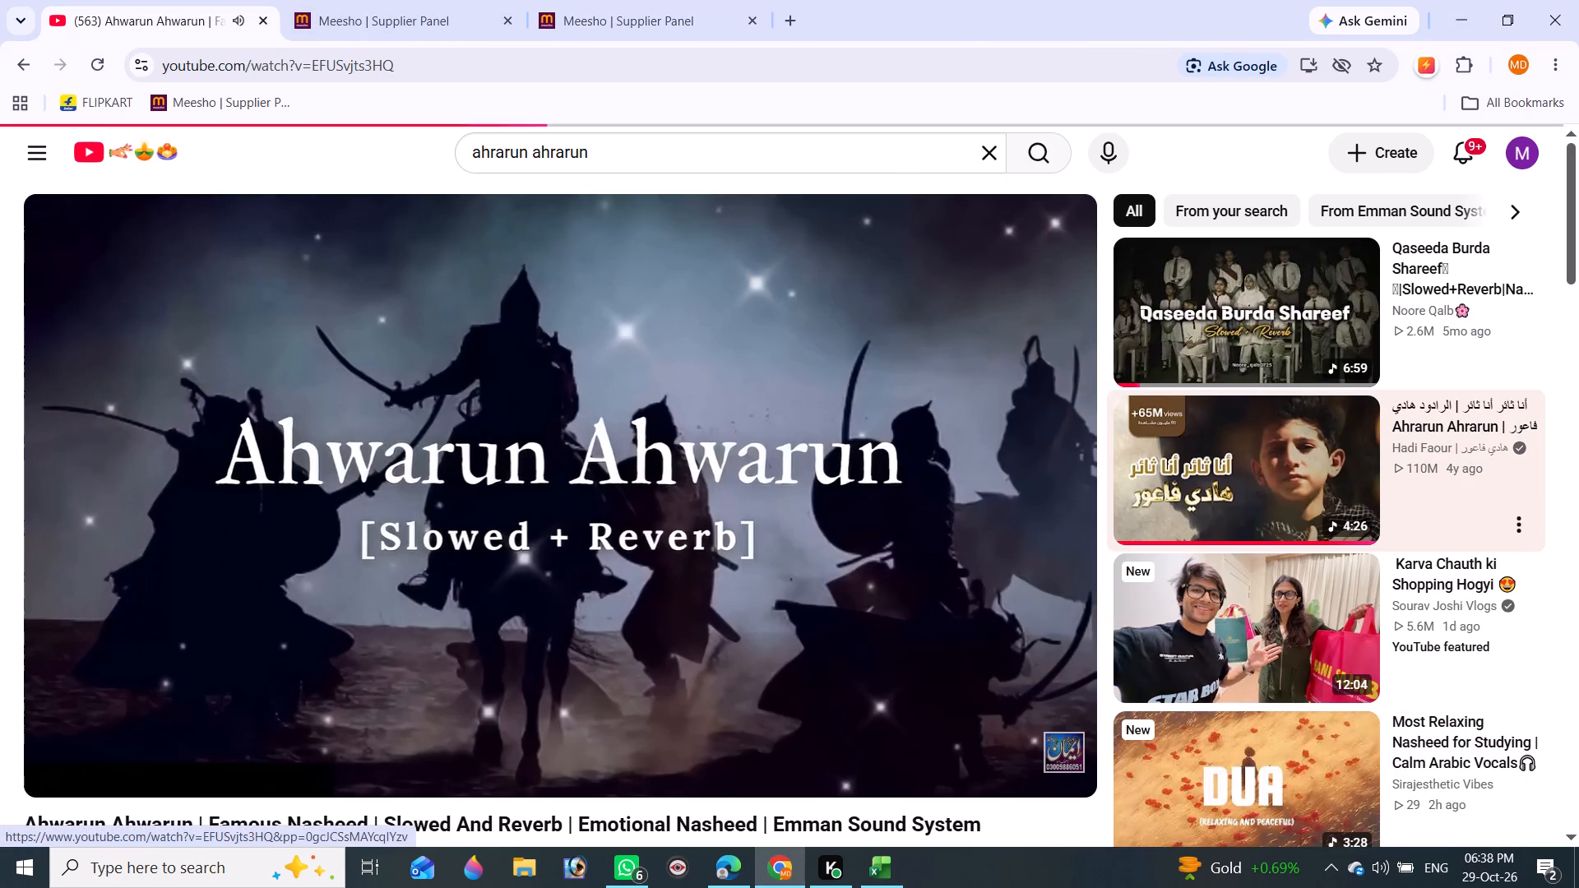
click(418, 6)
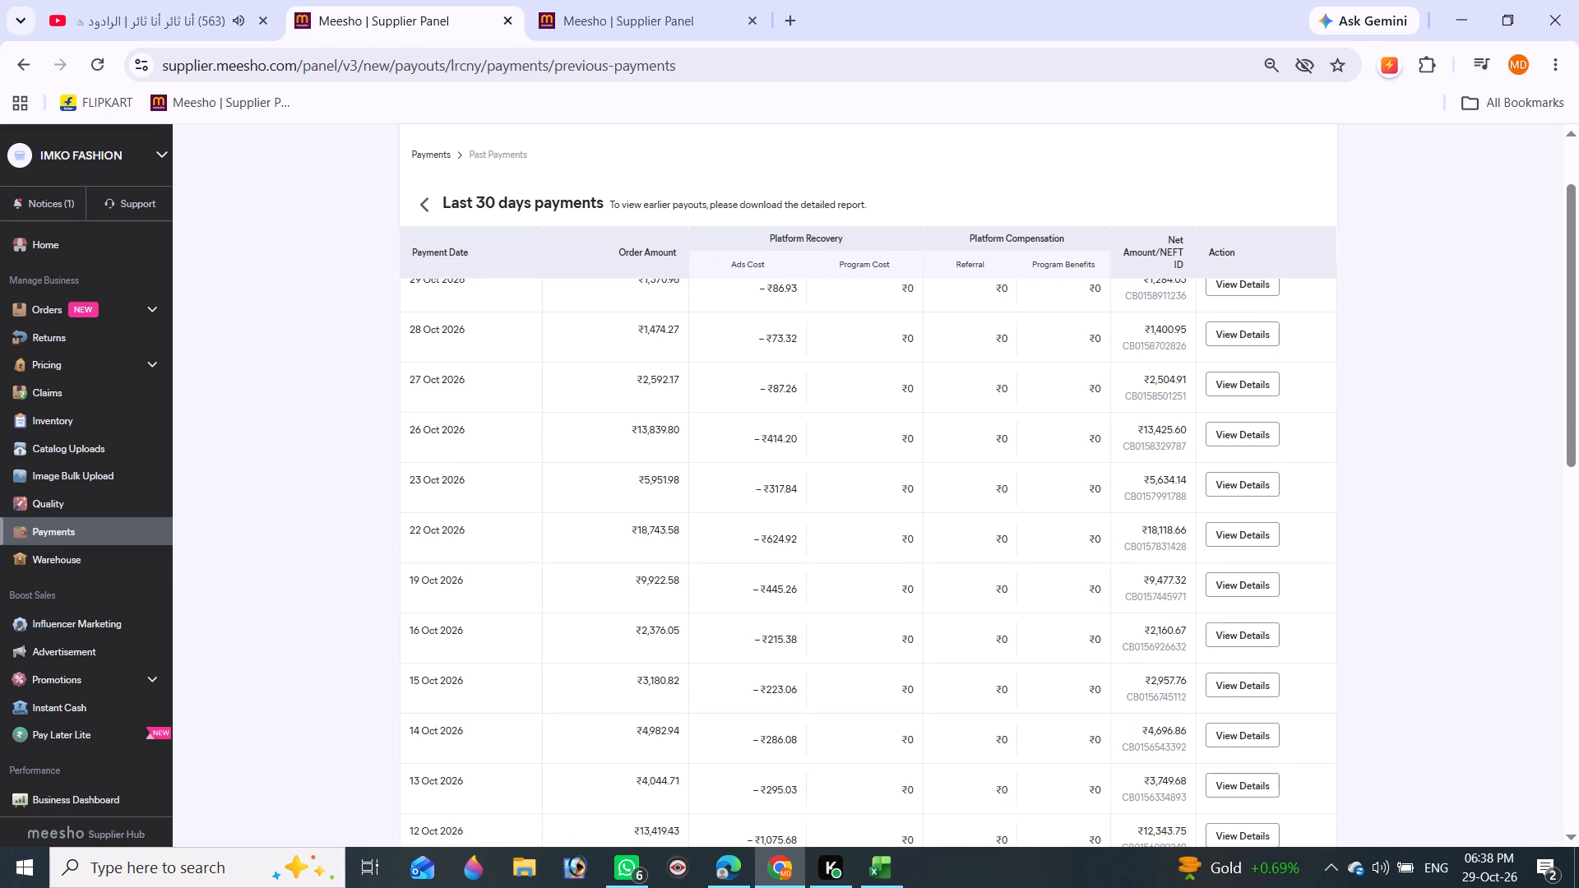
click(887, 872)
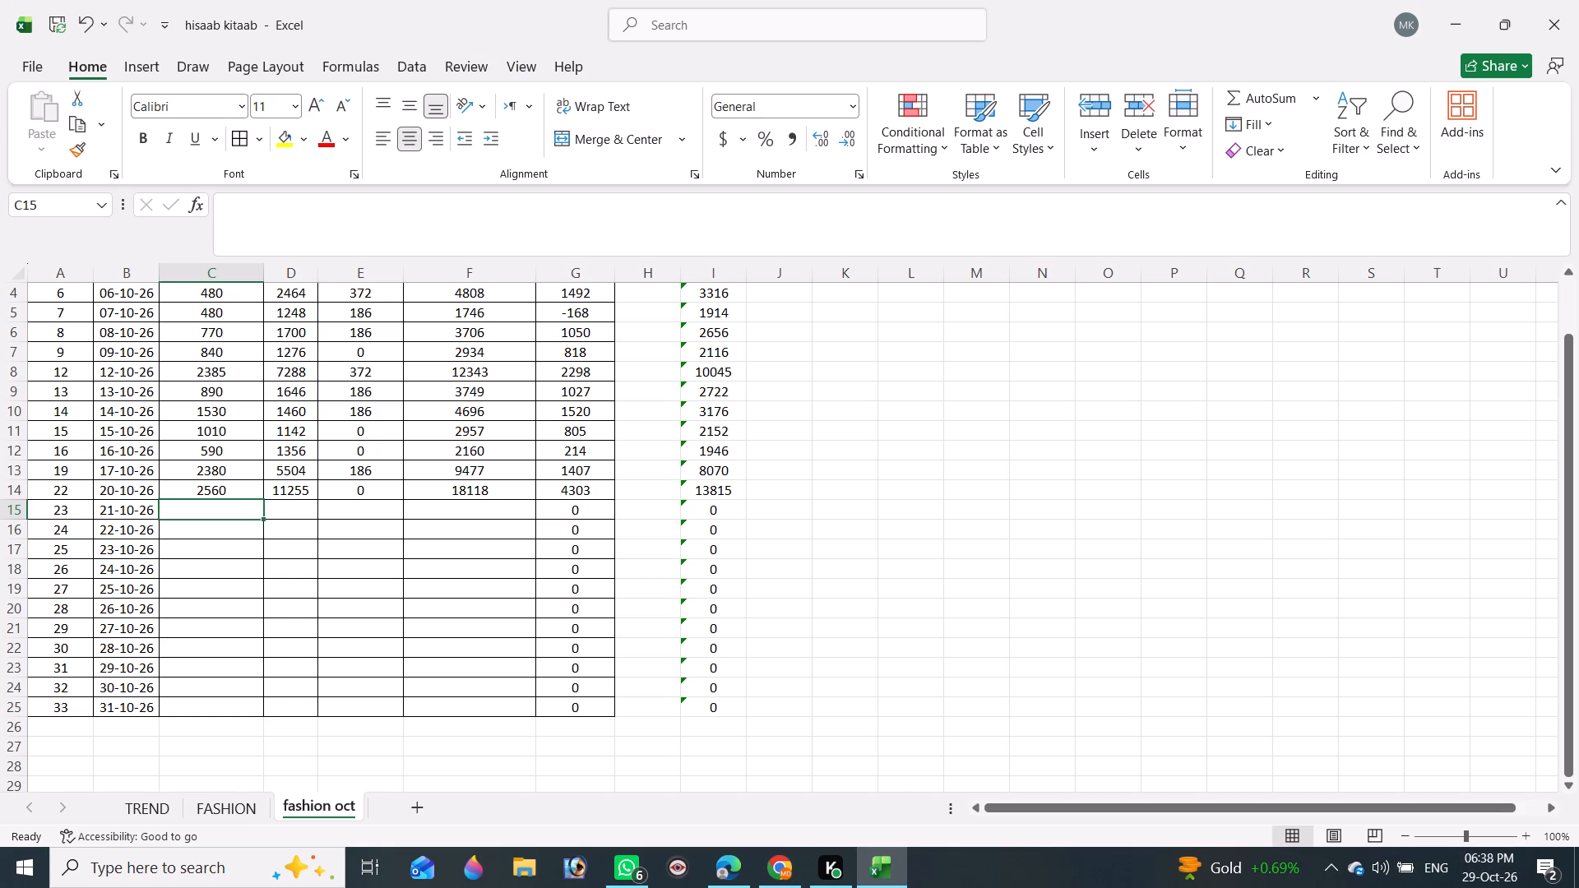
Enter 3470 in D15 for SL. NO. 23.
click(295, 511)
text(3470)
key(Tab)
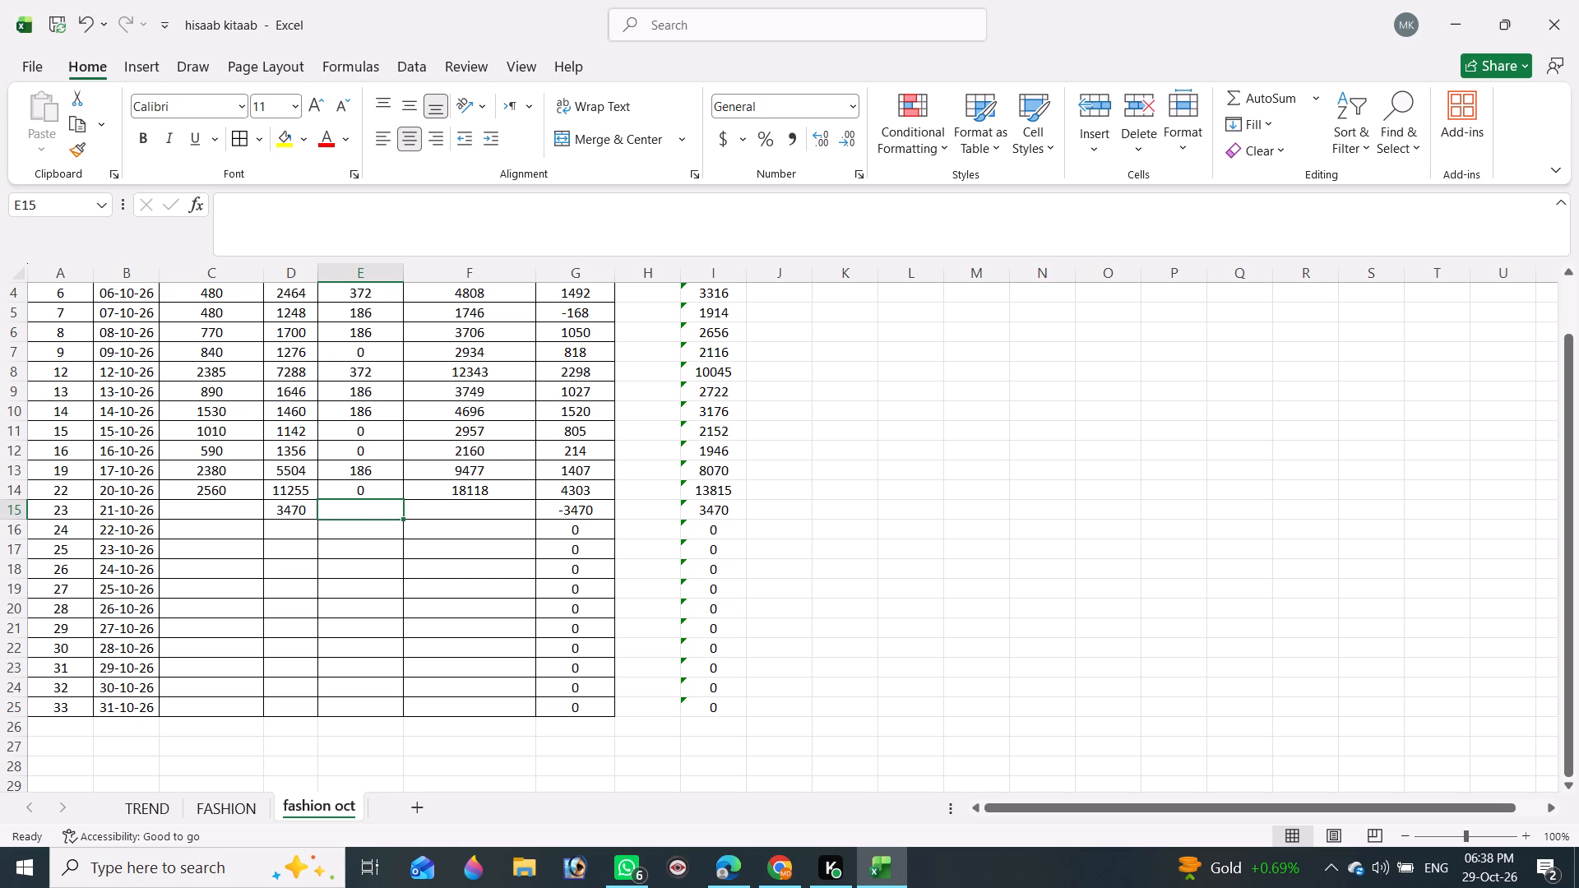
Pause the YouTube video playing in Chrome and return to the Excel sheet.
click(774, 870)
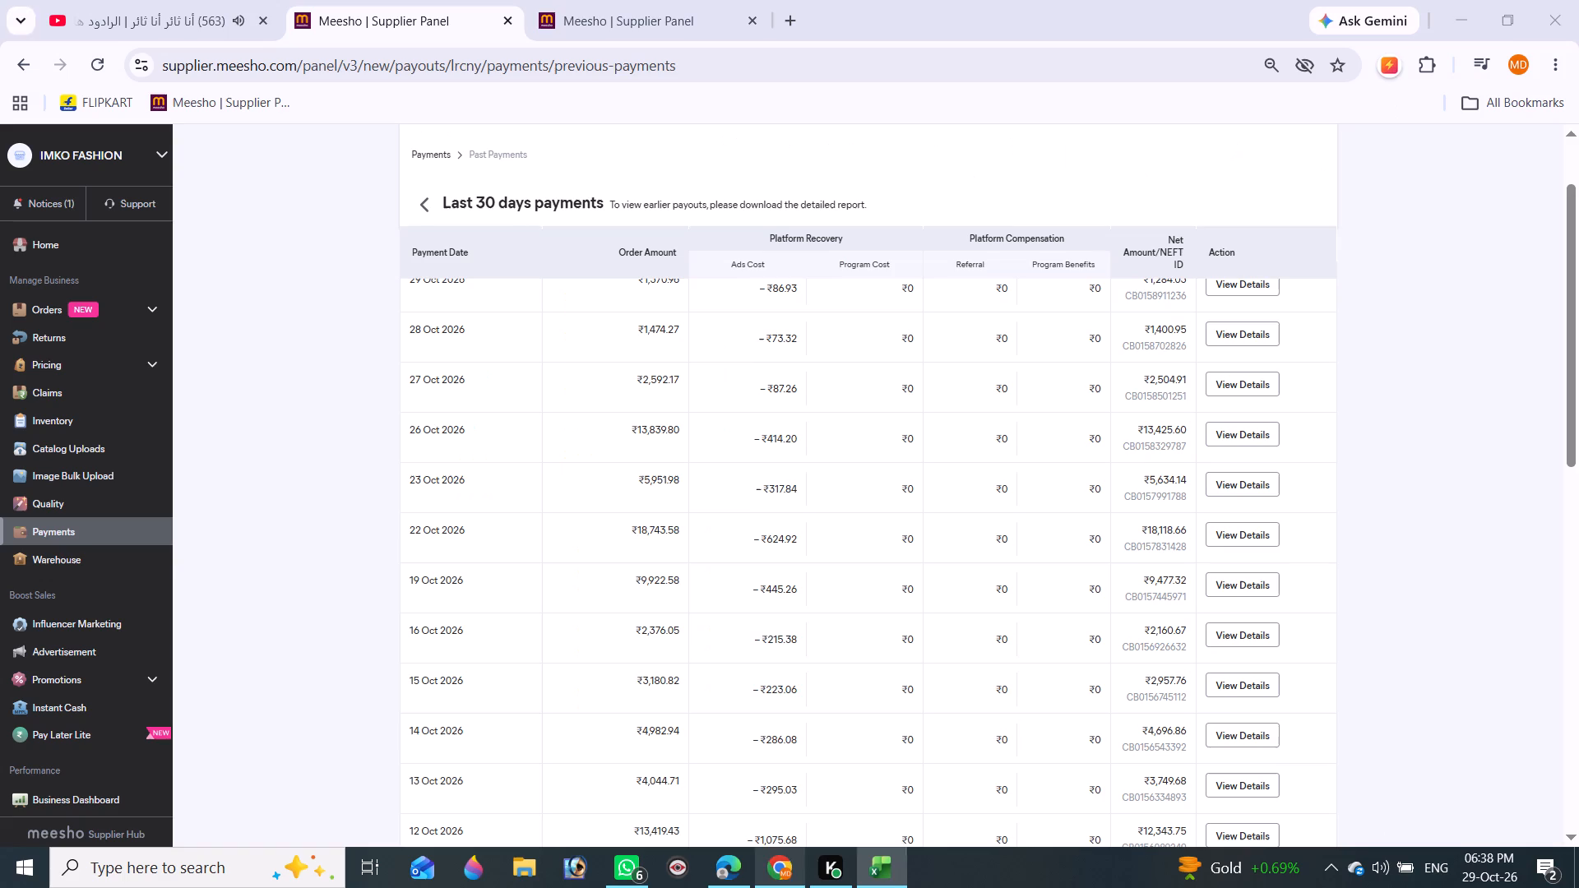
click(113, 26)
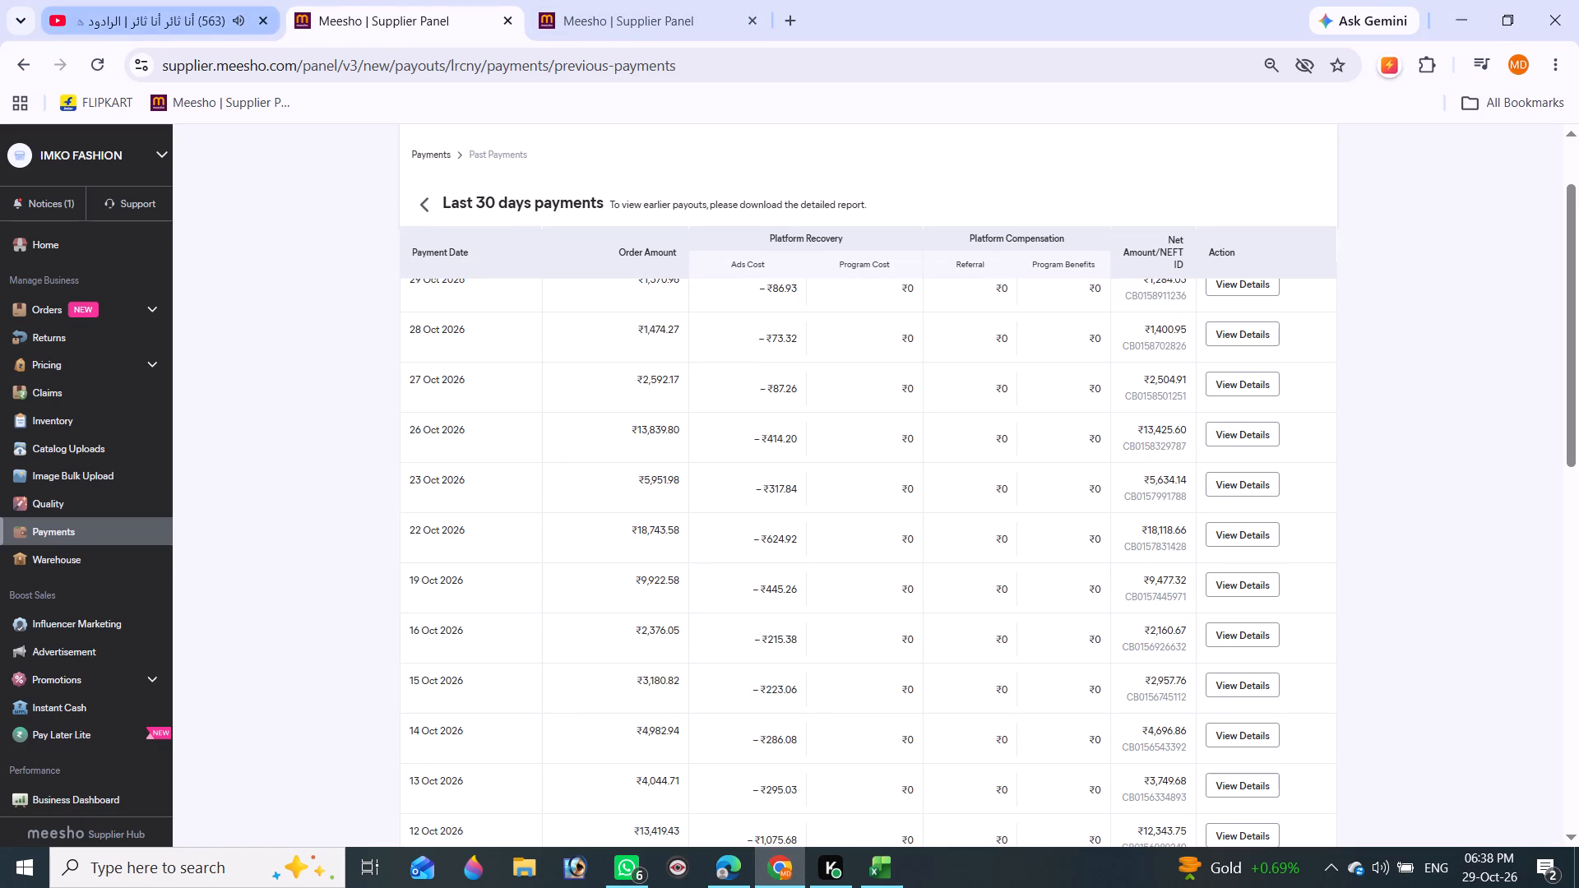
click(618, 428)
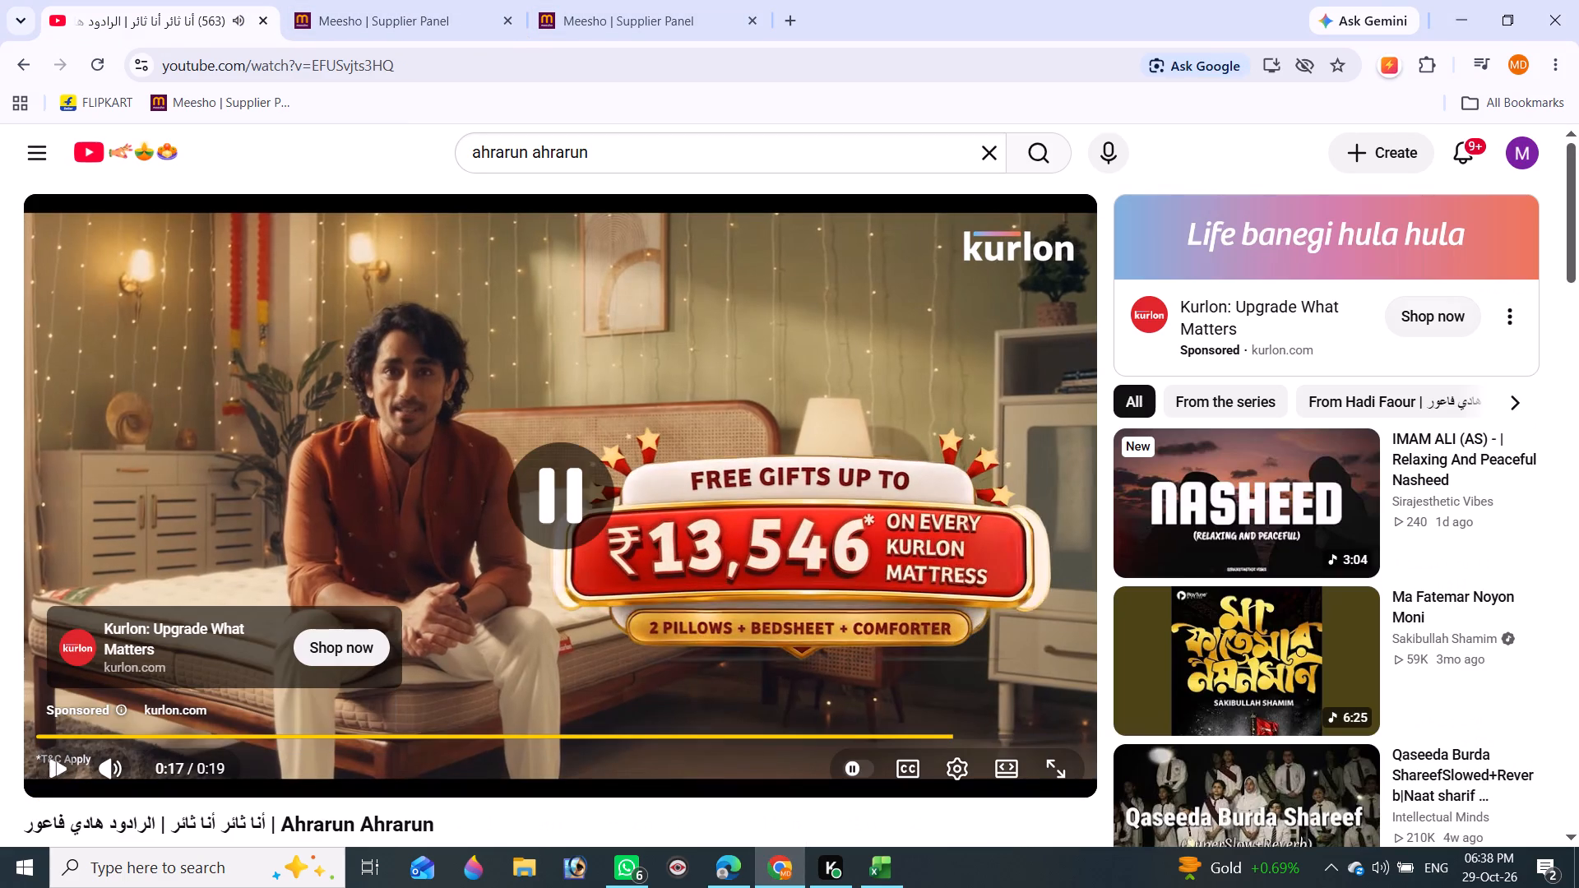
click(423, 0)
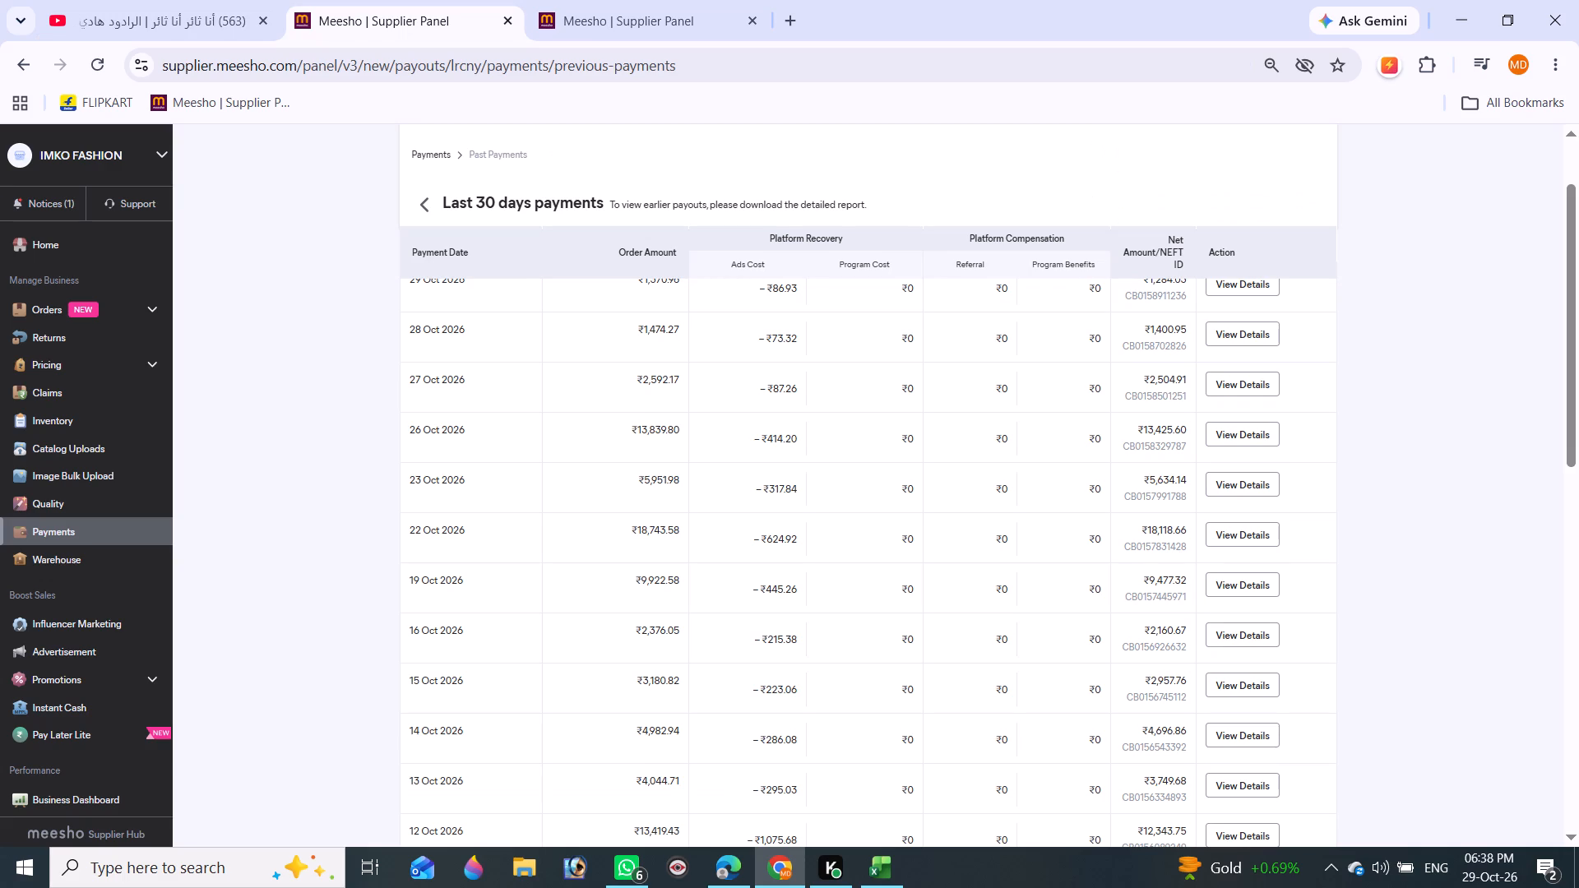
click(158, 12)
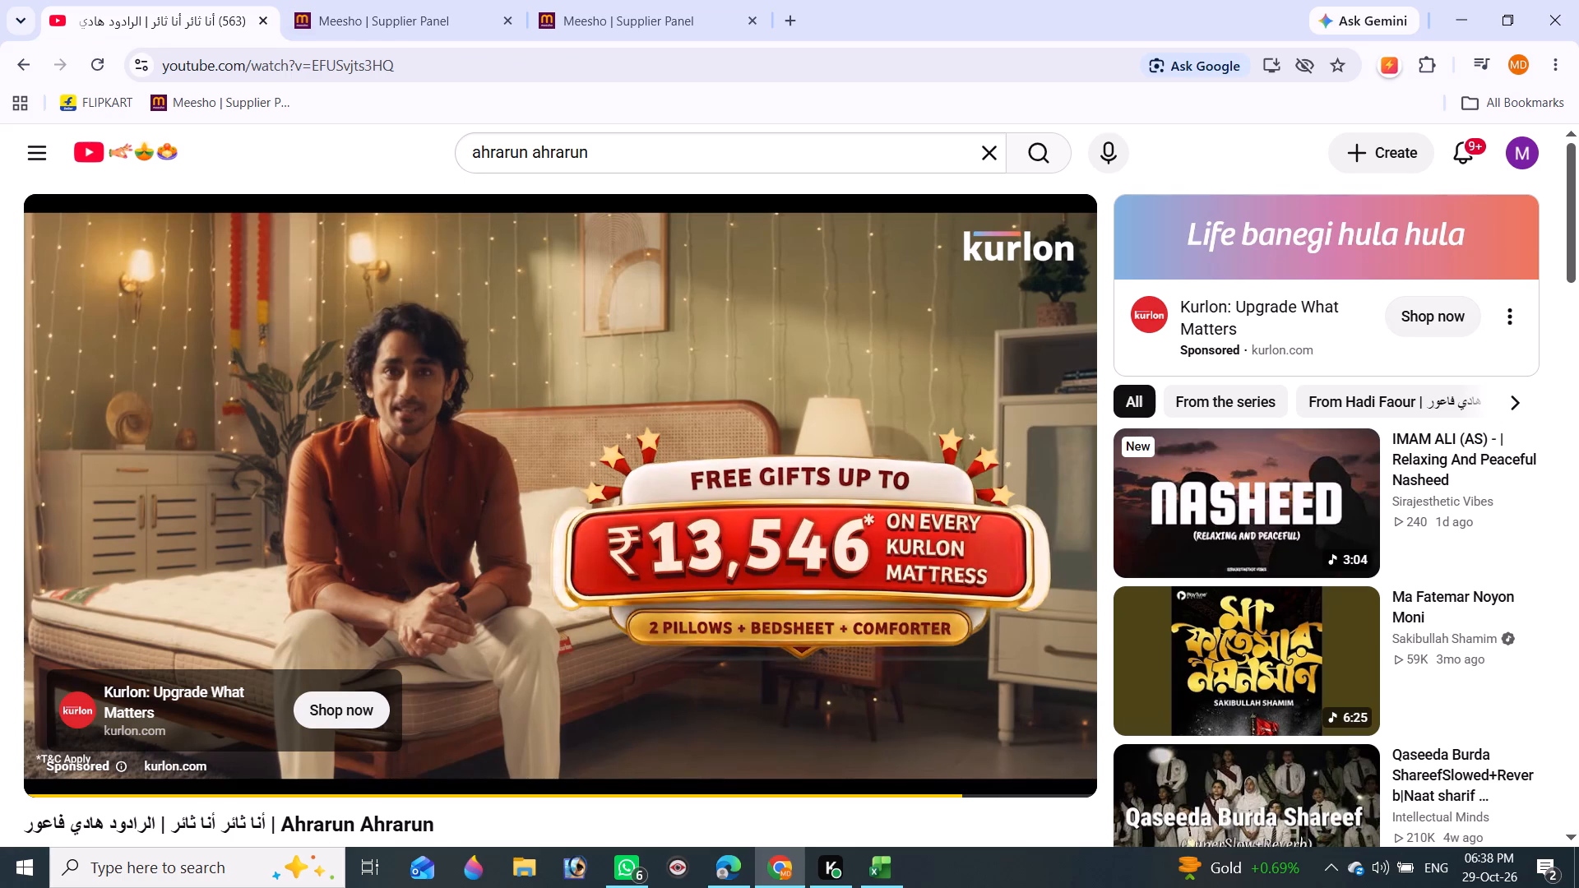
click(882, 876)
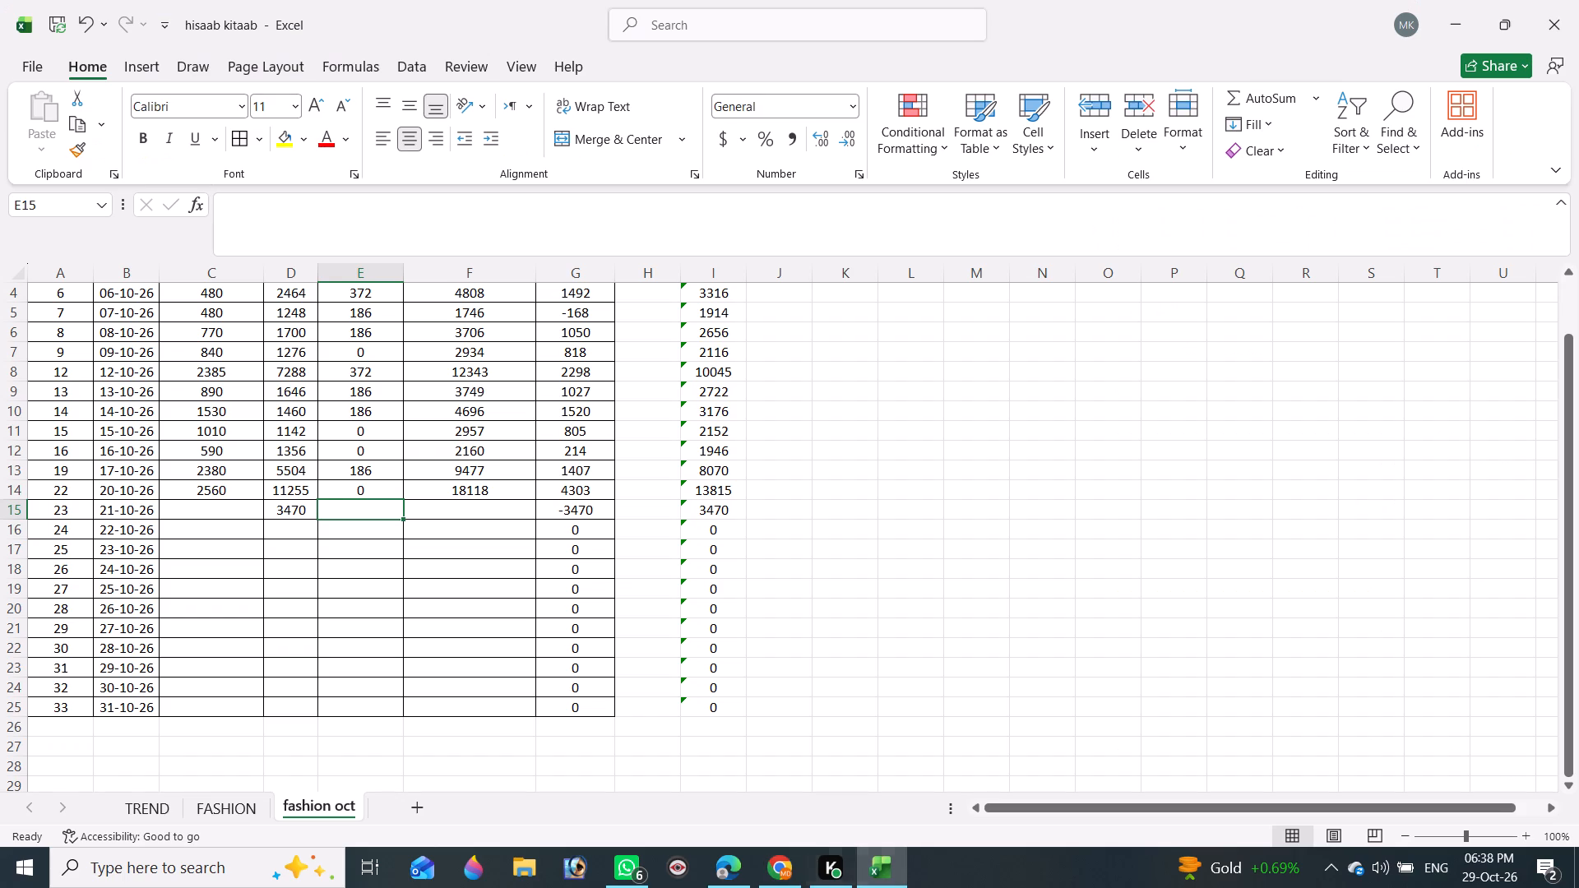
Enter the remaining costs for SL. NO. 23 in row 15: 900 in C15 and 186 in E15.
click(203, 516)
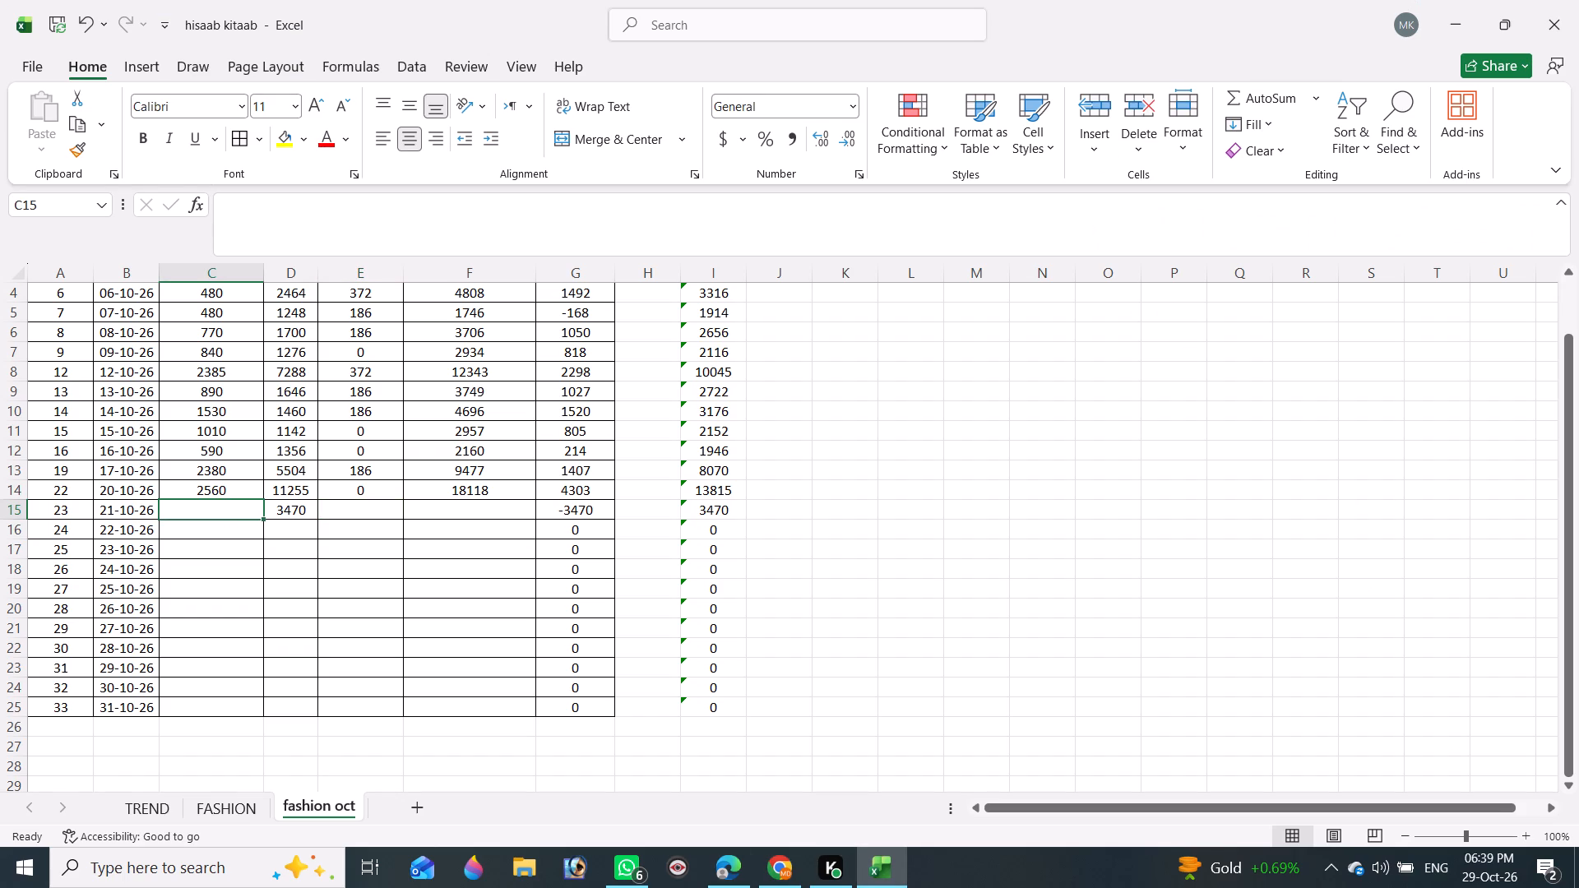
text(900)
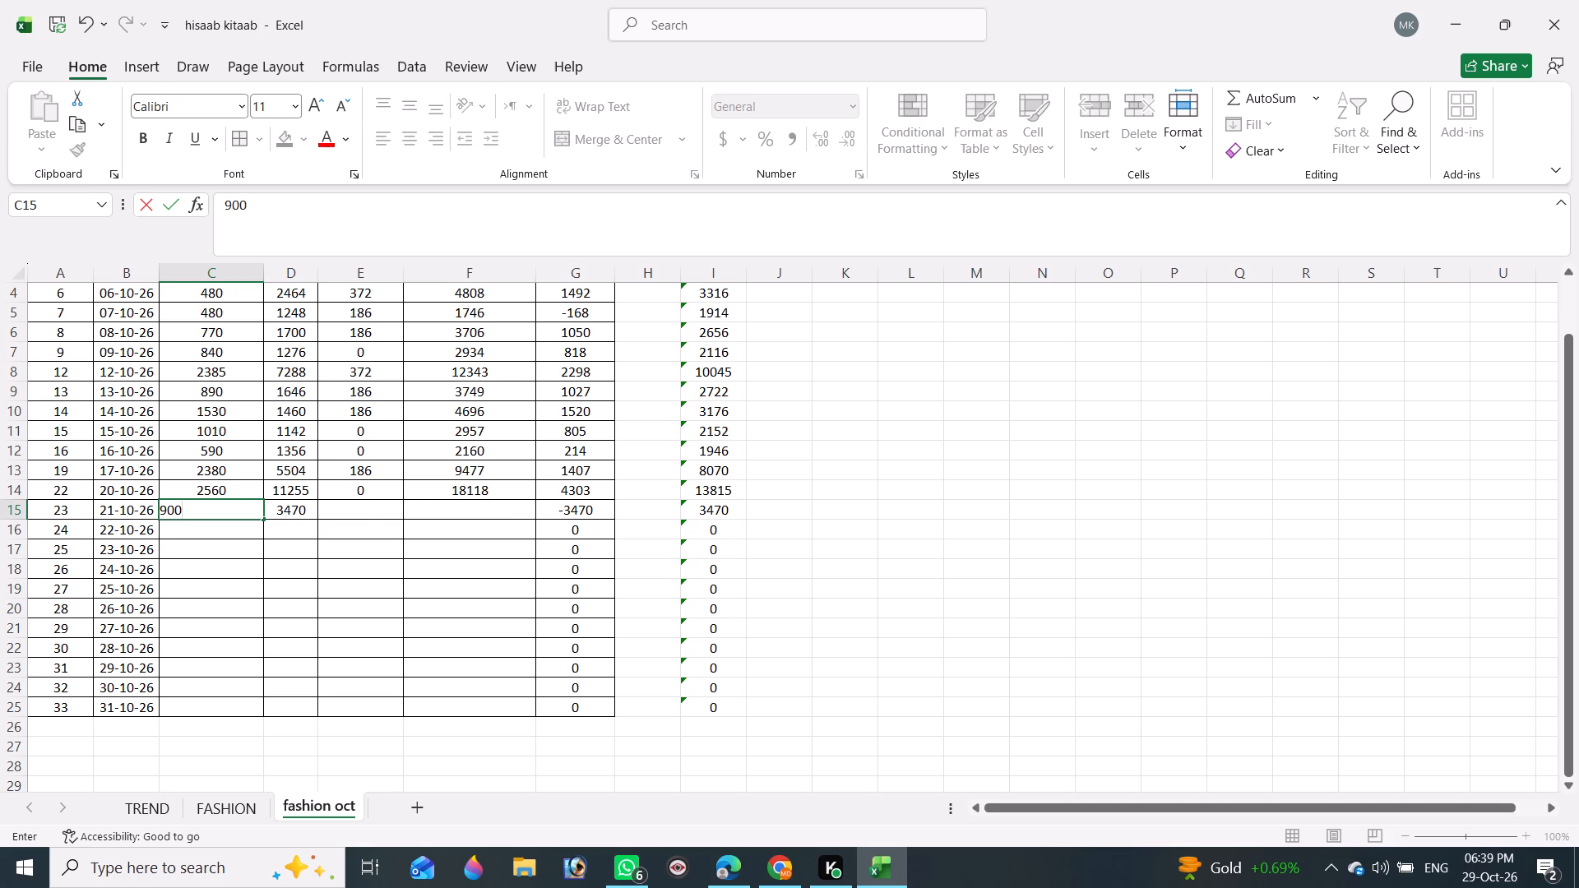
key(Tab)
key(Tab)
text(186)
key(Tab)
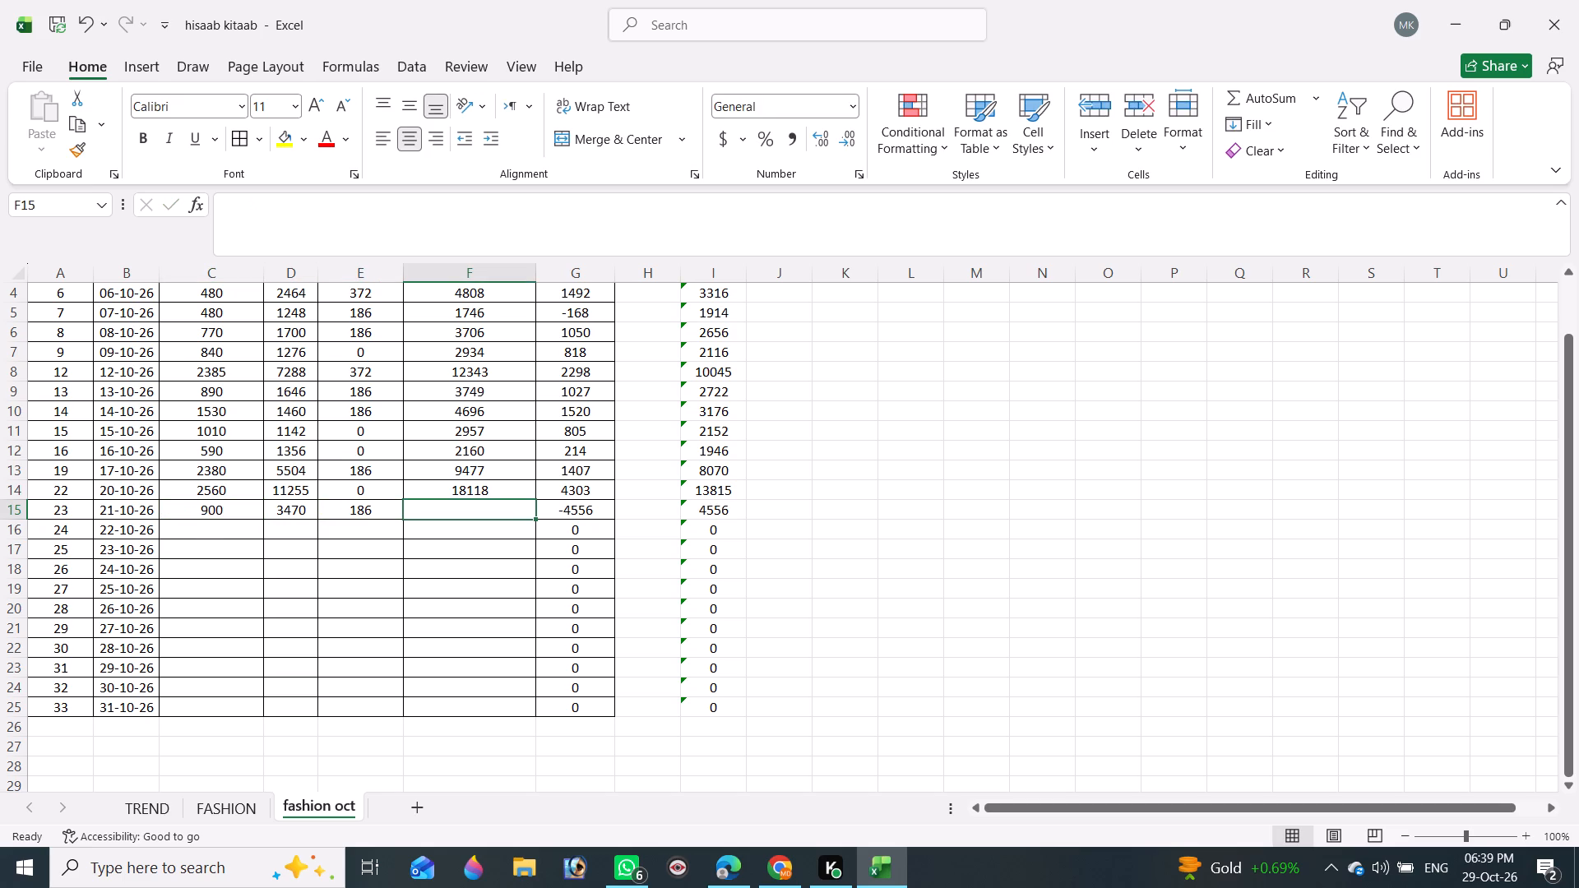
Look up the 23 Oct 2026 net amount in Chrome, enter 5634 as payment received in F15 in Excel, and save.
key(alt+Tab)
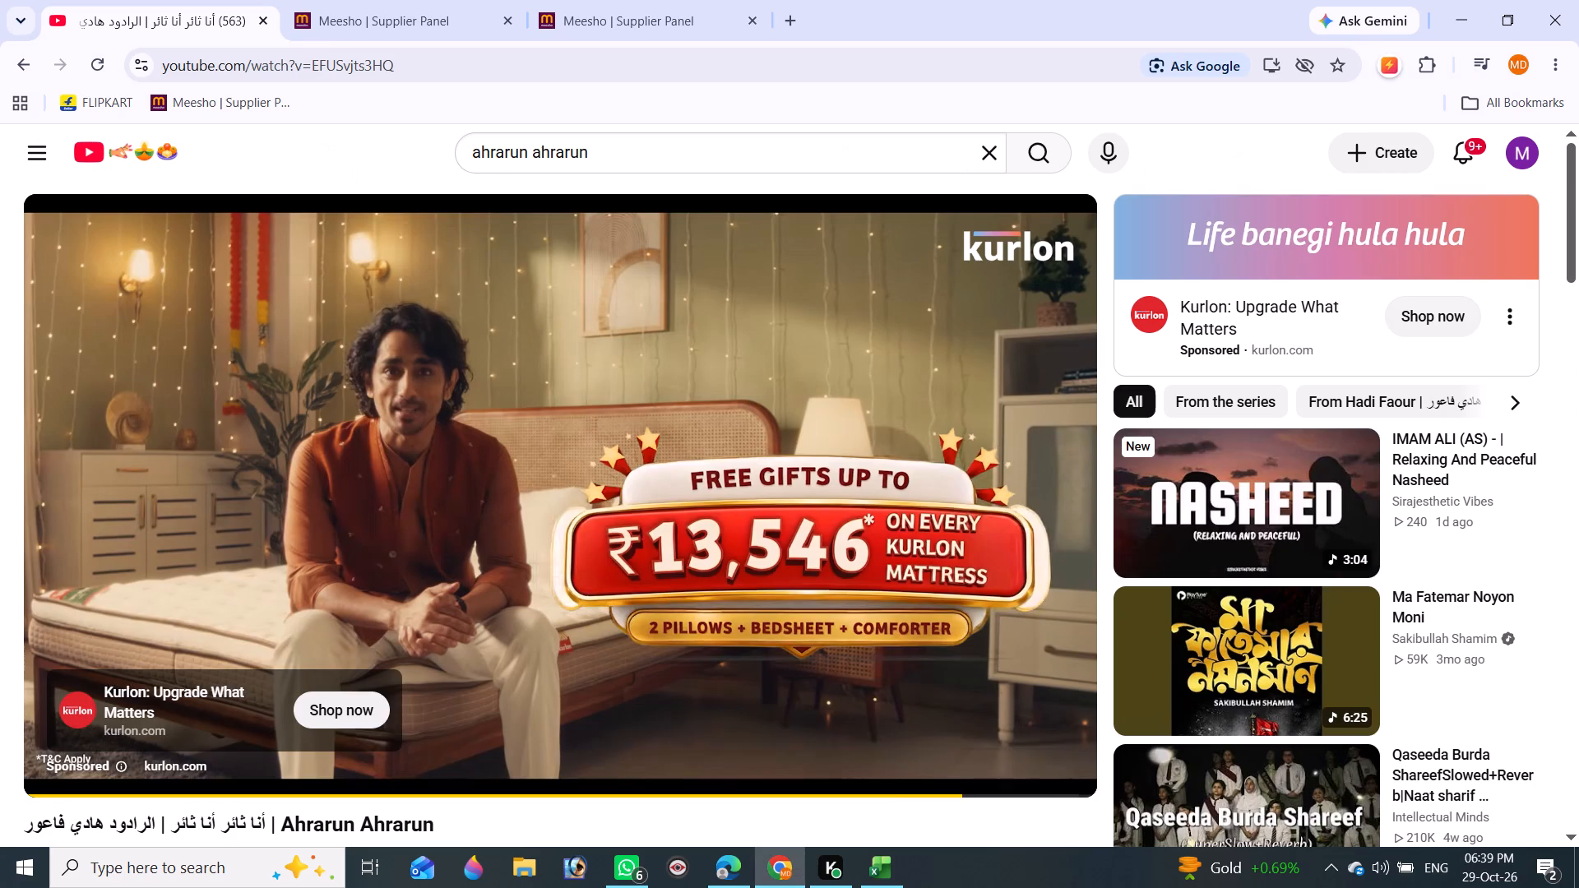
key(alt+Tab)
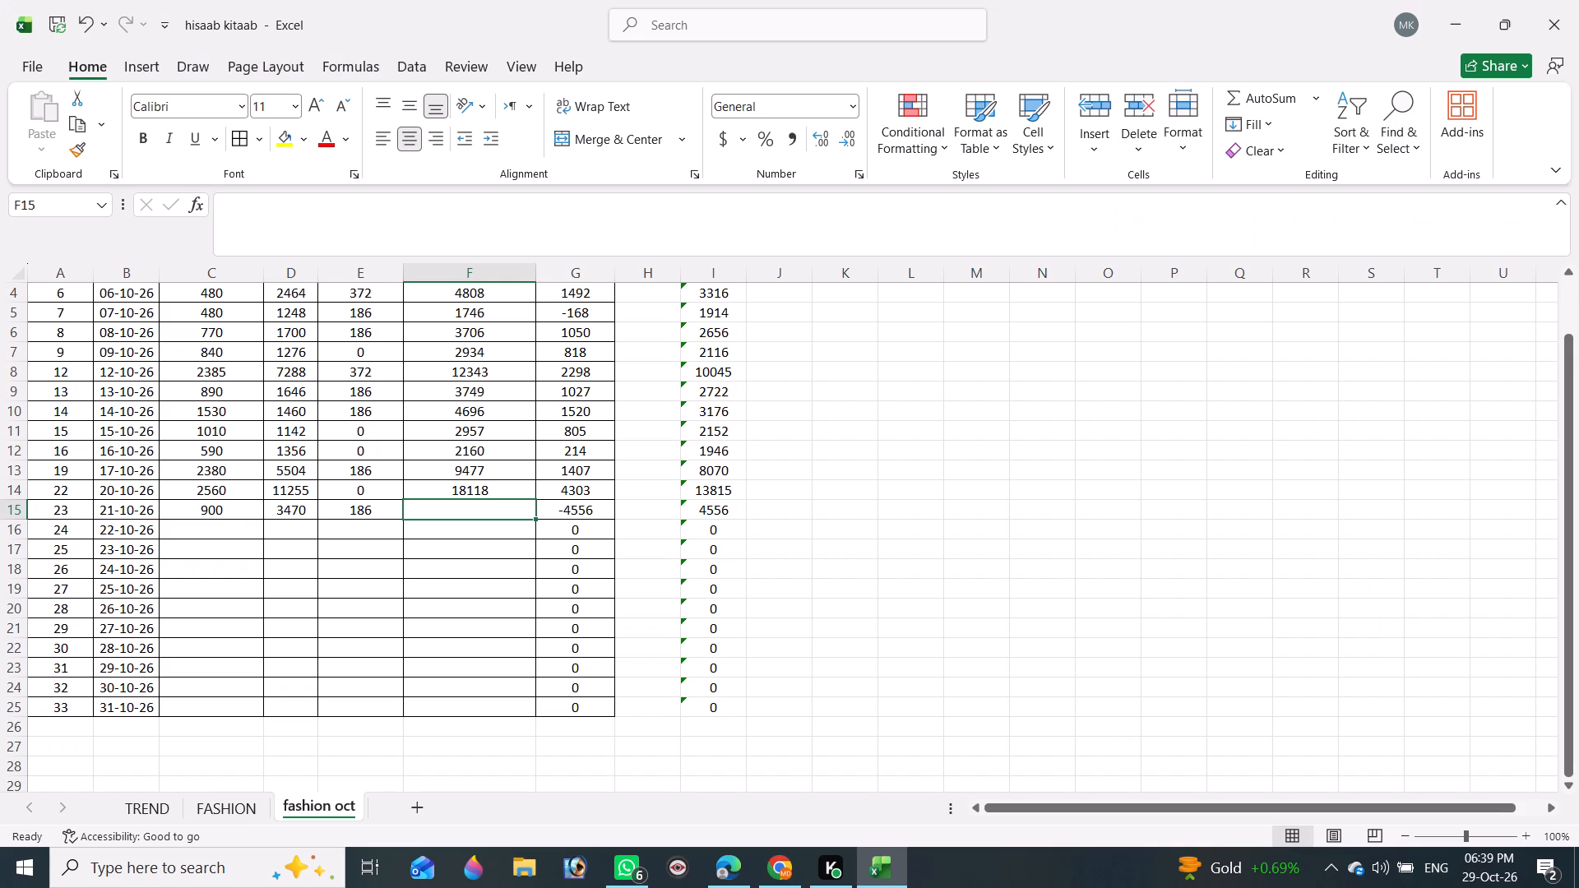
key(alt+Tab)
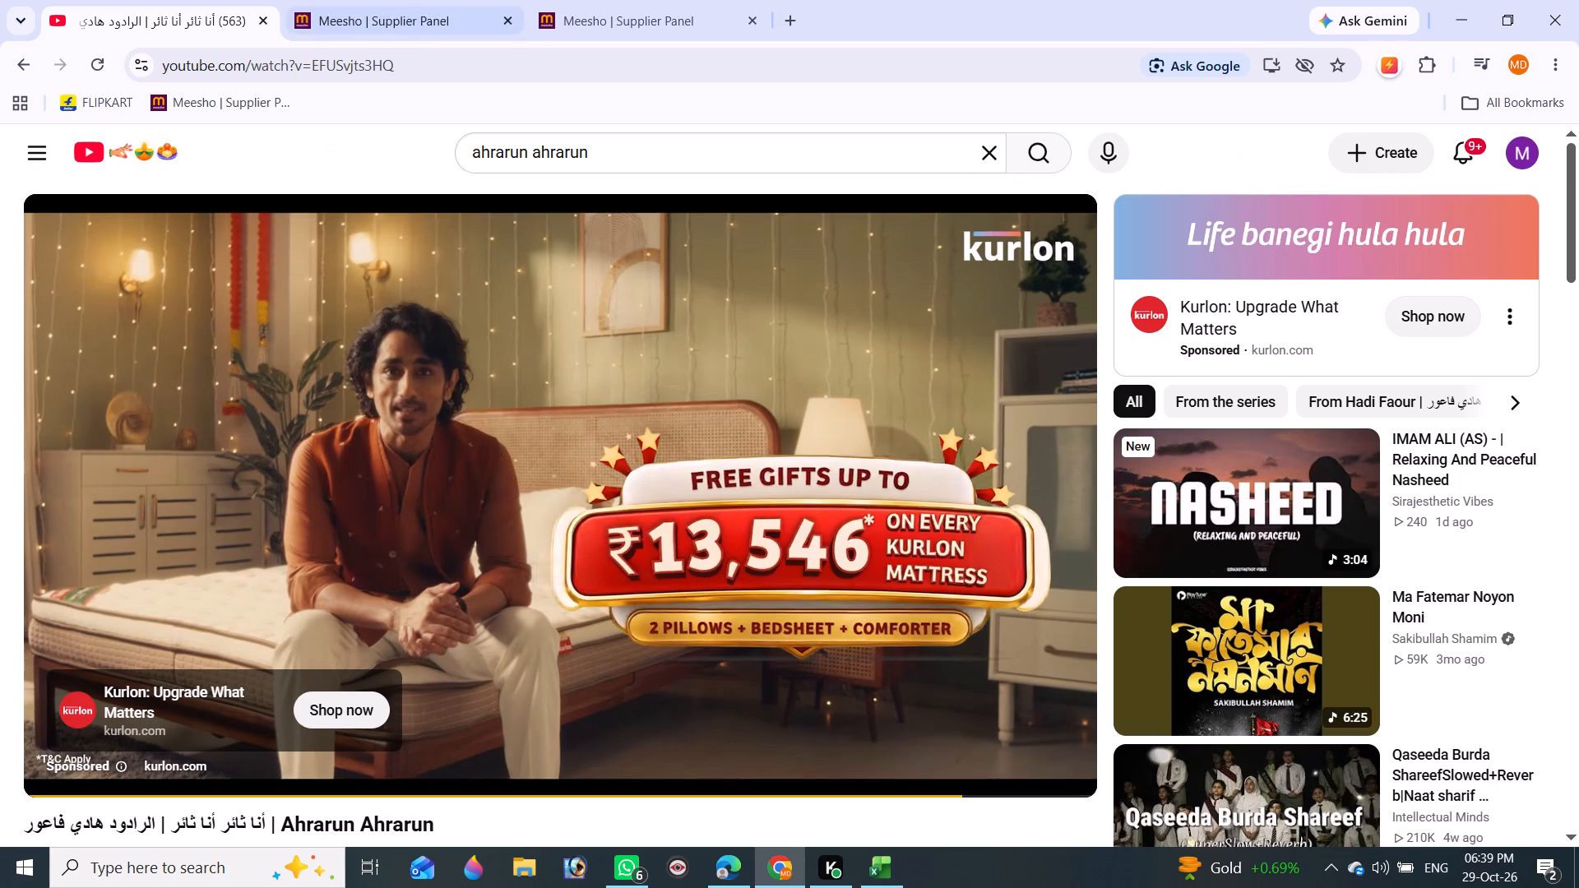
click(368, 8)
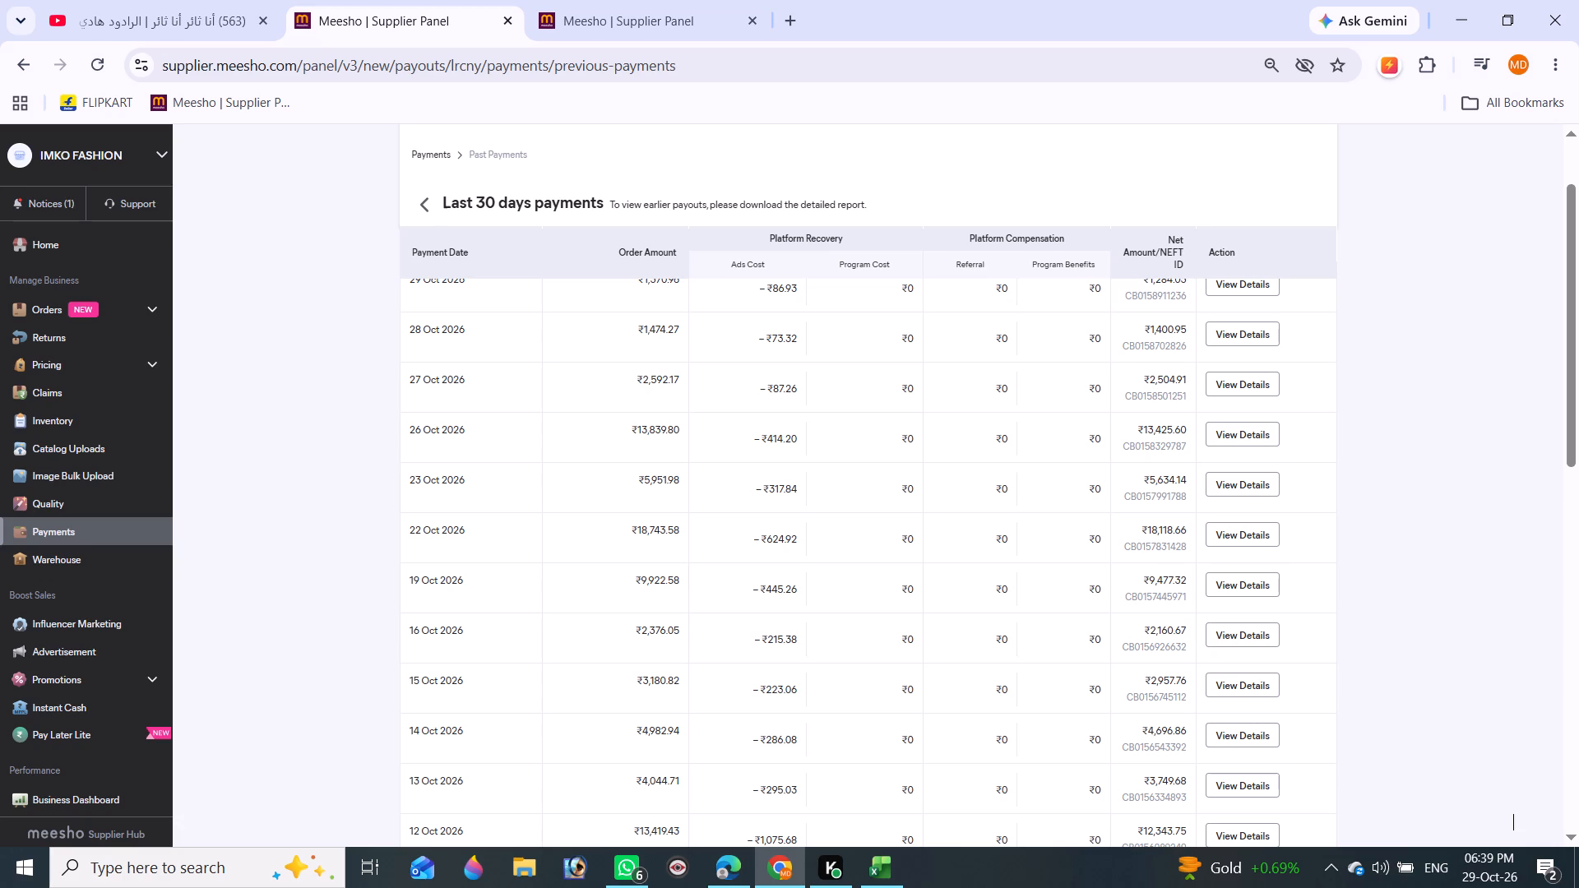
click(868, 865)
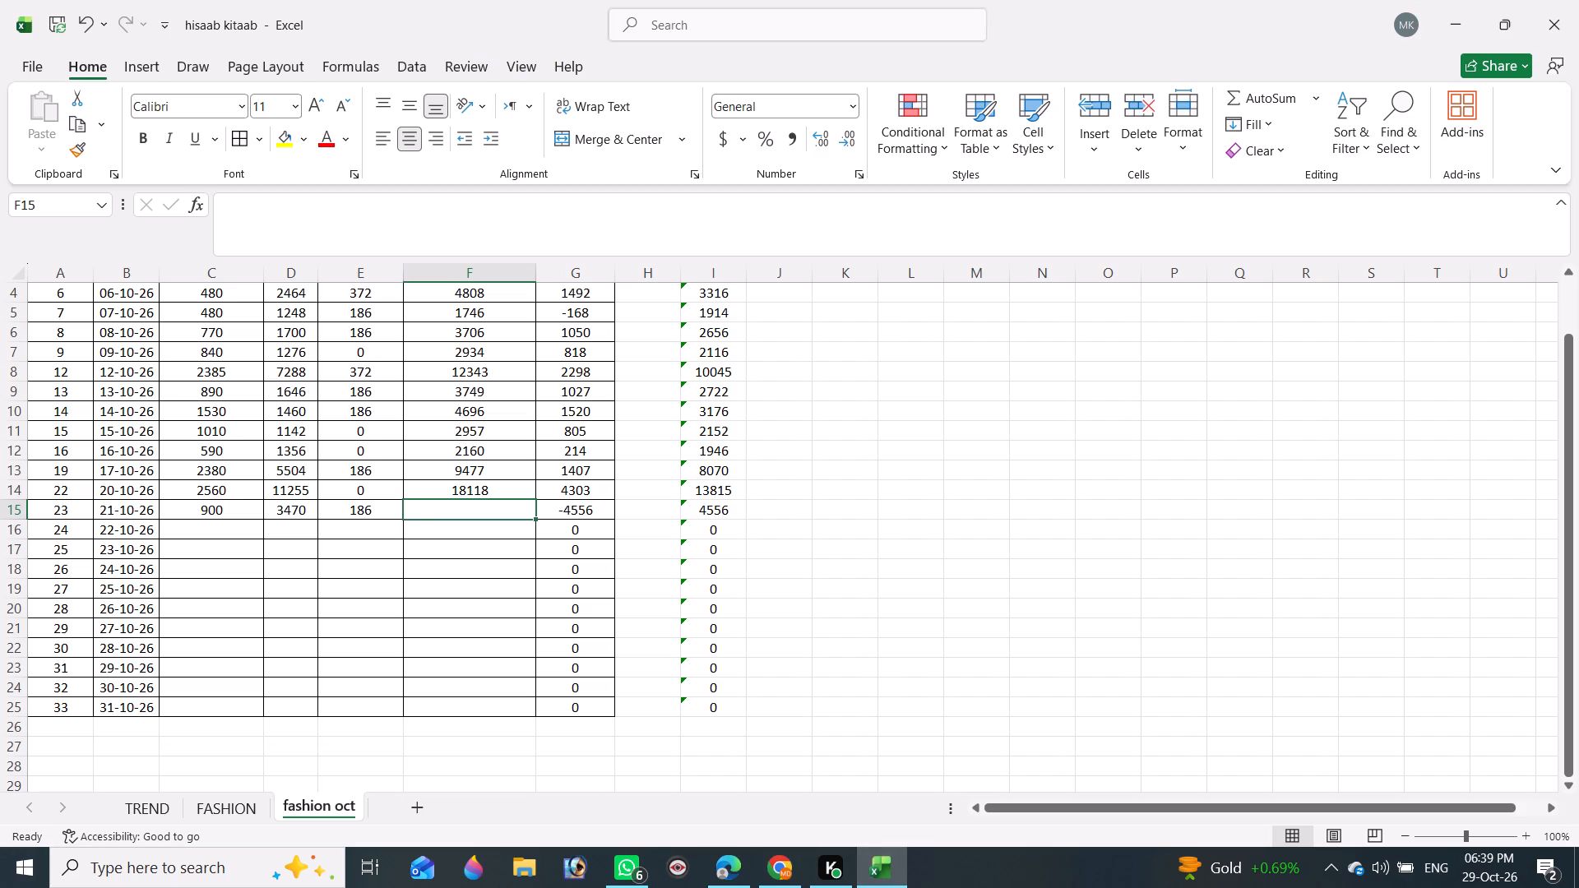
text(2634)
key(Return)
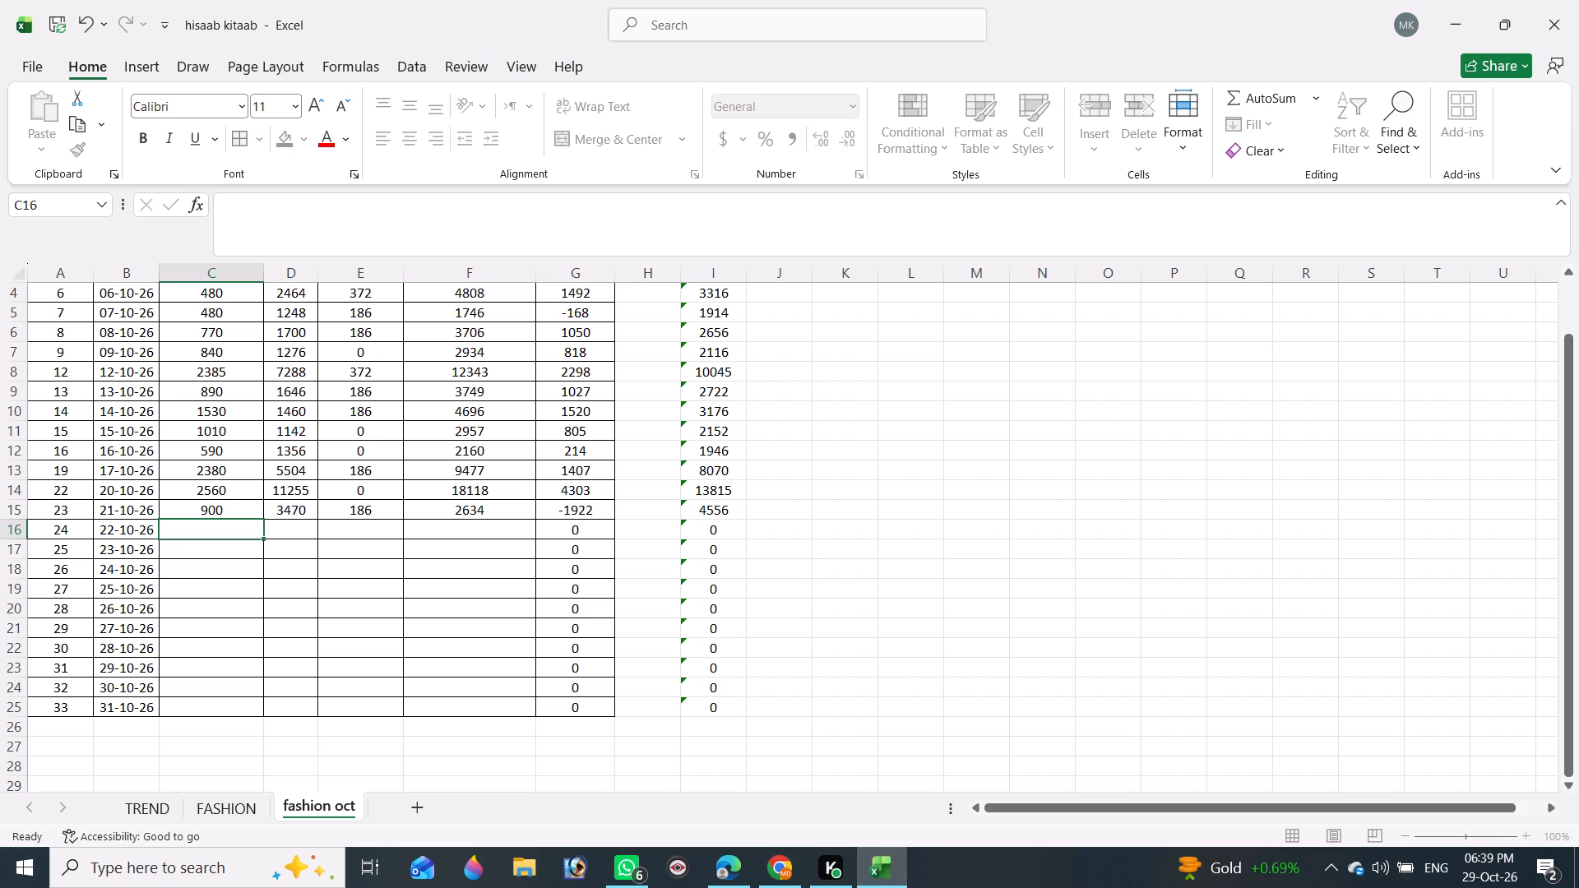
click(470, 520)
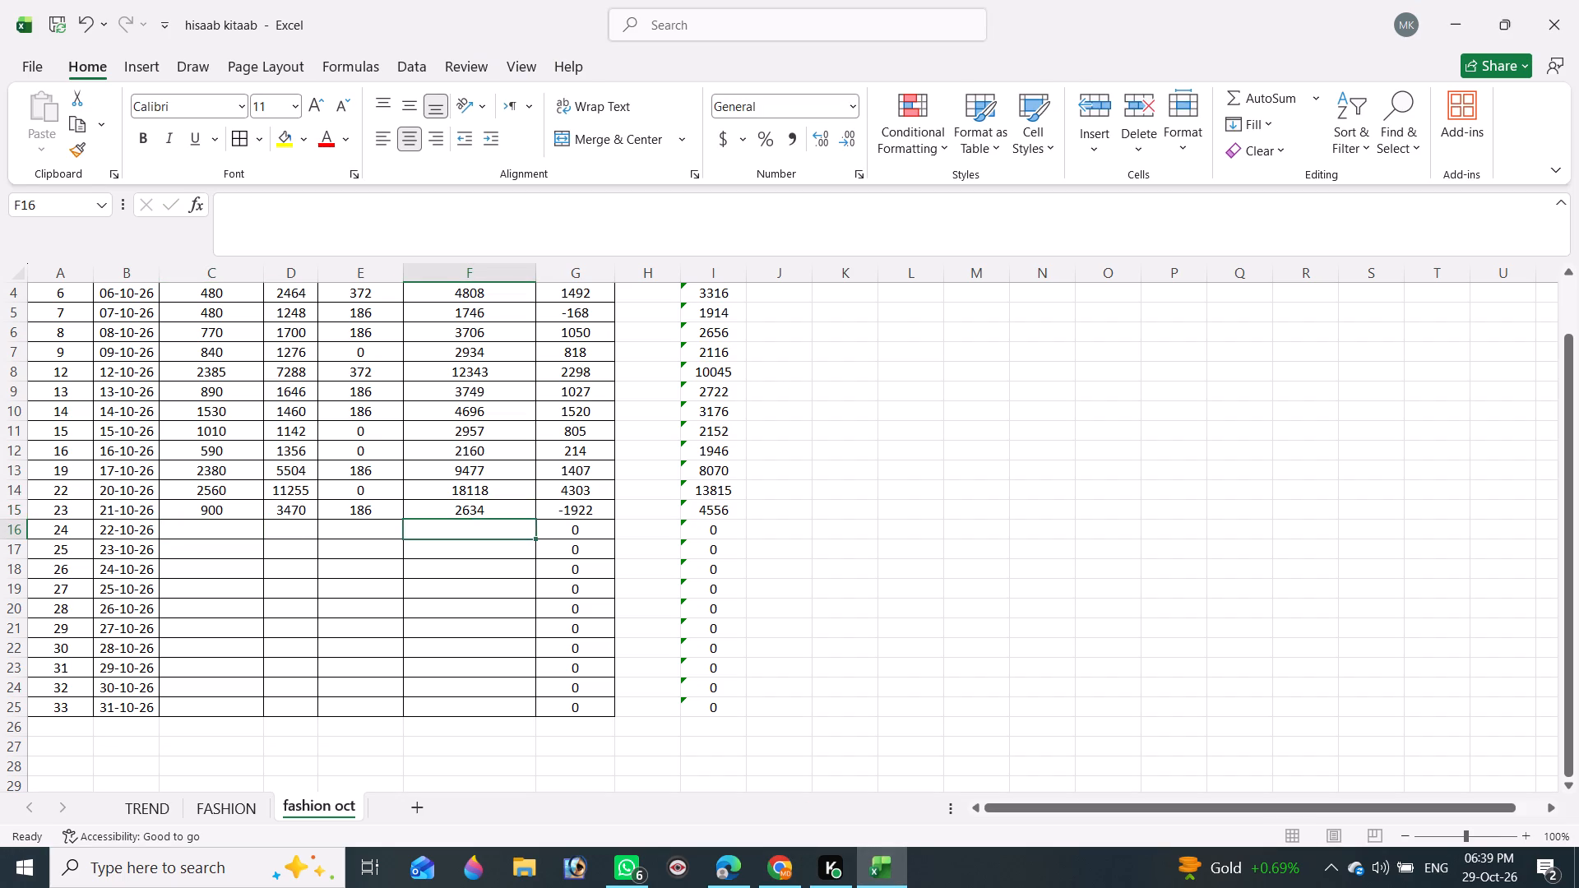
click(475, 512)
text(56)
text(34)
key(Return)
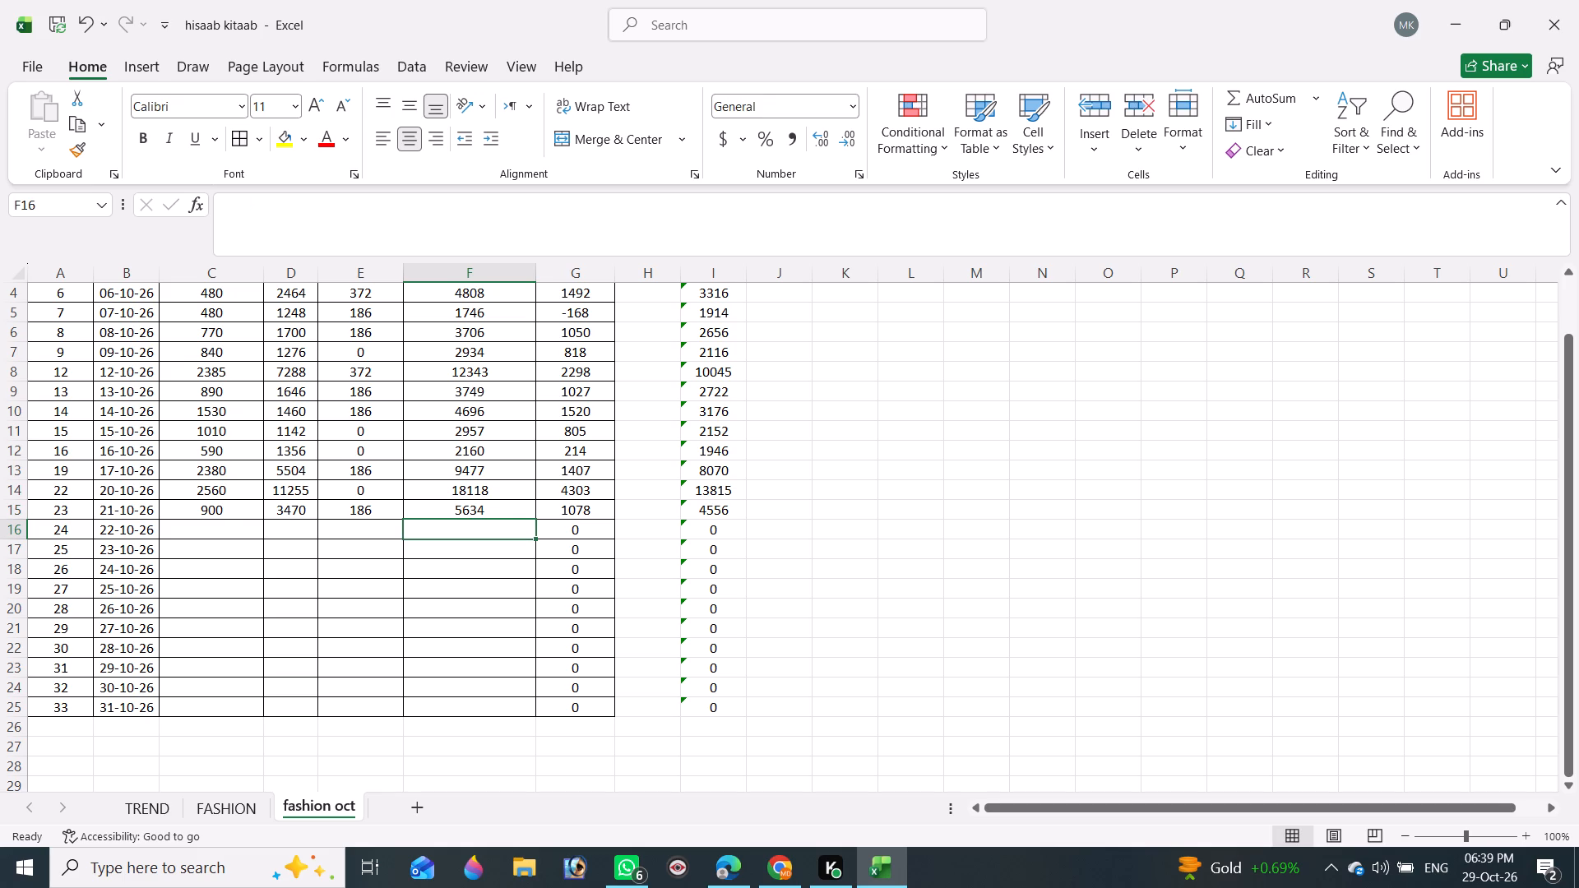
key(ctrl+s)
key(ctrl+s)
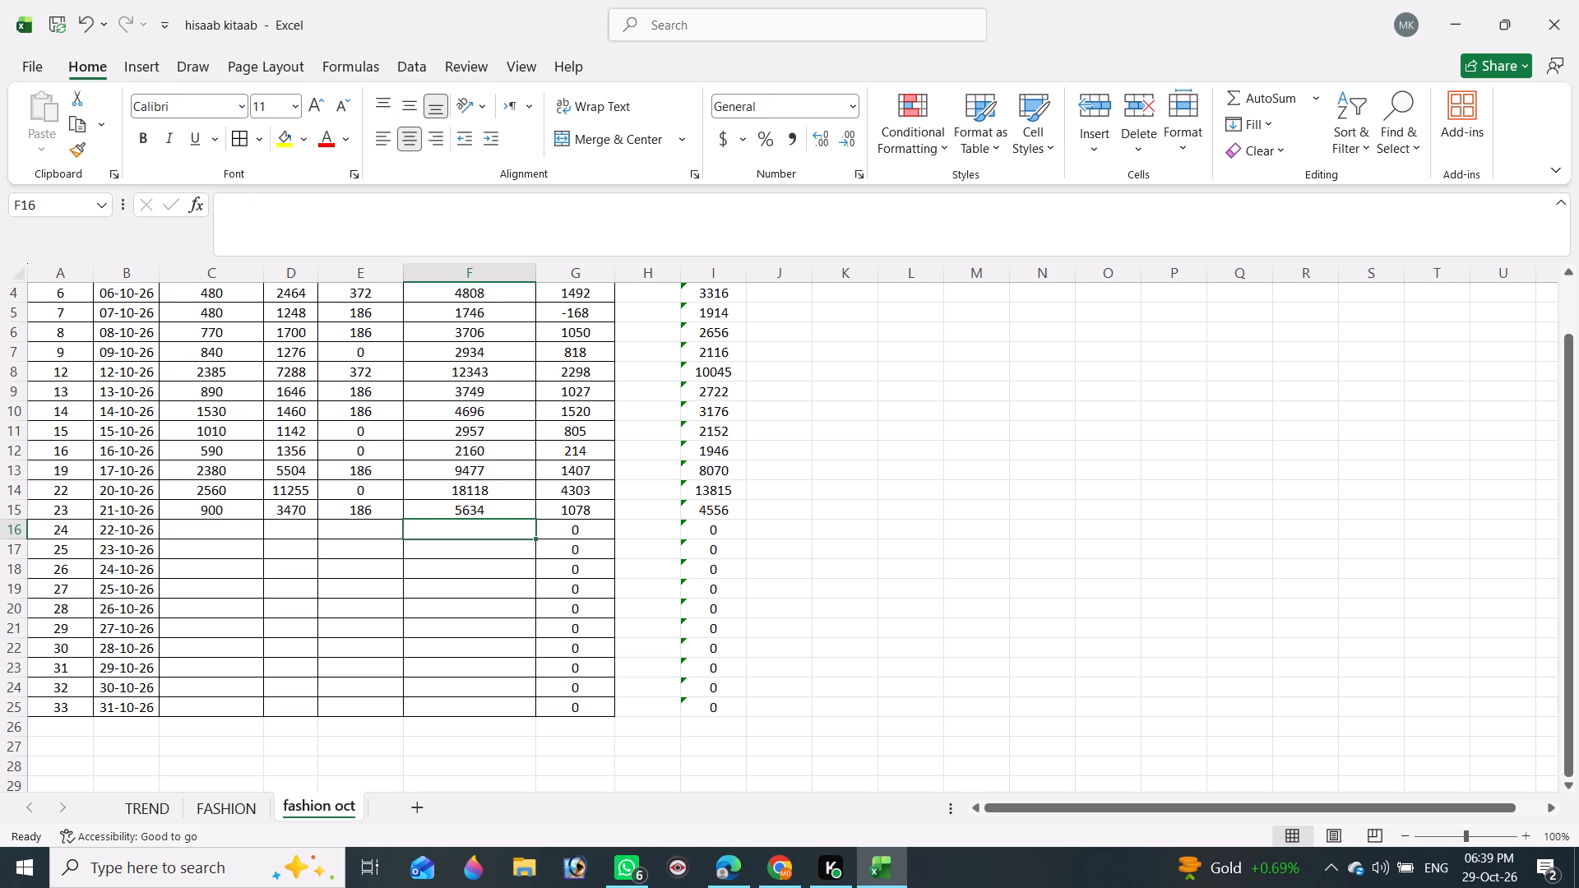
Delete rows 16 and 17, which hold SL. NO. 24 and 25, and save the workbook.
drag(12, 552, 12, 553)
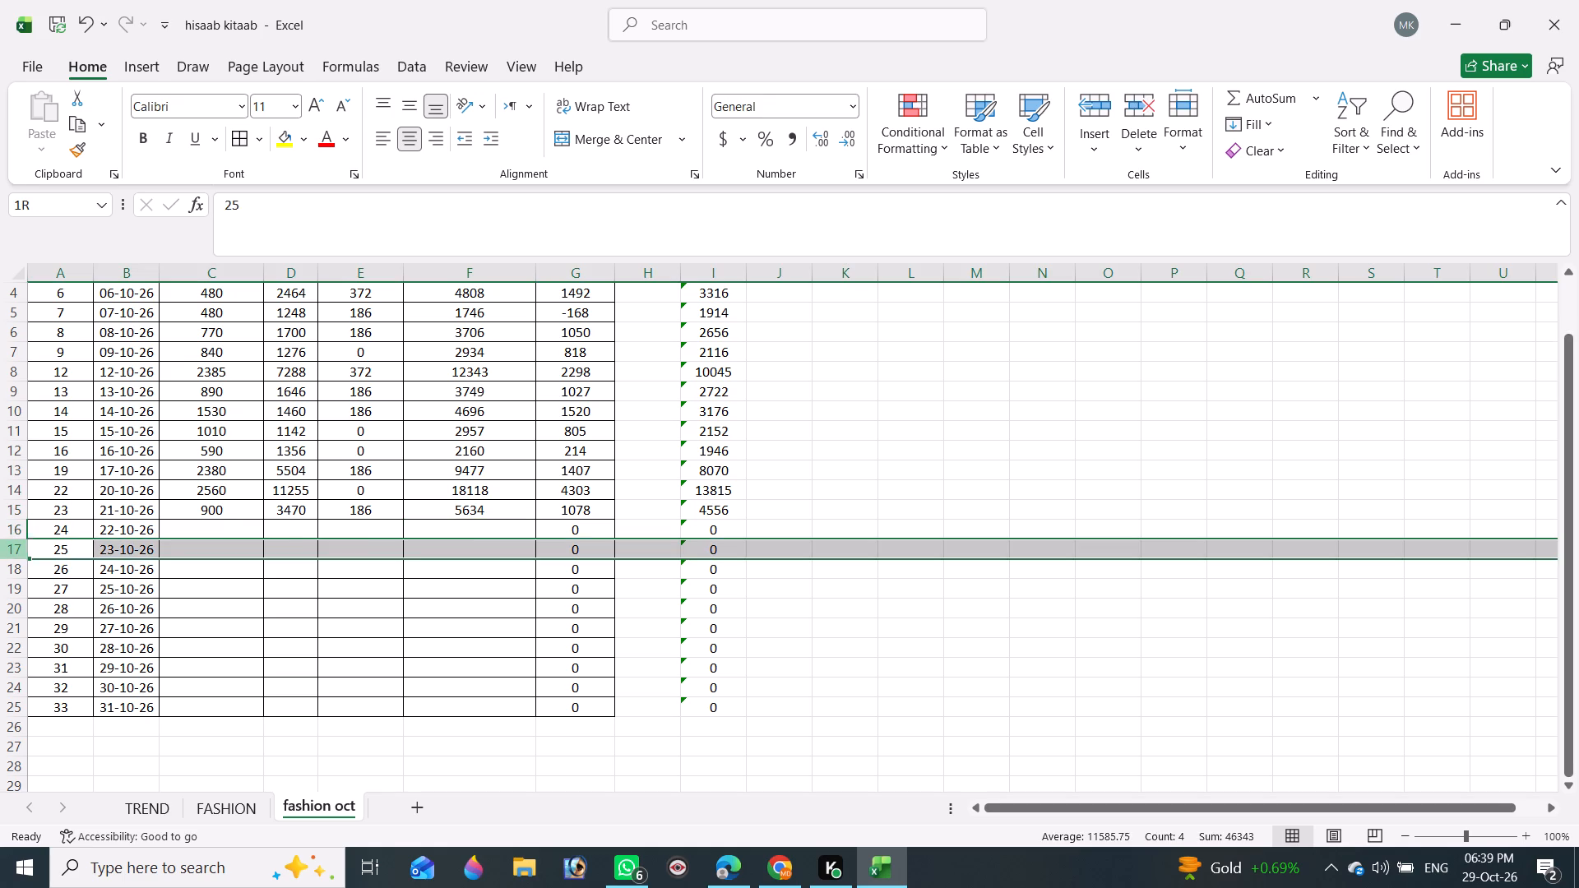
drag(12, 553, 2, 522)
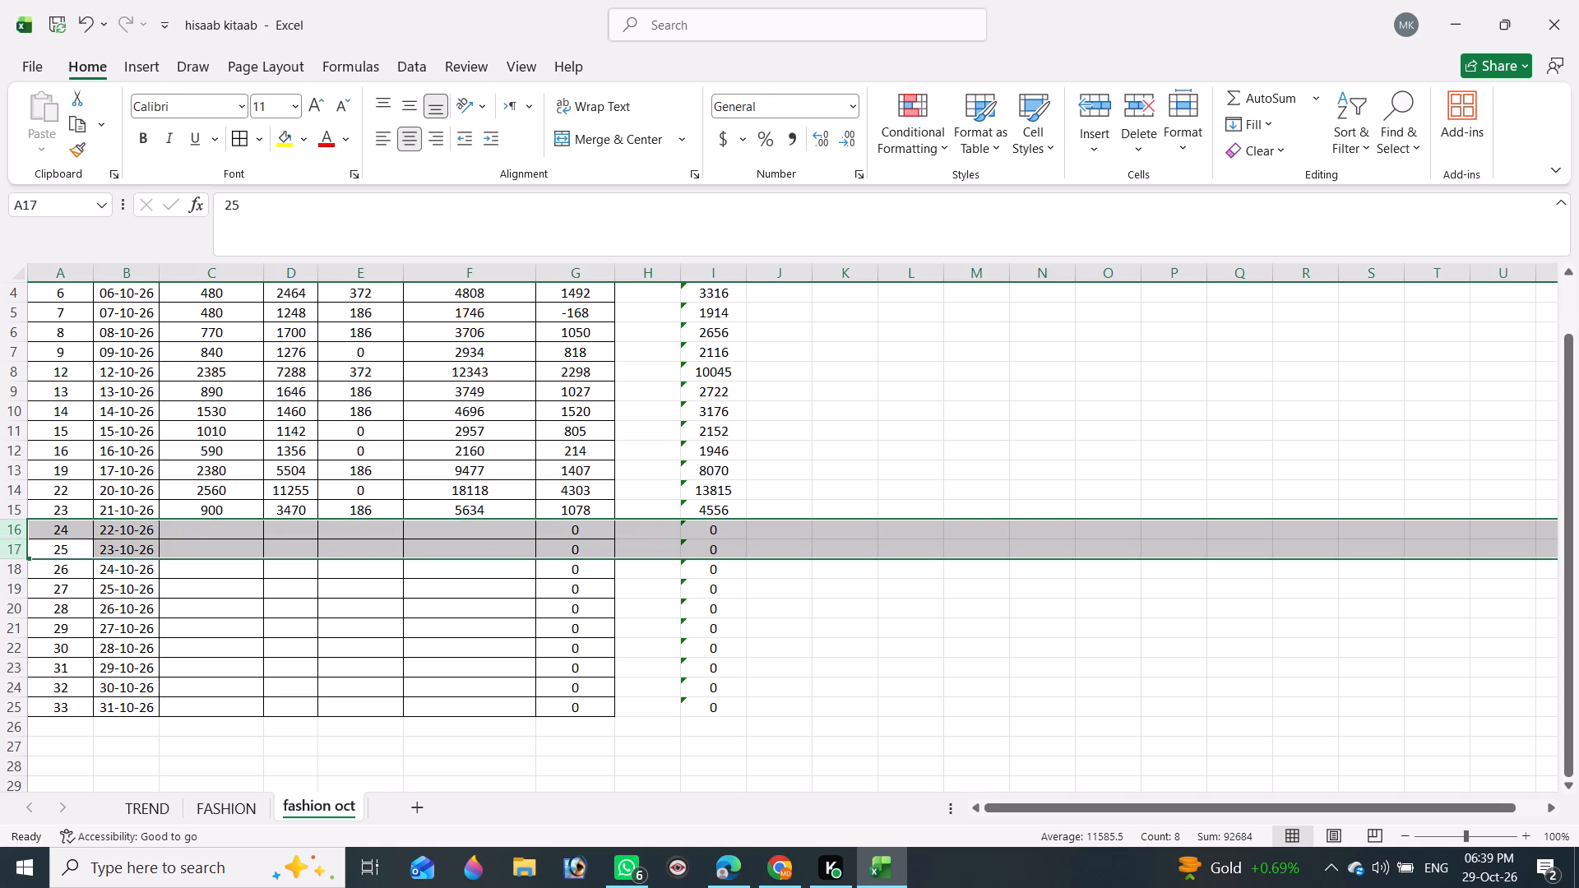
key(ctrl+minus)
key(ctrl+s)
key(ctrl+s)
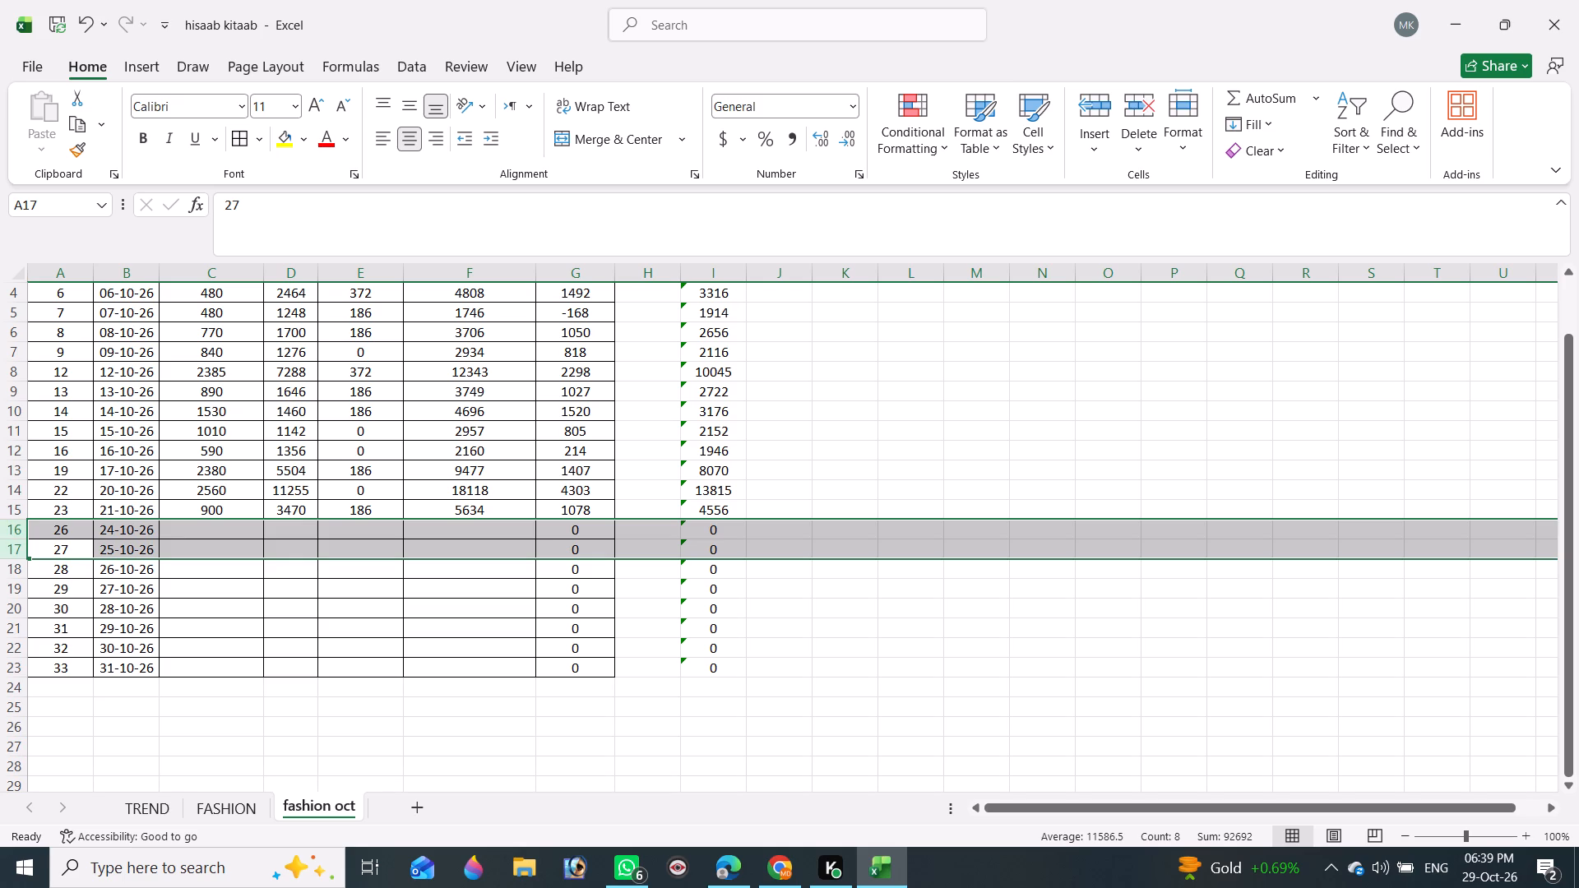
Enter the costs for SL. NO. 26 in row 16: 2085 in C16, 8360 in D16 and 0 in E16.
click(215, 529)
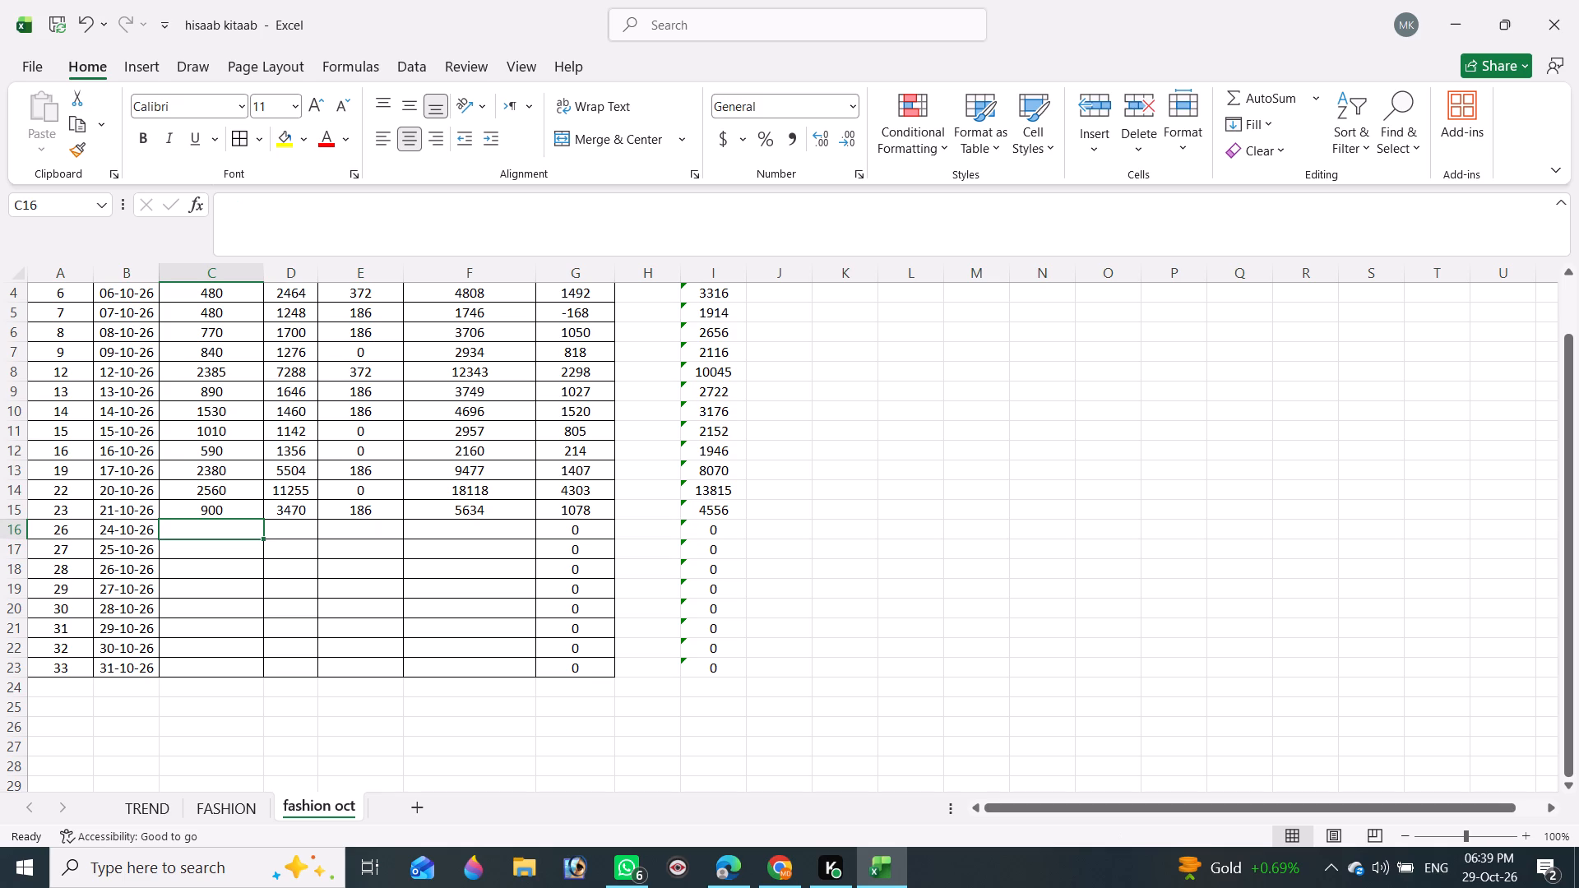
text(20)
text(85)
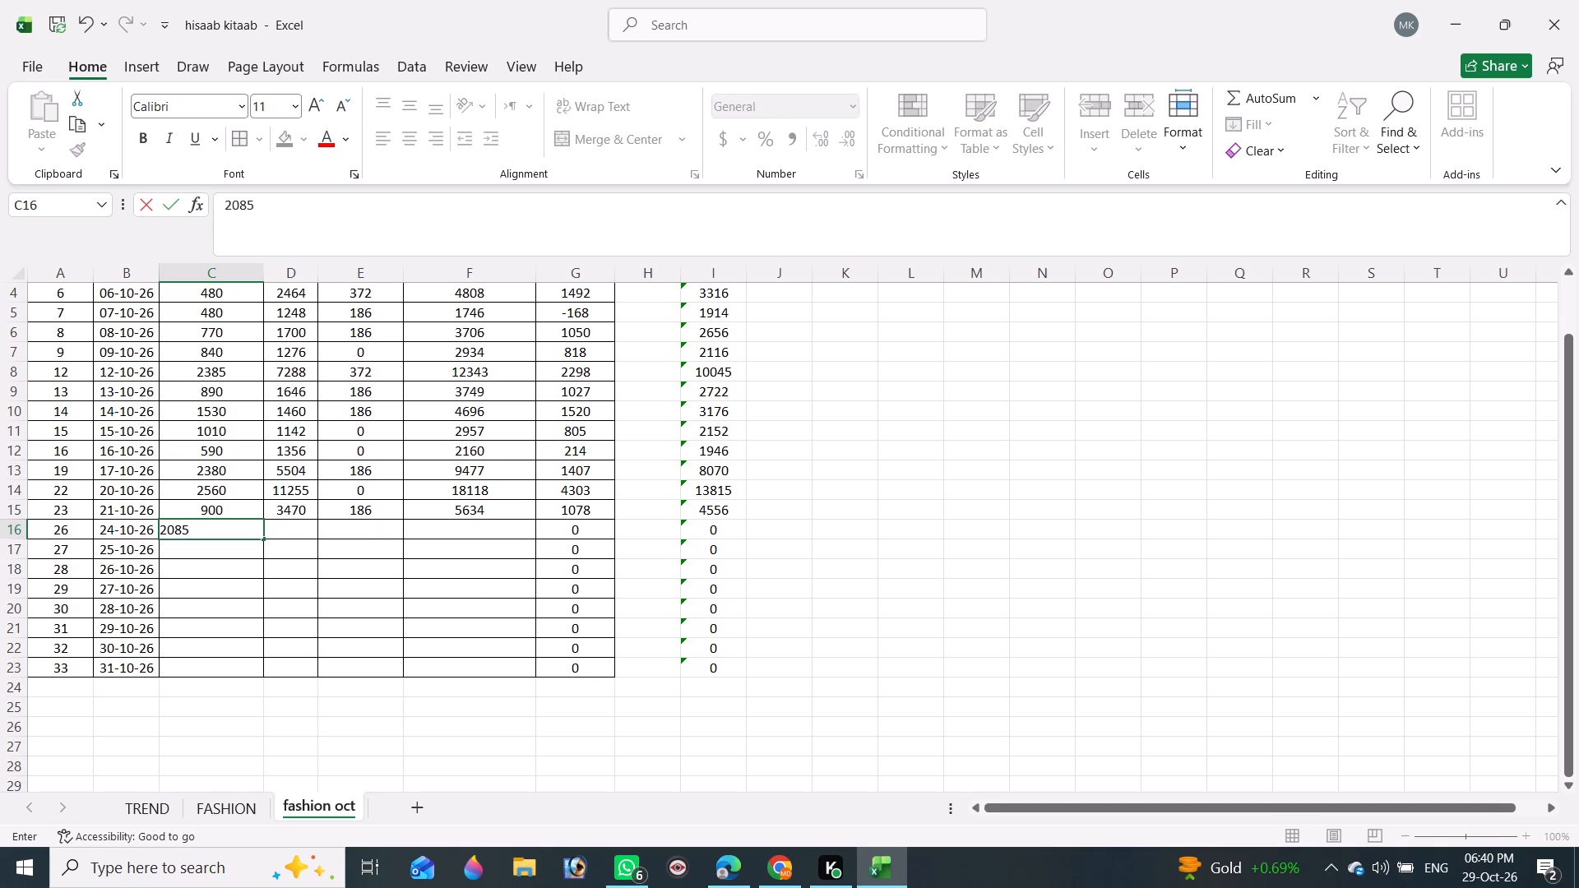
key(Tab)
text(2960)
key(BackSpace)
key(BackSpace)
key(BackSpace)
key(BackSpace)
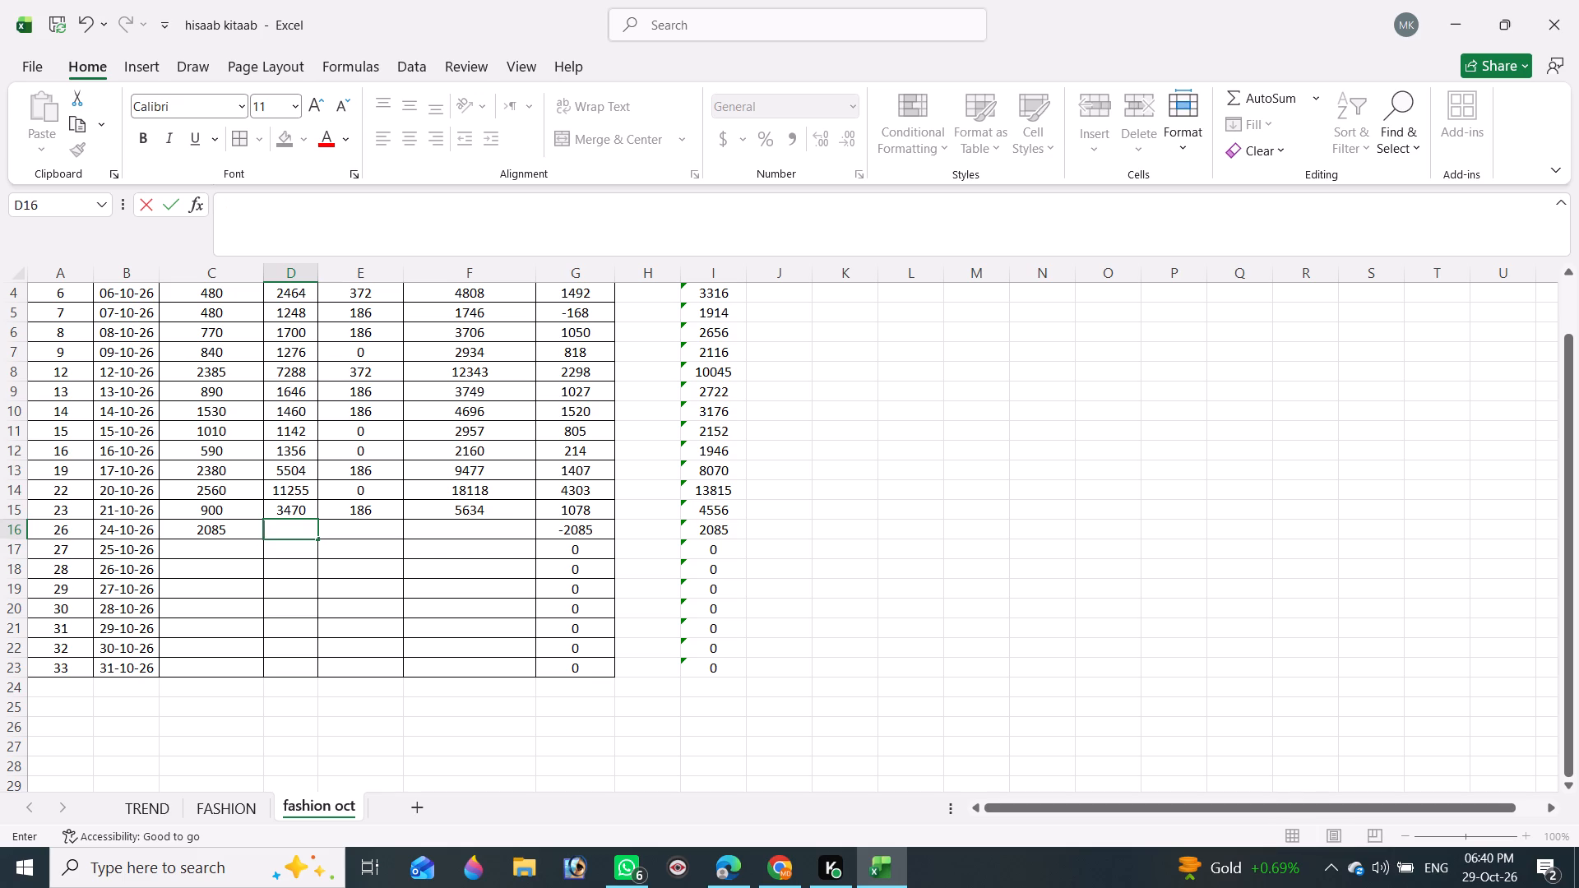
text(8360)
key(Tab)
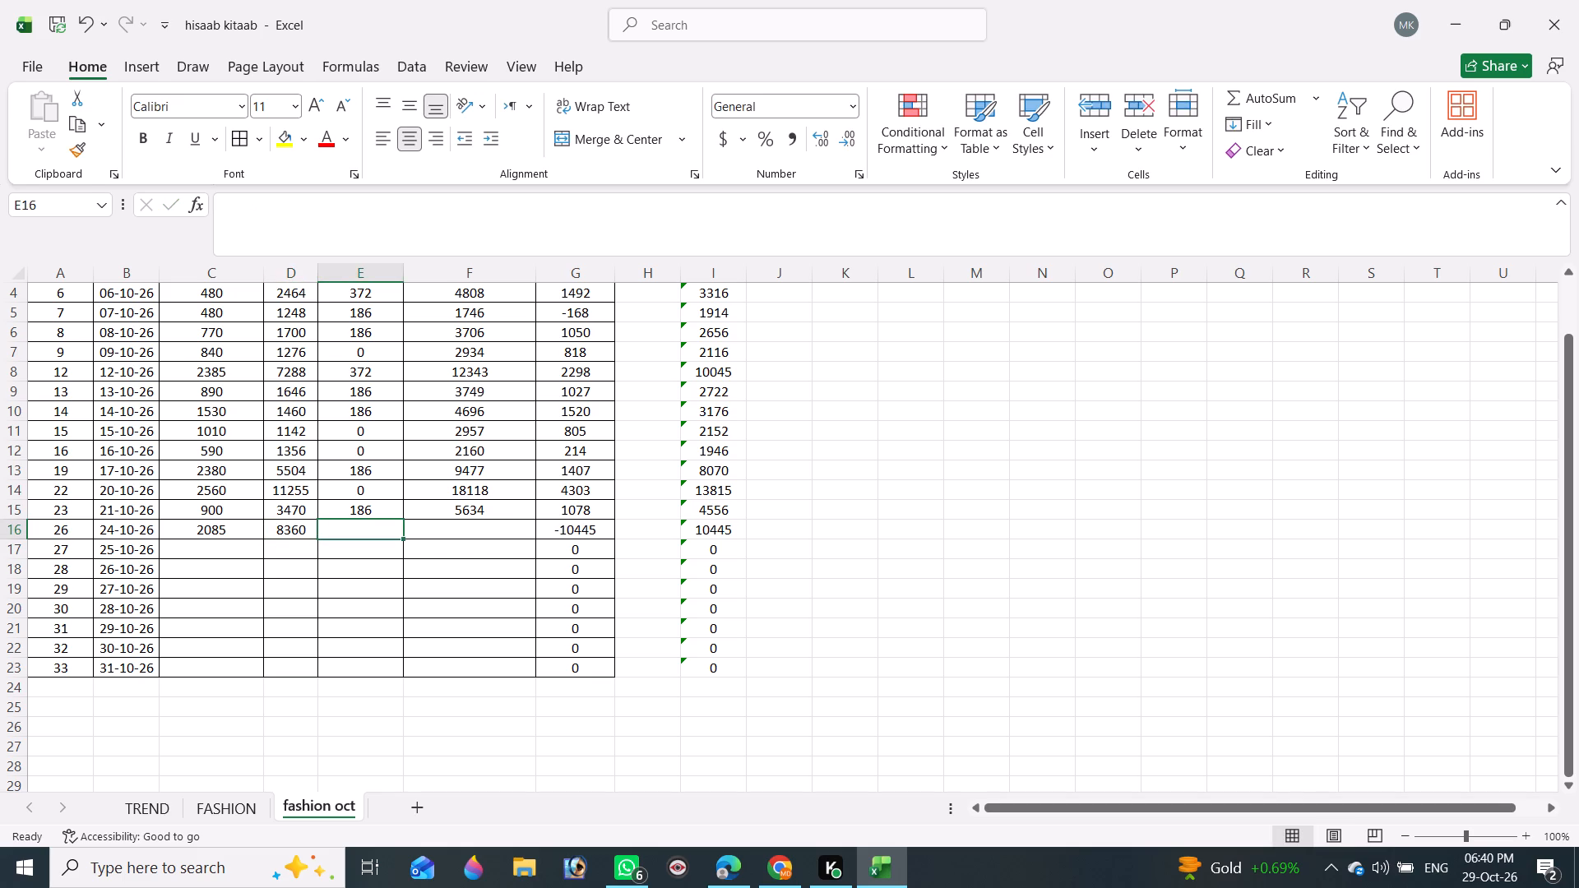
key(0)
key(Tab)
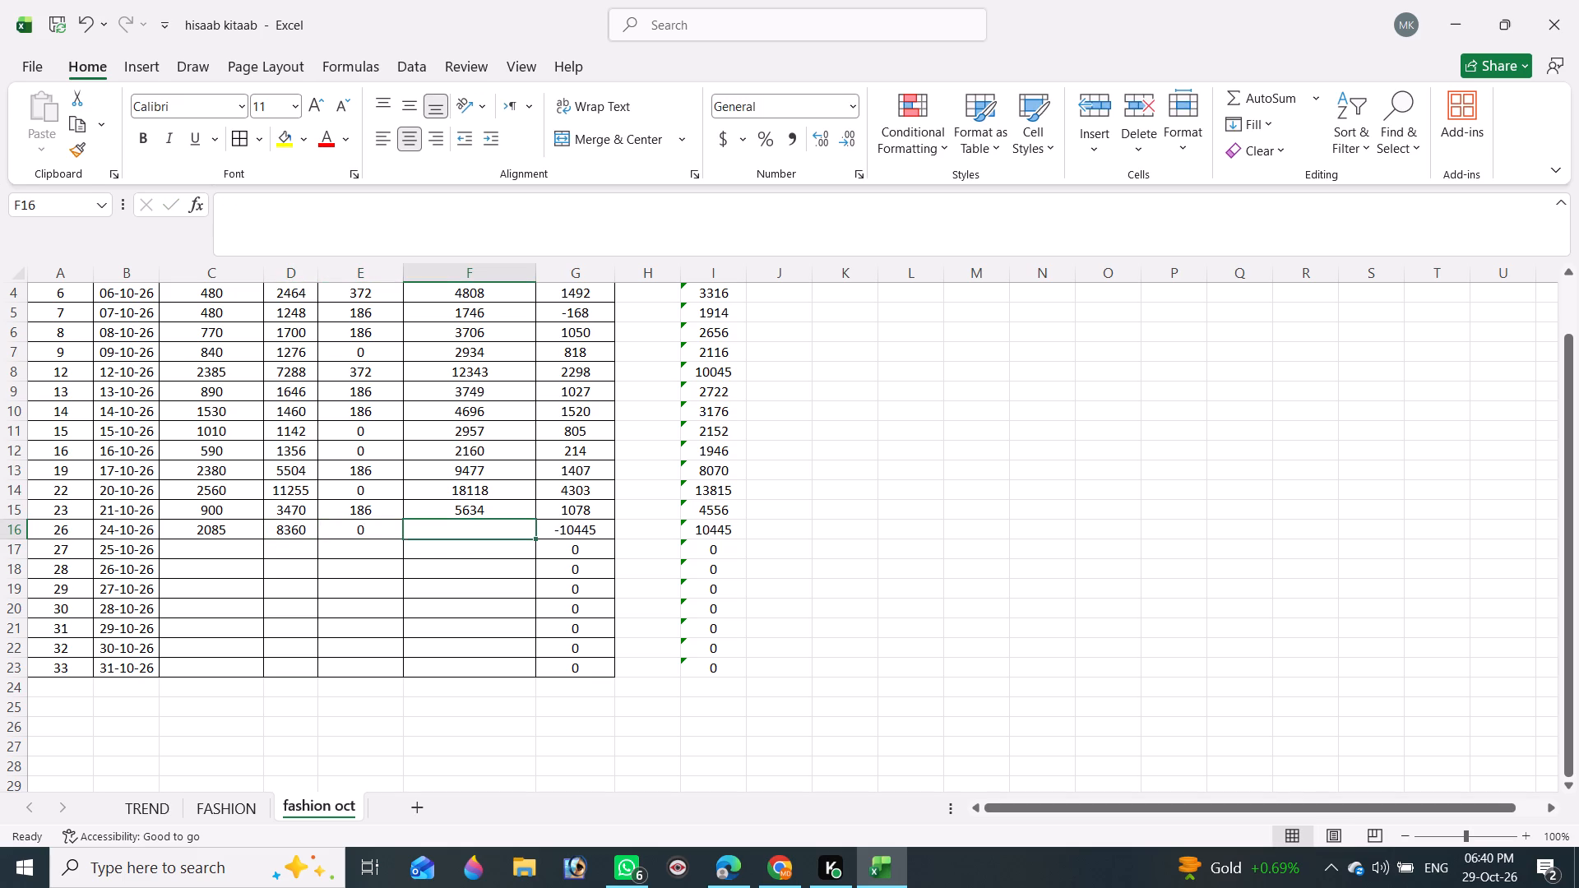
Look up the 26 Oct 2026 net amount in Chrome, enter 13425 as payment received in F16 in Excel, and save.
key(alt+Tab)
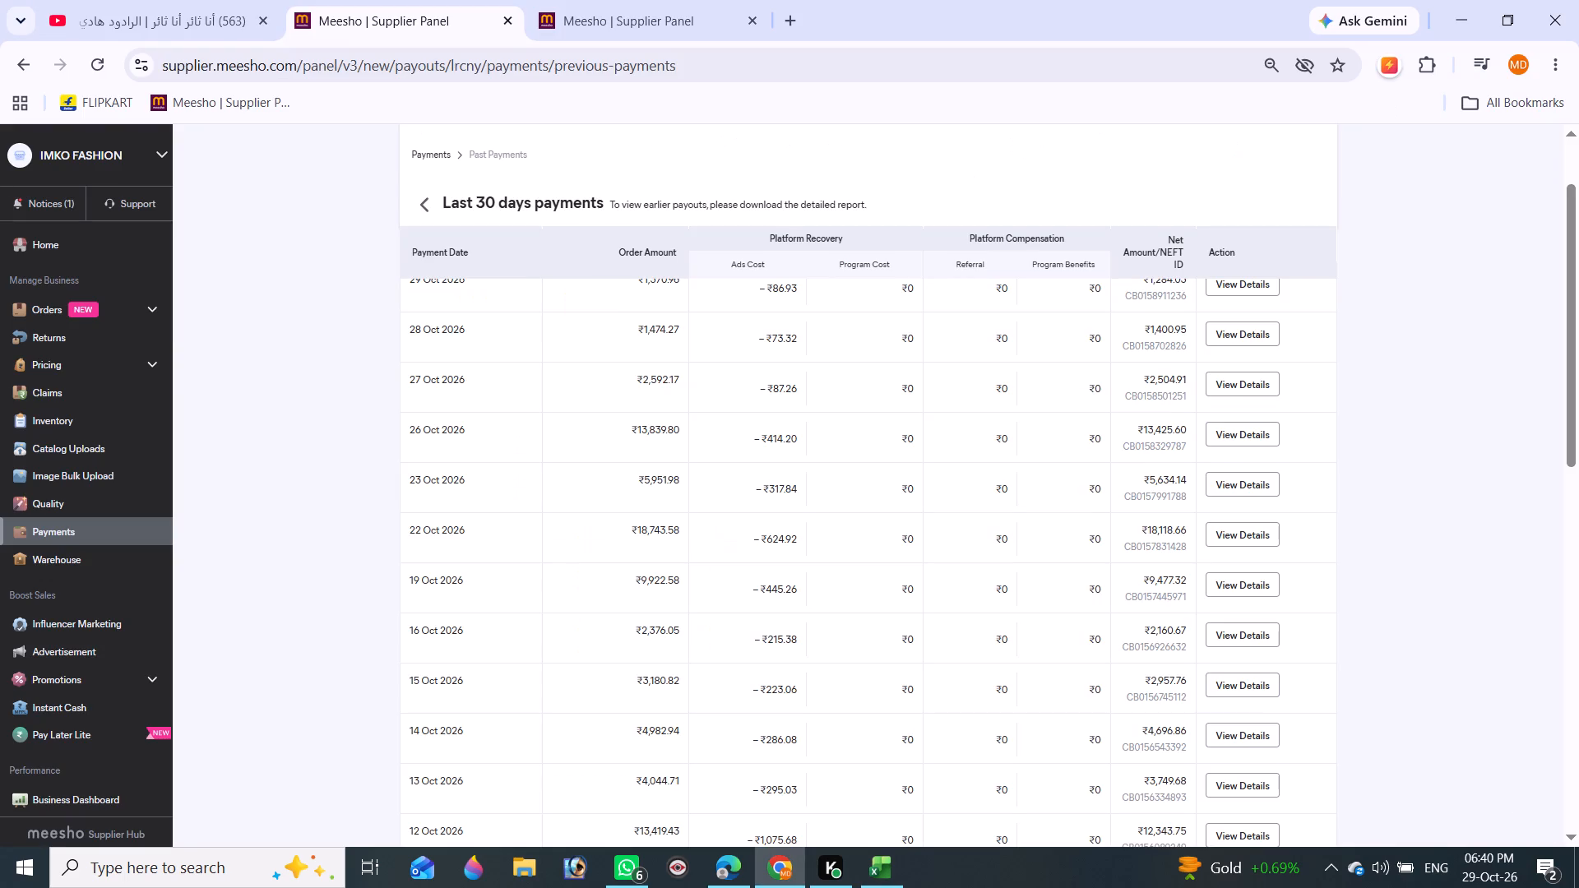
key(alt+Tab)
text(13425)
key(Return)
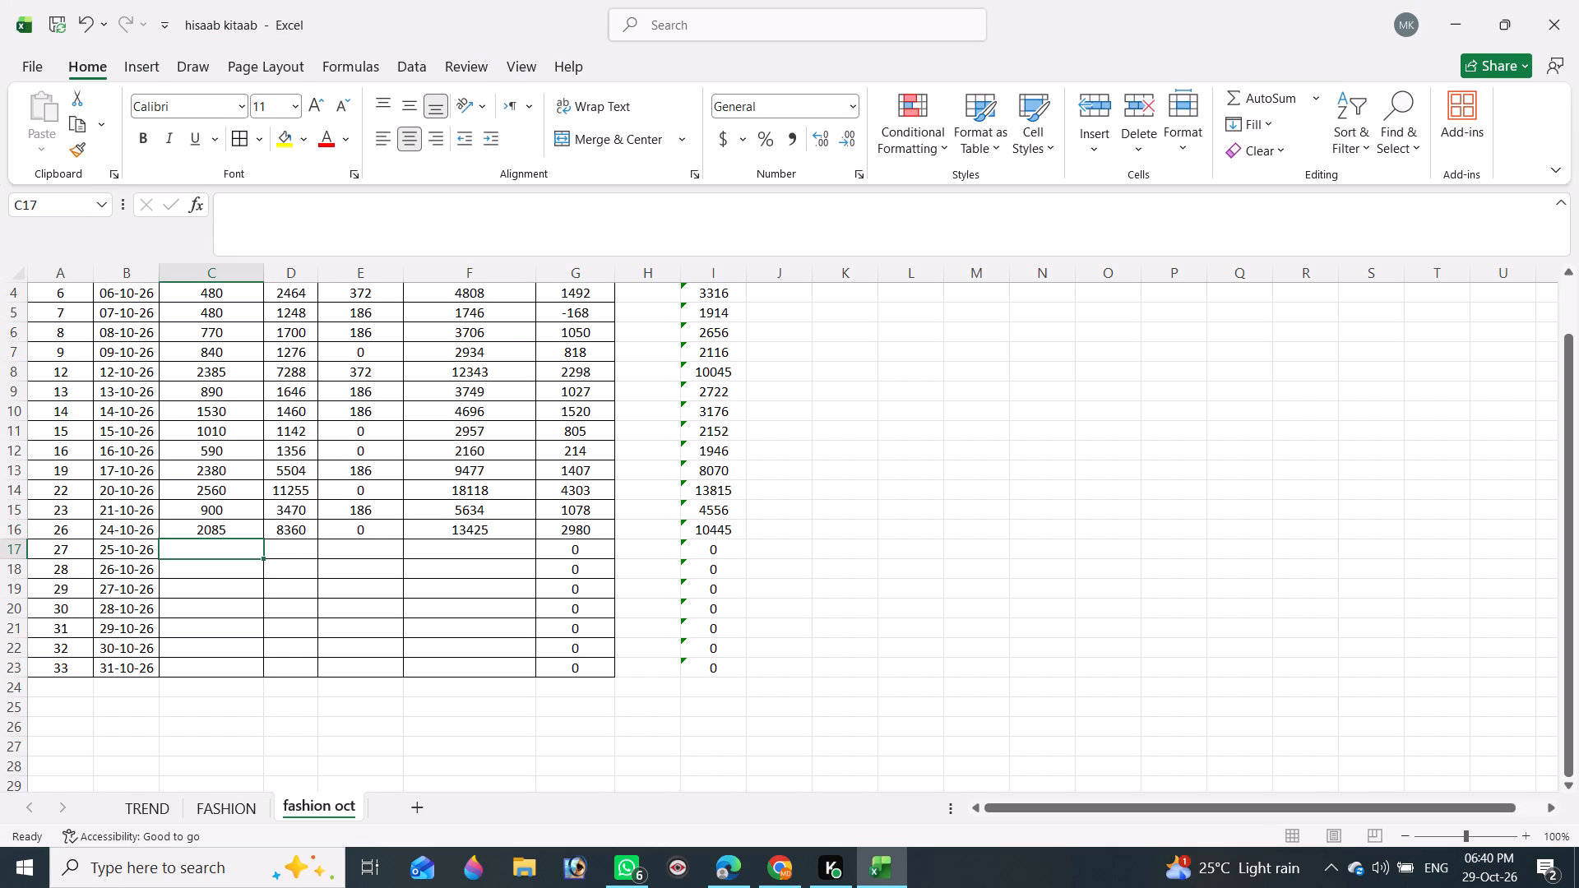
key(ctrl+s)
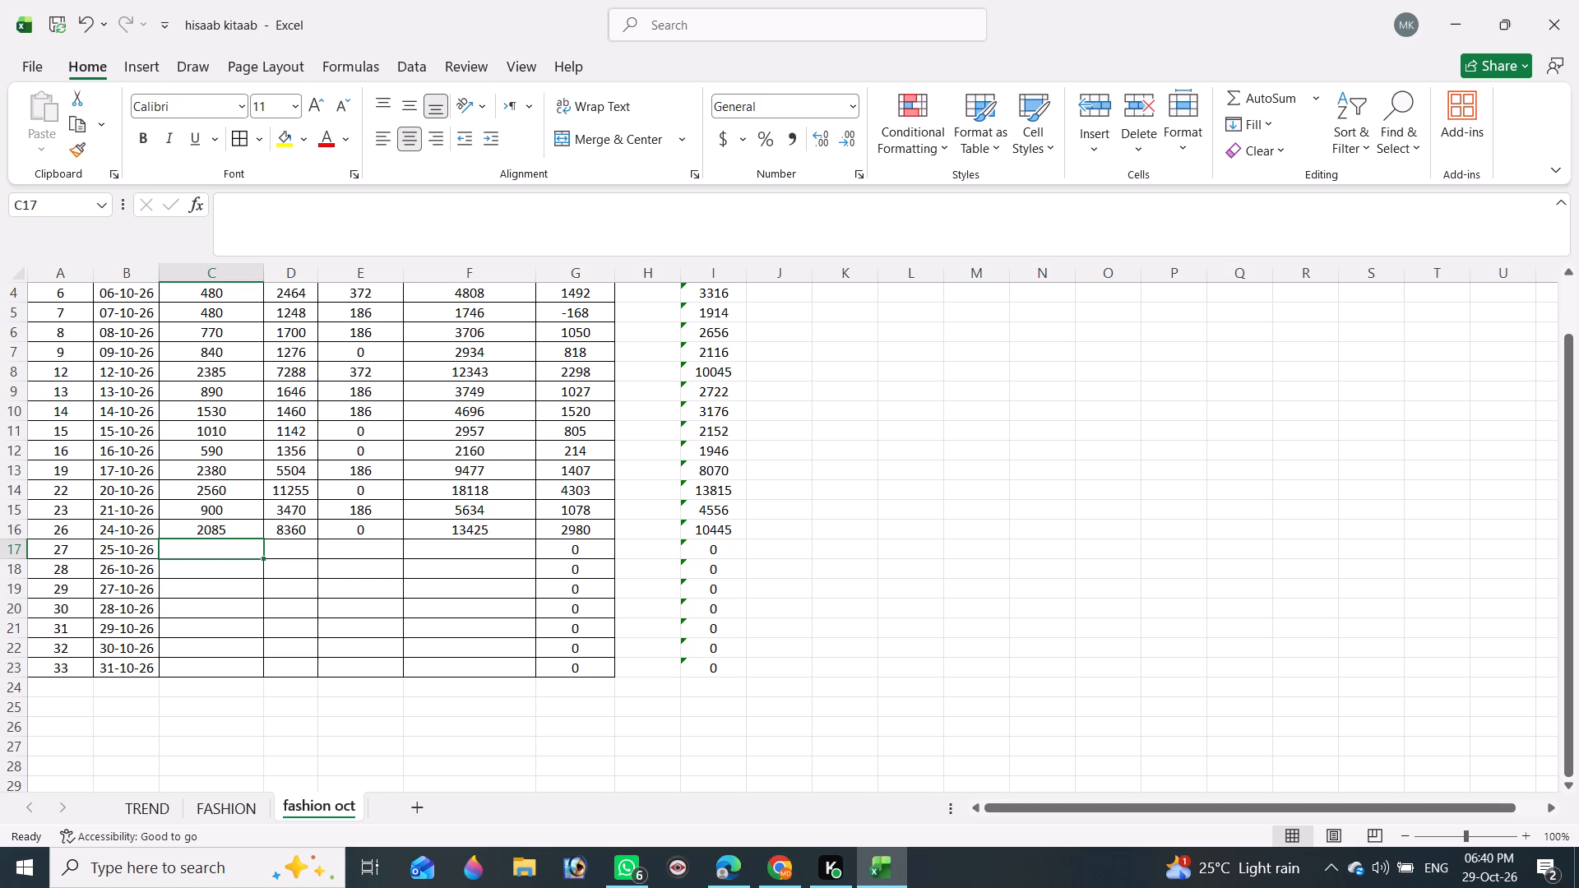
Enter the costs for SL. NO. 27 in row 17: 360 in C17, 665 in D17 and 0 in E17.
click(292, 541)
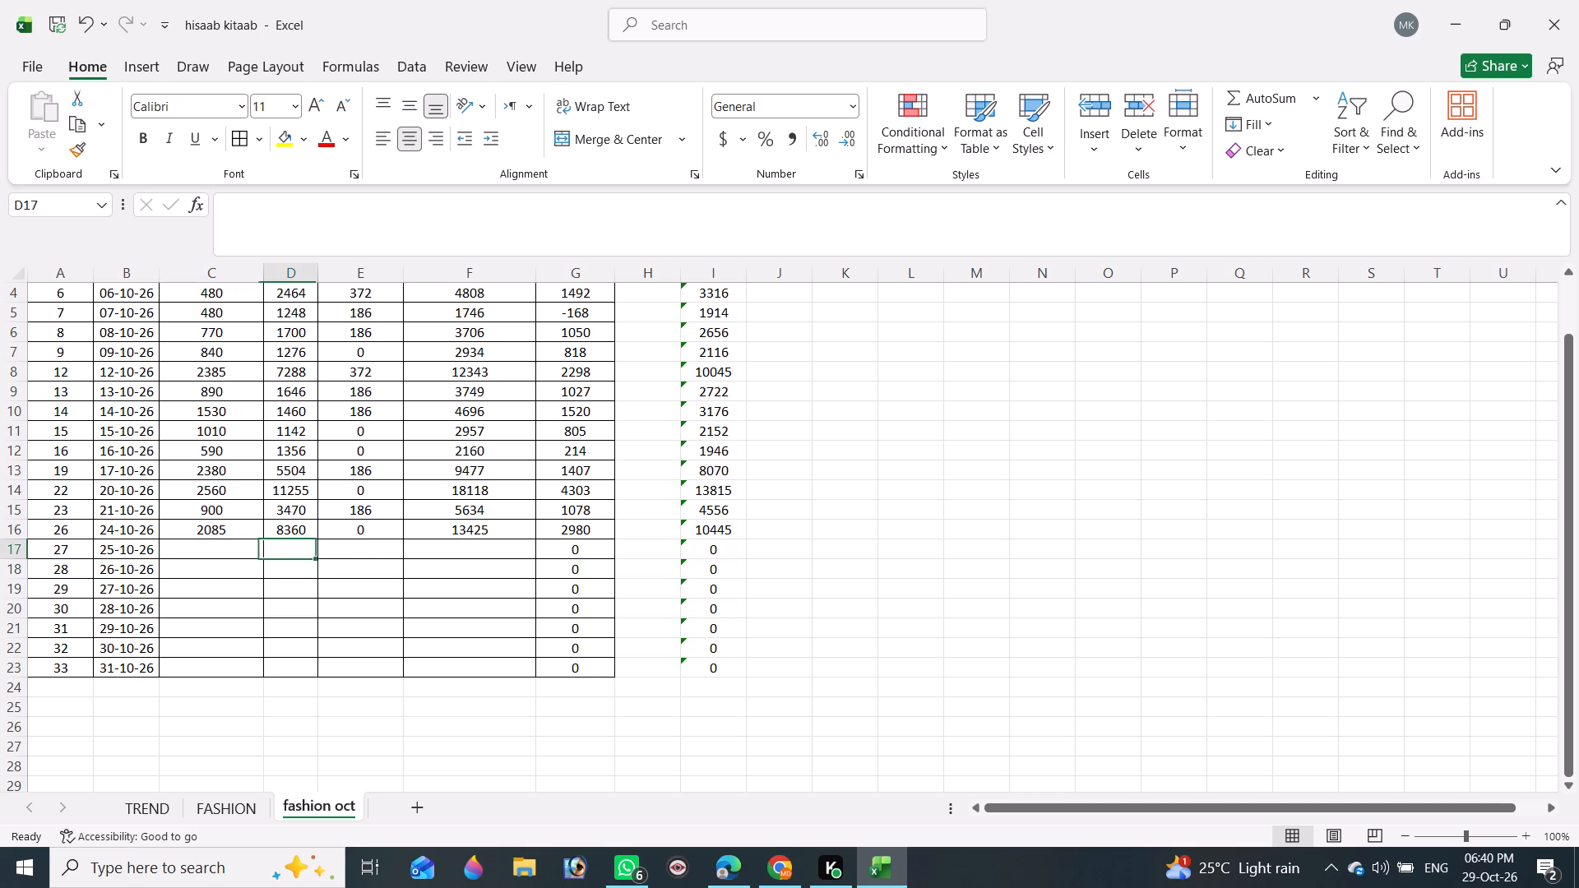
text(665)
key(shift+asciitilde)
key(shift+Tab)
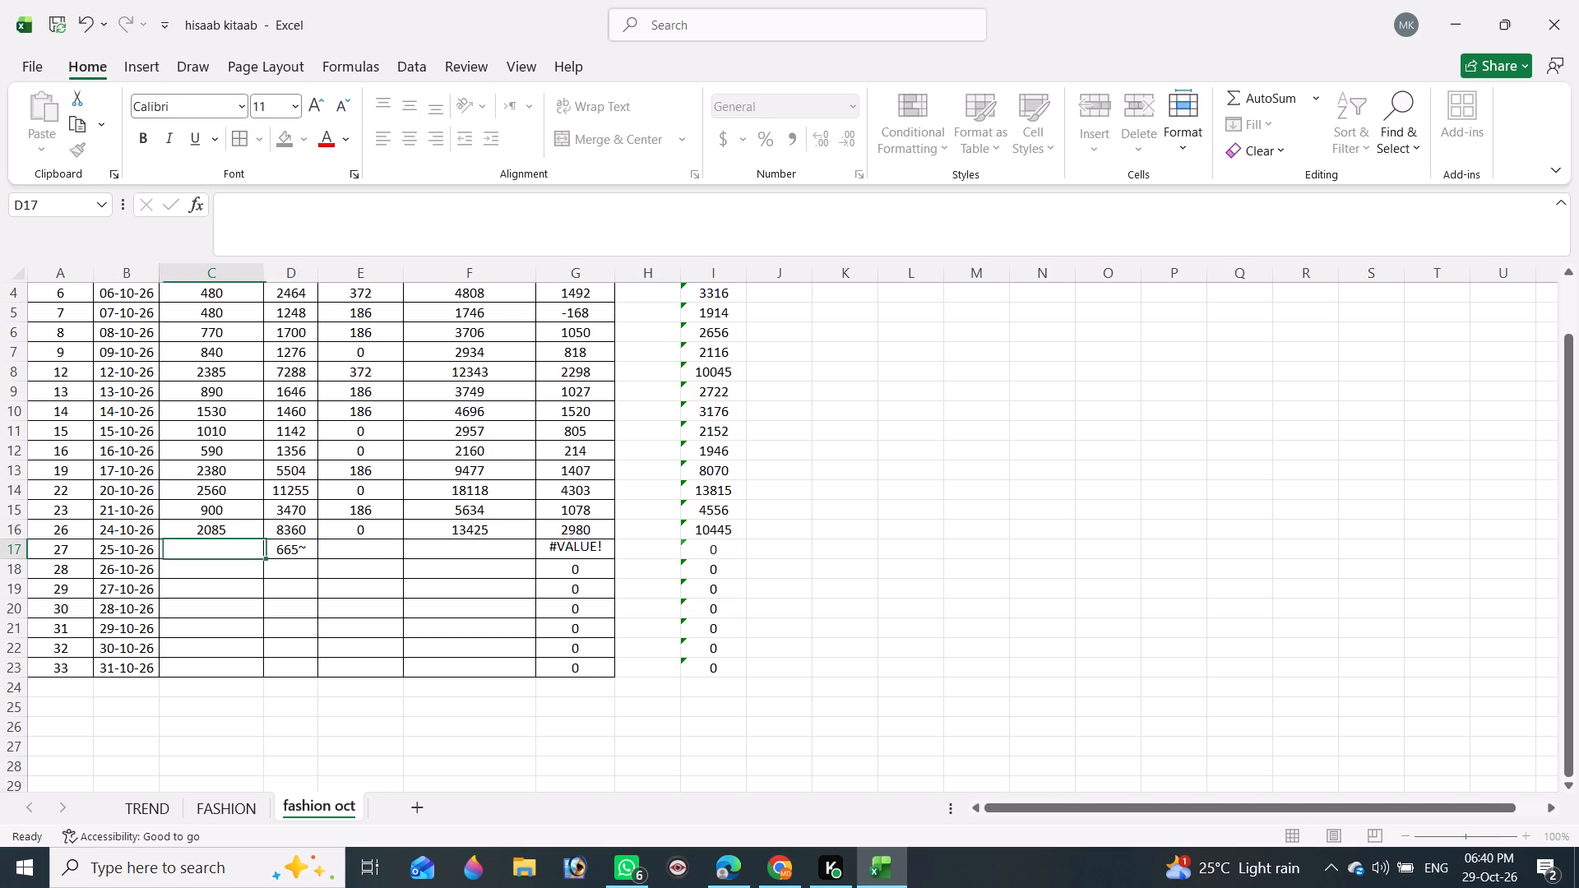
key(Tab)
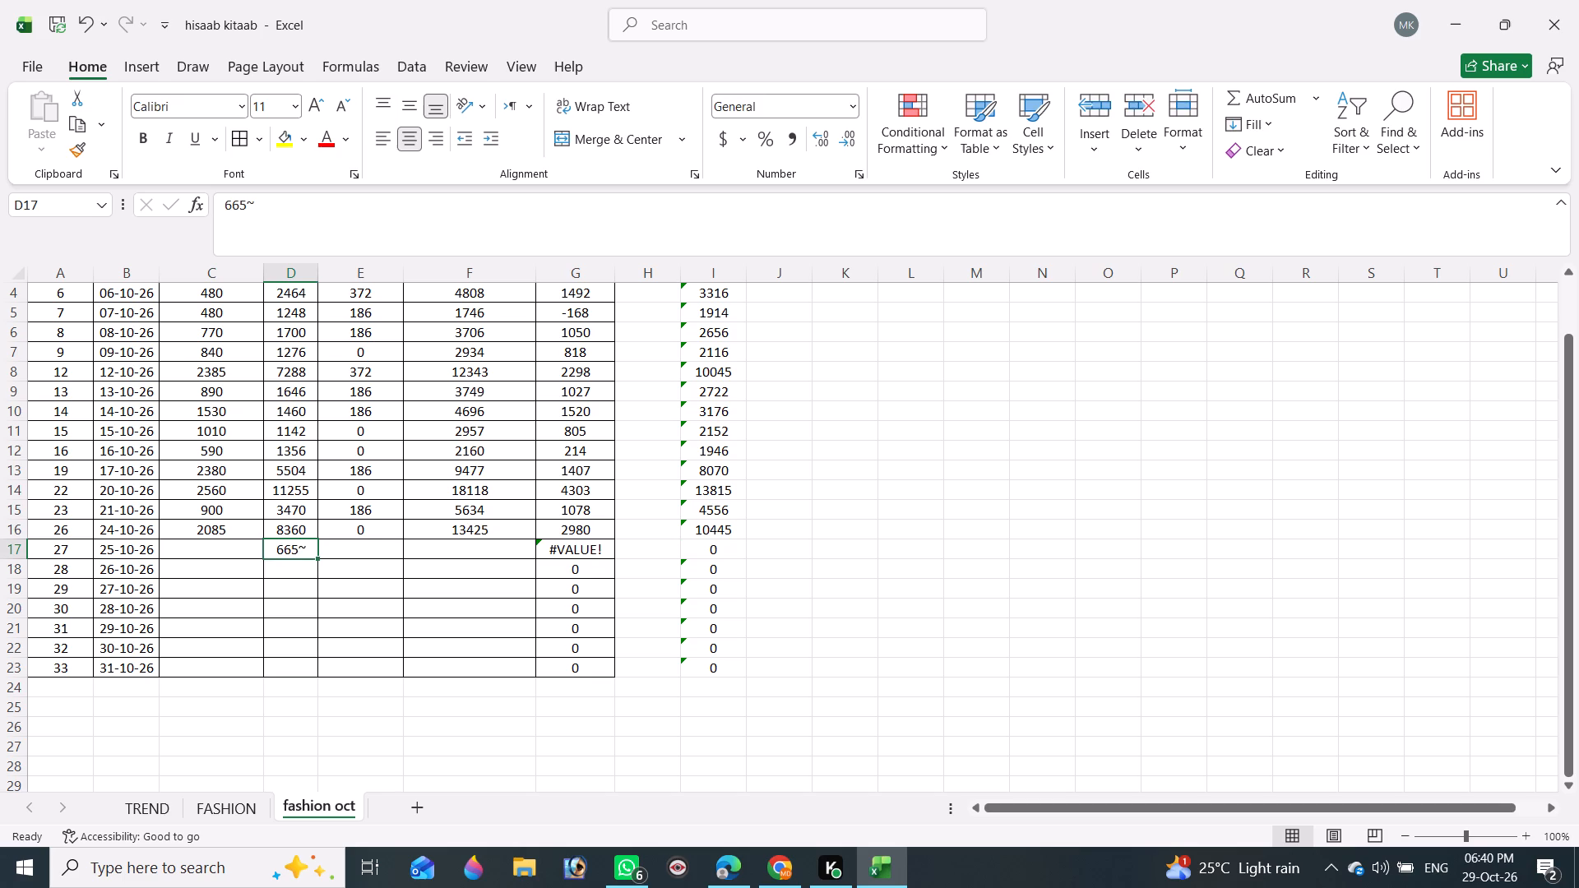
text(665)
key(shift+Tab)
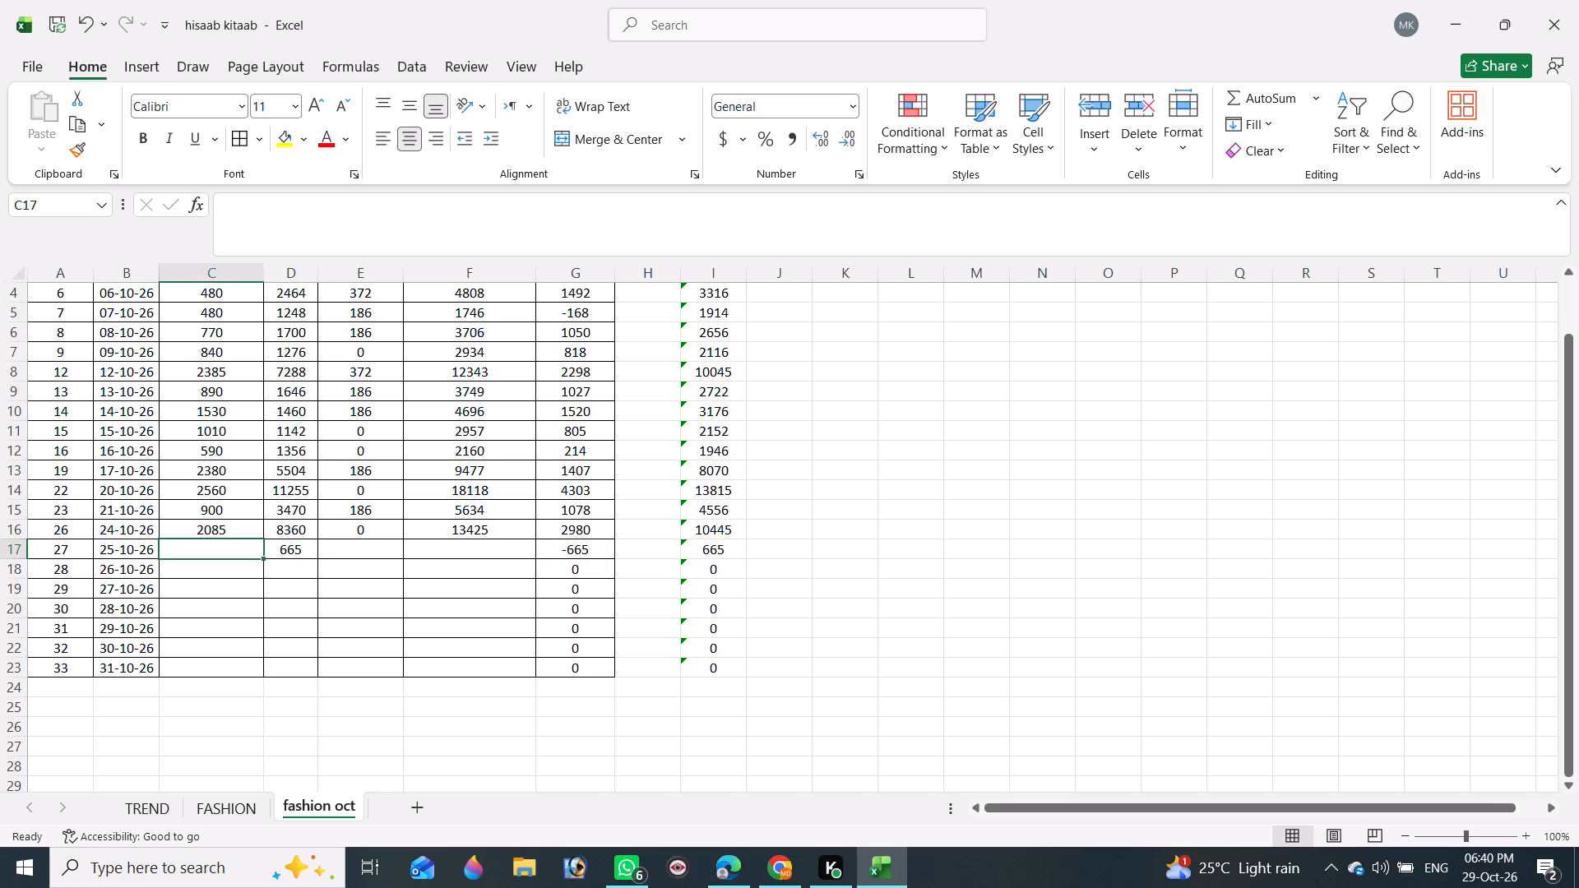
text(360)
key(Tab)
key(Tab)
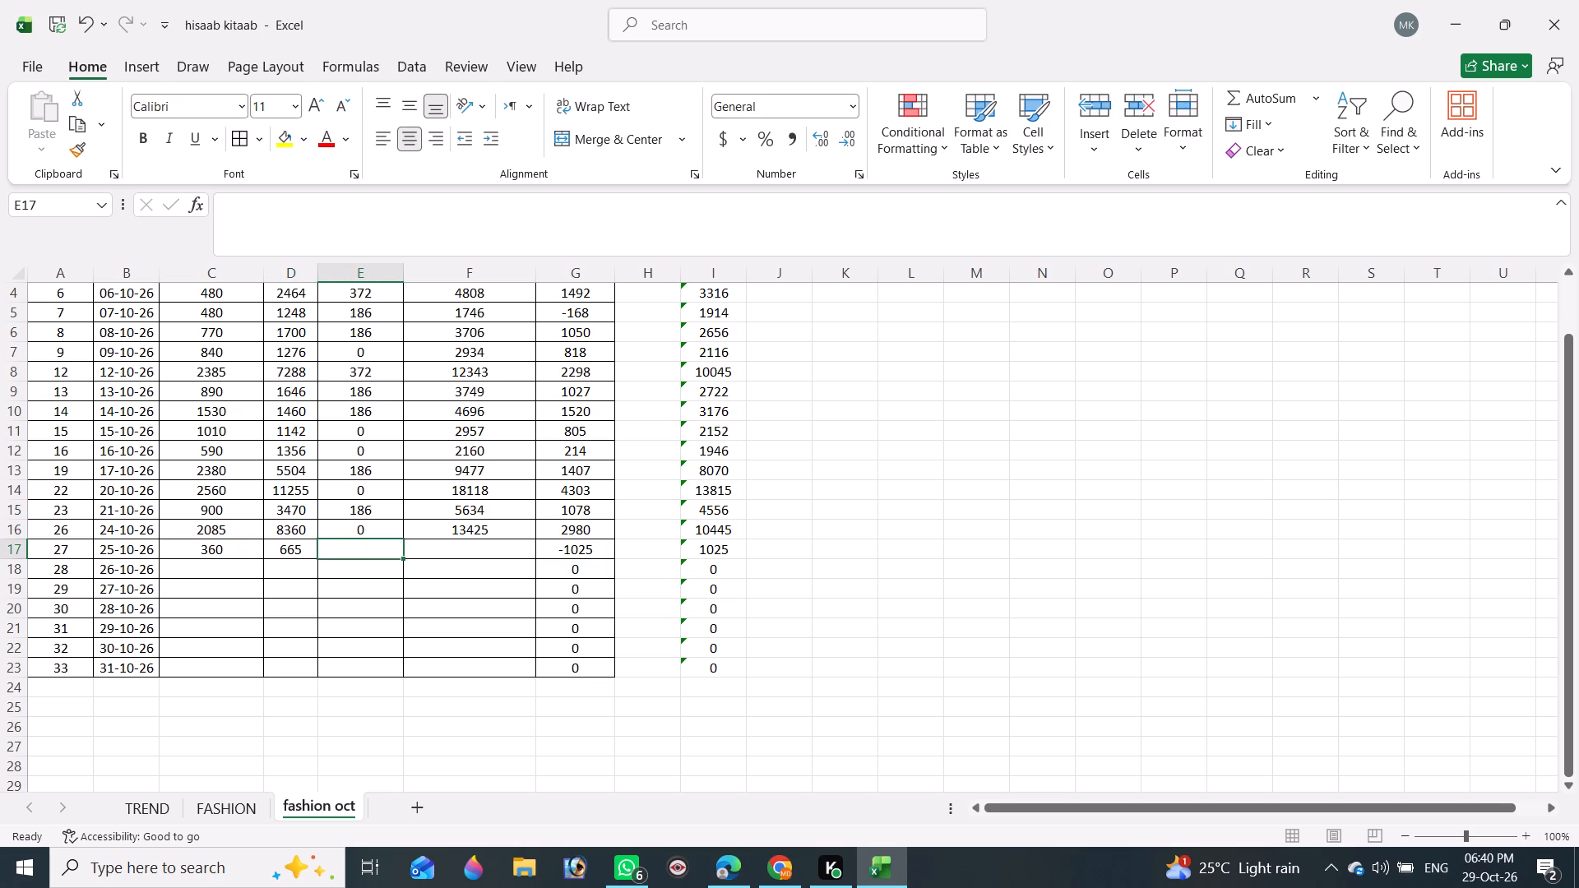
key(0)
key(Tab)
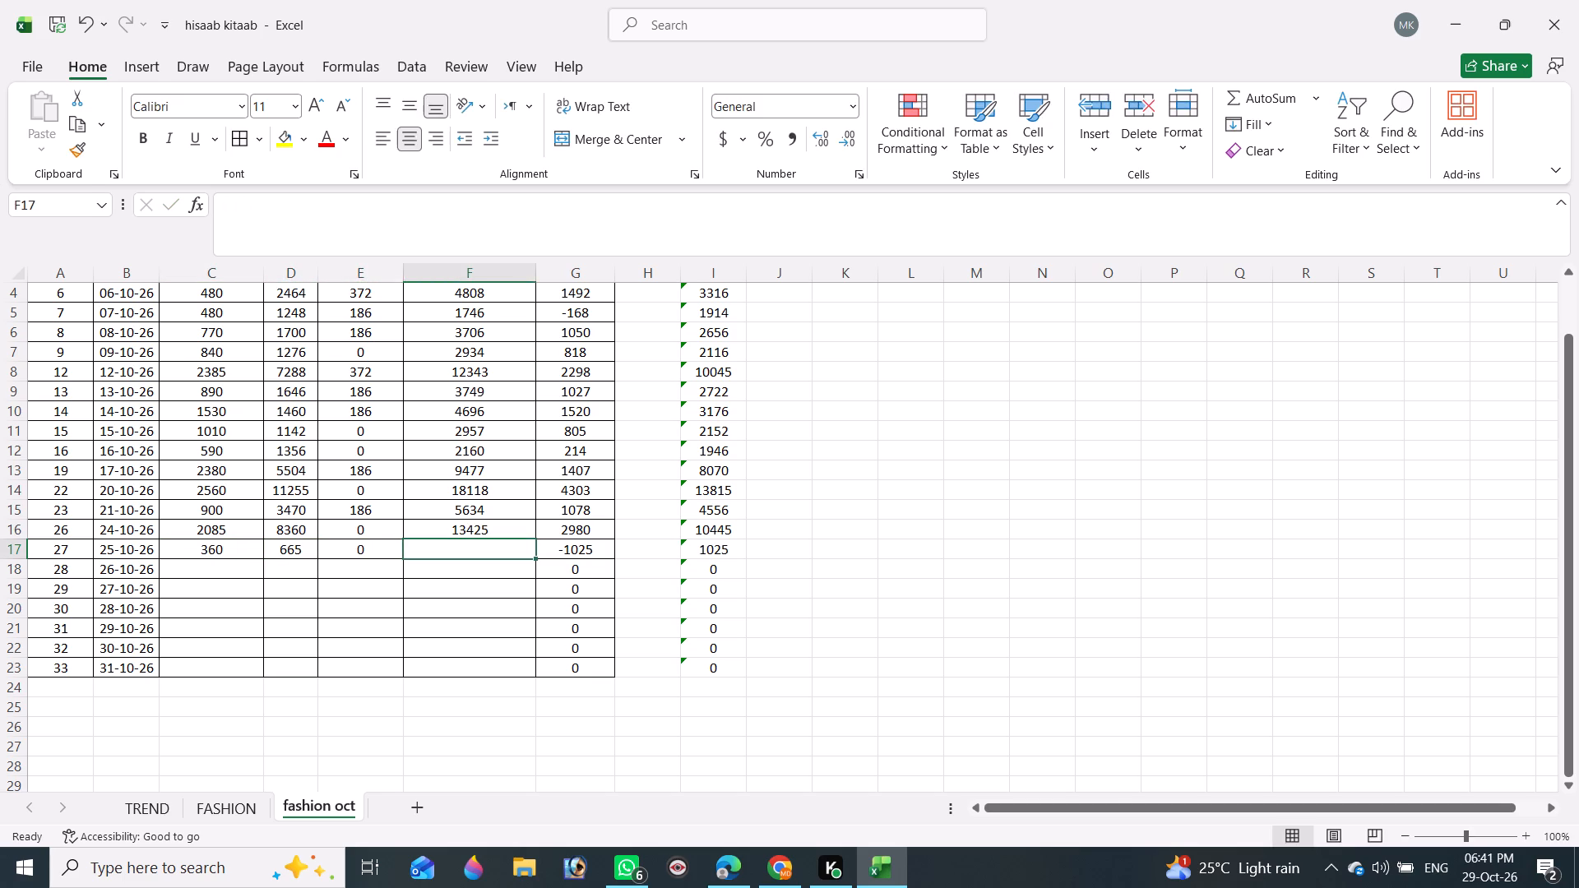
Look up the 27 Oct 2026 net amount in Chrome and enter 2504 as payment received in F17 in Excel.
key(alt+Tab)
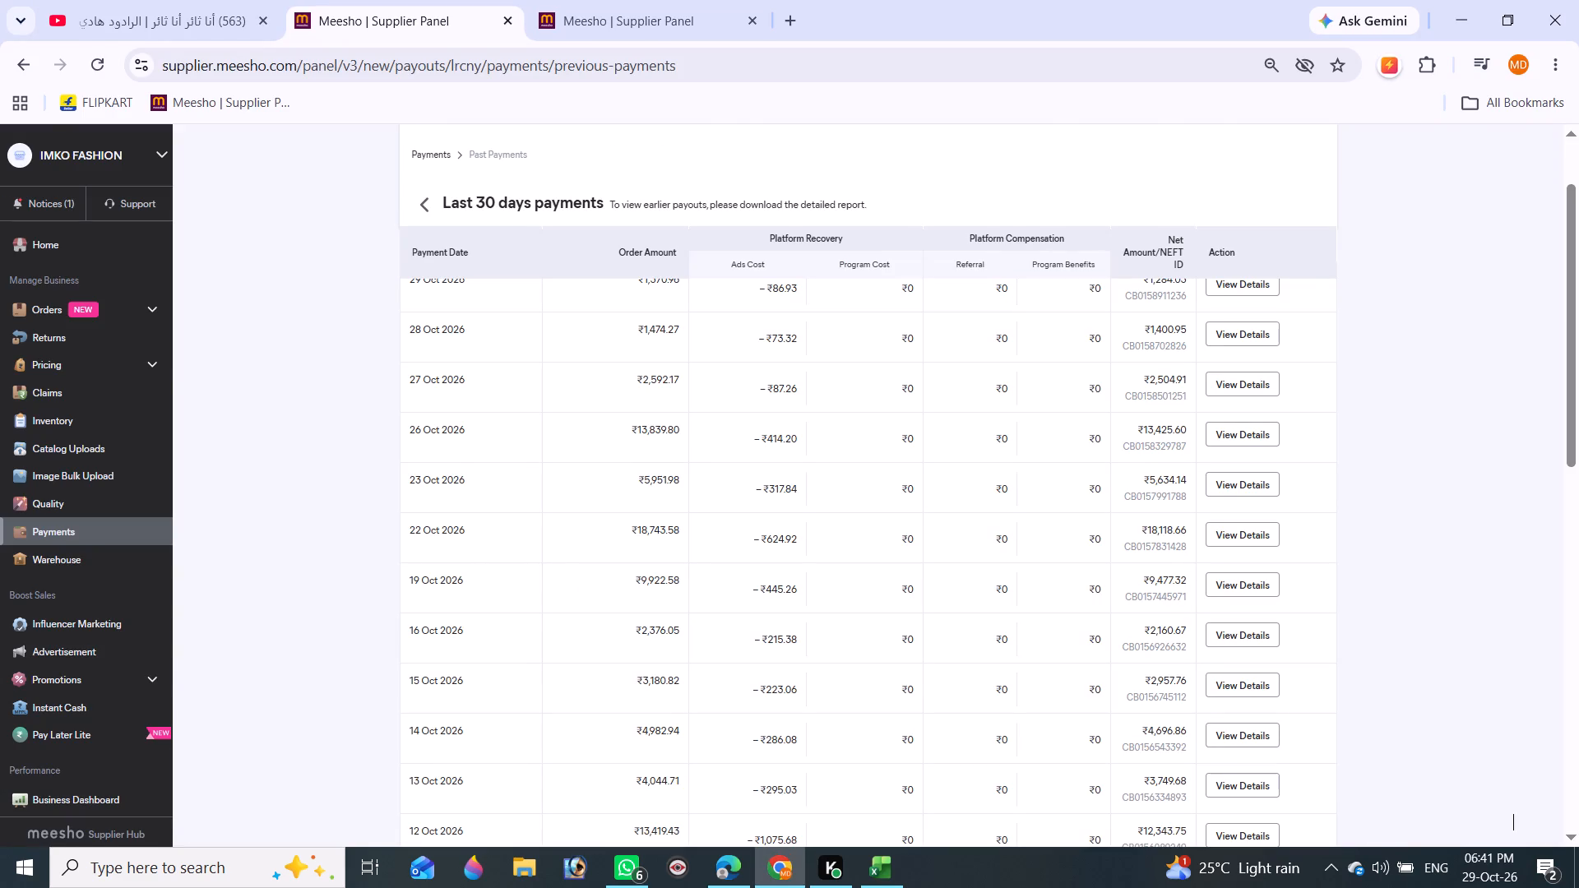
key(alt+Tab)
text(2504)
key(Return)
key(alt+Tab)
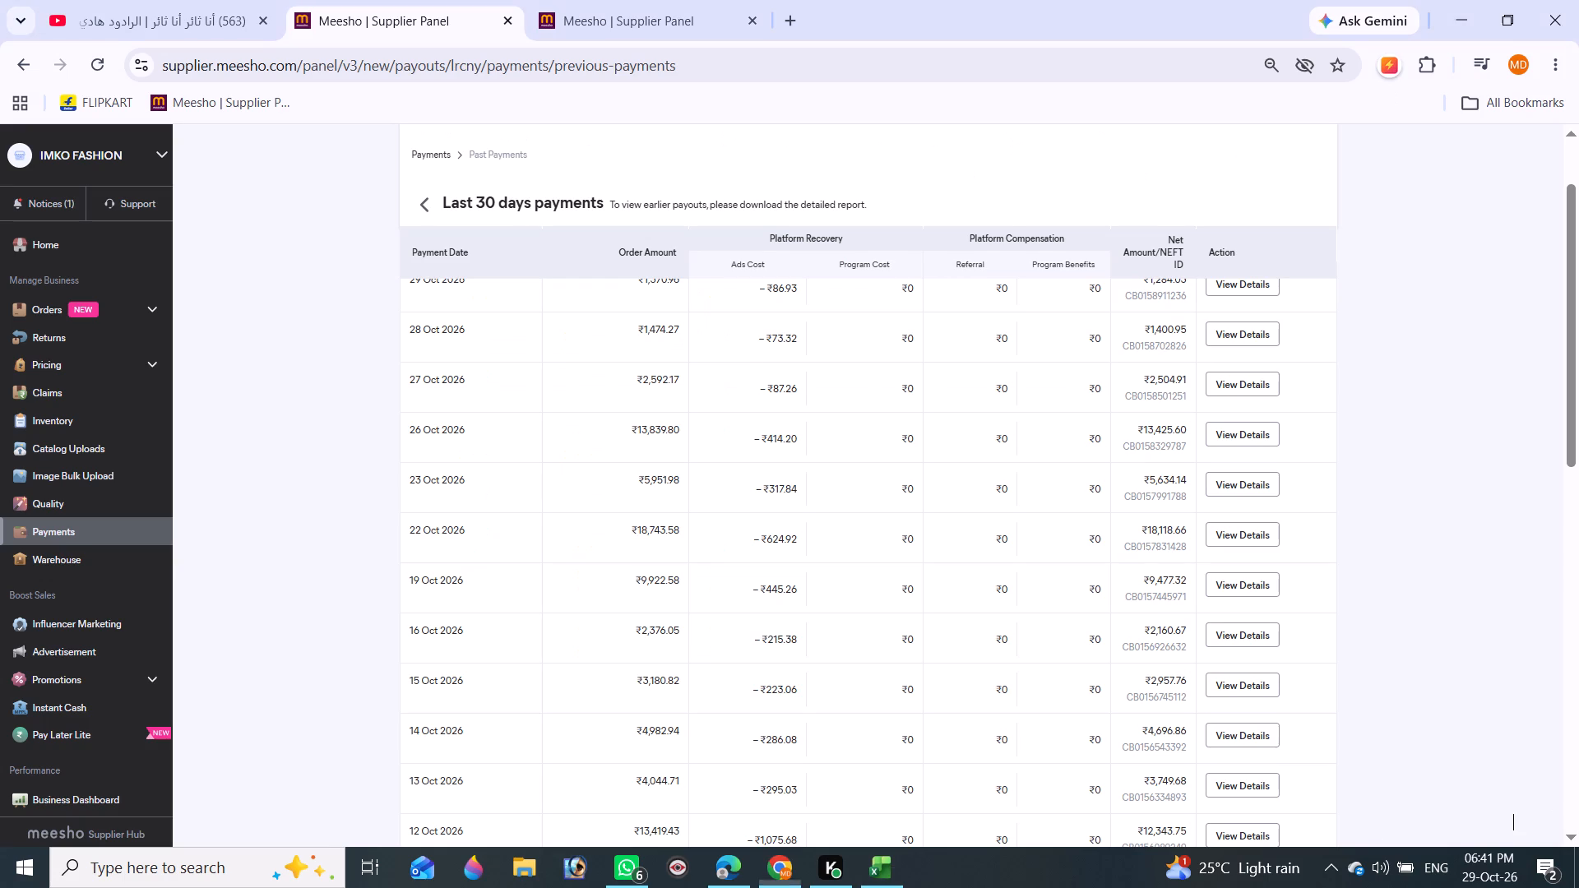
key(alt+Tab)
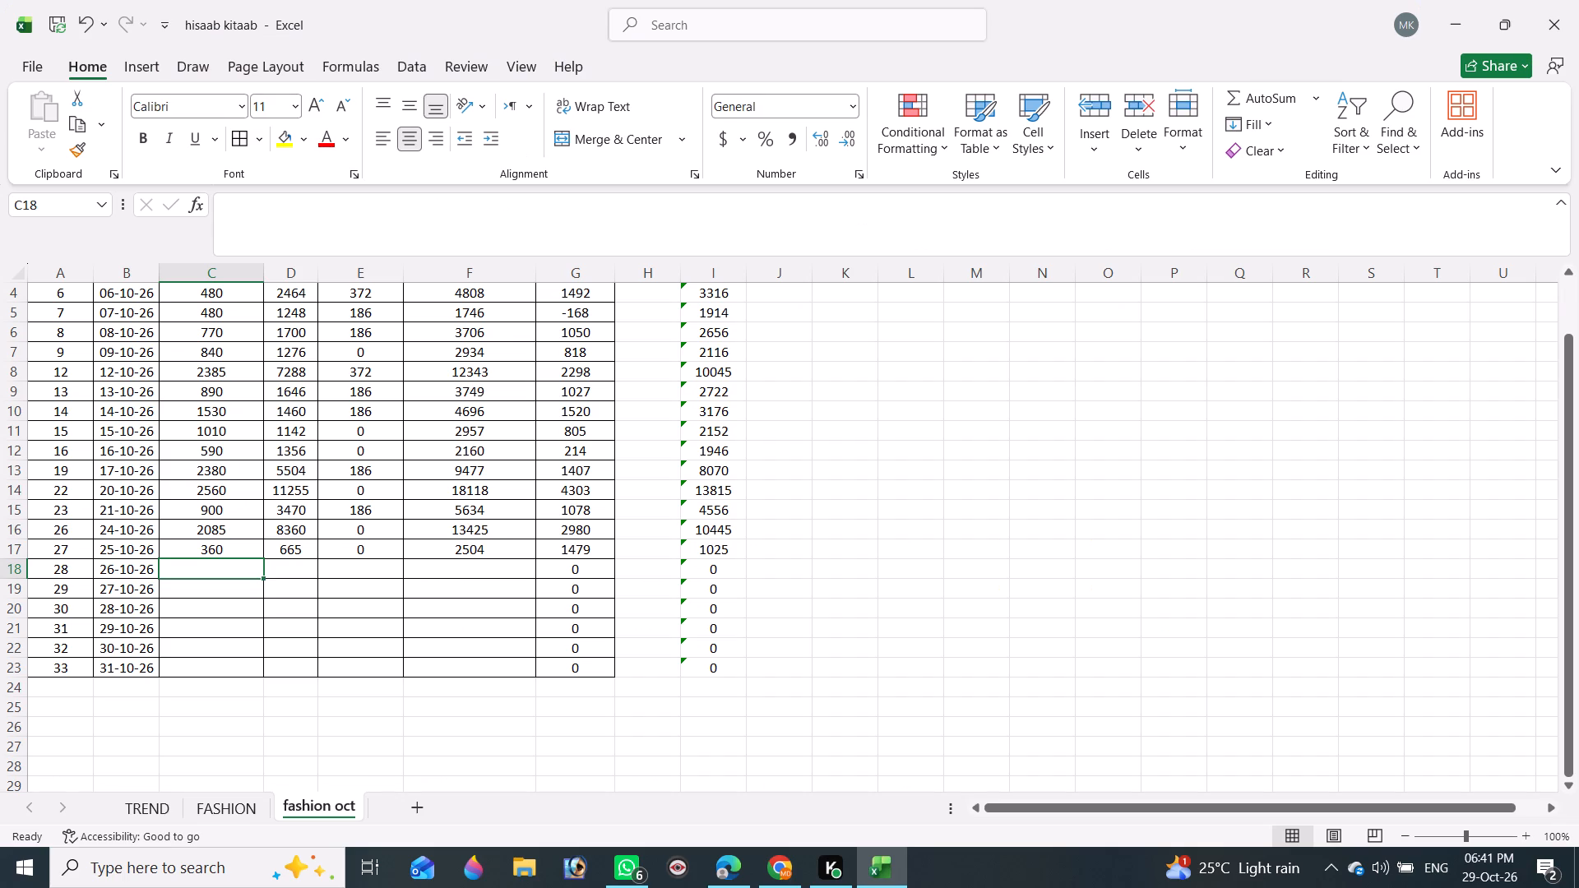
Enter the costs for SL. NO. 28 in row 18: 275 in C18, 918 in D18 and 0 in E18.
click(283, 567)
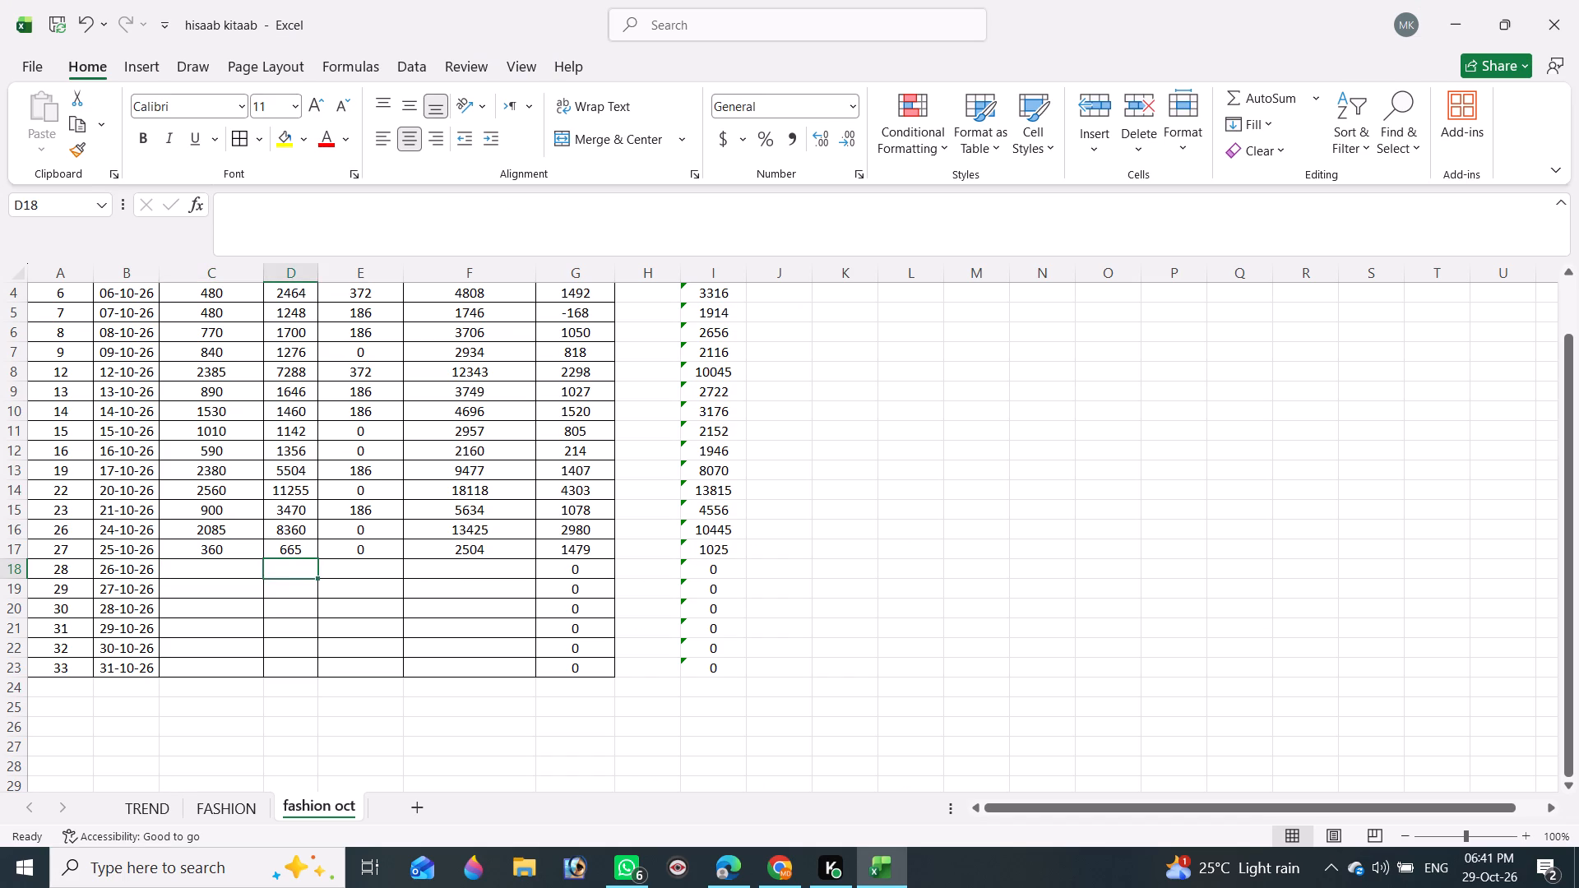
click(202, 577)
text(275)
key(Tab)
text(918)
key(Tab)
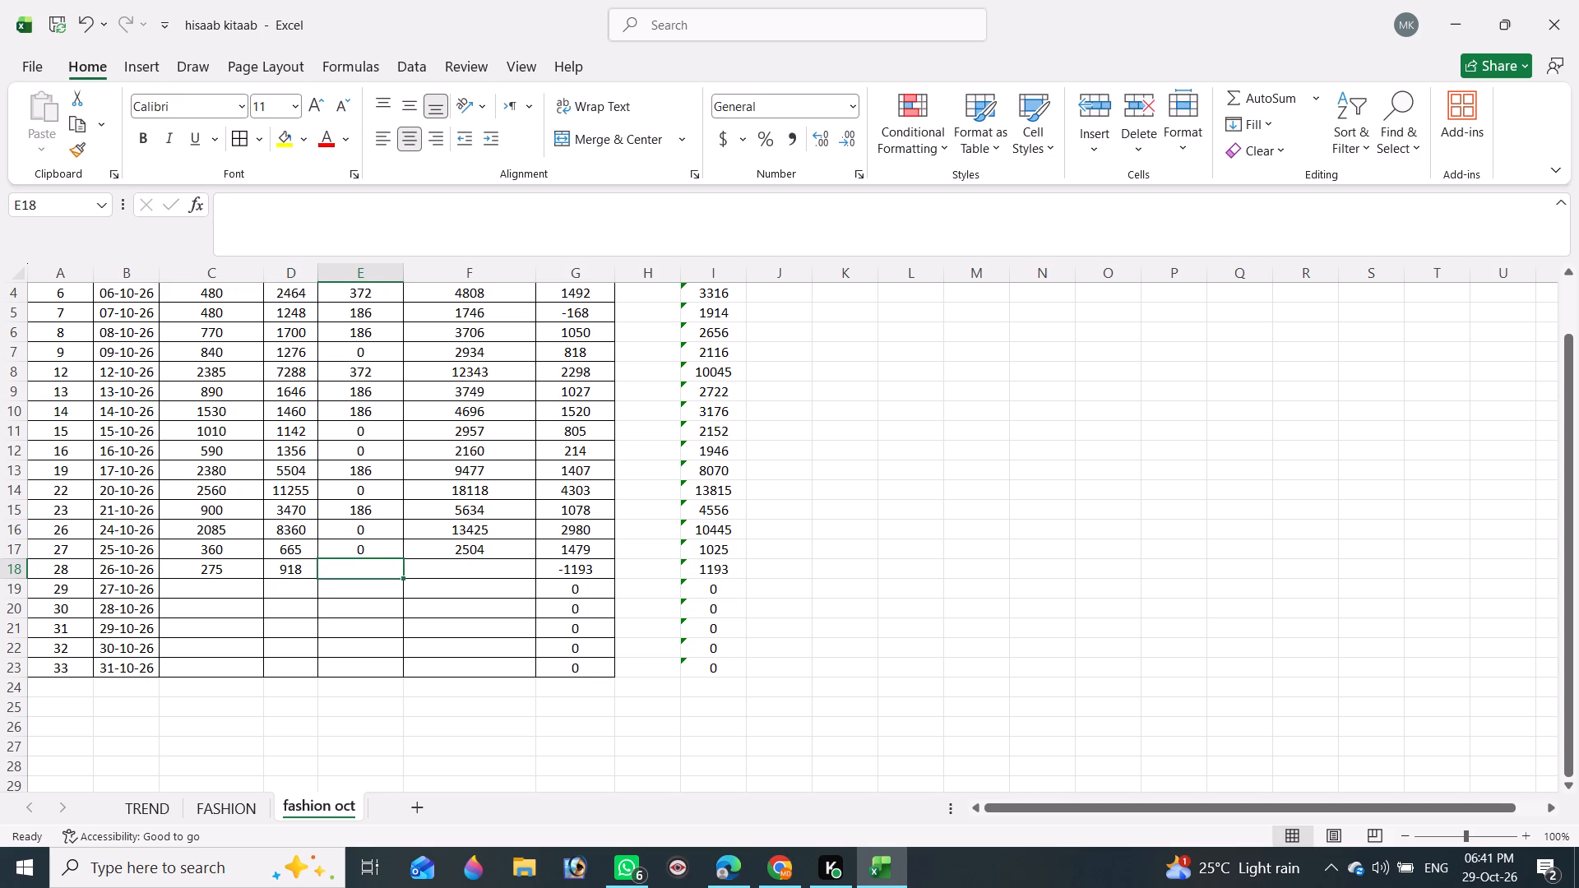
key(0)
key(Tab)
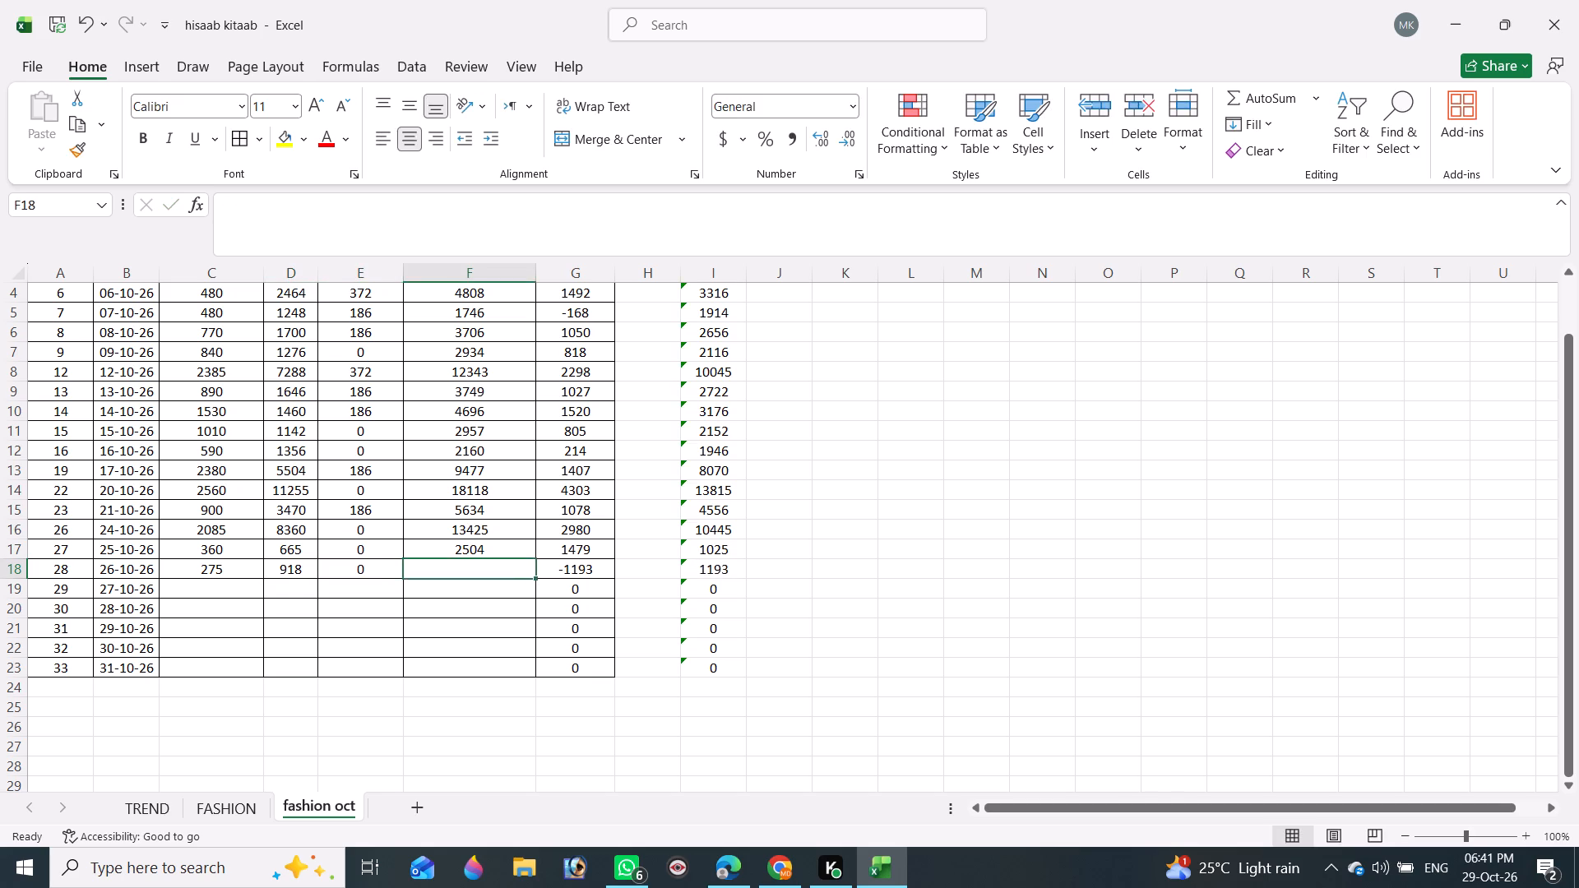
Look up the 28 Oct 2026 net amount in Chrome, enter 1400 as payment received in F18 in Excel, and save.
key(alt+Tab)
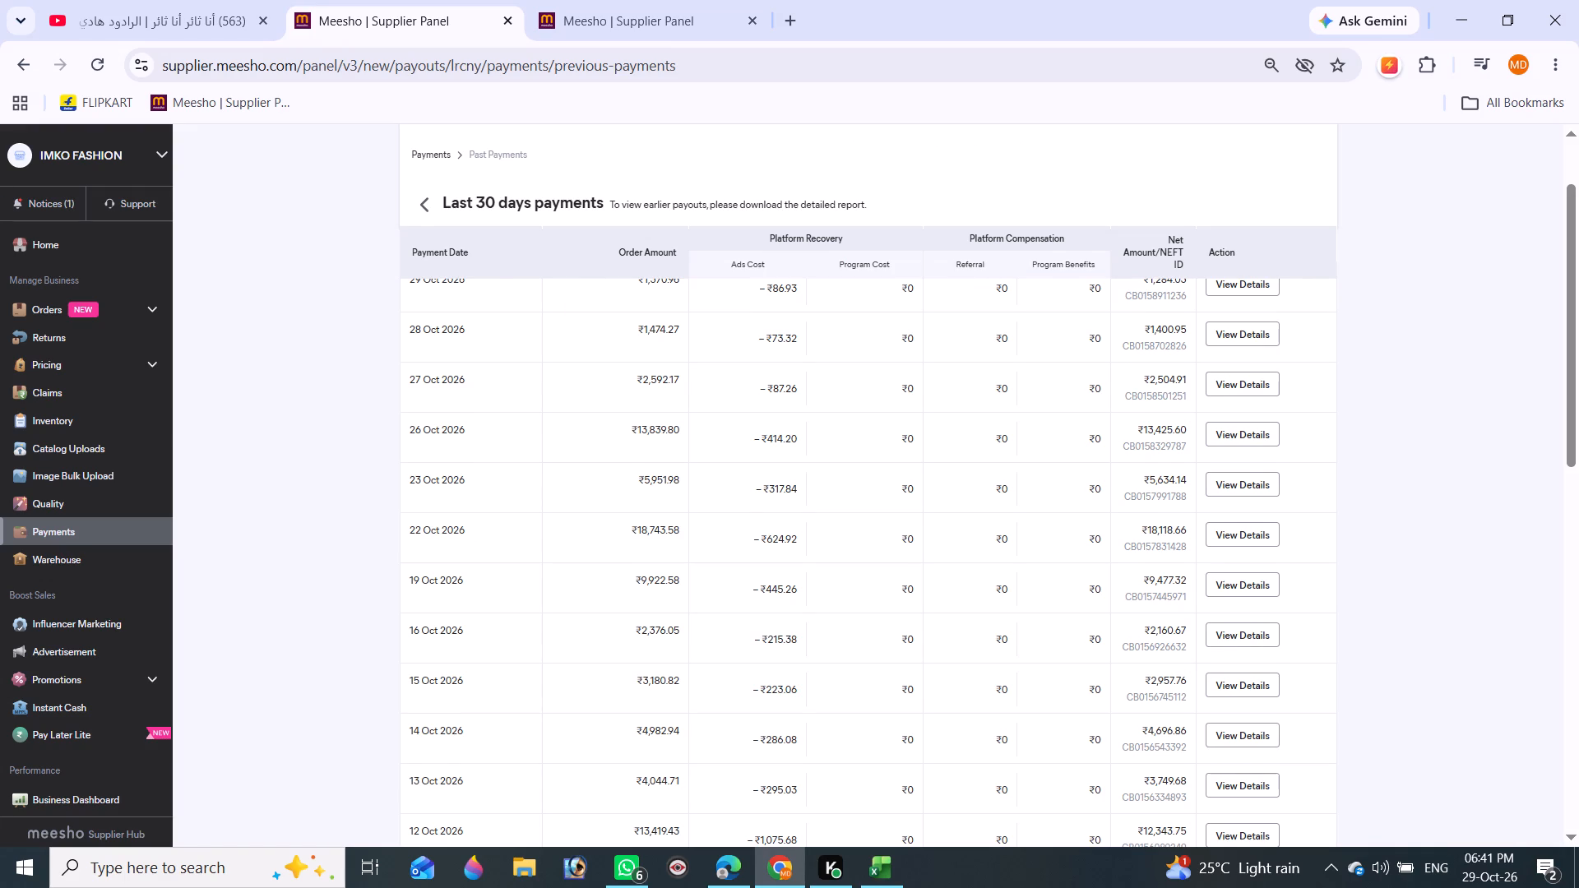
scroll(493, 598, up, 2)
key(alt+Tab)
key(alt+Tab)
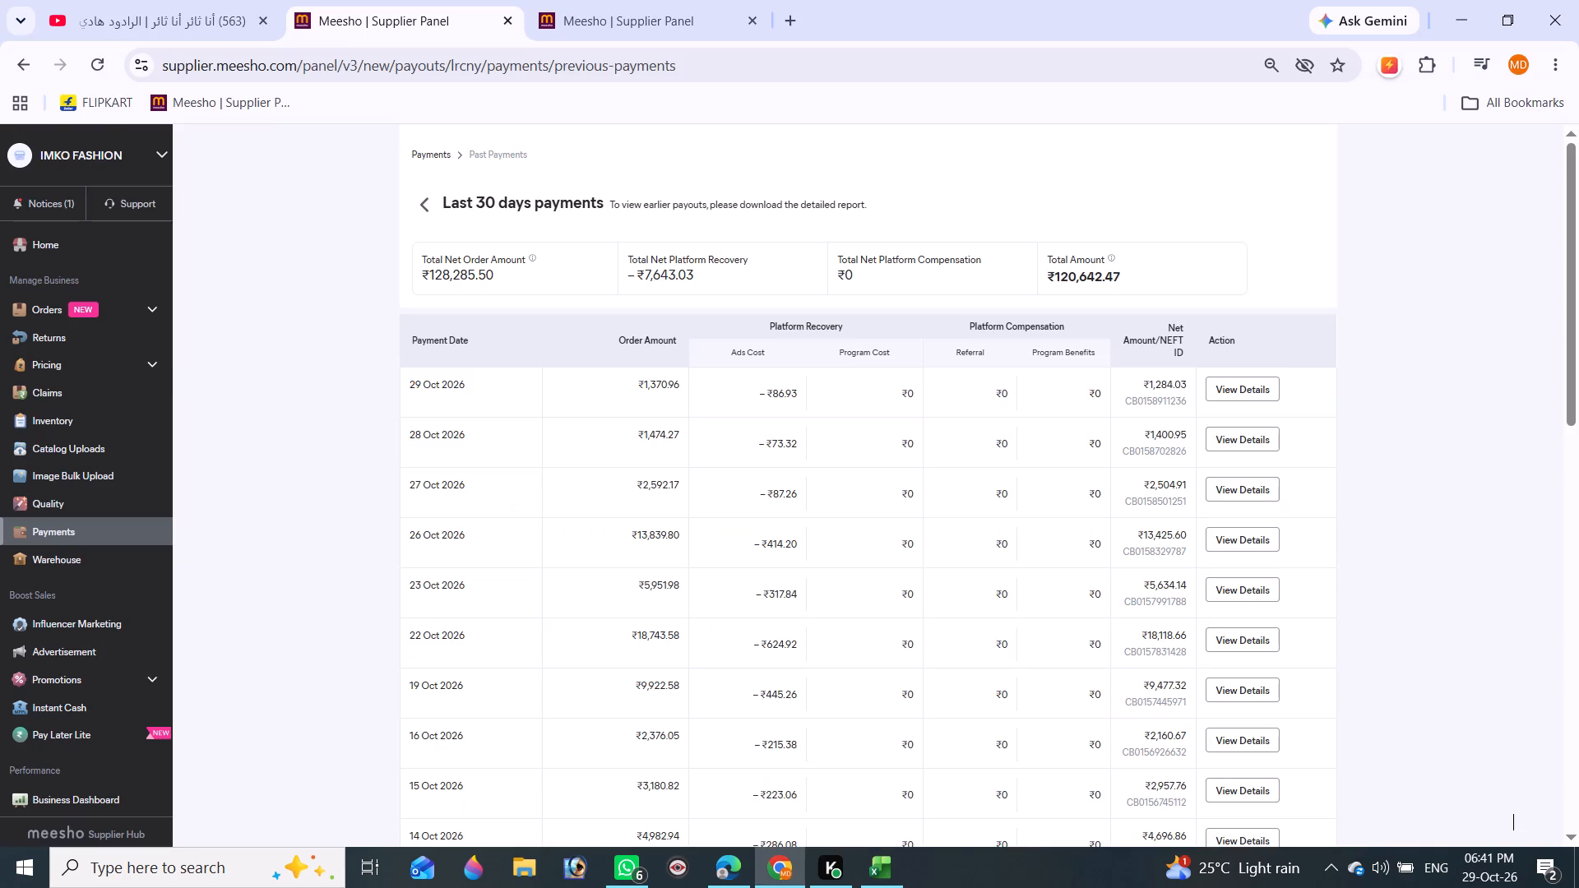
key(alt+Tab)
text(1400)
key(Tab)
key(ctrl+s)
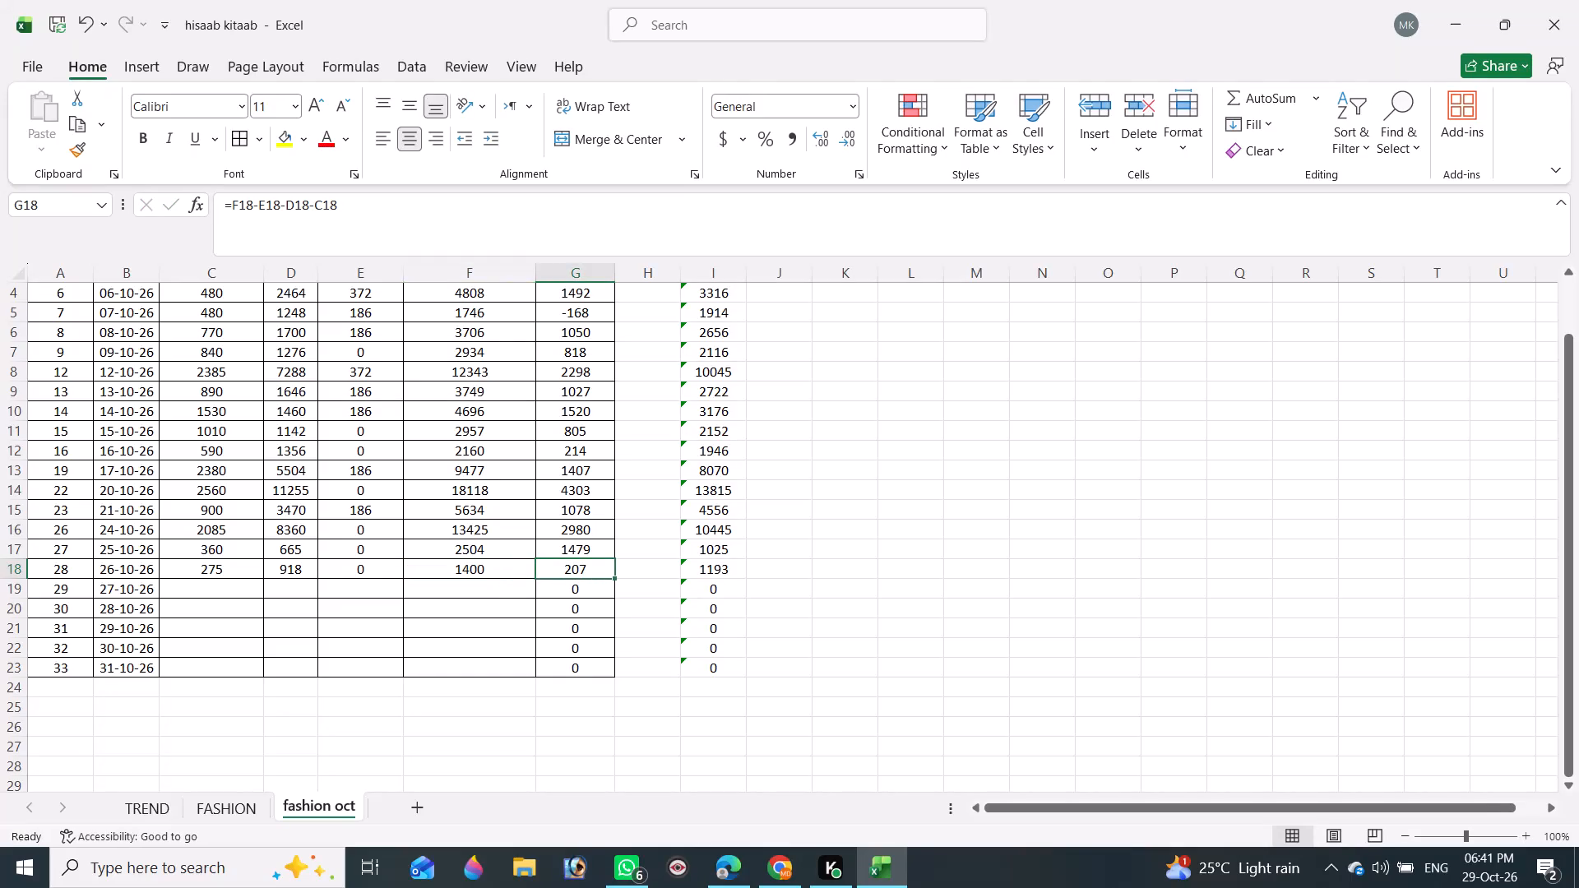
key(ctrl+s)
key(ctrl+s)
In Chrome, reopen the last 30 days payments and examine the order details of the 29 Oct 2026 payment.
key(alt+Tab)
scroll(512, 481, up, 1)
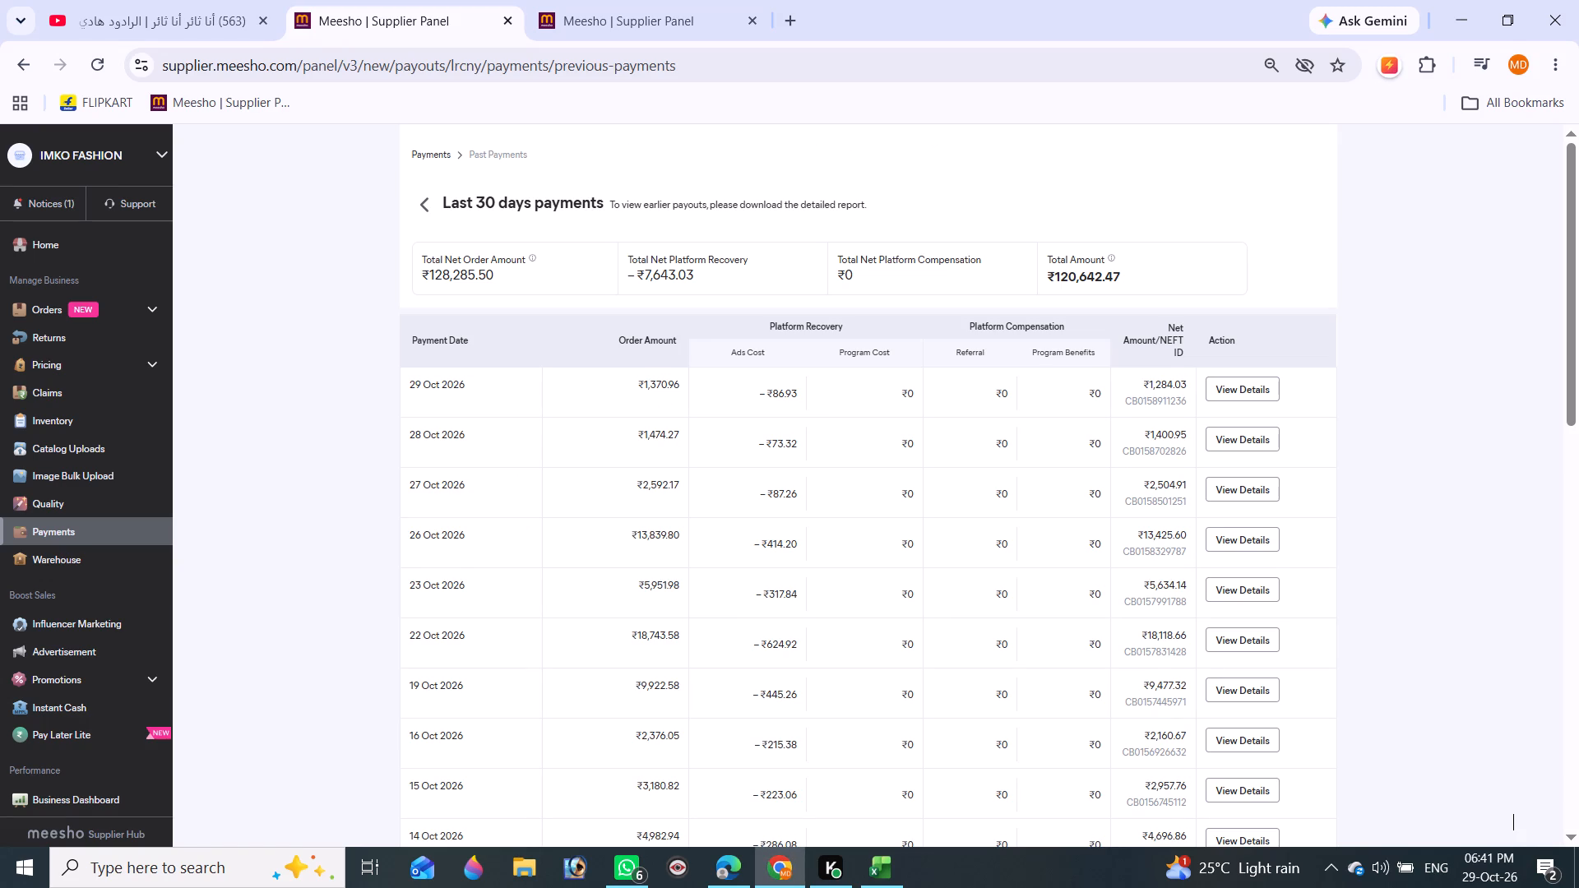
click(422, 204)
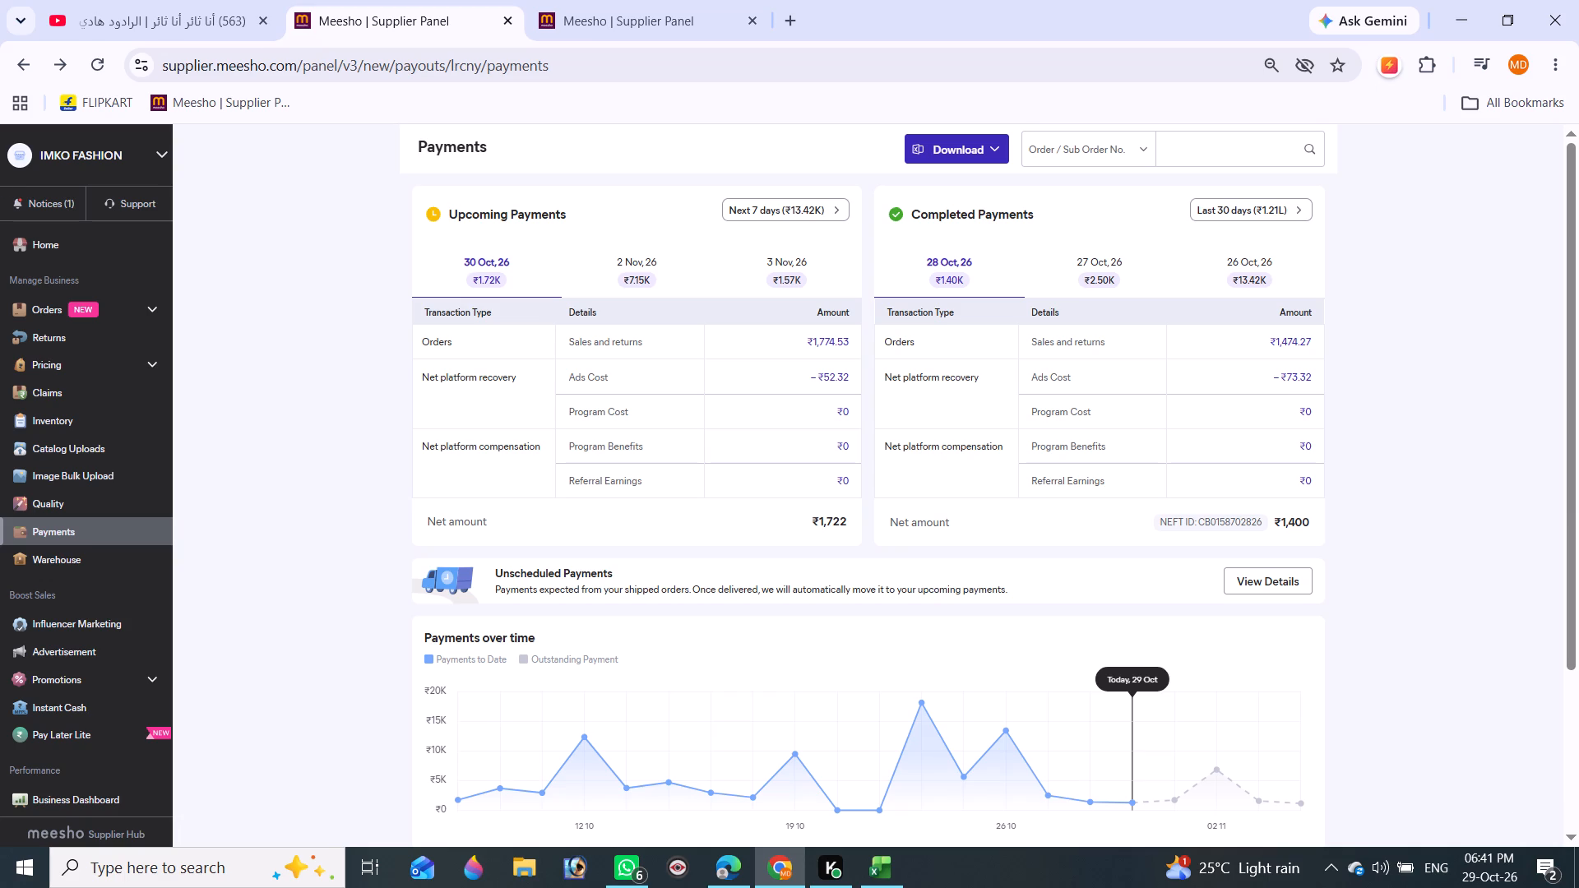
click(1277, 206)
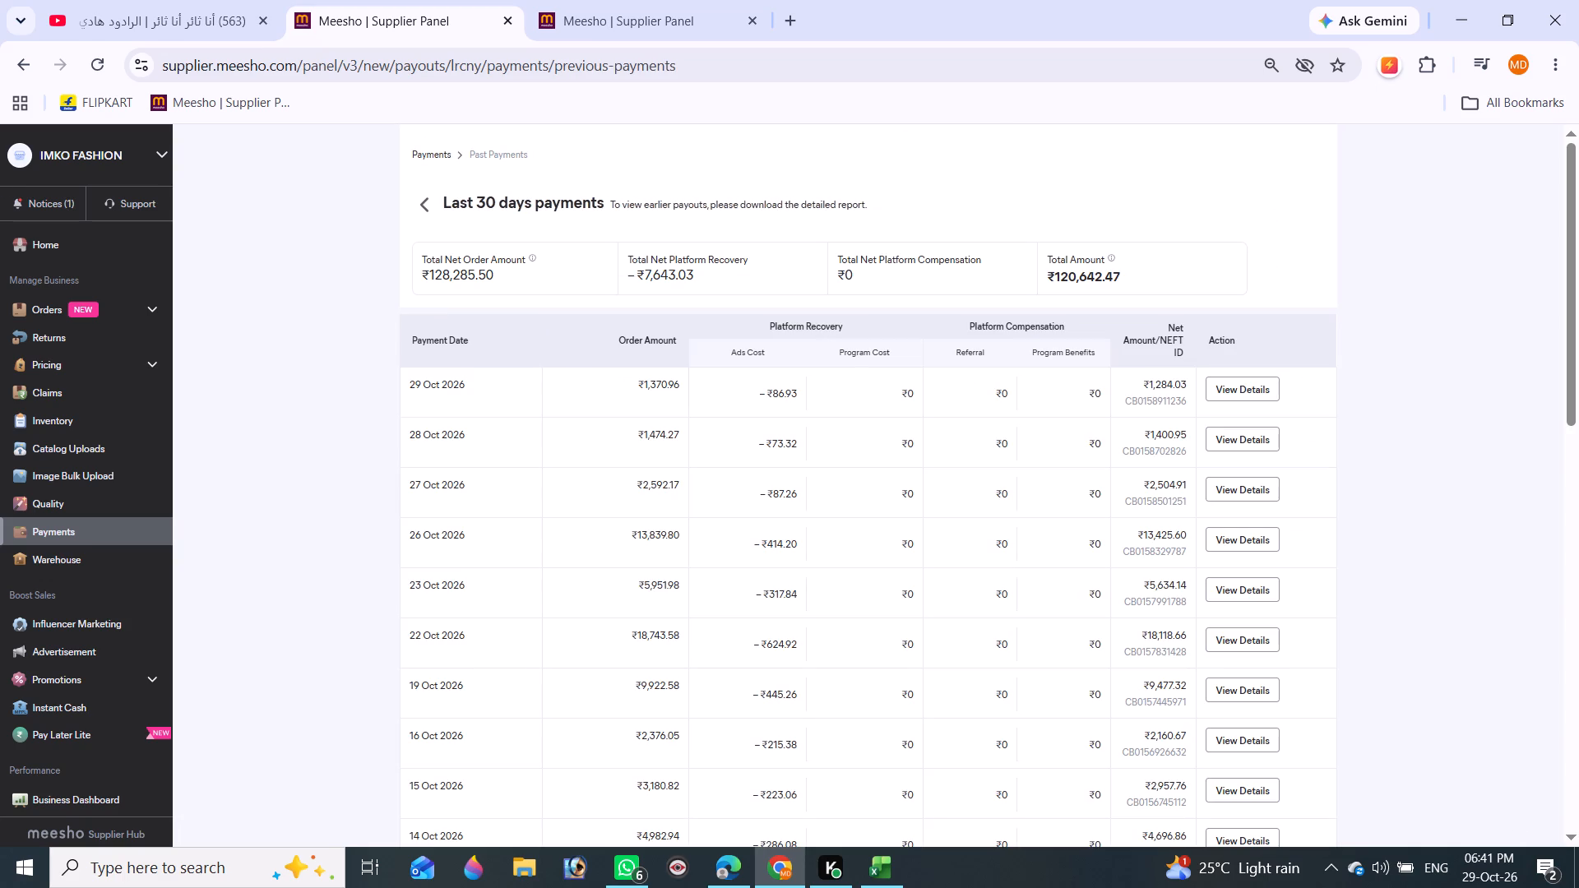
click(1236, 388)
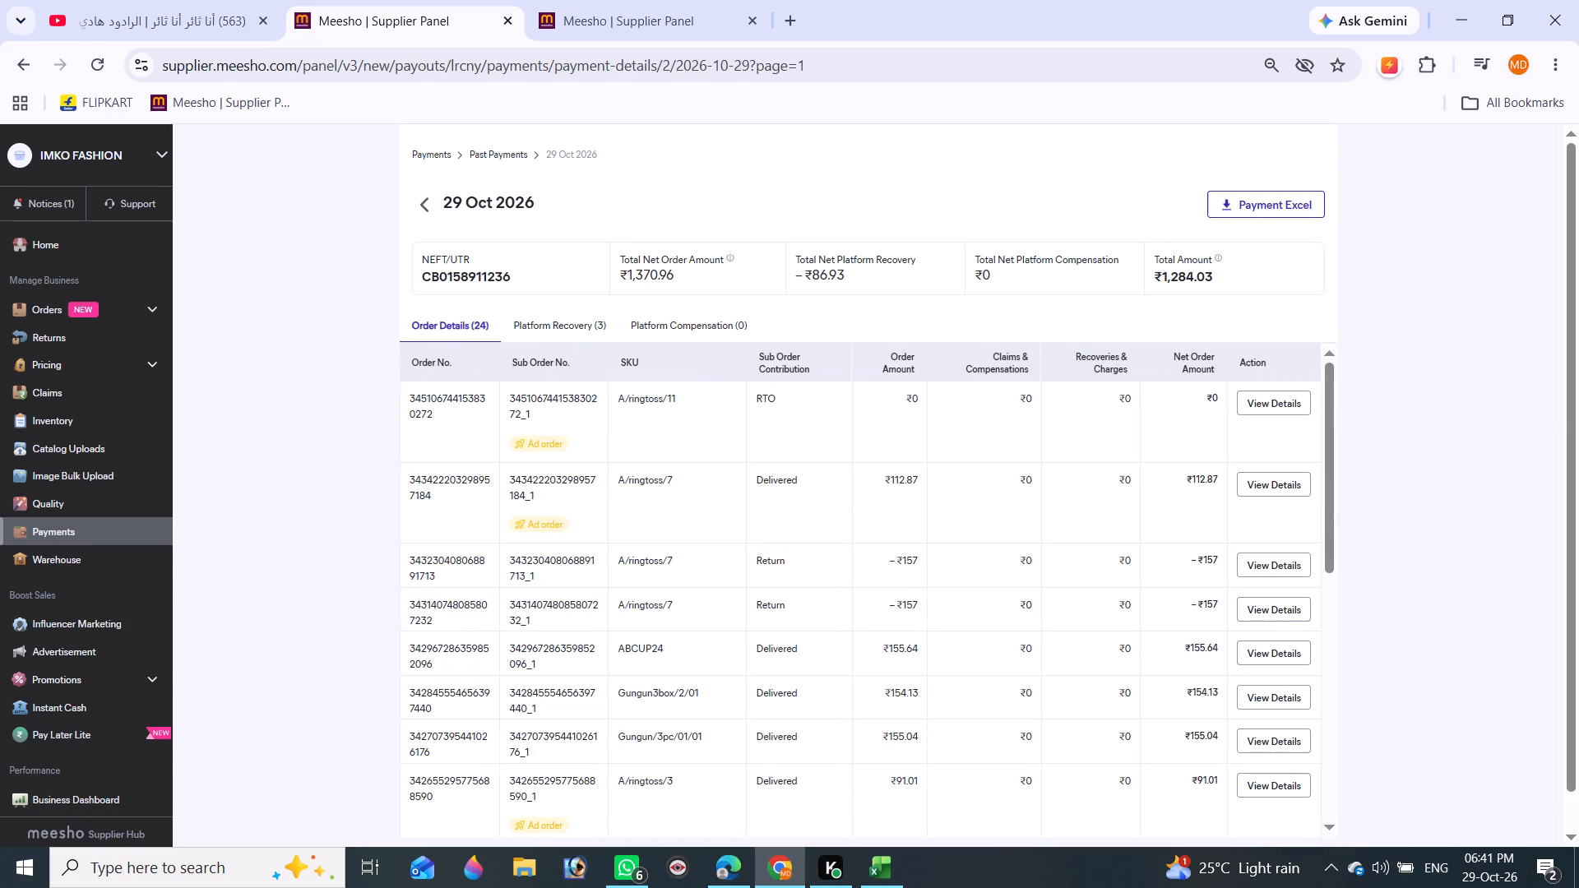
scroll(890, 485, up, 1)
scroll(889, 485, down, 3)
scroll(888, 485, up, 1)
scroll(859, 486, down, 3)
scroll(848, 490, up, 1)
scroll(847, 491, down, 1)
scroll(847, 491, up, 1)
scroll(843, 493, down, 2)
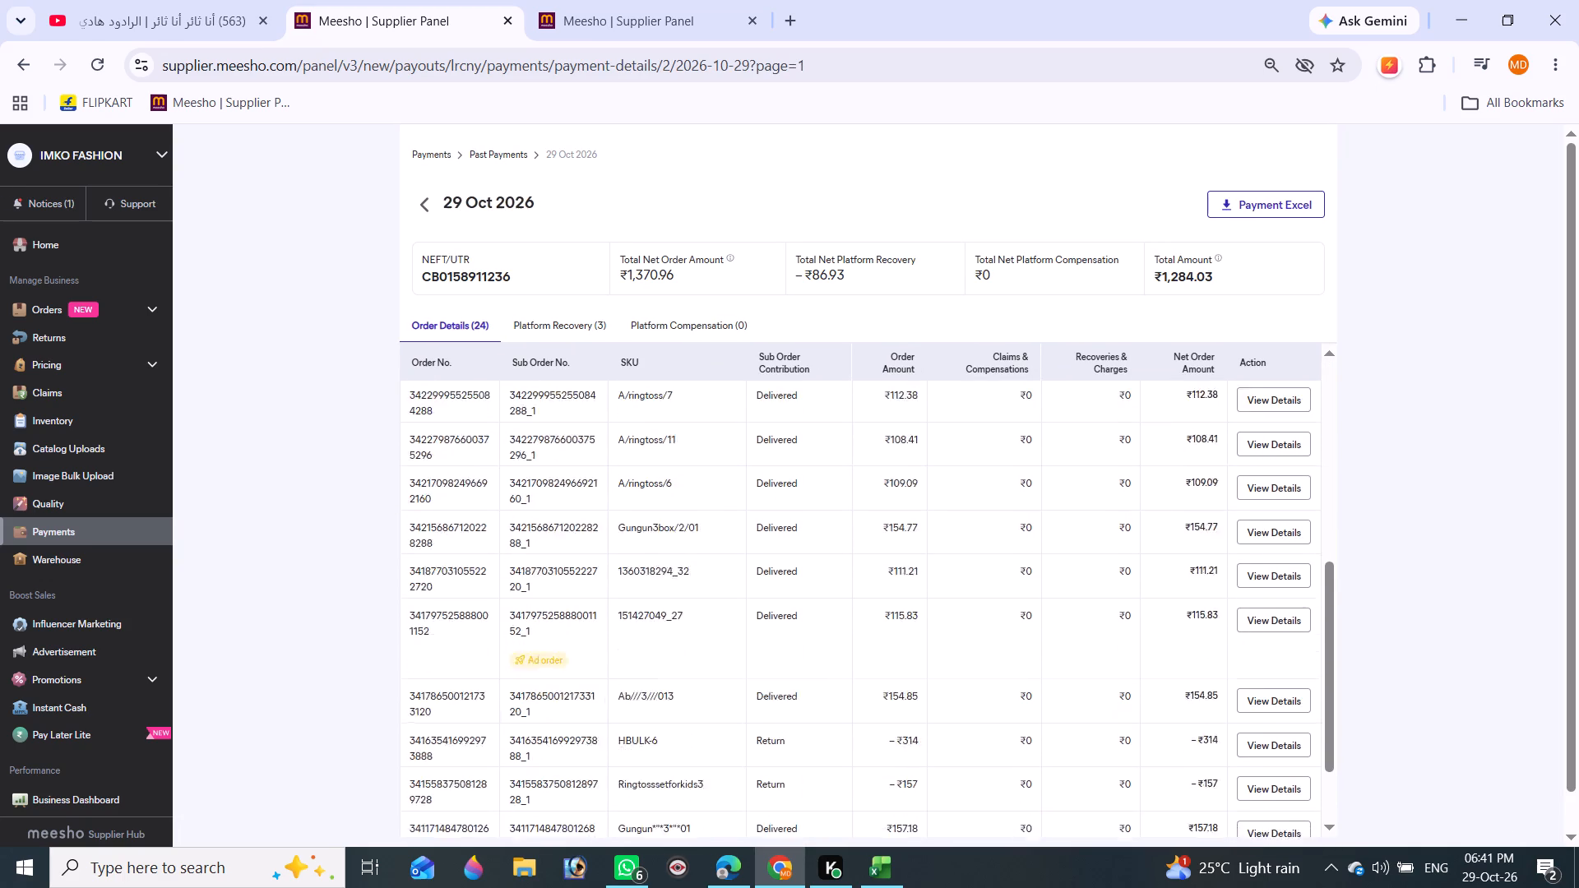
scroll(843, 493, down, 3)
scroll(843, 493, up, 1)
scroll(843, 493, down, 1)
scroll(843, 493, up, 1)
scroll(843, 493, down, 1)
scroll(843, 493, up, 1)
scroll(842, 491, down, 1)
scroll(842, 491, up, 1)
scroll(842, 491, down, 1)
scroll(842, 491, up, 1)
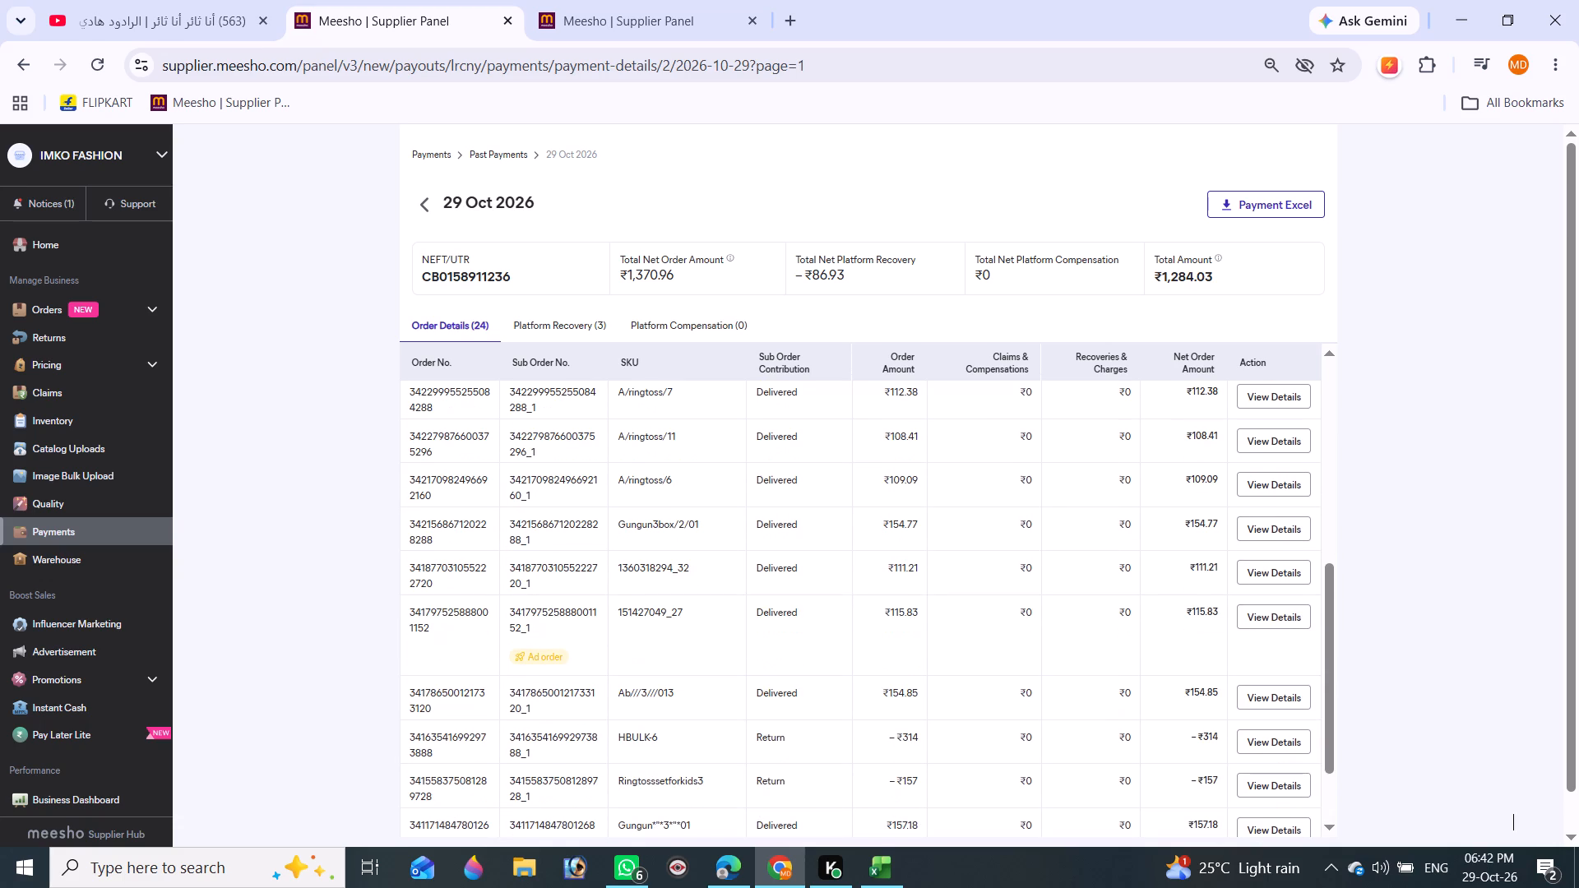
Return to the Excel sheet and save the workbook.
key(alt+Tab)
key(ctrl+s)
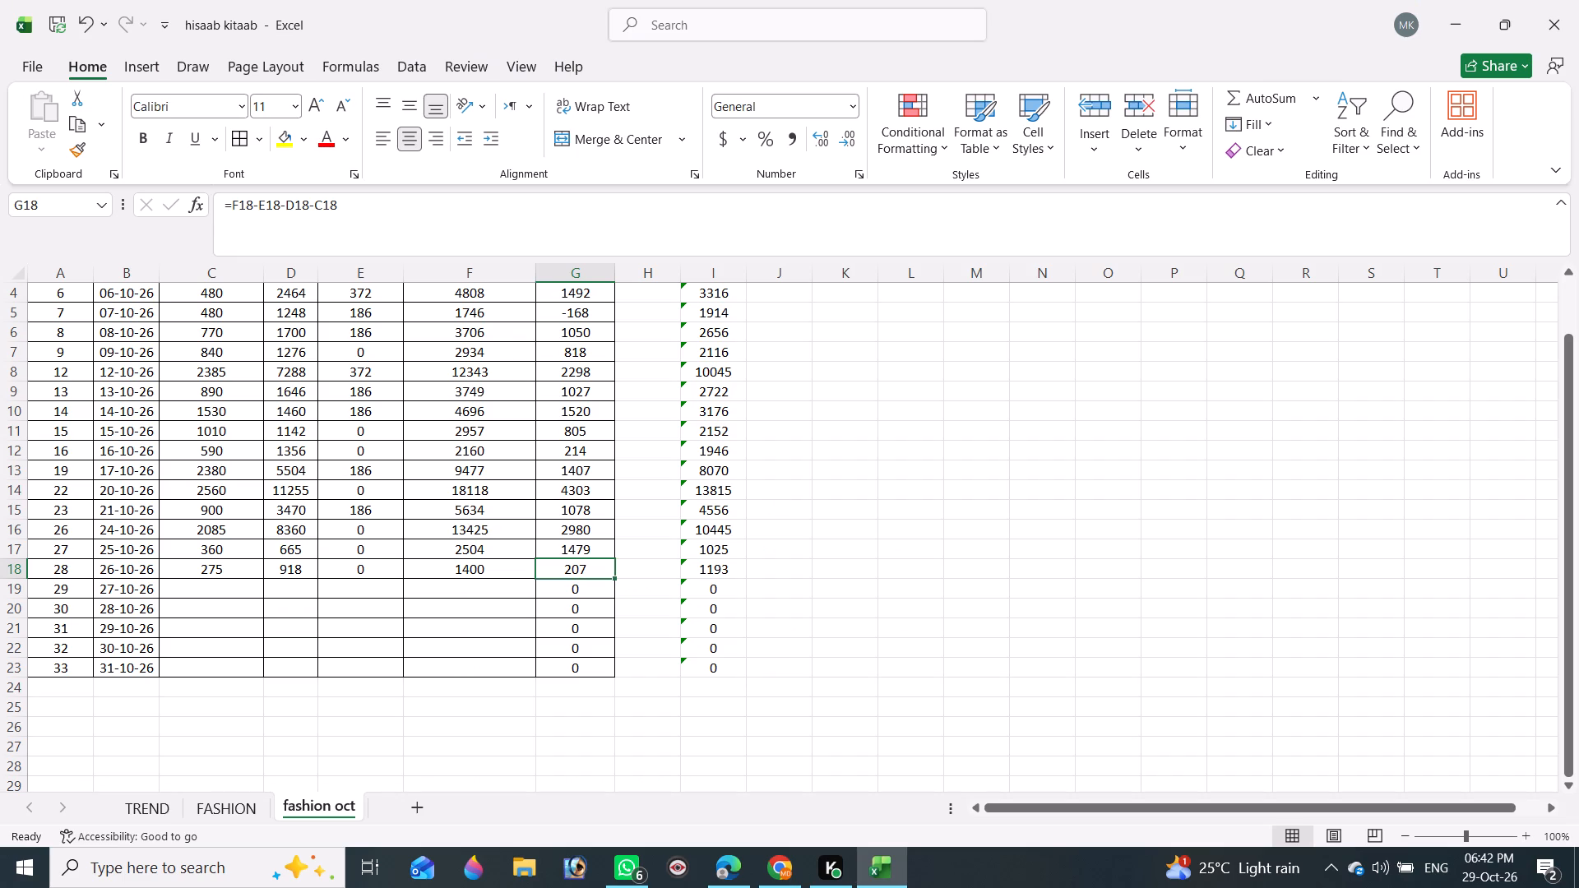
key(ctrl+s)
key(ctrl+s)
Apply all borders to the total maal column, cells I1 to I23.
scroll(780, 506, down, 1)
scroll(779, 505, up, 1)
scroll(777, 505, down, 1)
scroll(776, 505, up, 7)
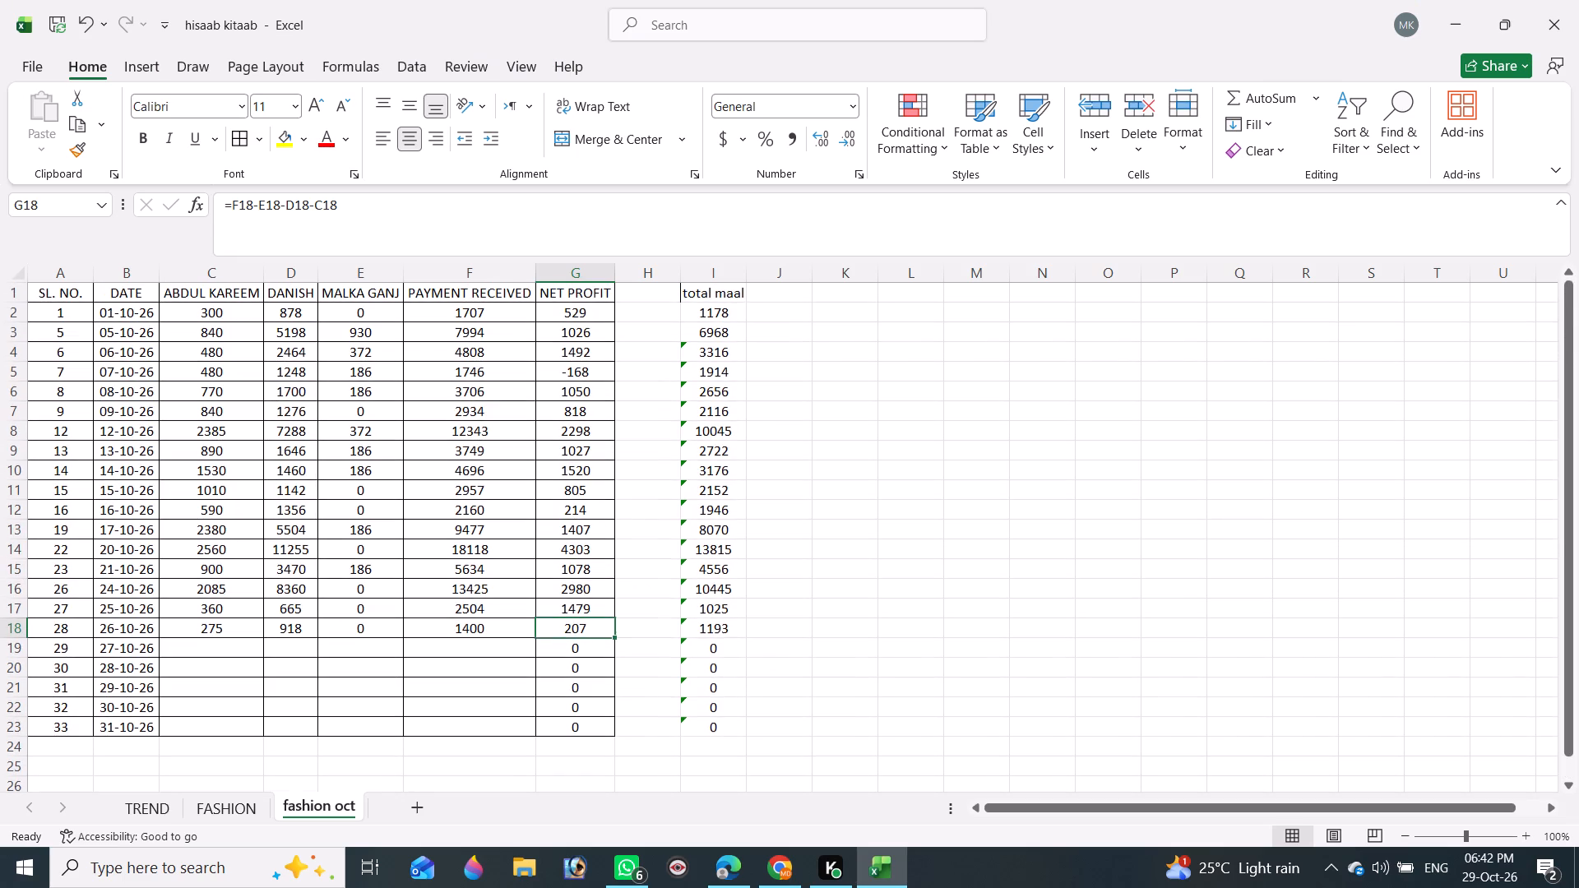
scroll(760, 489, up, 4)
drag(732, 294, 714, 732)
text(hba)
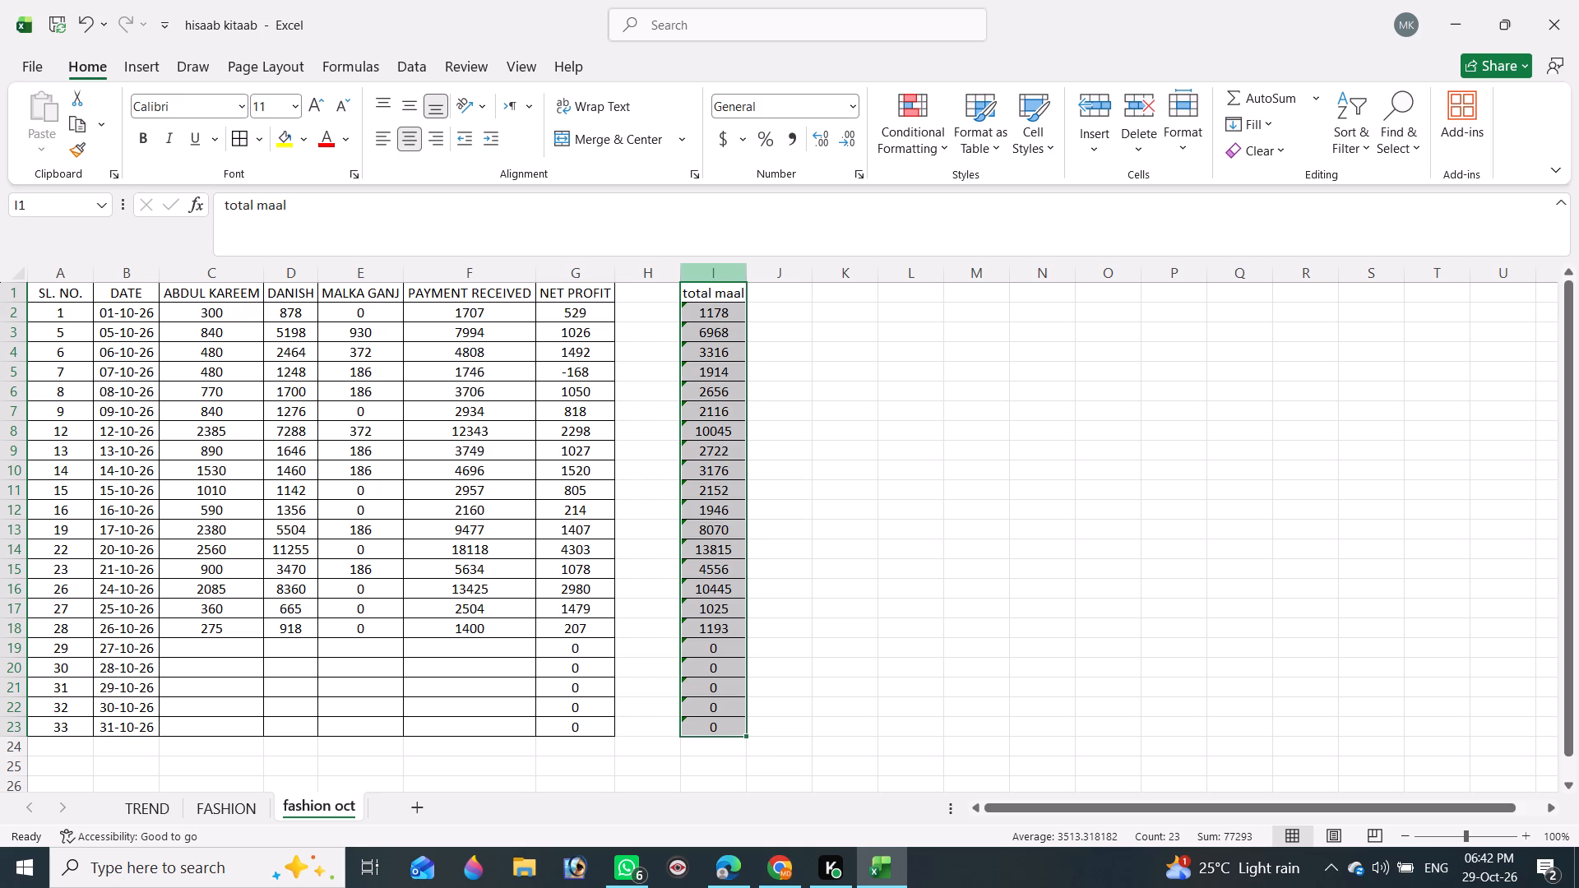
Sum the net profit values from G2 to G23 in cell K1, and move the formula down to K2.
click(831, 292)
text(=sum()
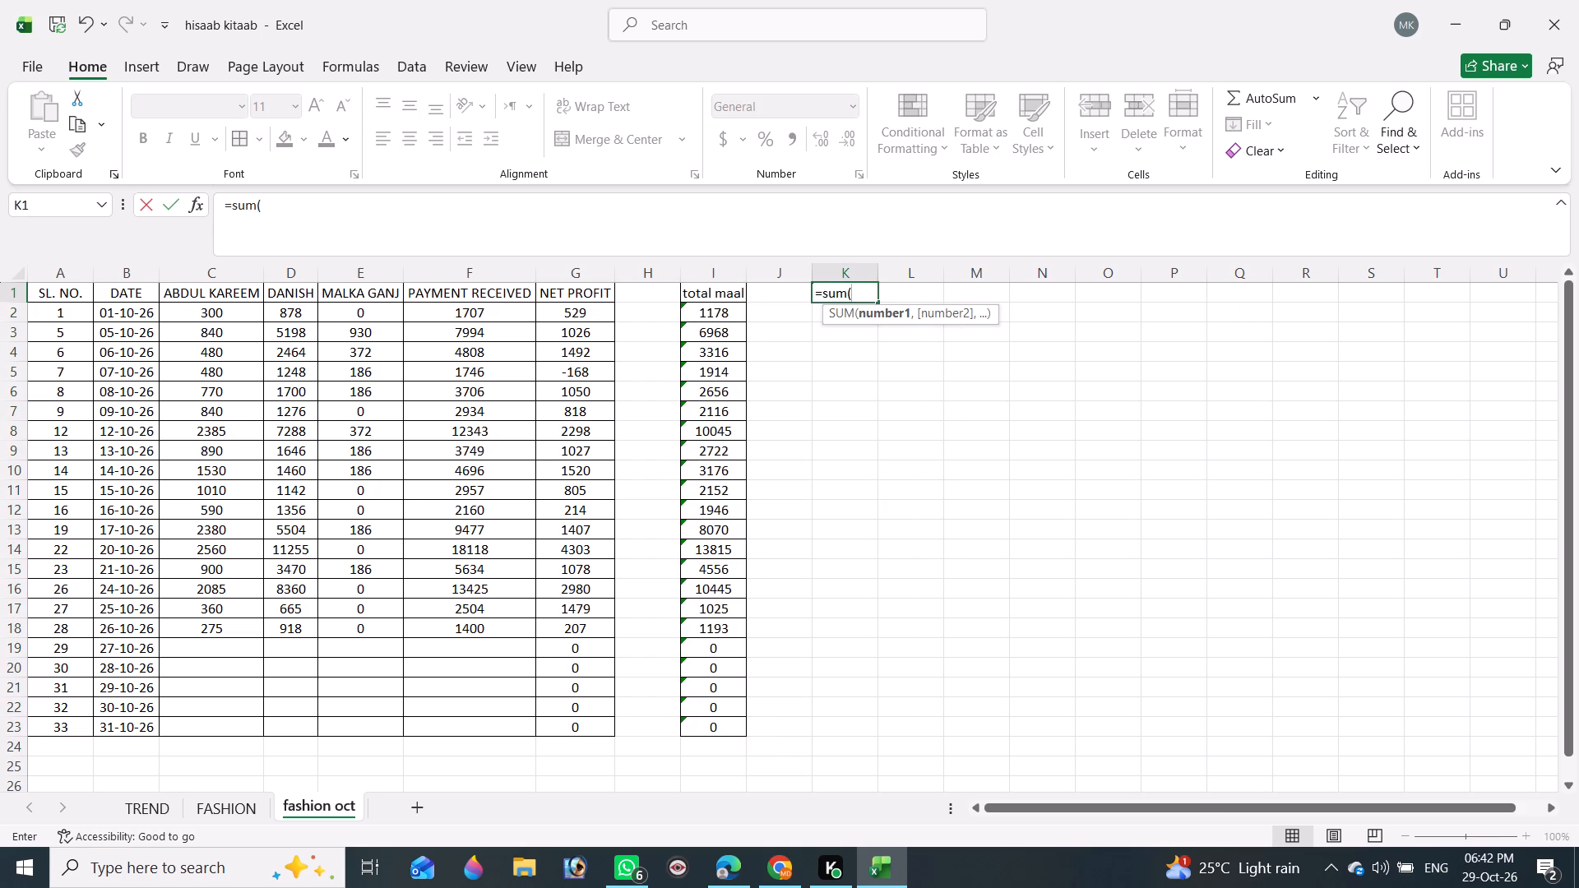
drag(583, 310, 601, 738)
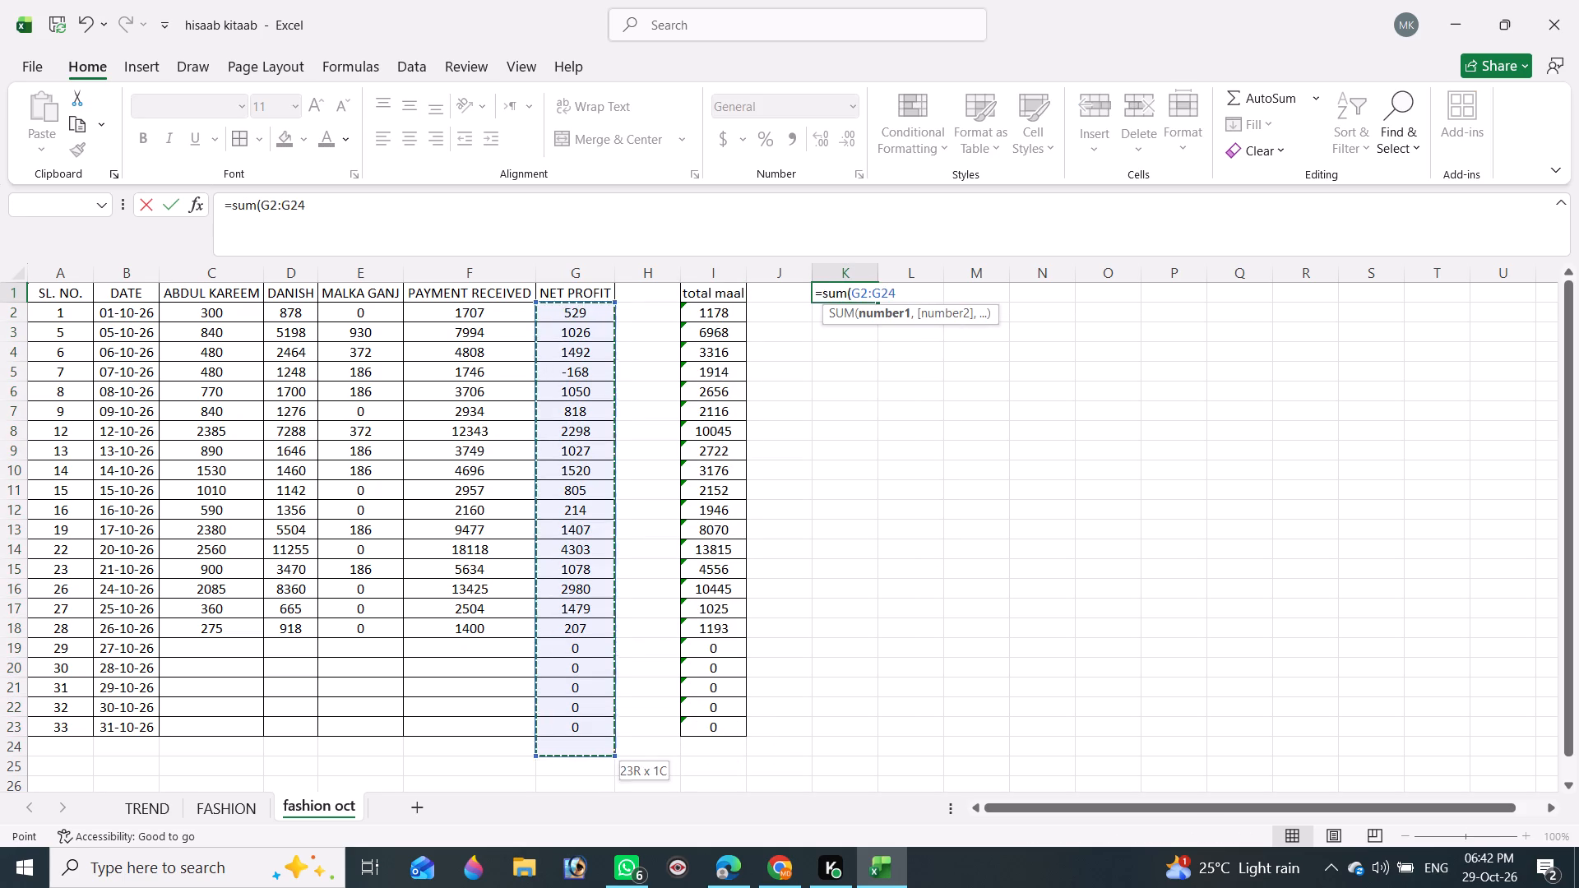
drag(601, 738, 600, 735)
key(Return)
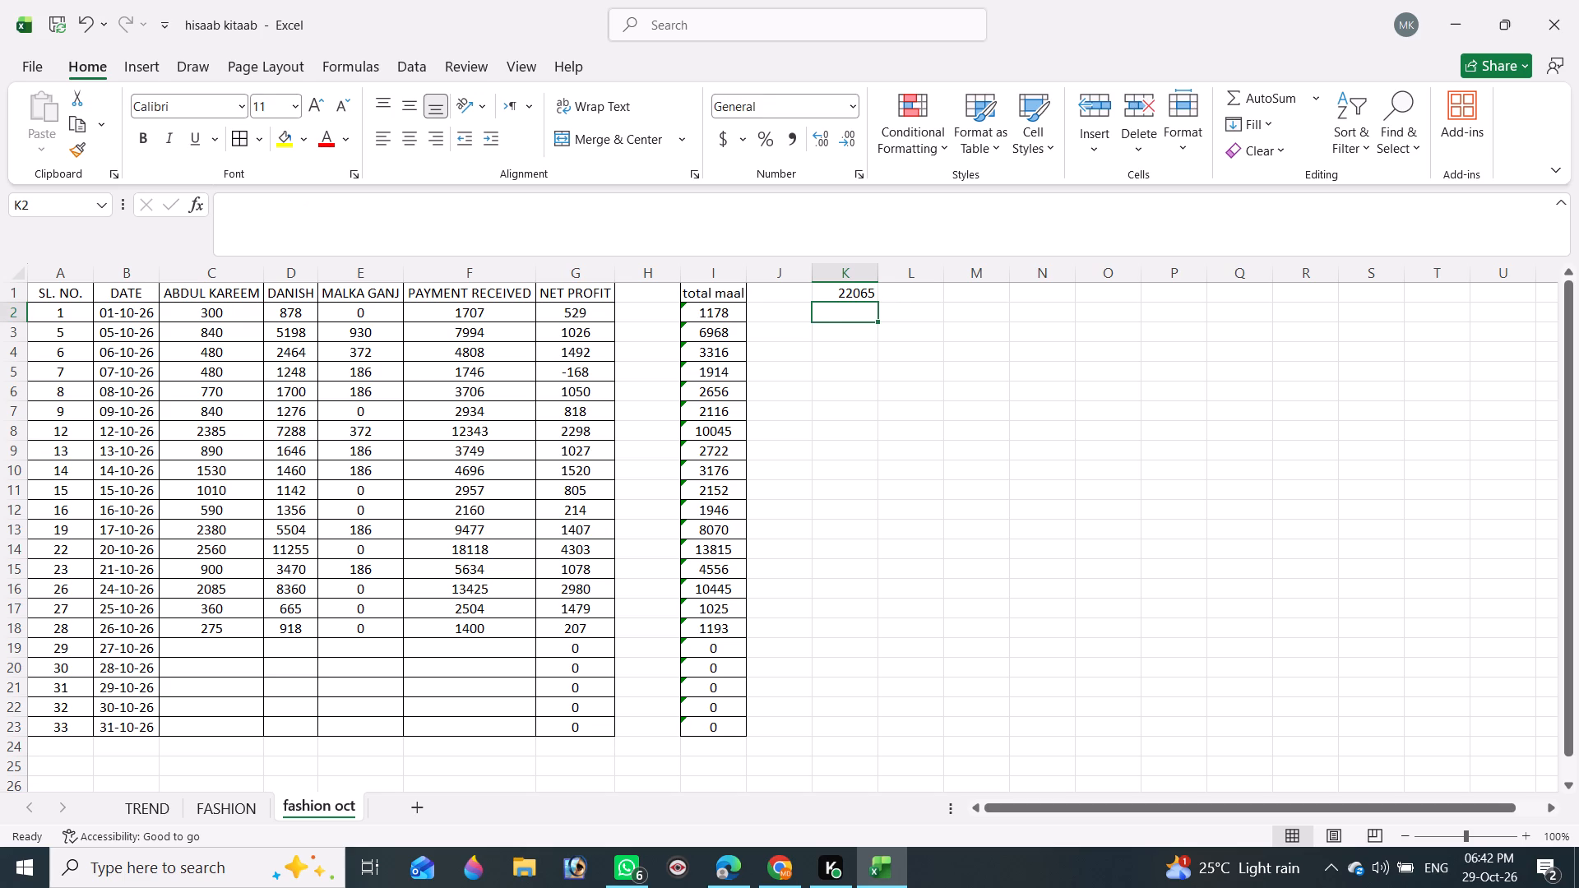
click(850, 296)
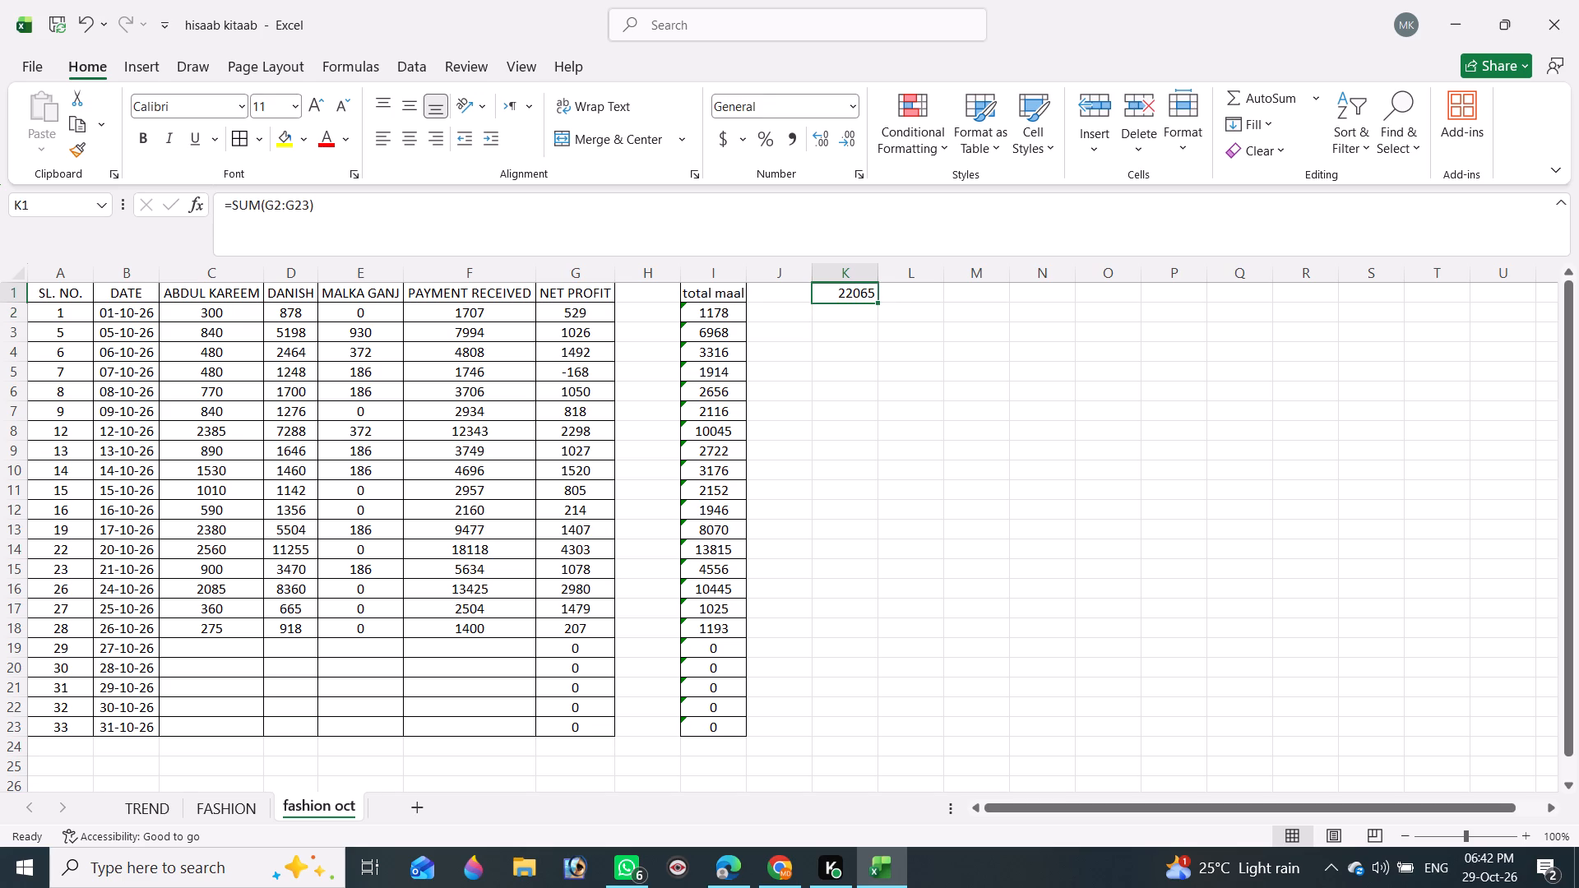
key(ctrl+x)
click(853, 317)
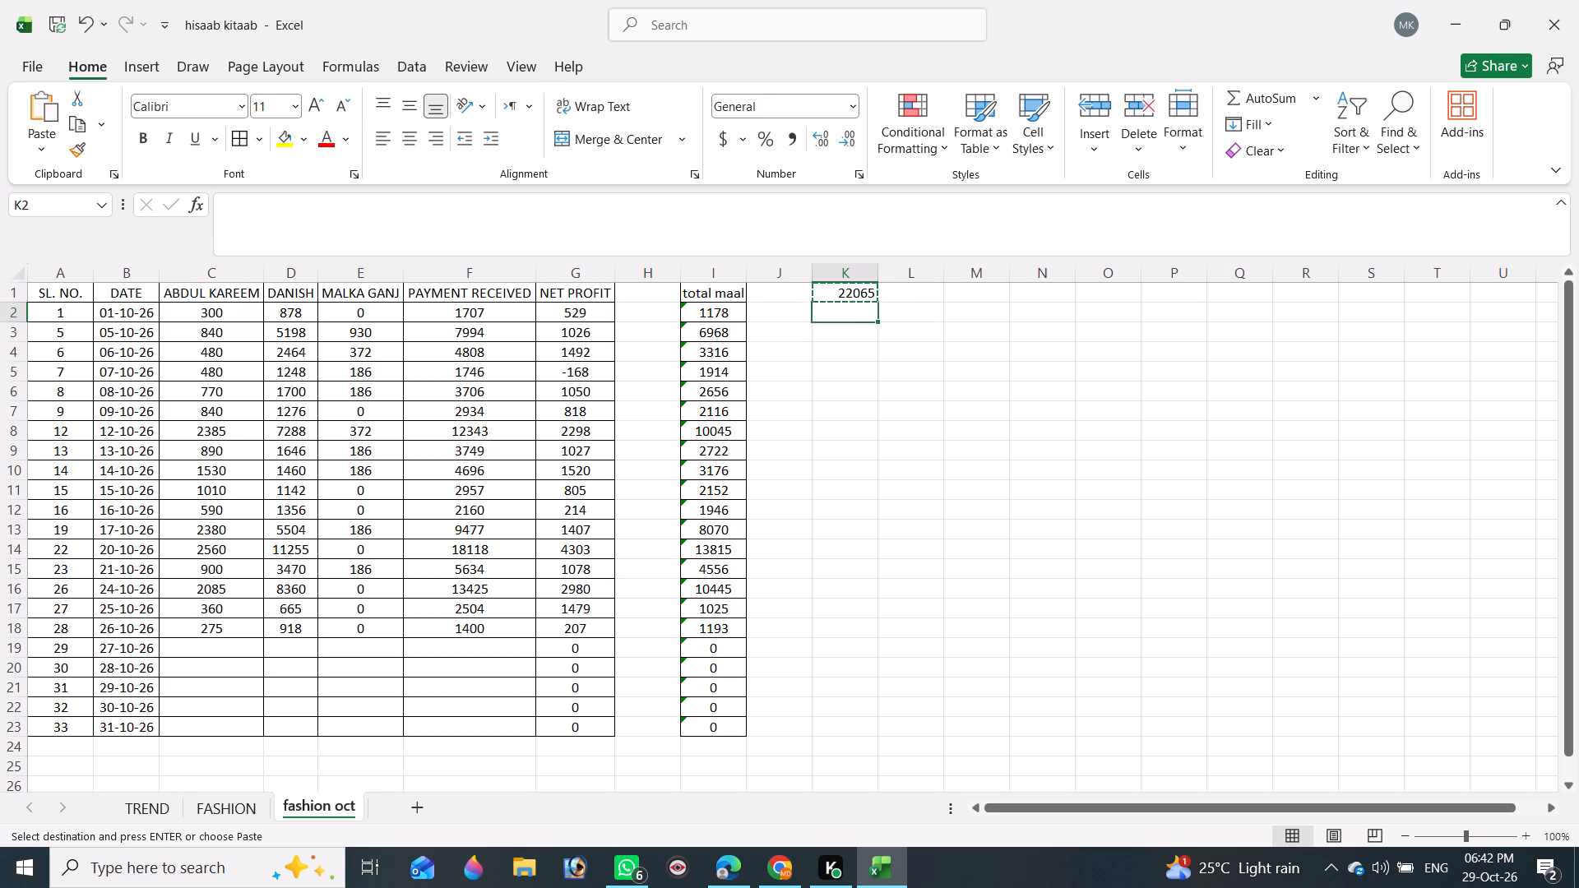
key(ctrl+v)
Enter the heading TOTAL PROFIT in cell K1 above the sum and save the workbook.
click(840, 289)
text(total)
key(BackSpace)
key(BackSpace)
key(BackSpace)
key(BackSpace)
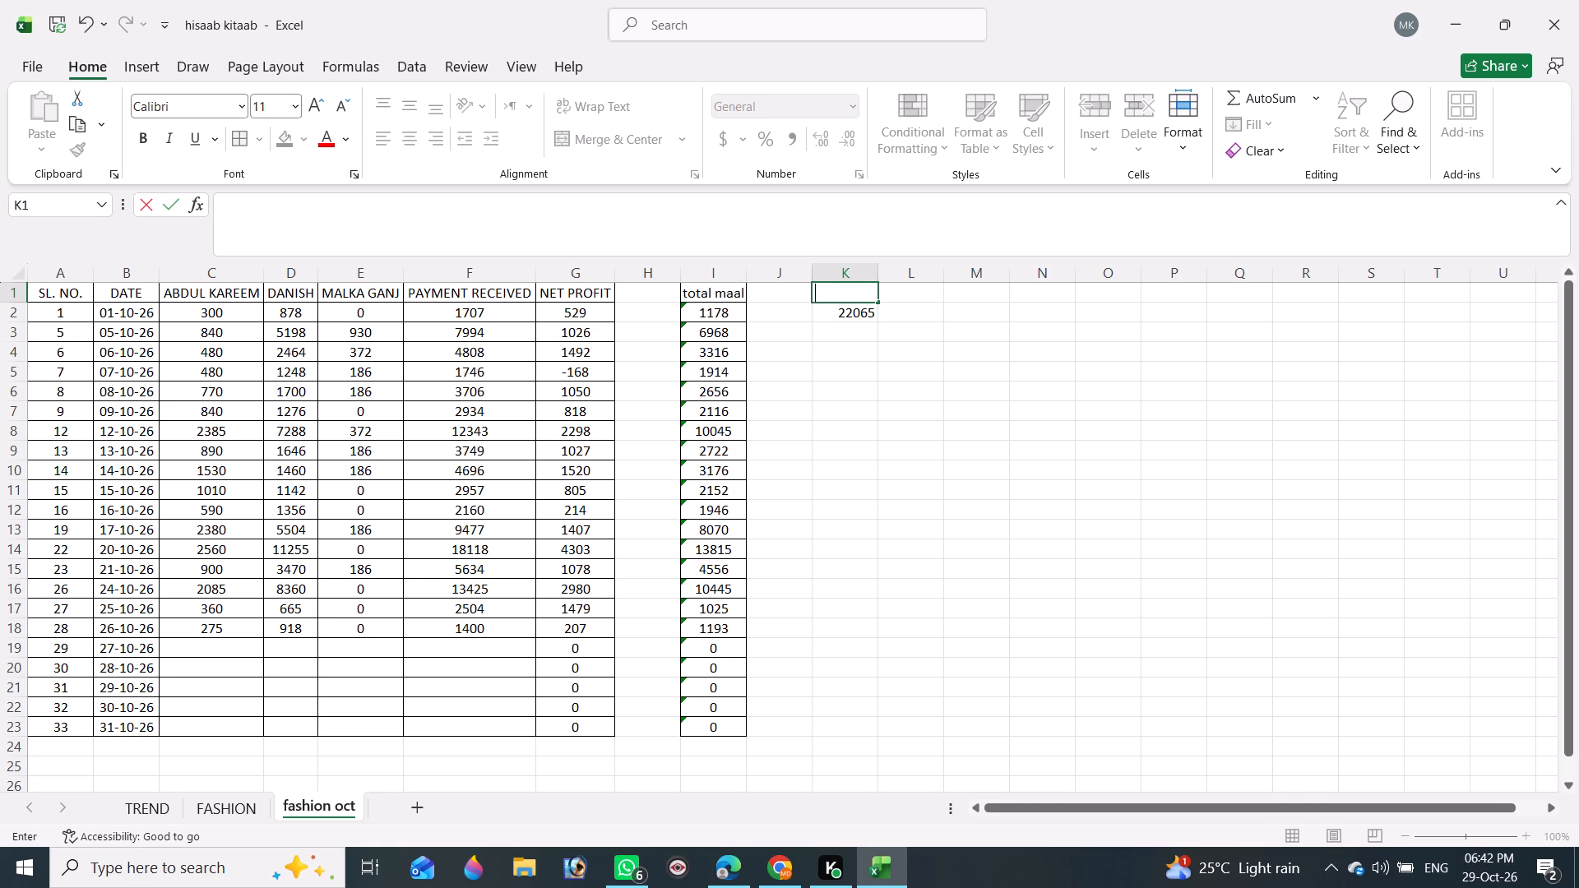
text(TOTAL PROFIT)
key(Return)
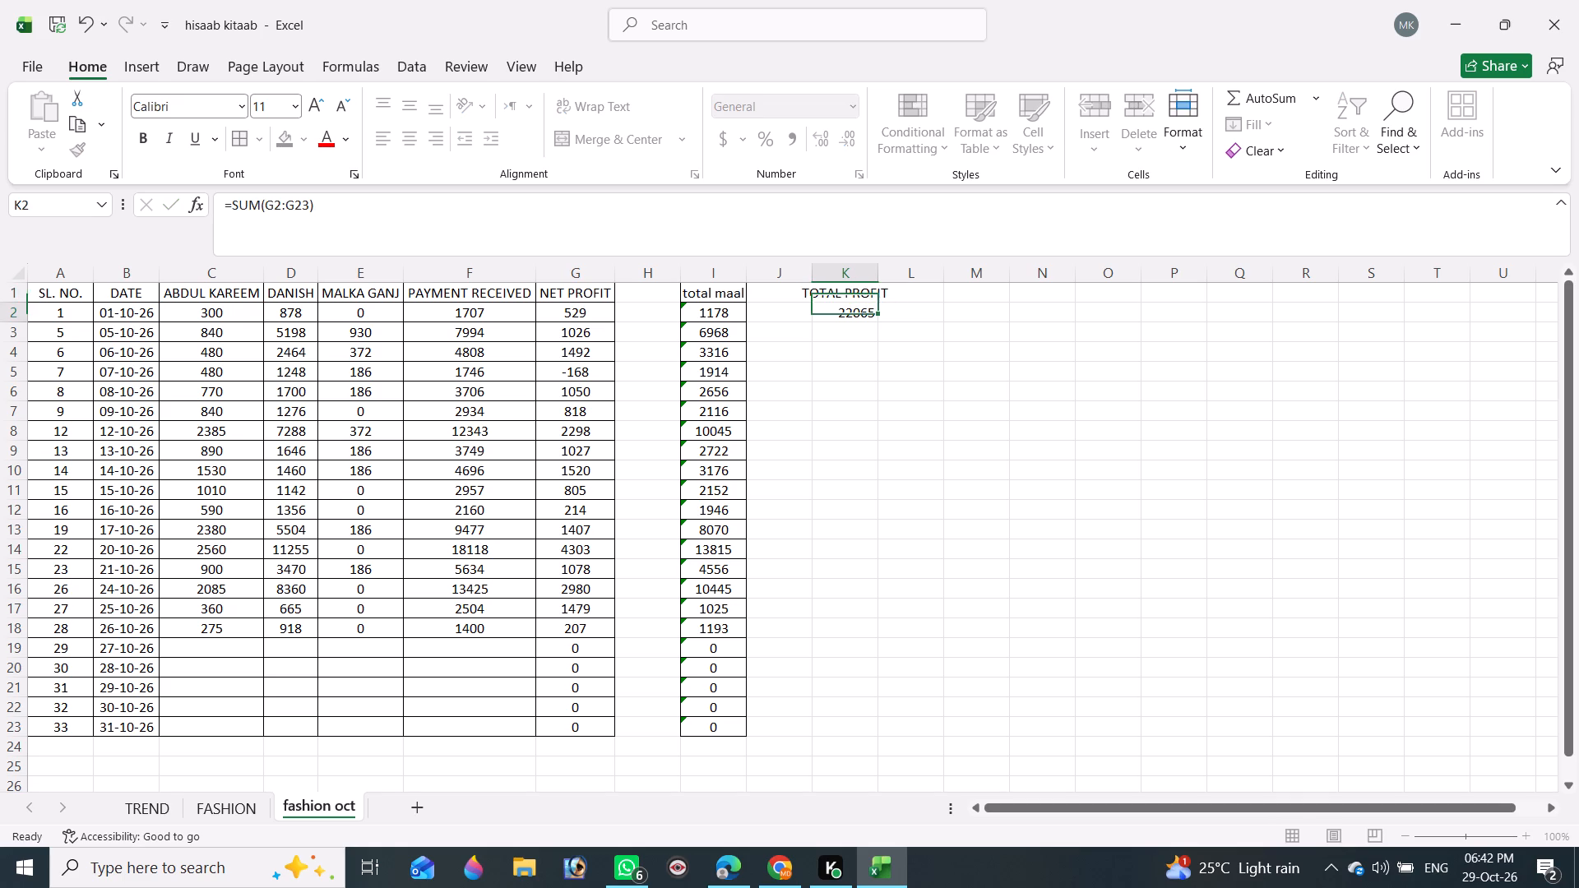
key(ctrl+s)
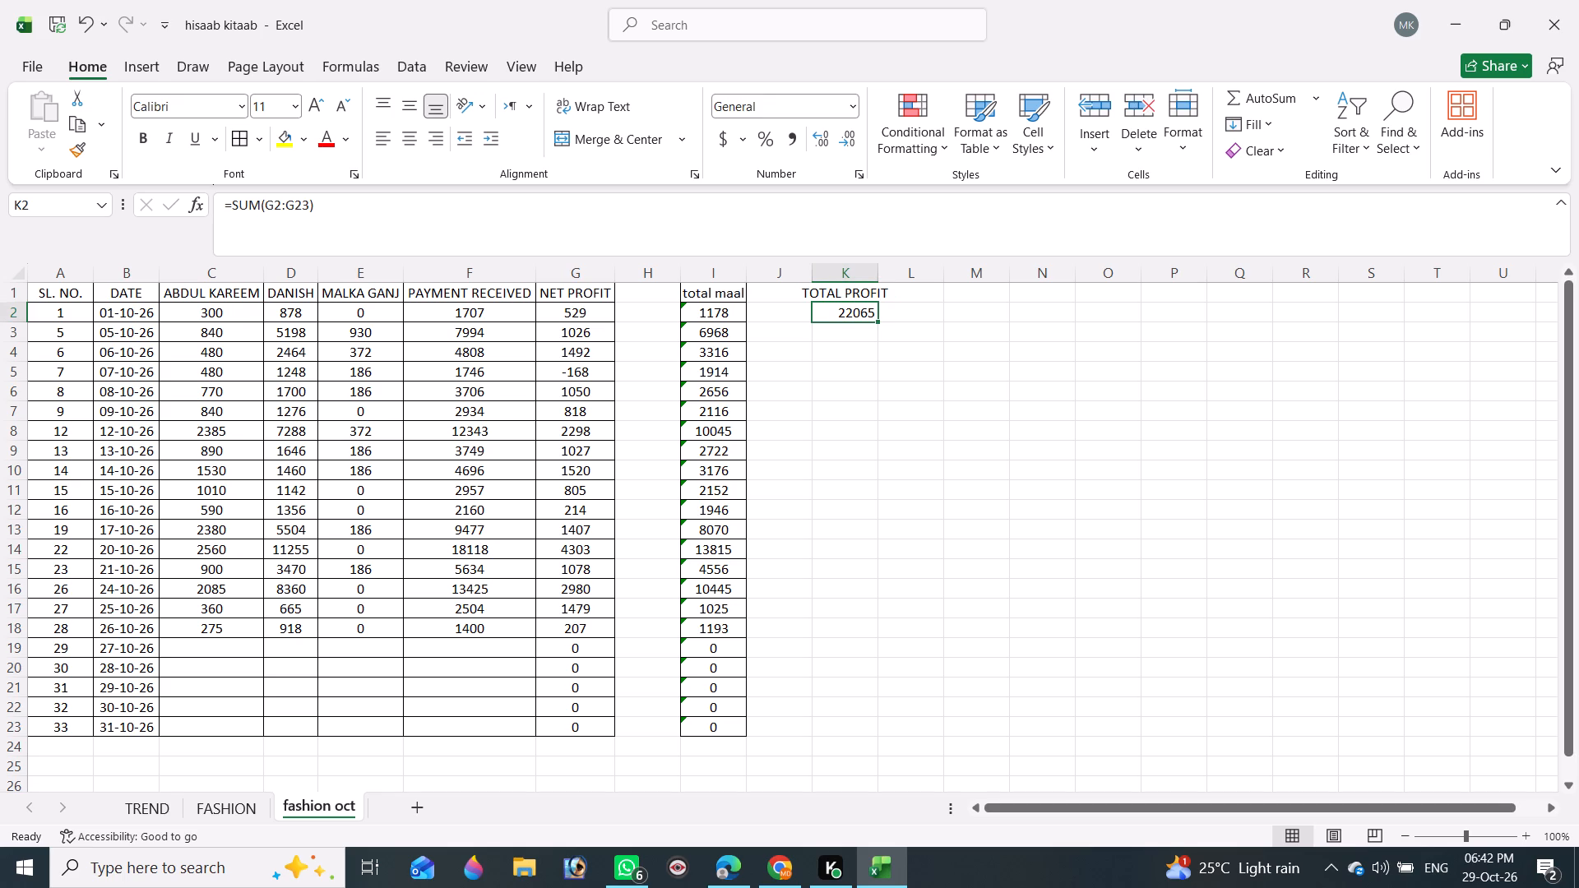
Copy the table in cells A1 to I23 and add a new sheet named TREND OCT.
drag(51, 294, 639, 723)
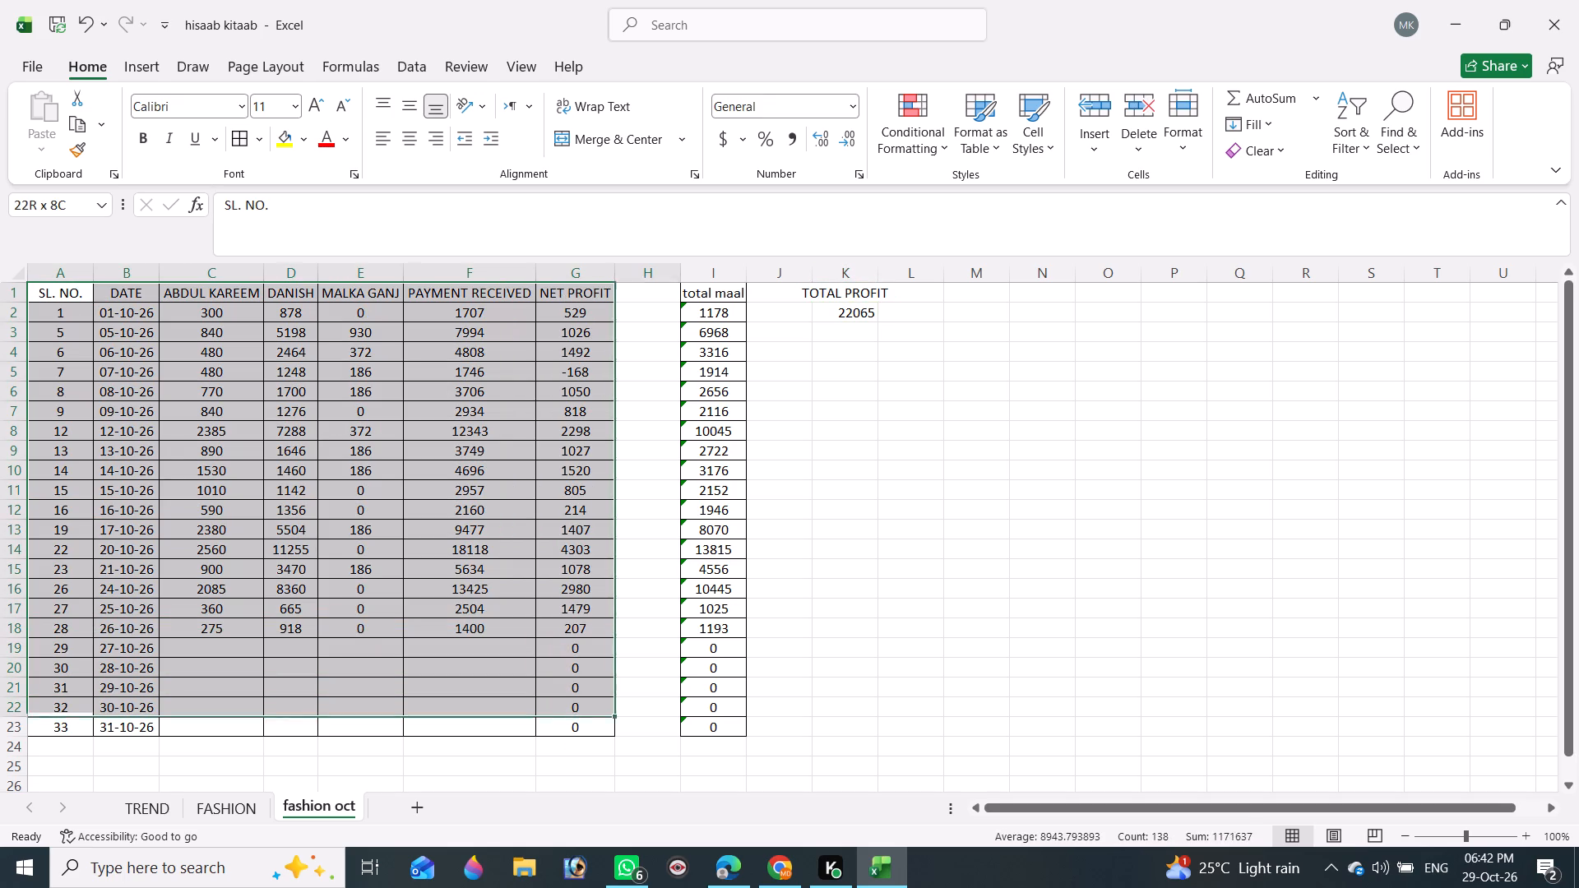
drag(639, 723, 739, 730)
key(ctrl+c)
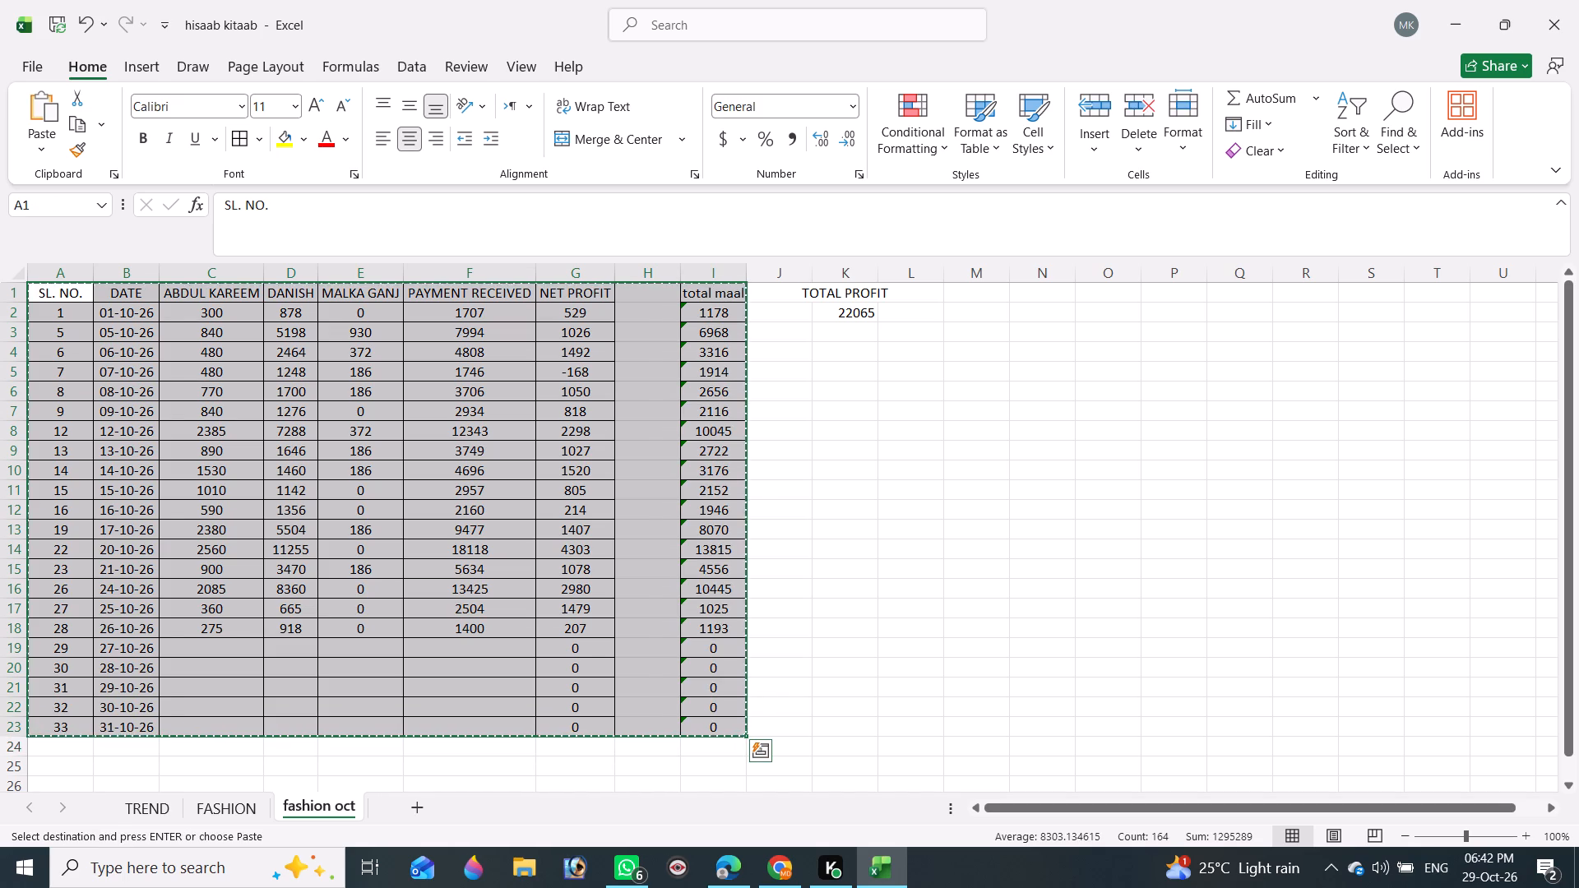
click(420, 812)
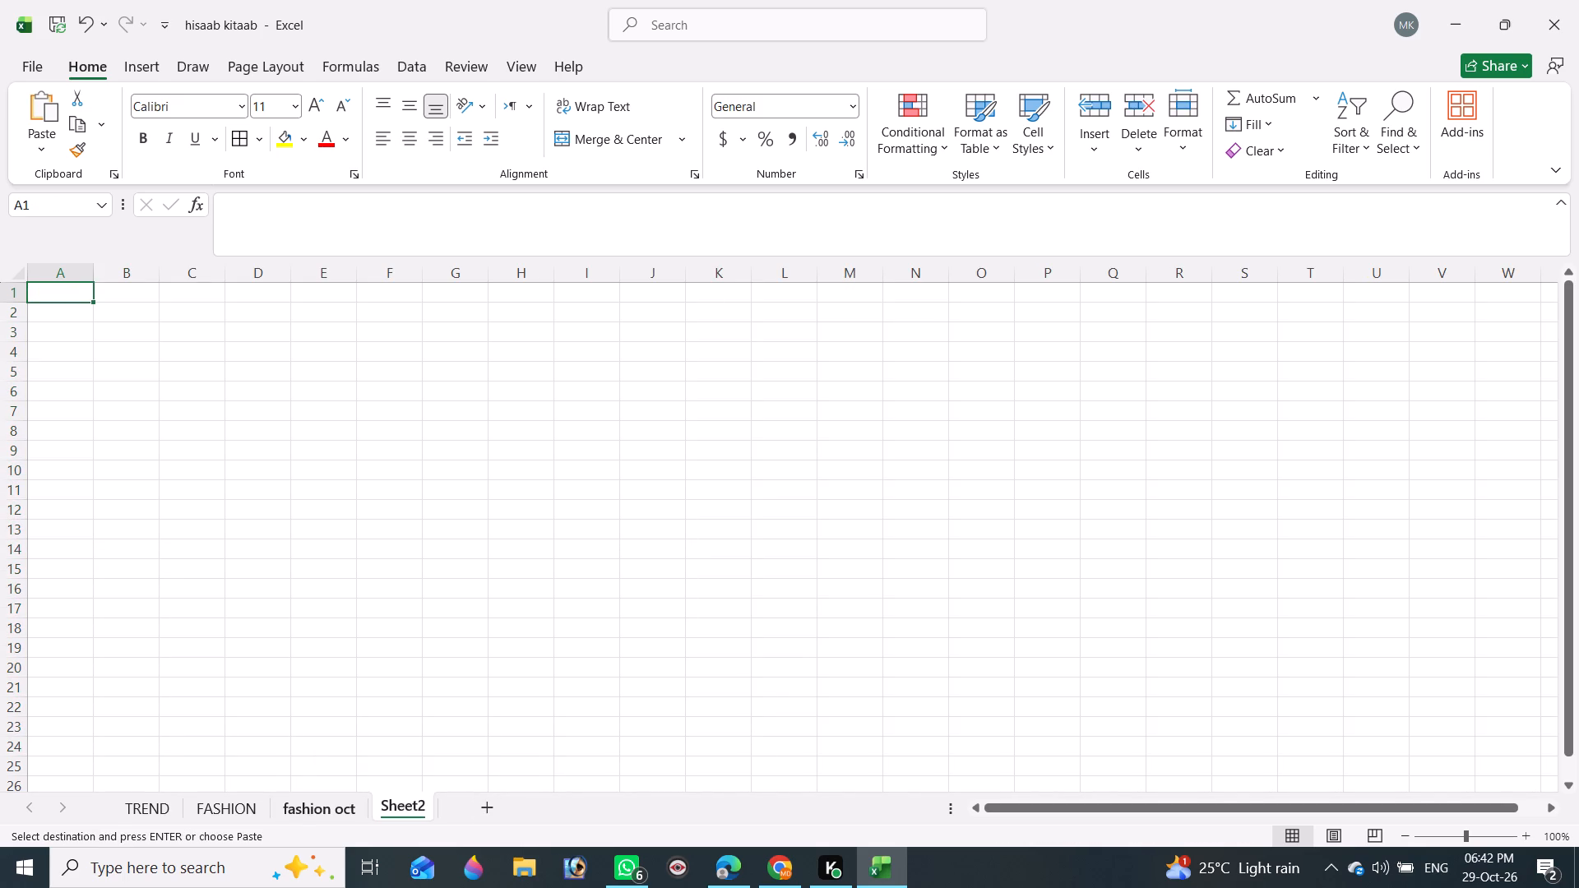
double_click(423, 799)
text(TRENS)
key(space)
key(BackSpace)
key(BackSpace)
text(D OCT)
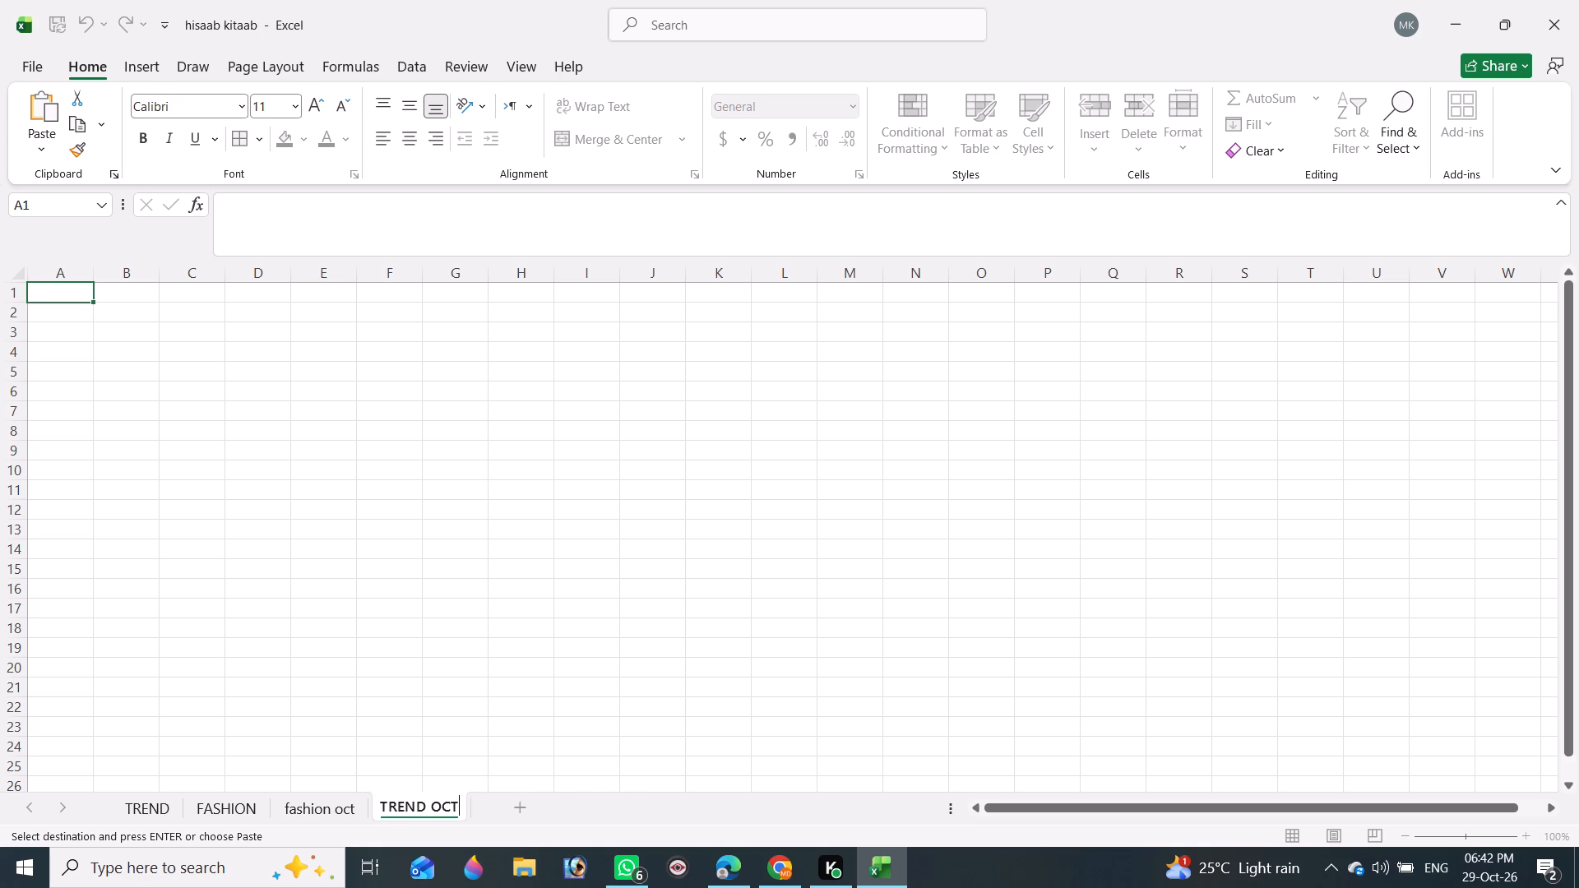
key(ctrl+v)
key(ctrl+z)
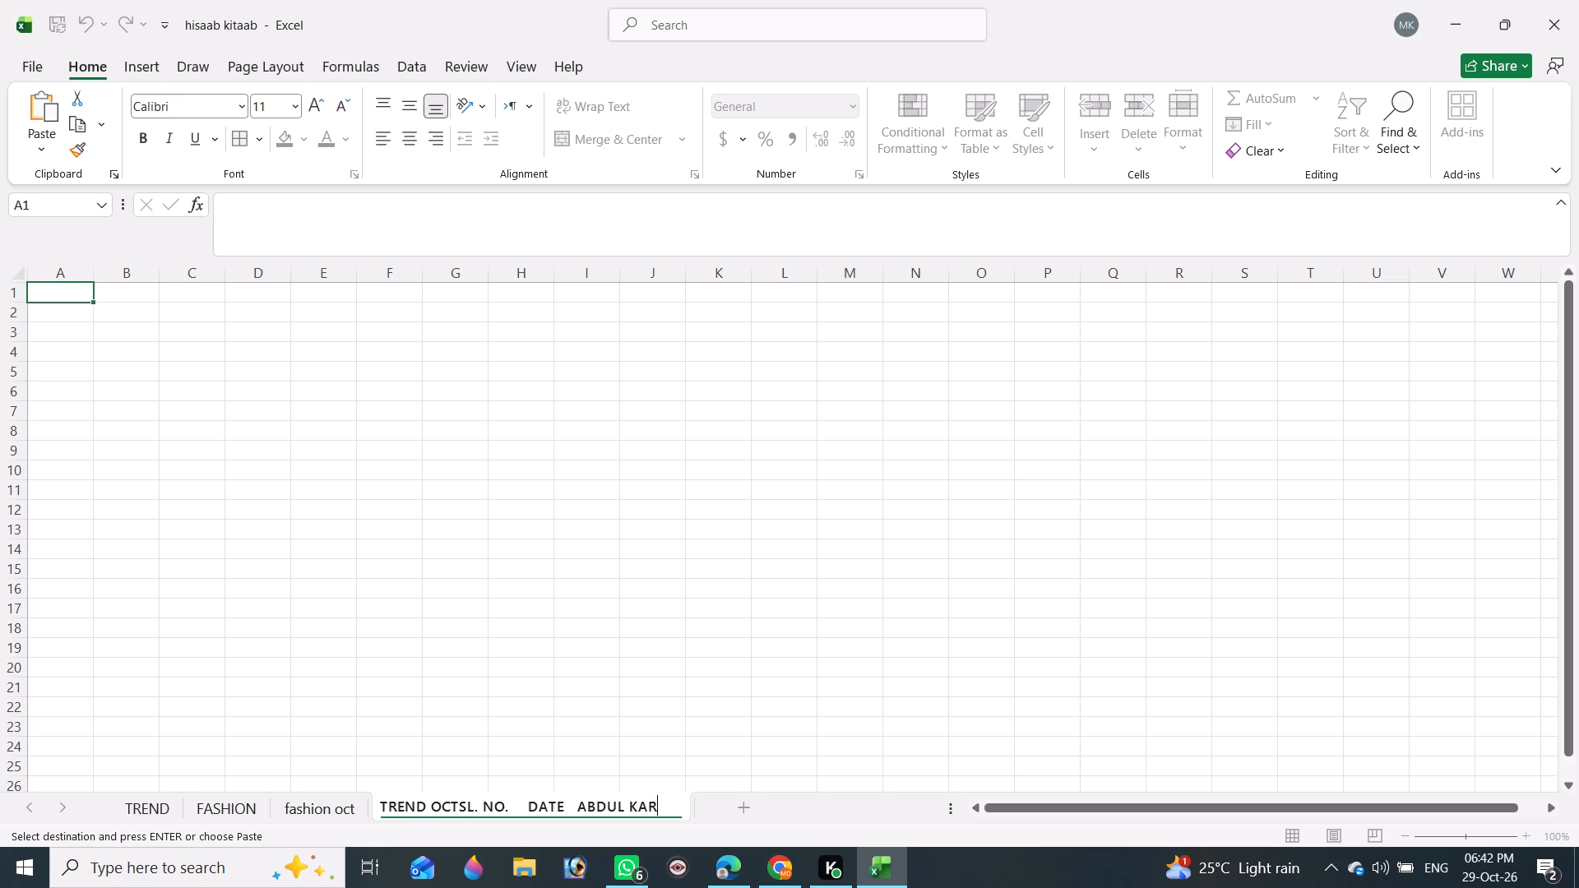
click(246, 639)
double_click(401, 802)
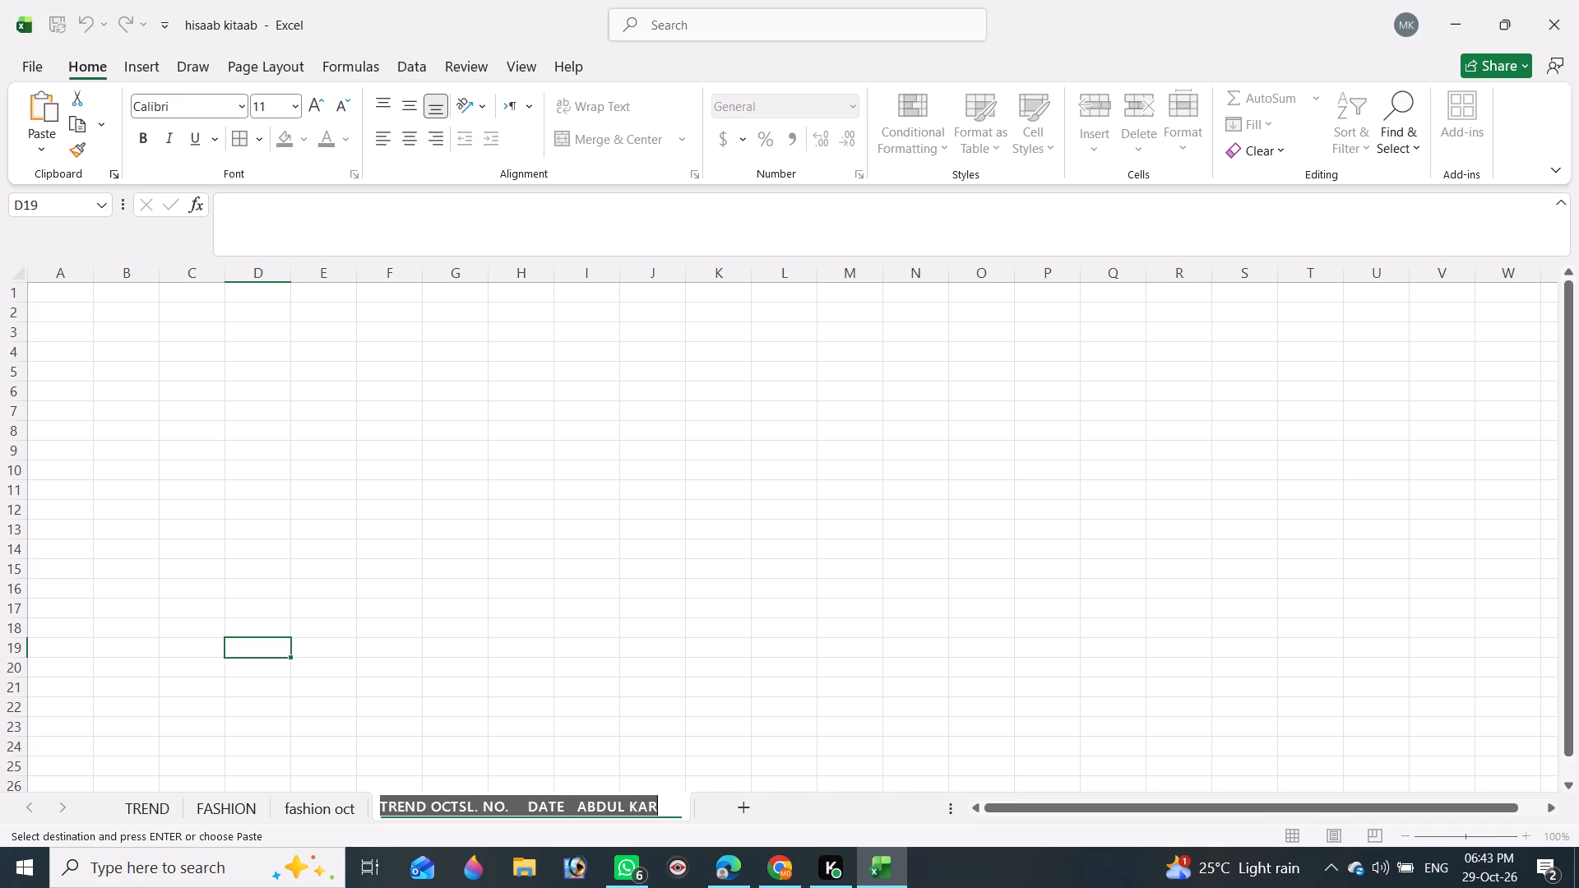
key(BackSpace)
text(TREND OCT)
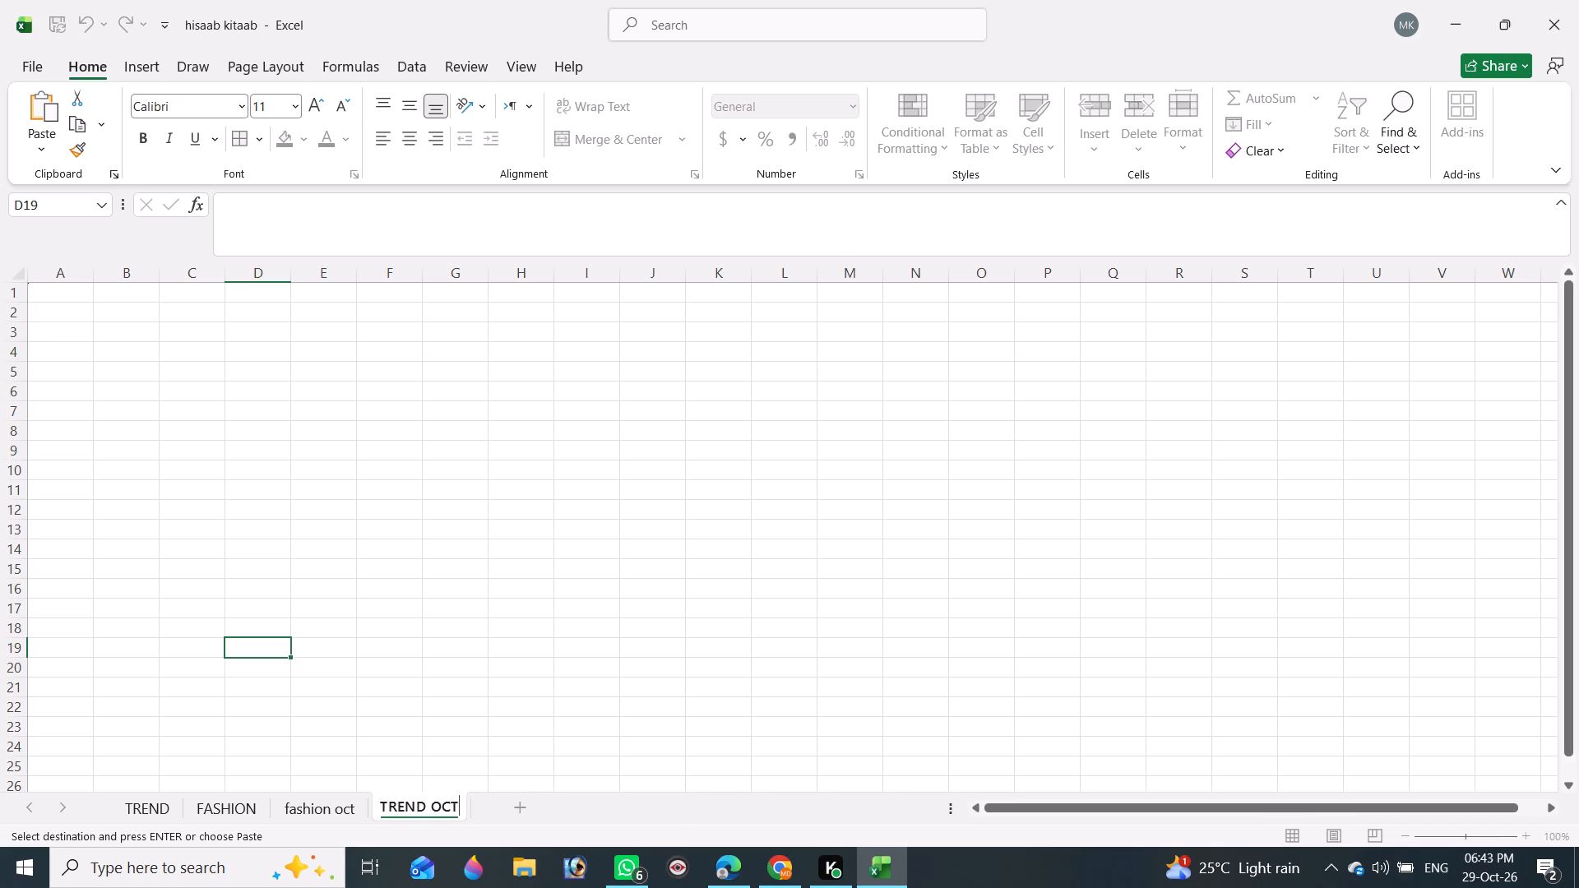
click(387, 753)
Paste the copied table at cell A1 of the TREND OCT sheet and compare it with the fashion oct sheet.
click(68, 301)
key(ctrl+v)
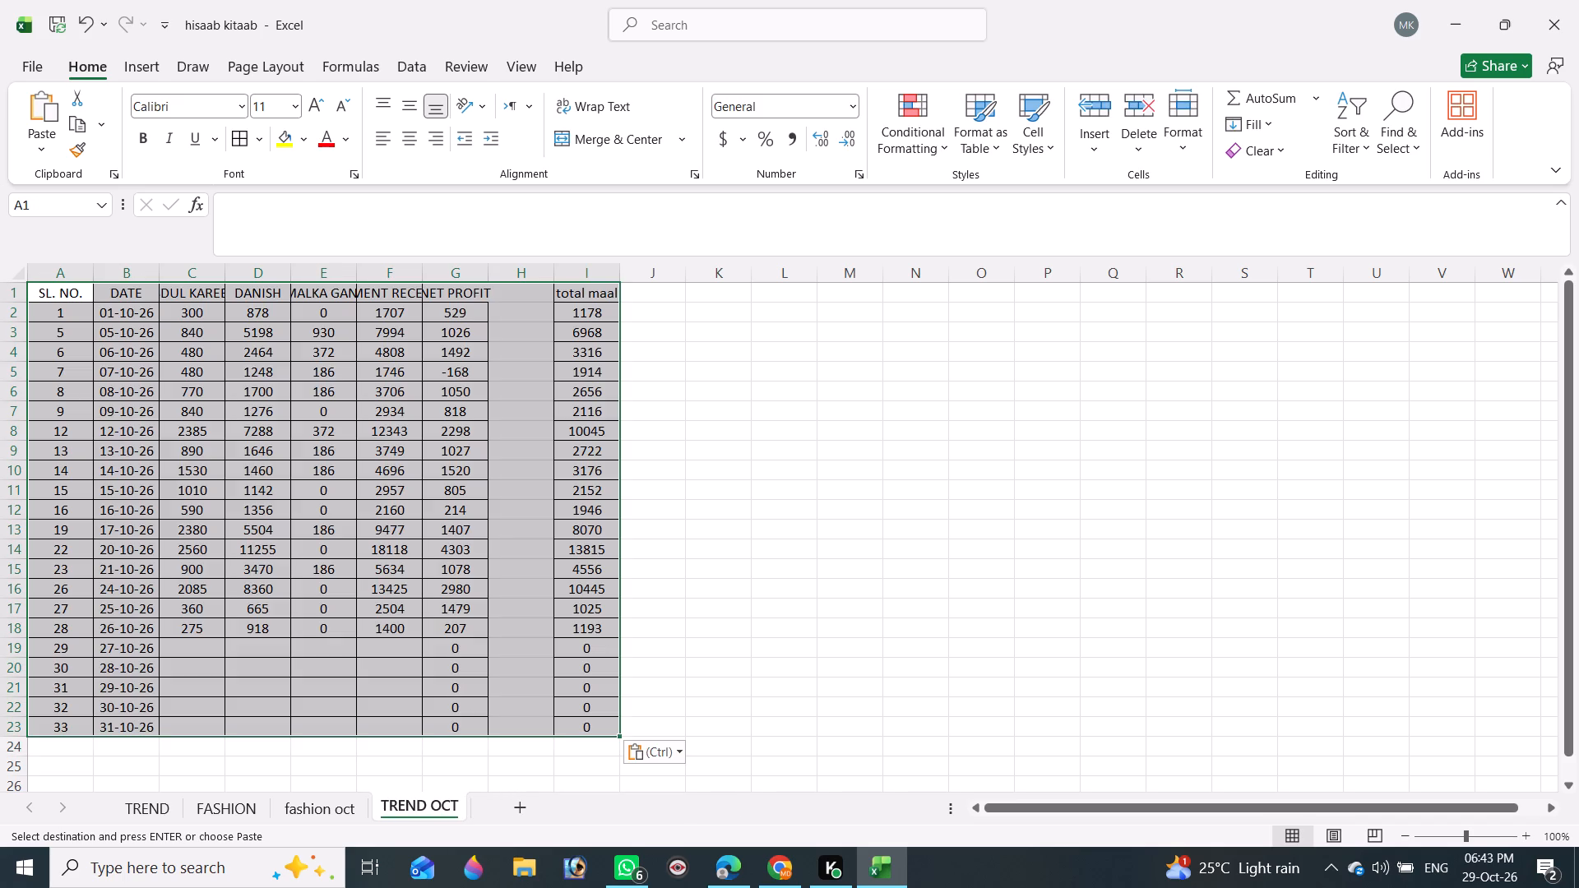
click(335, 806)
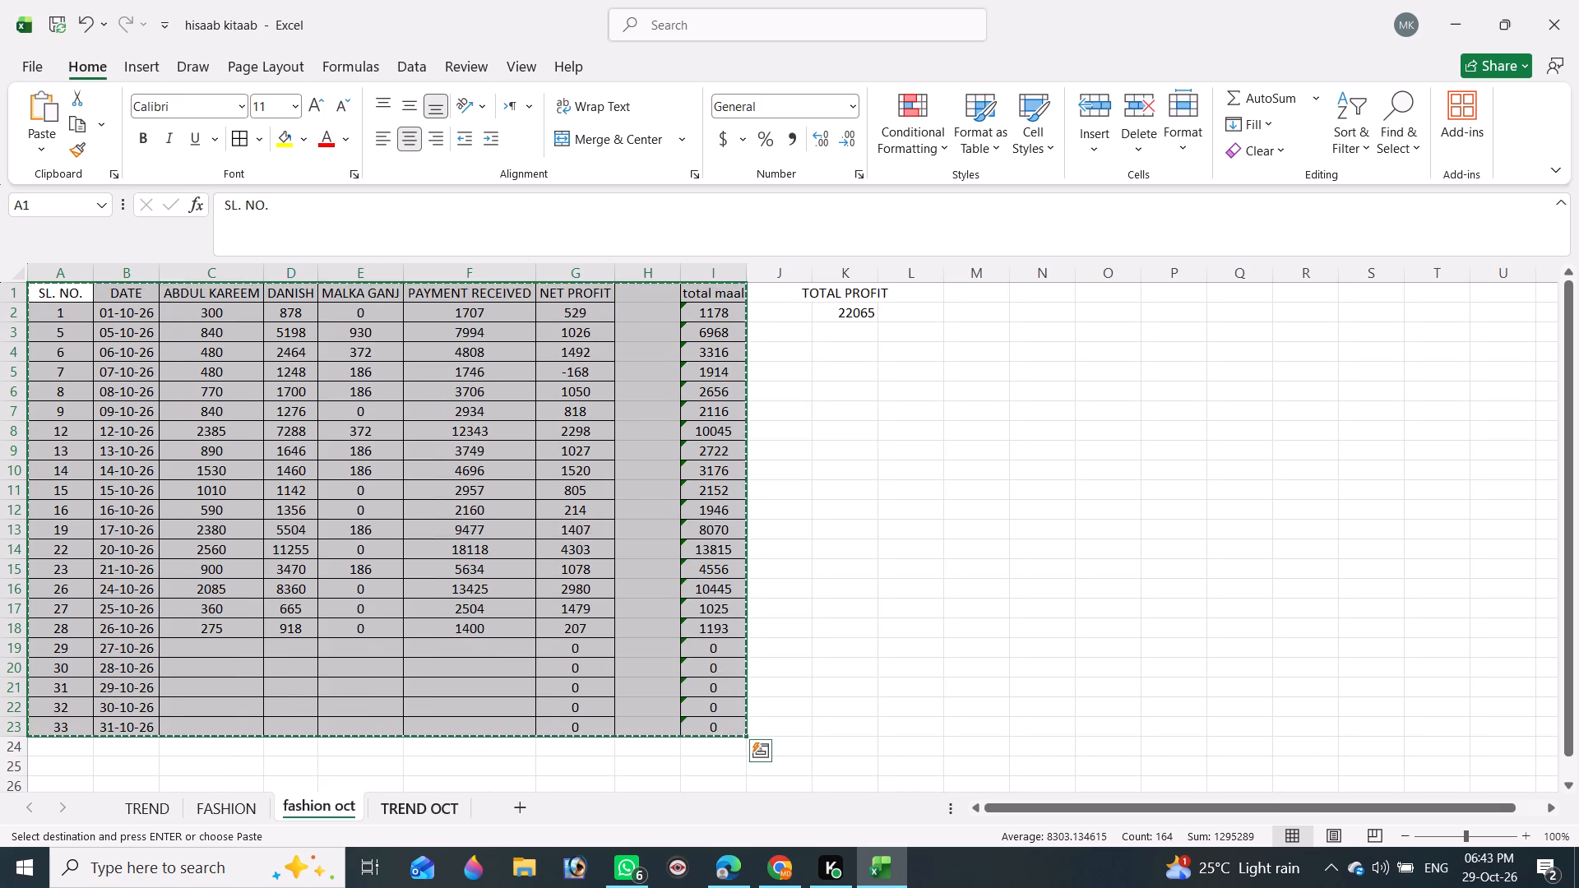
click(414, 804)
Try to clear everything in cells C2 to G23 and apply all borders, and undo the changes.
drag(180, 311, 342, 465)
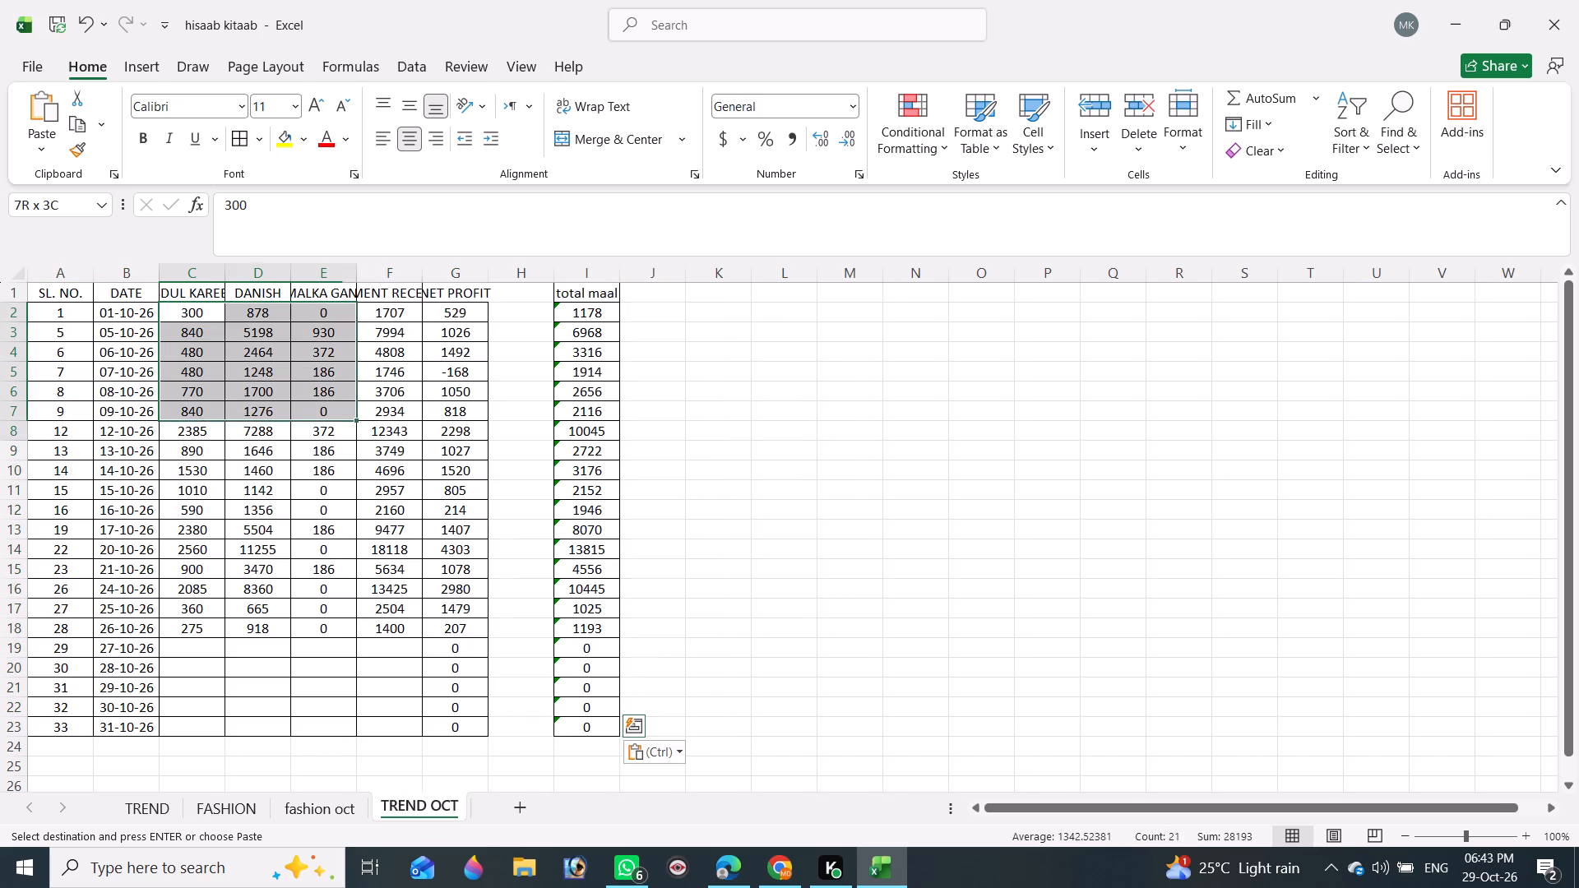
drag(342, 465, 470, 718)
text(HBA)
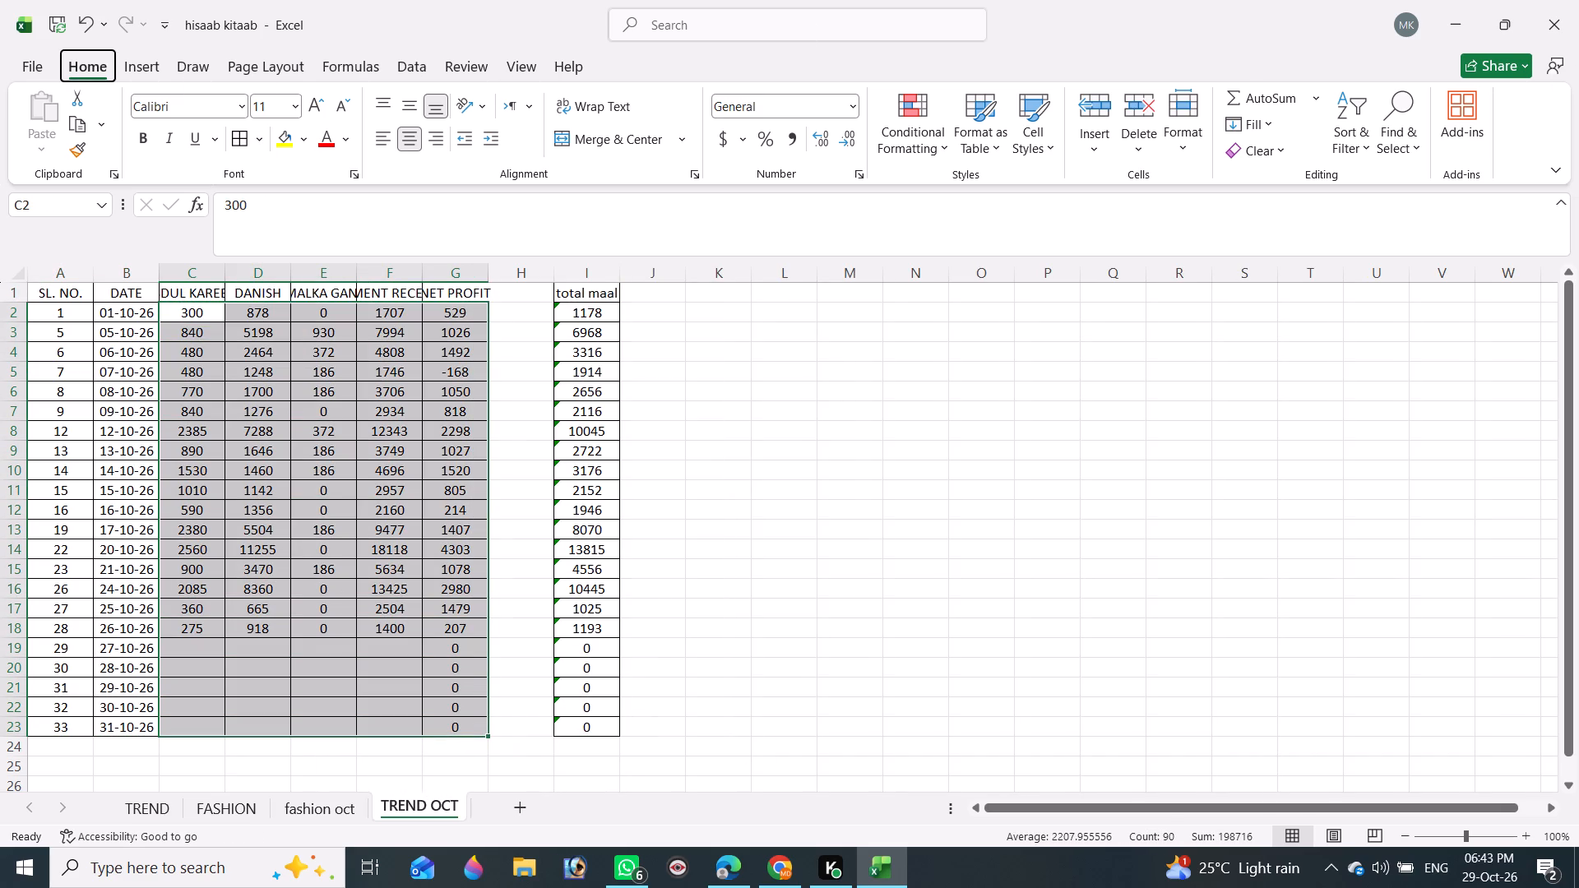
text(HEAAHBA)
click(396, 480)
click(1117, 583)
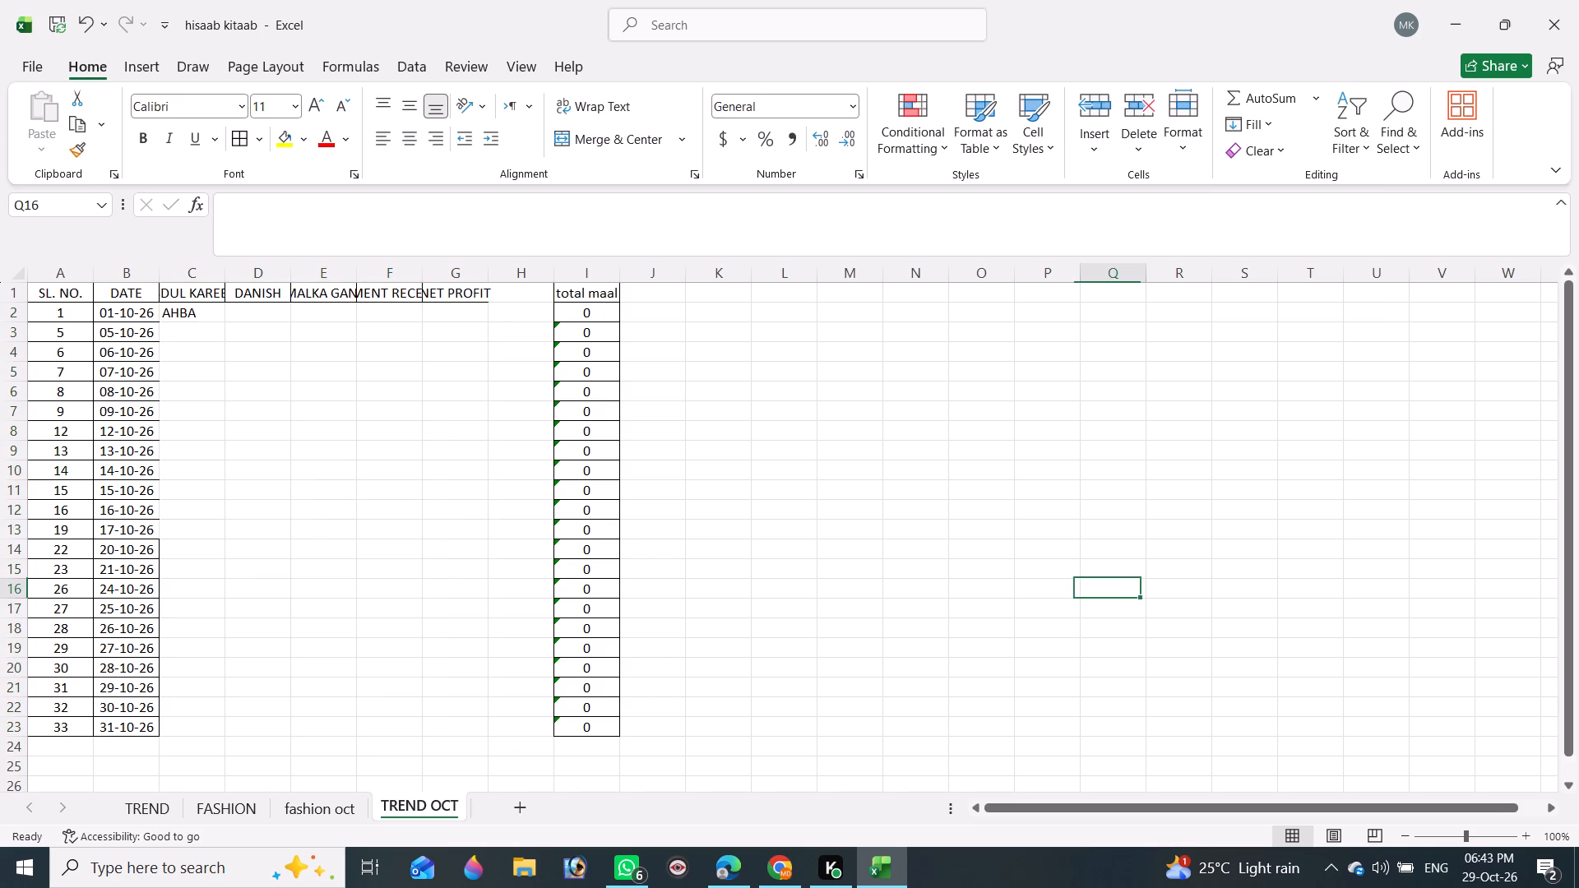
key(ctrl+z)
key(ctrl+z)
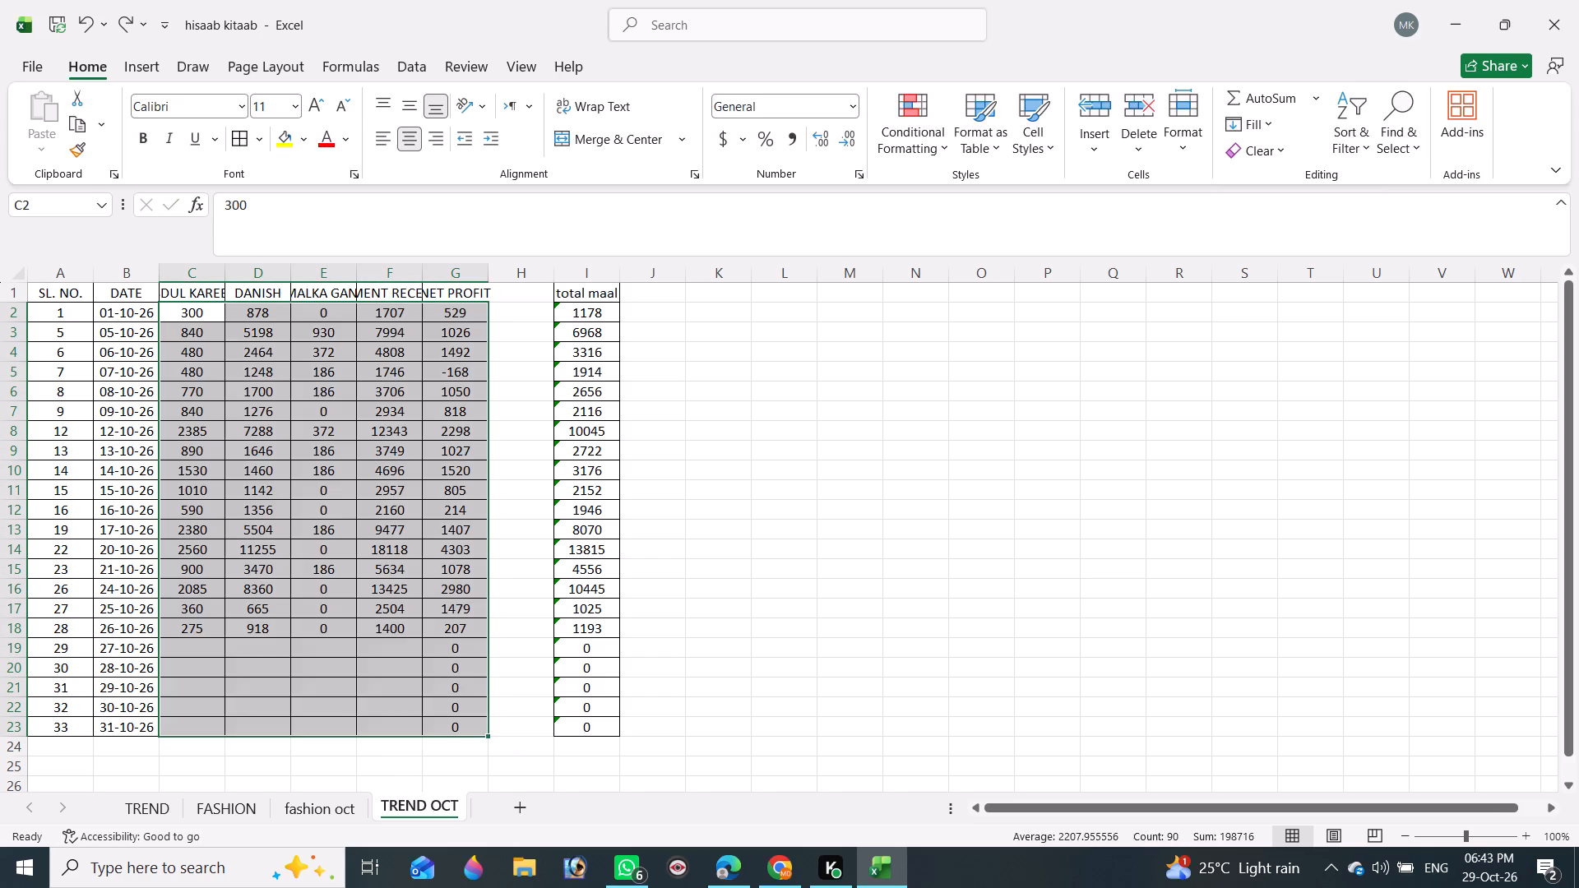
Autofit the widths of columns C, E and F on the TREND OCT sheet to their headings.
click(757, 450)
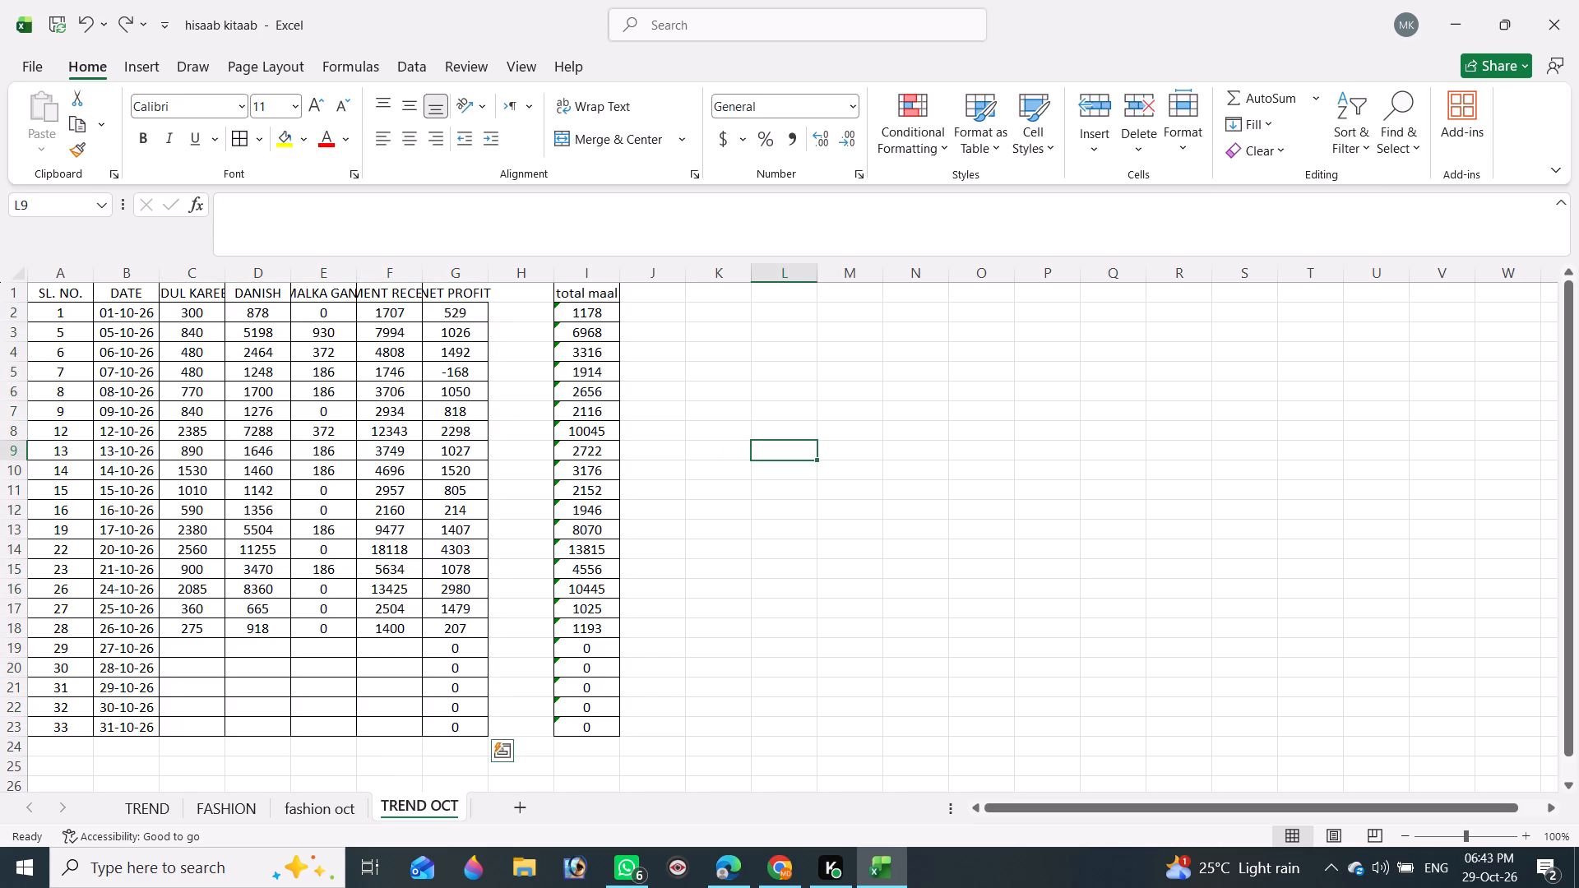
double_click(225, 281)
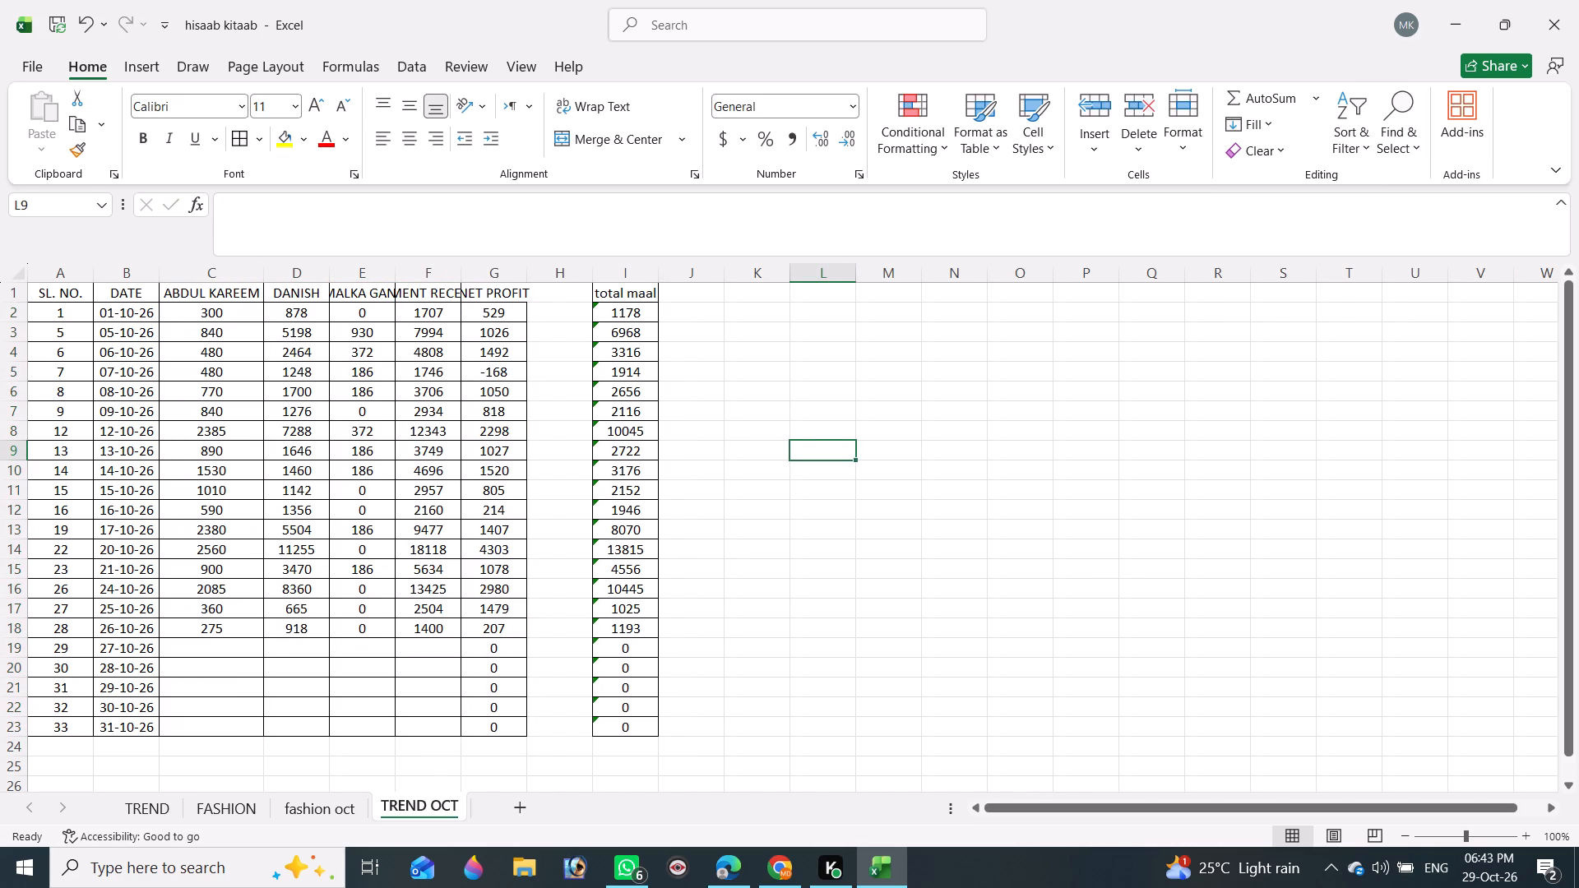
triple_click(400, 273)
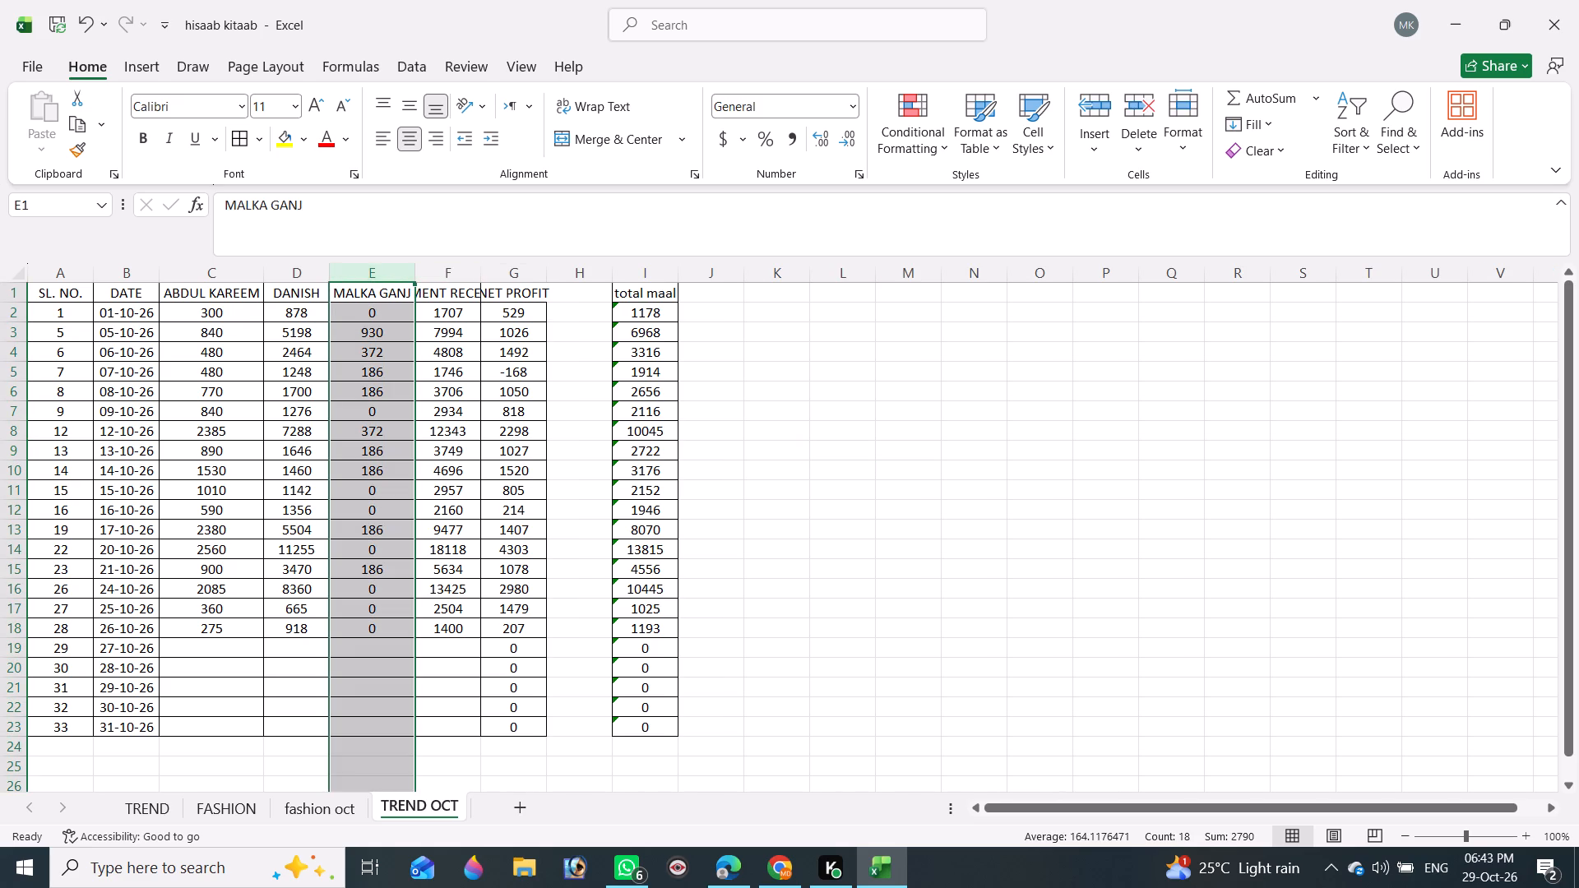
double_click(482, 269)
click(1094, 432)
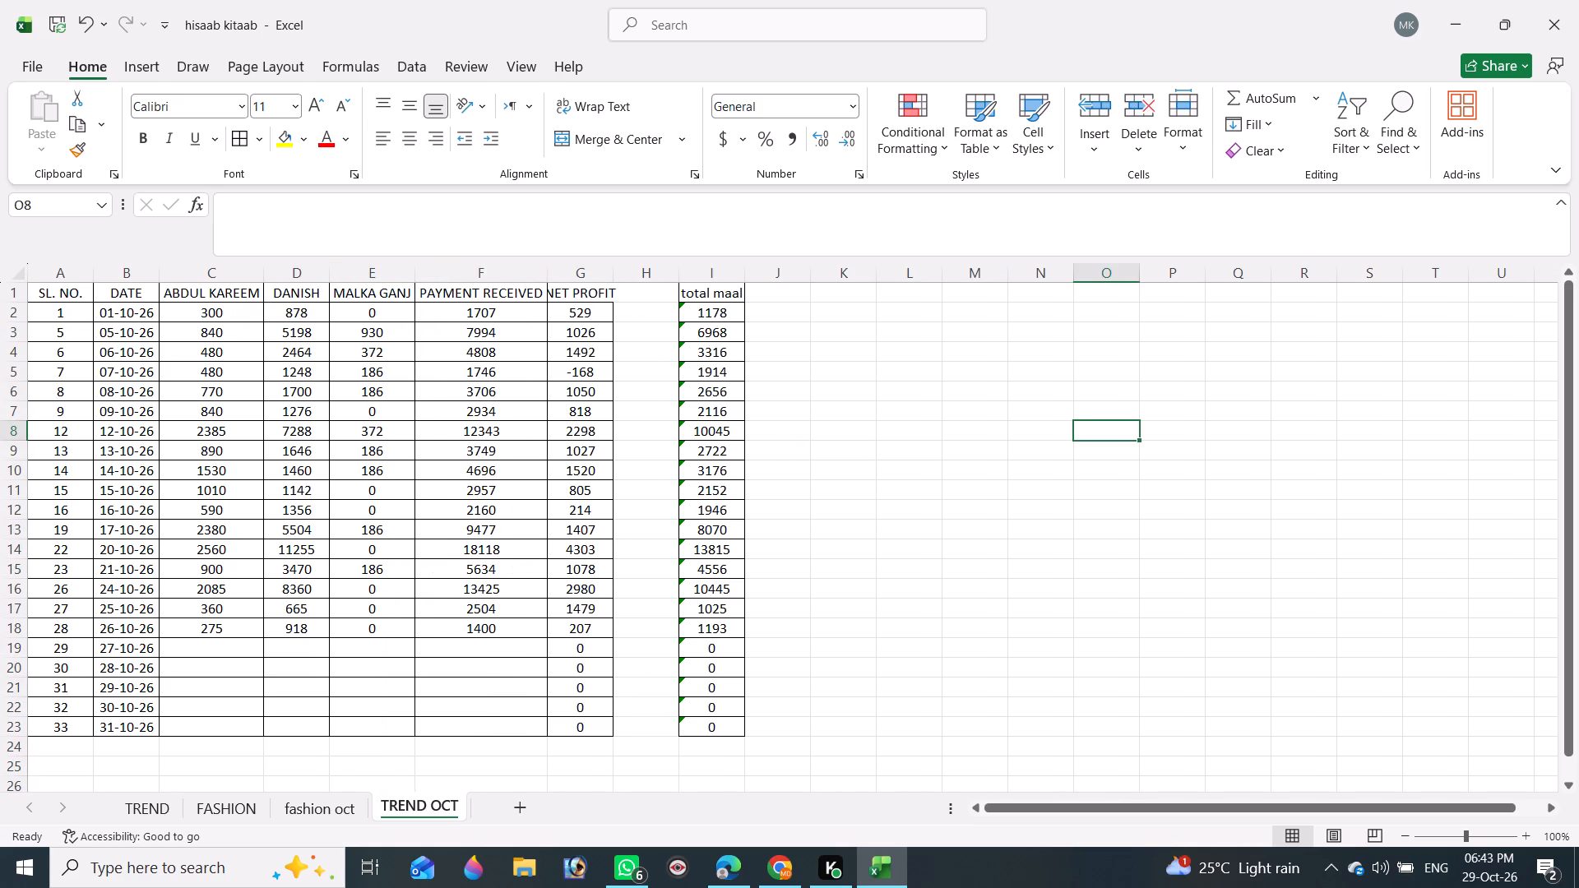
Clear all contents and formatting from cells C2 to G23 on the TREND OCT sheet.
drag(213, 312, 562, 530)
click(604, 522)
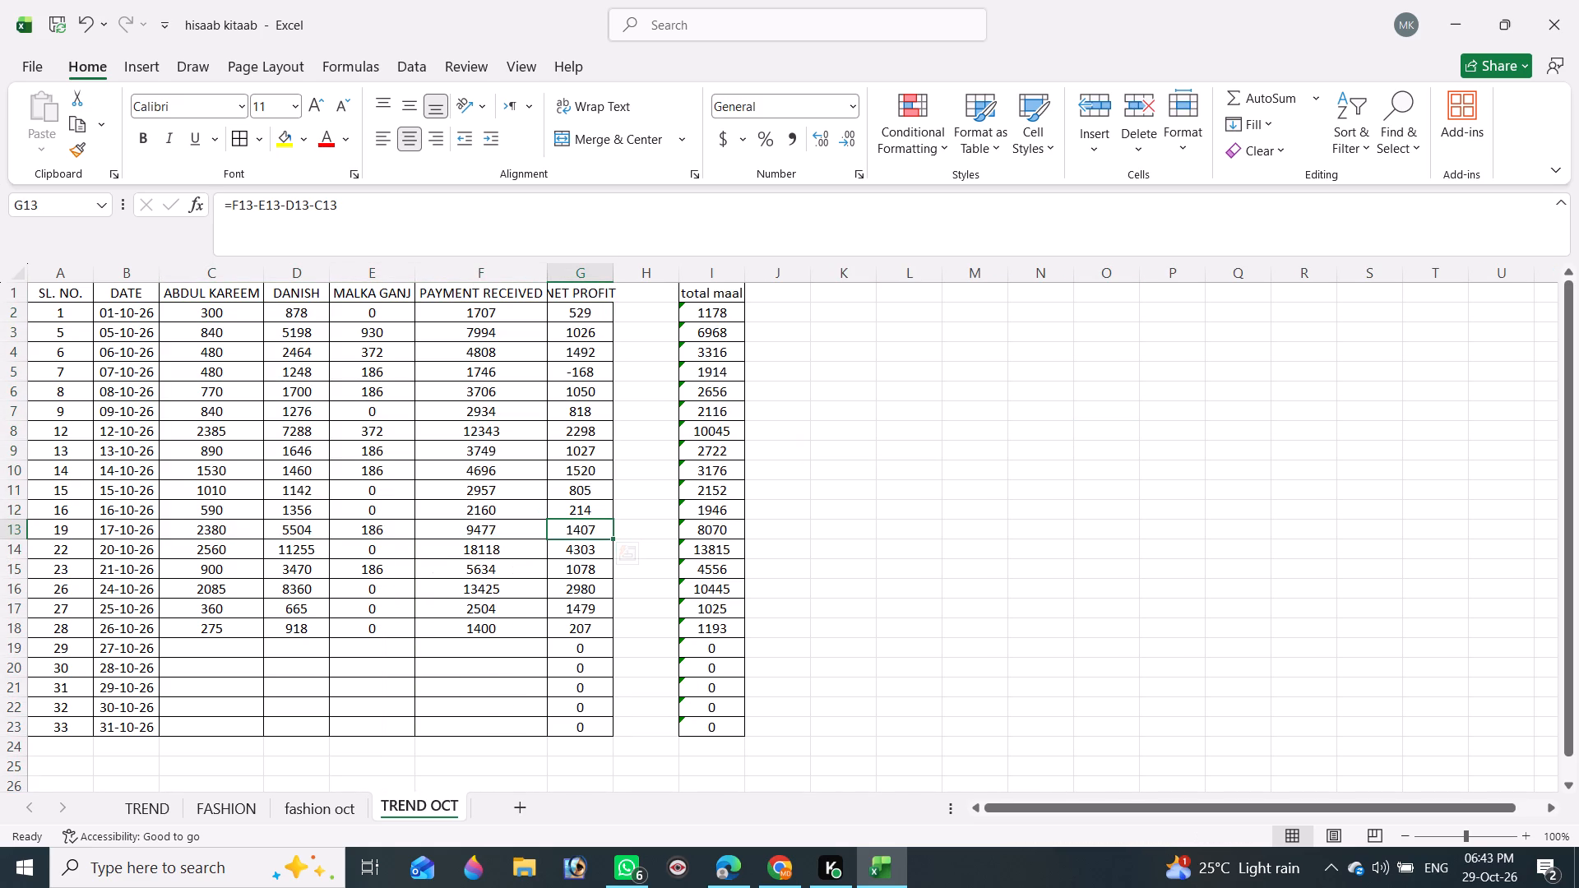
drag(216, 320, 582, 692)
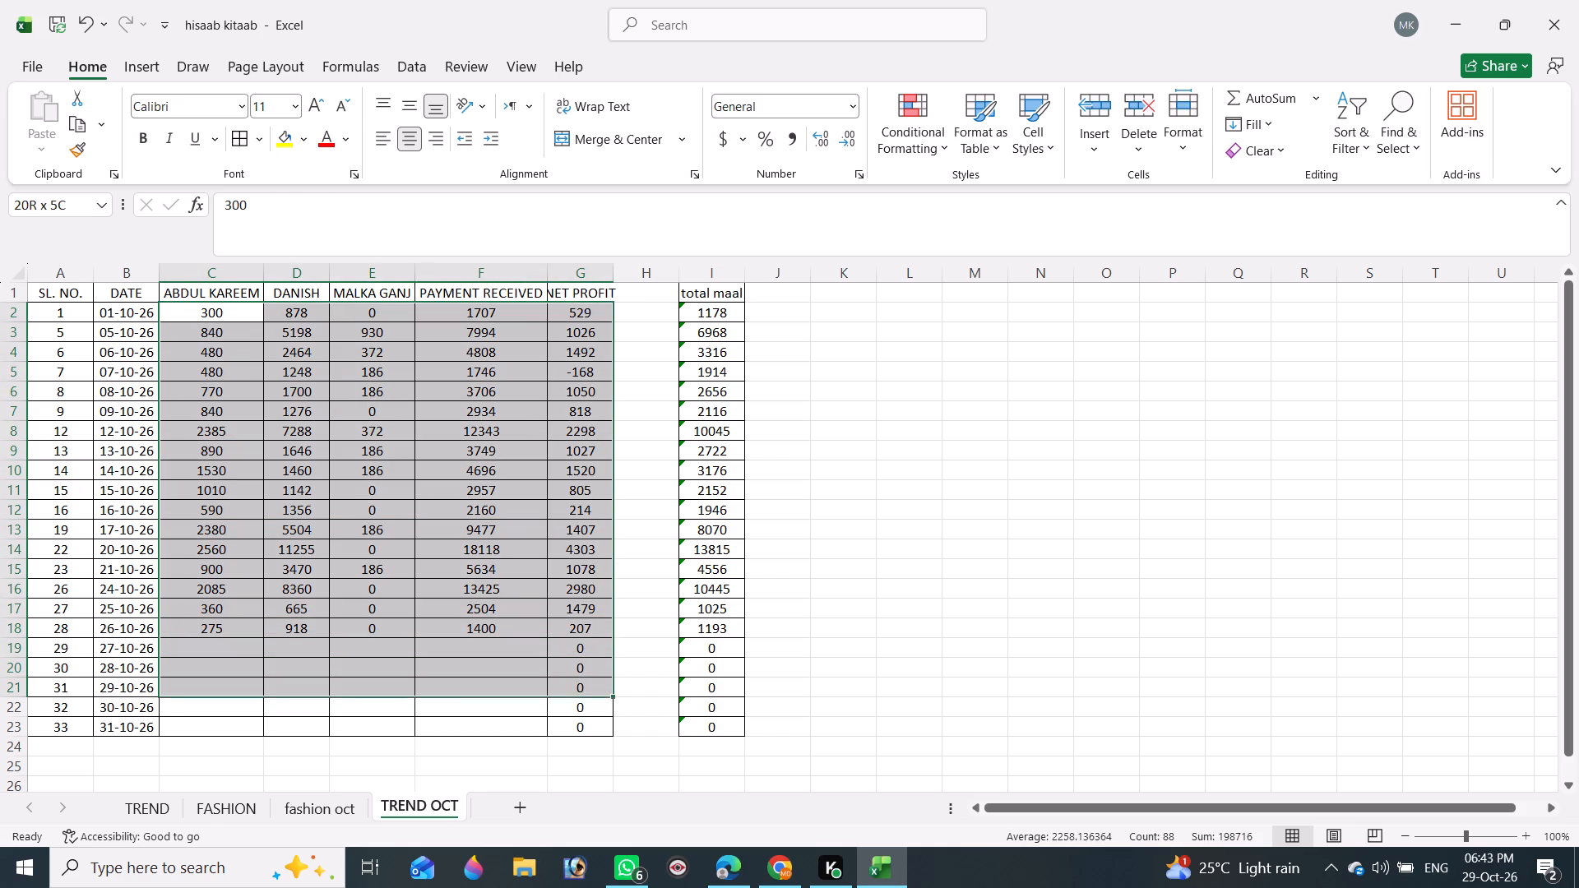
drag(582, 692, 581, 719)
text(HEAA)
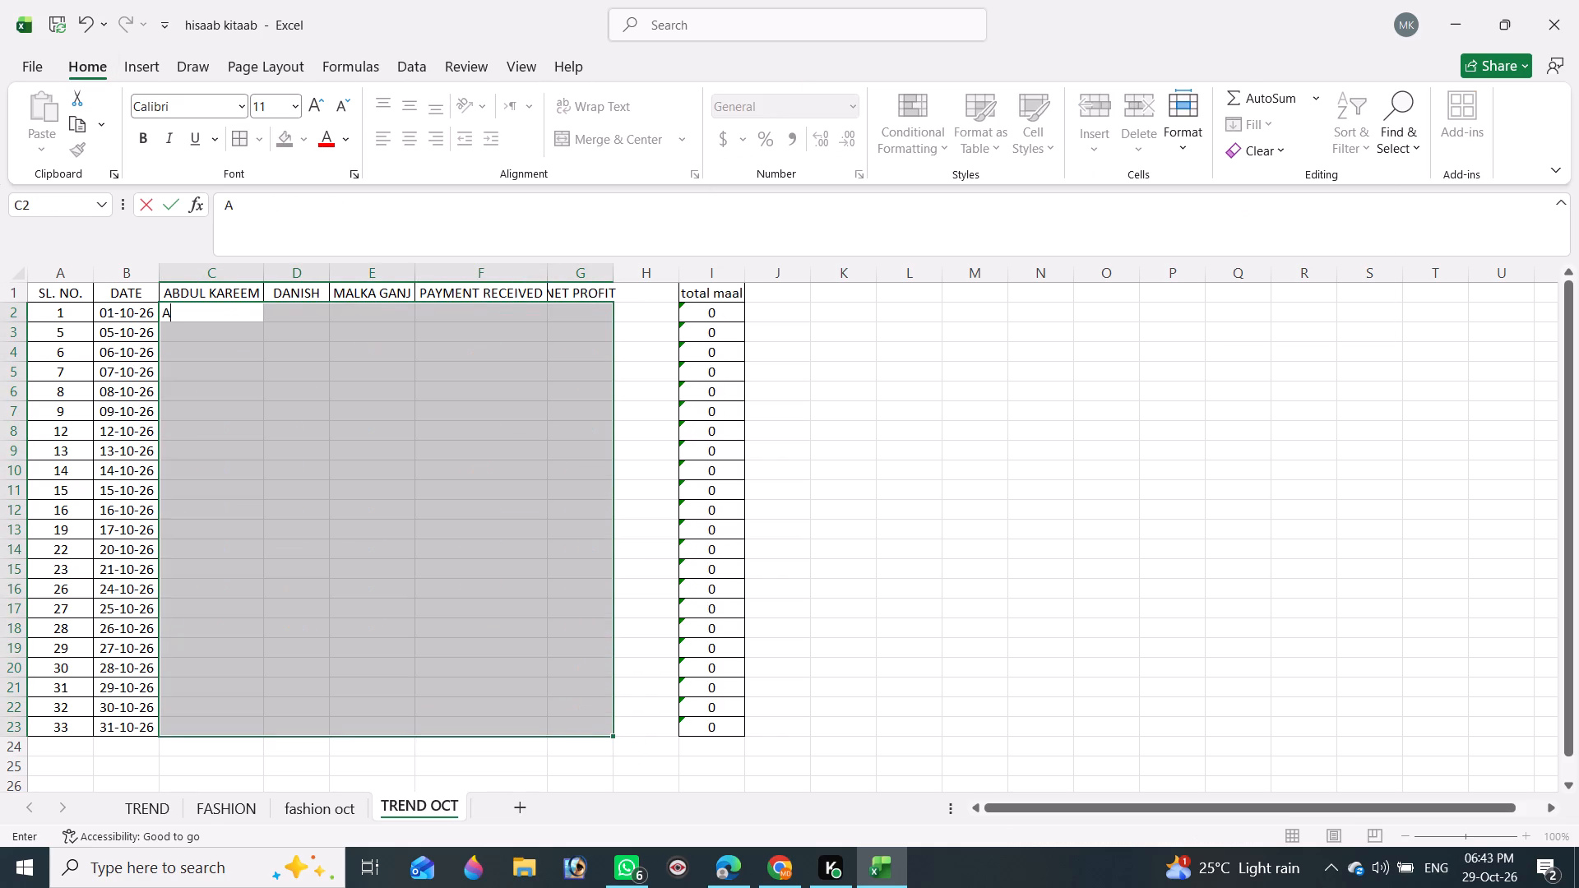
key(BackSpace)
text(HBA)
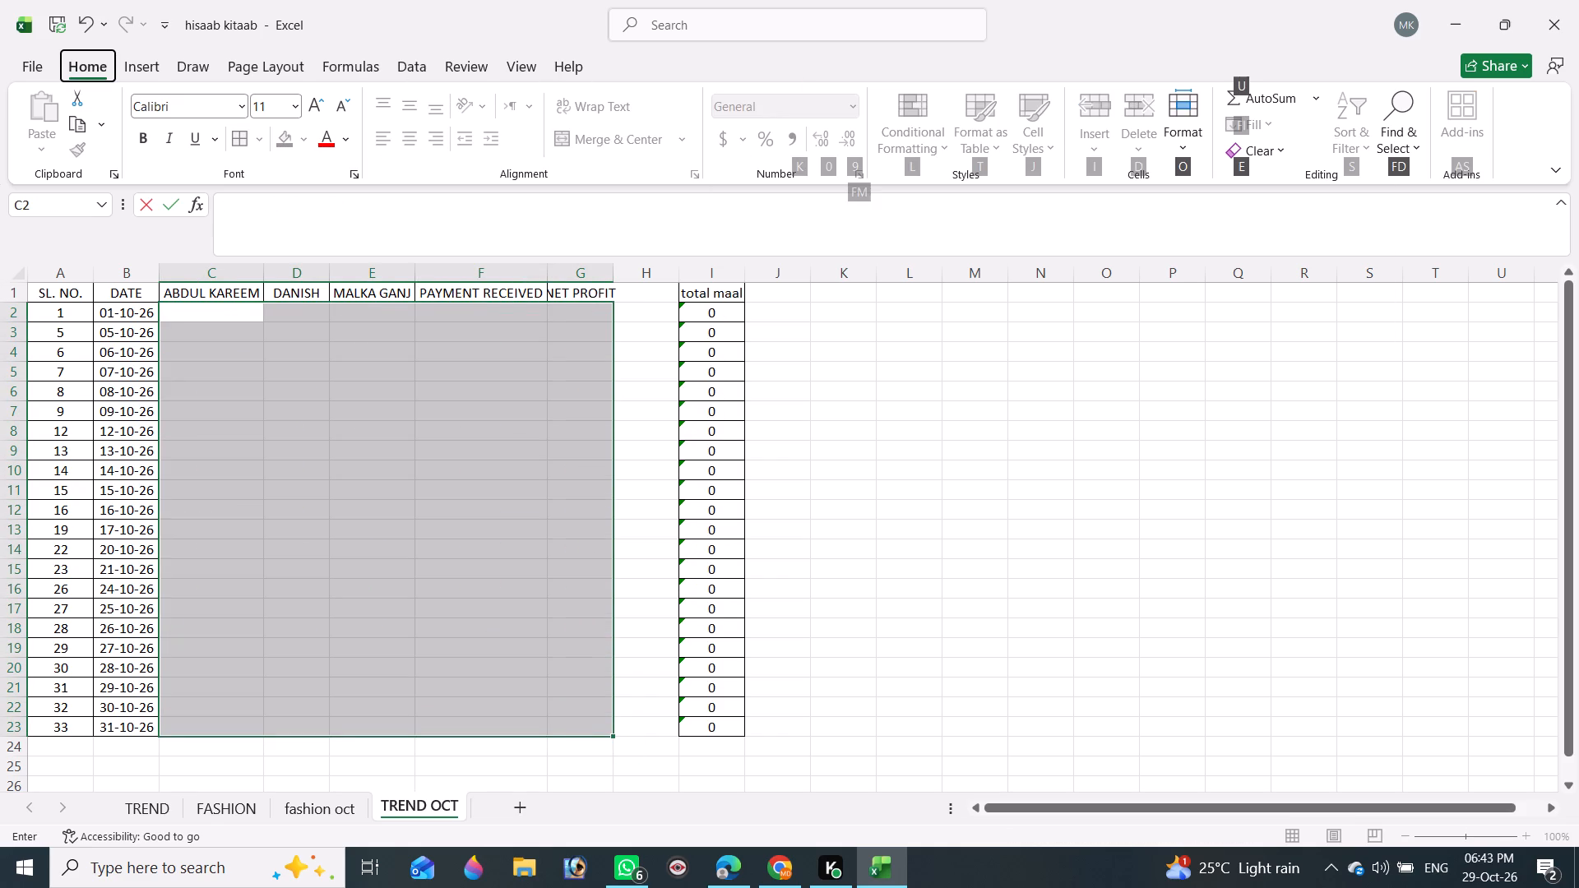
click(725, 583)
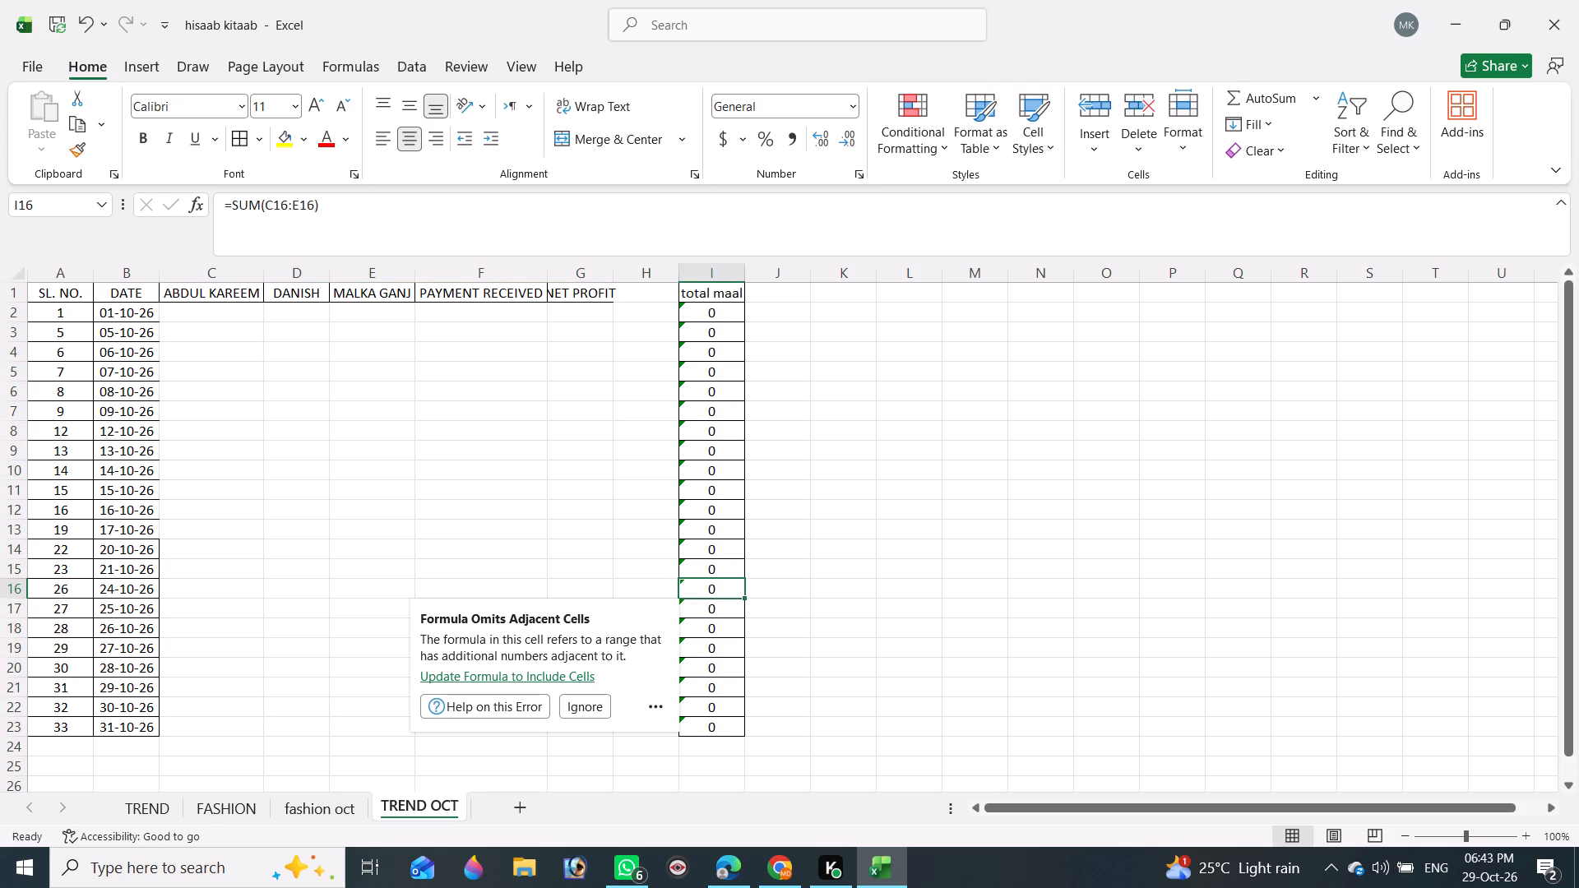
Apply all borders to the blank cells C2 to H23 on the TREND OCT sheet.
drag(167, 312, 341, 509)
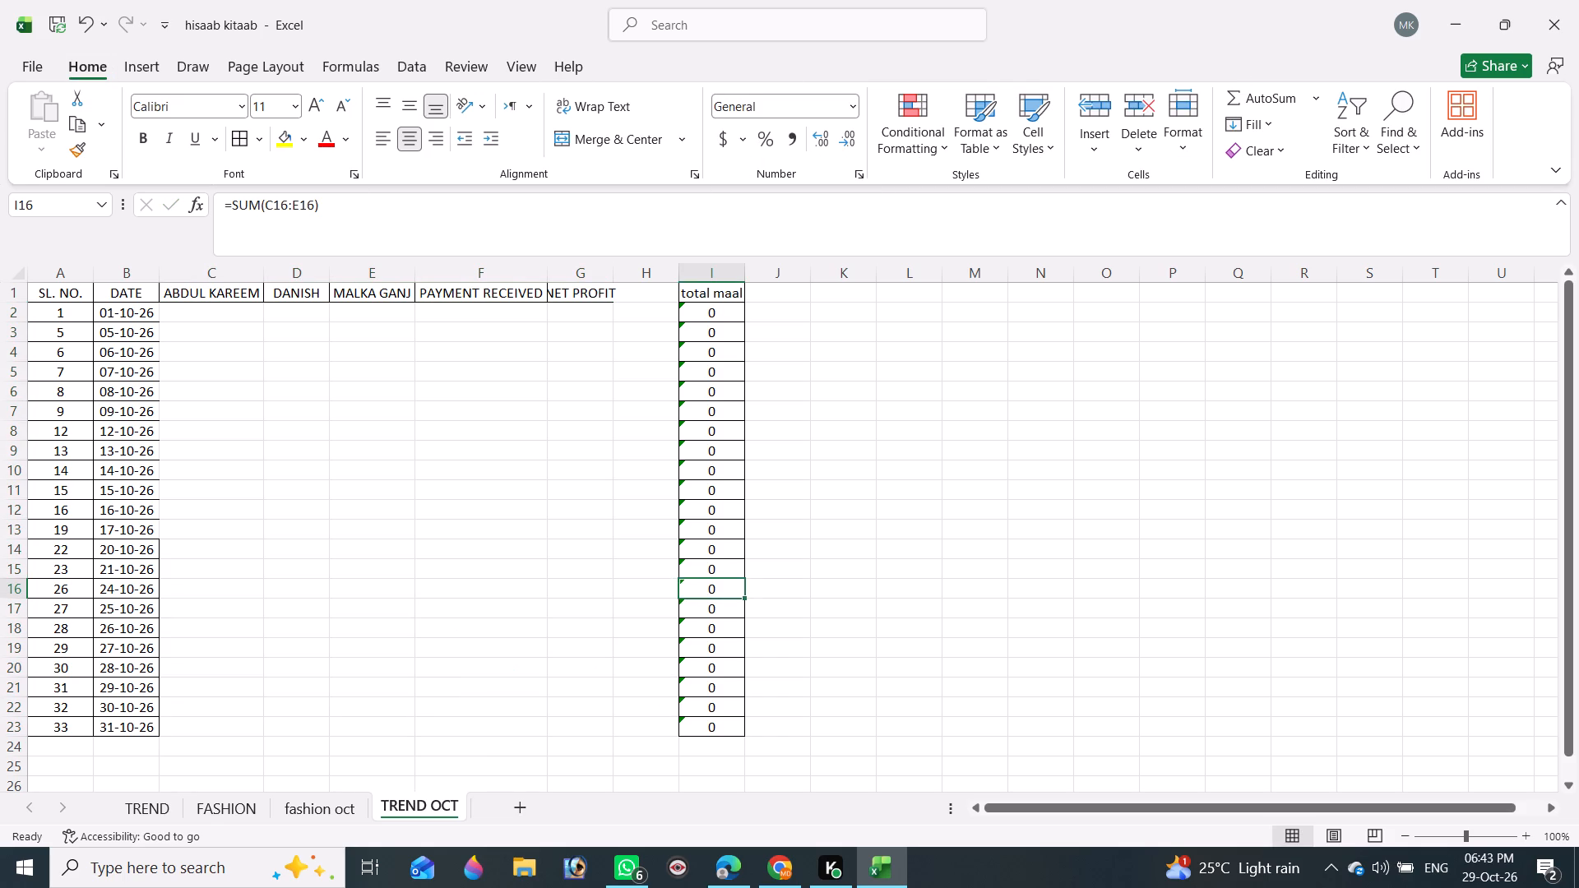
drag(184, 306, 619, 719)
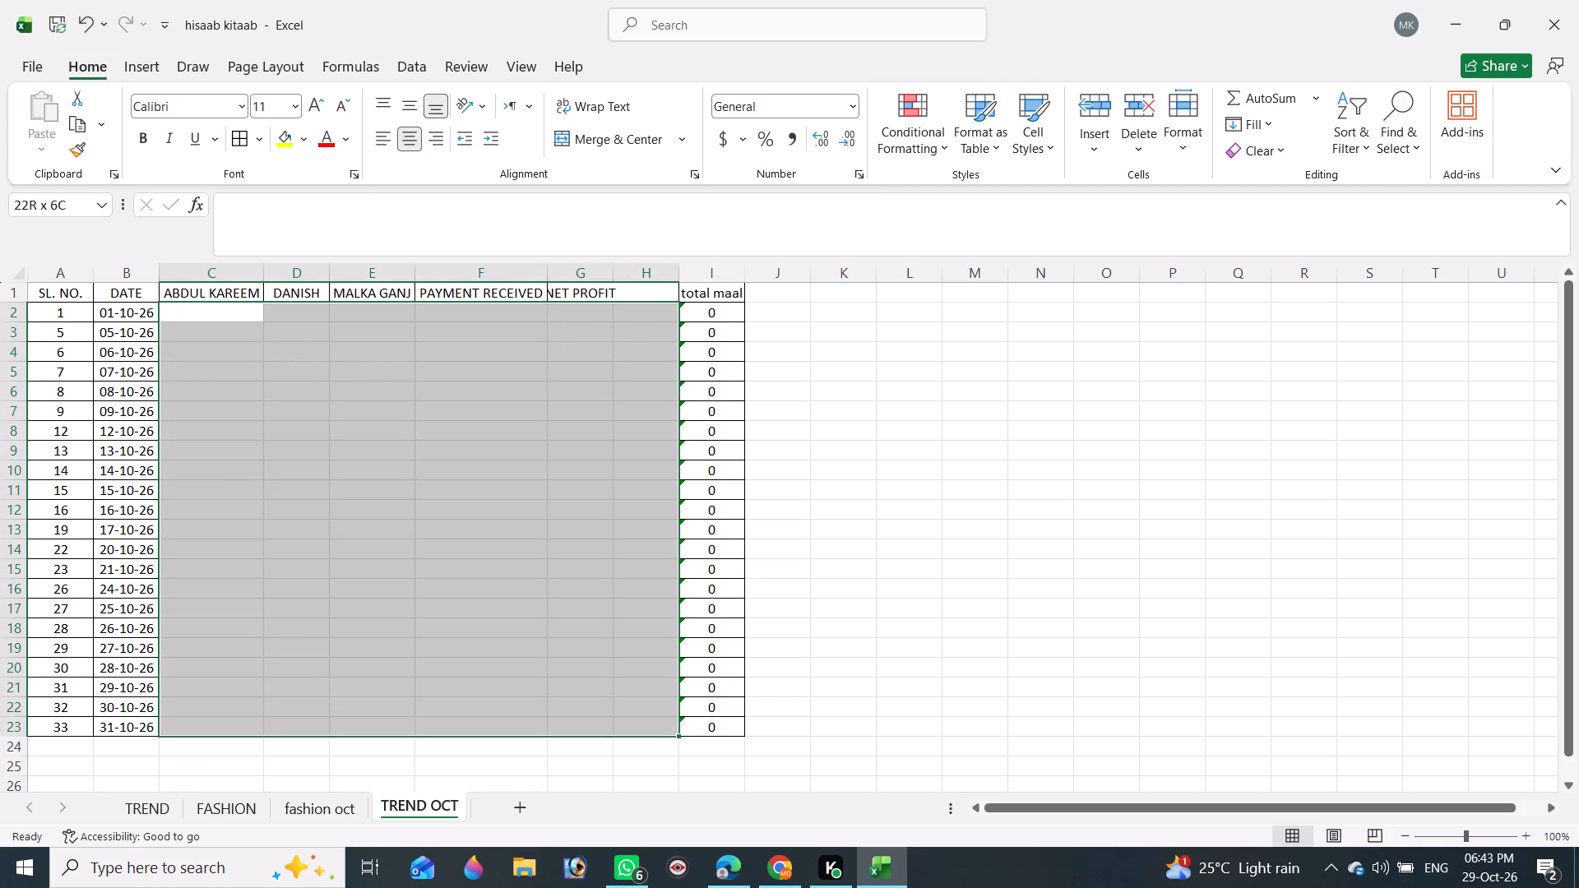
drag(619, 719, 619, 721)
text(HBA)
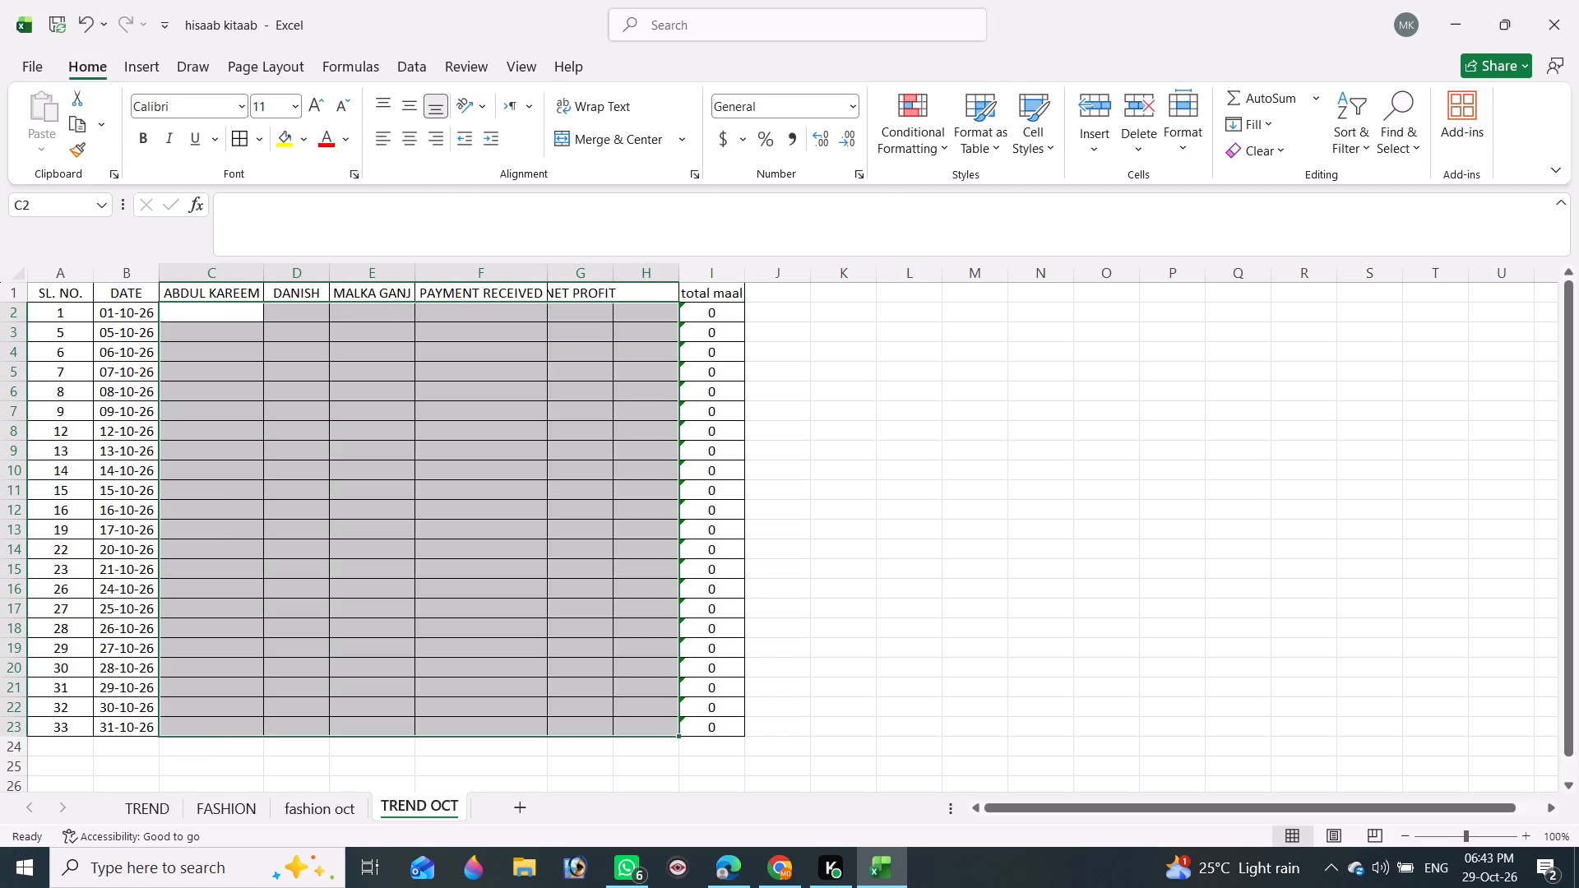
click(973, 644)
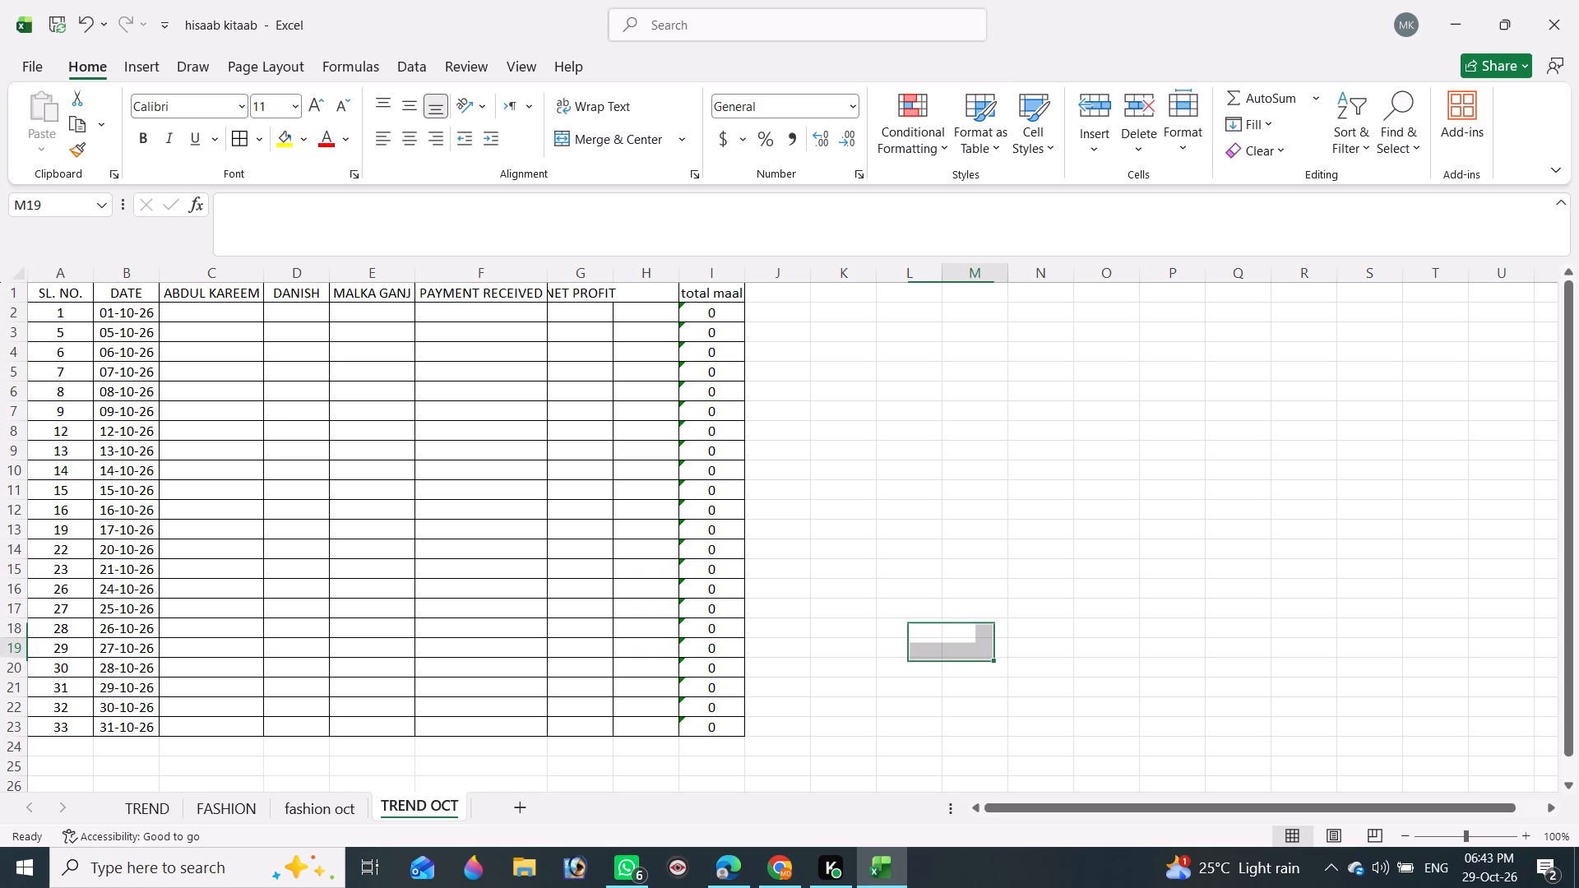
Clear all contents and formatting, including the borders, from cells H1 to H23 on the TREND OCT sheet.
drag(660, 295, 634, 695)
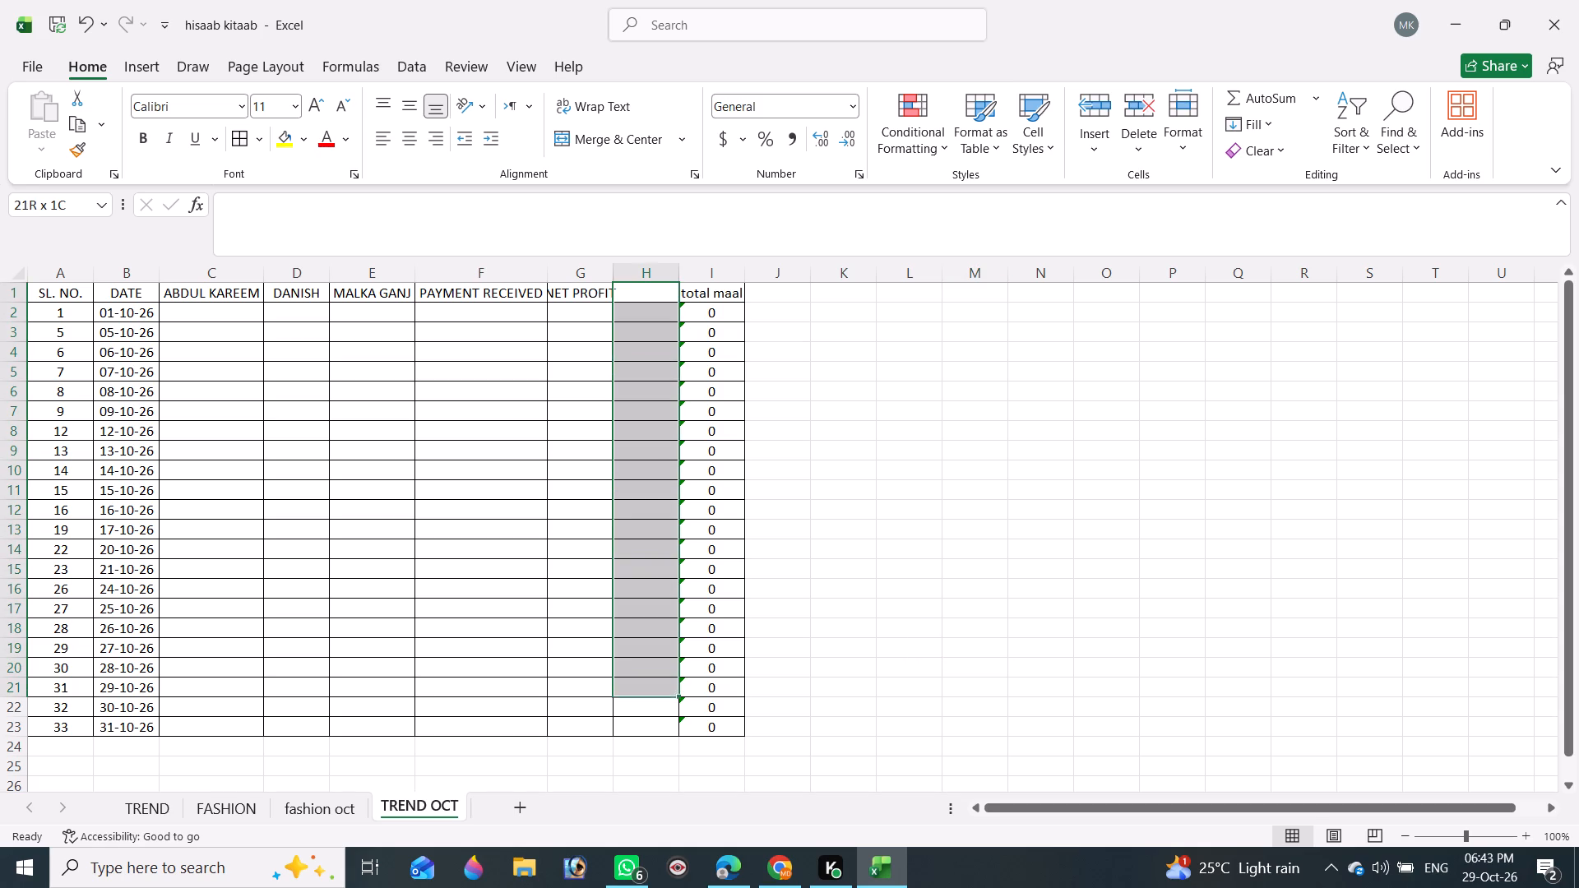
drag(634, 695, 640, 725)
key(Delete)
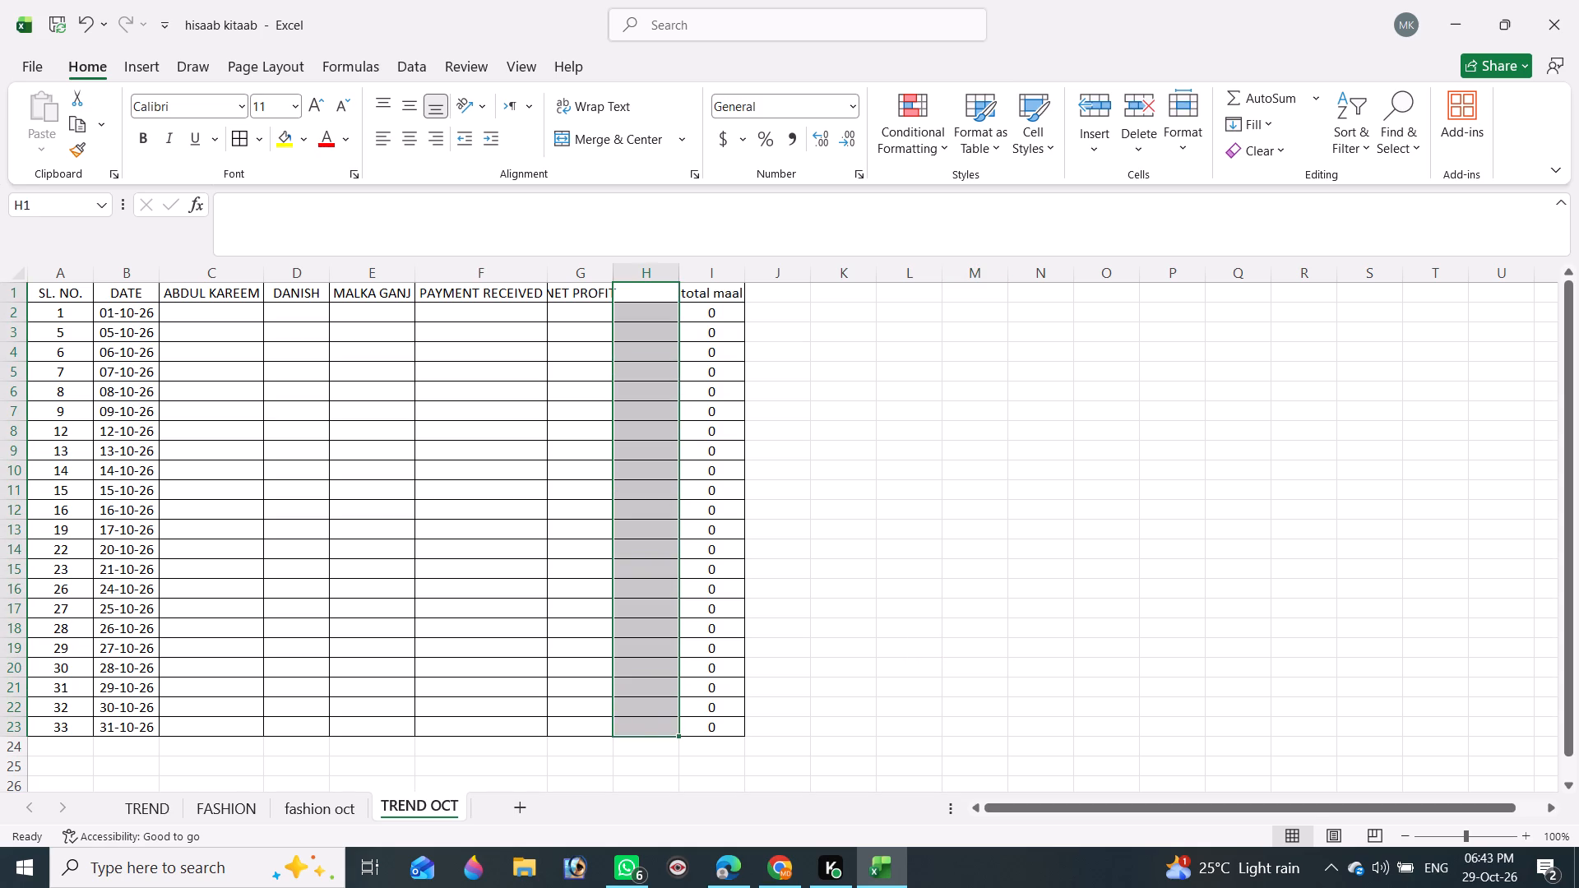
text(HEA)
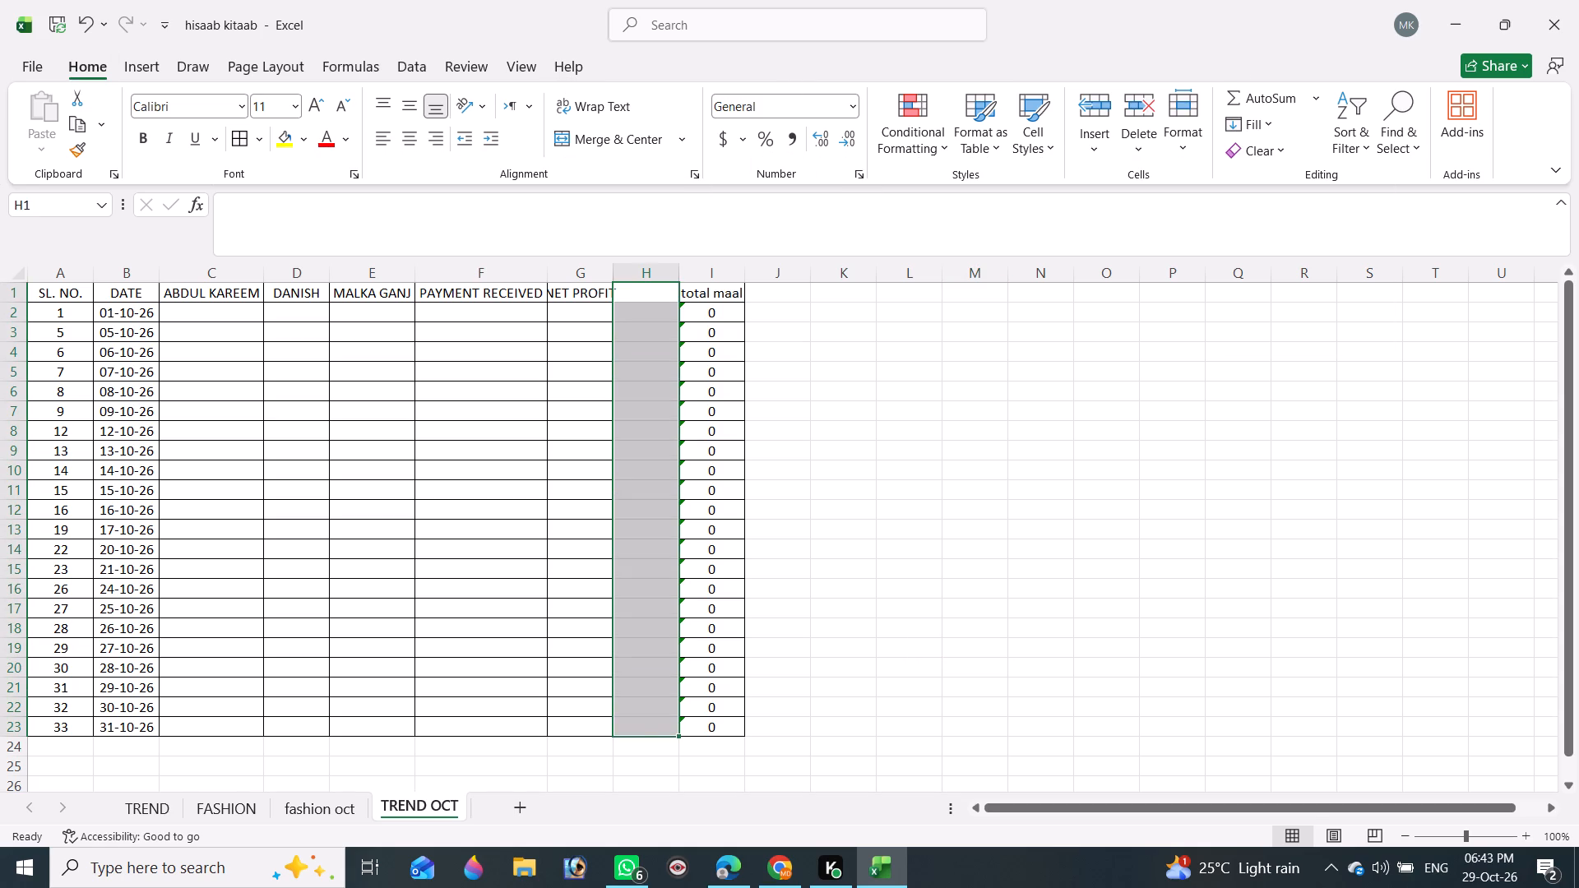
click(828, 670)
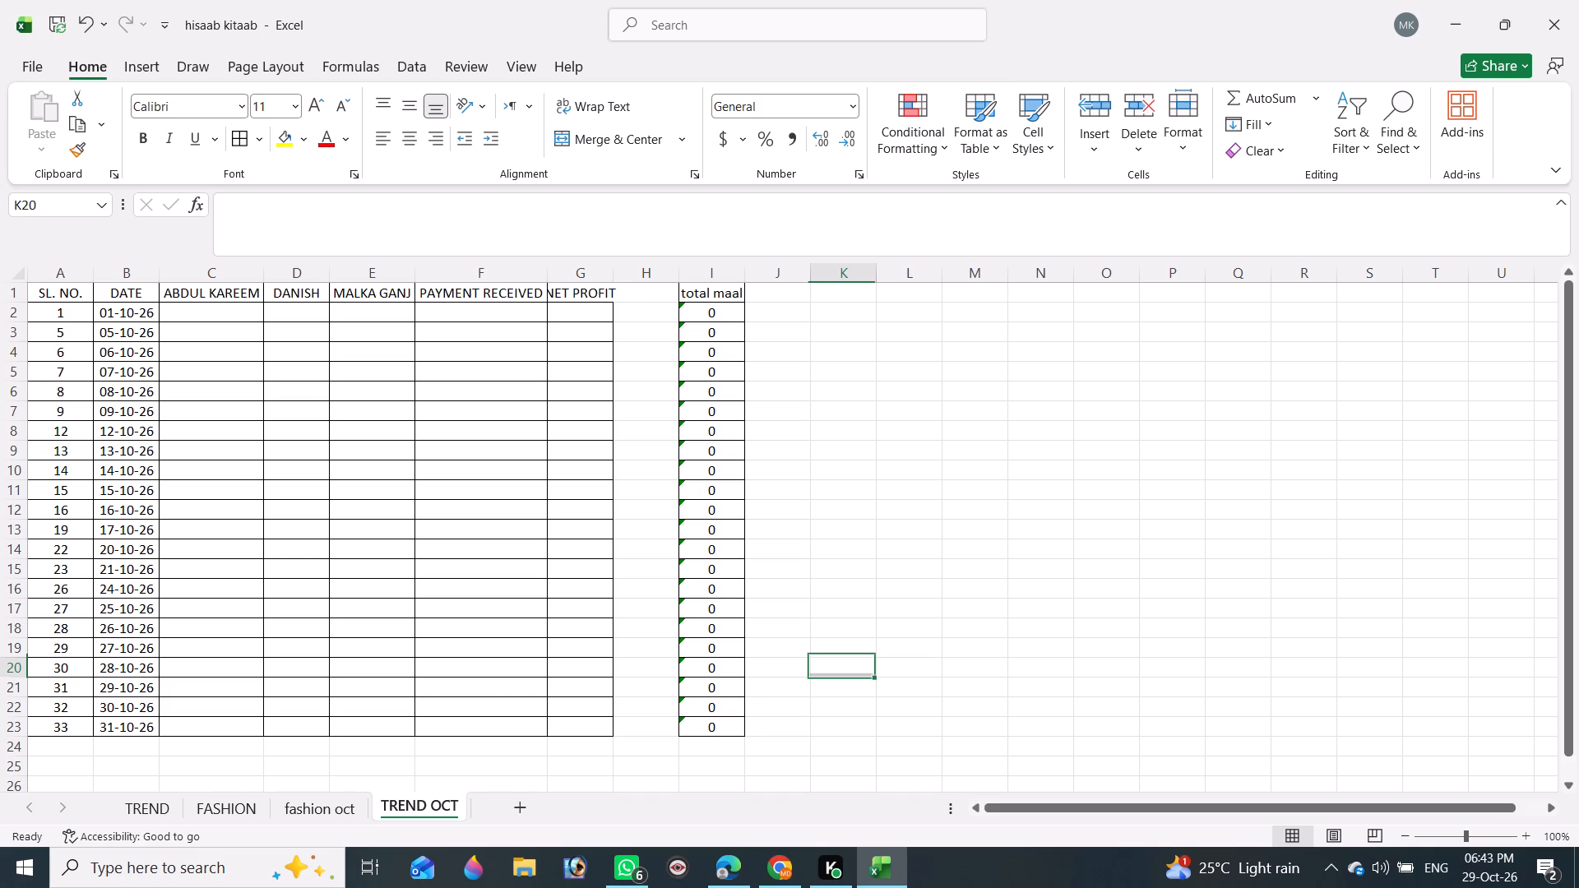
Apply all borders to the NET PROFIT heading in cell G1.
click(598, 291)
text(HBA)
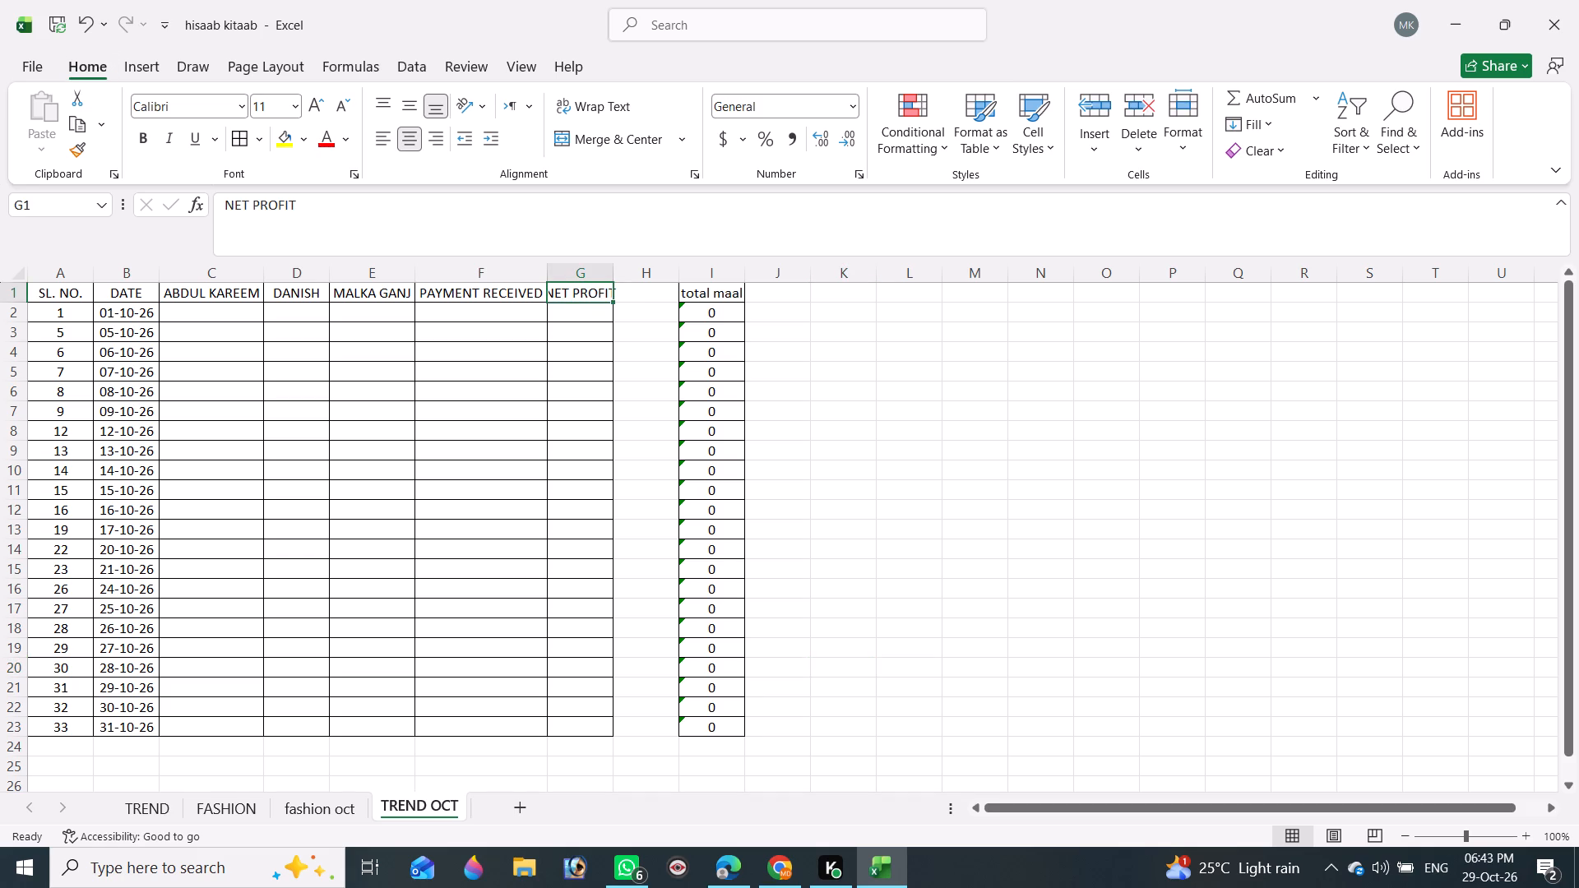
Enter the net profit formula =F2-E2-D2-C2 in cell G2.
click(581, 323)
click(579, 312)
key(equal)
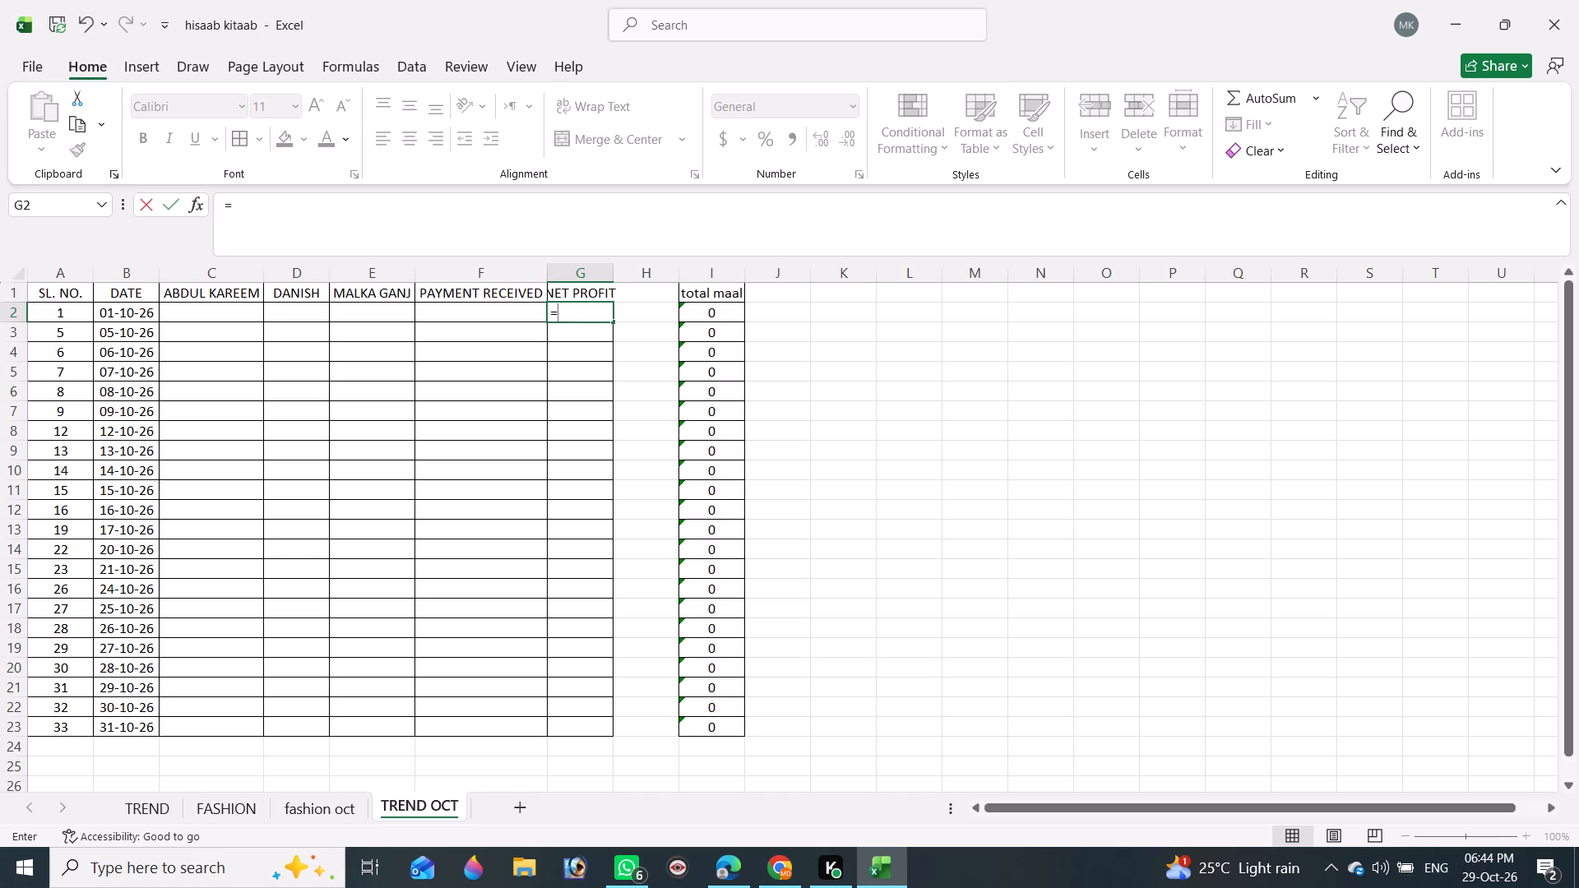
click(487, 318)
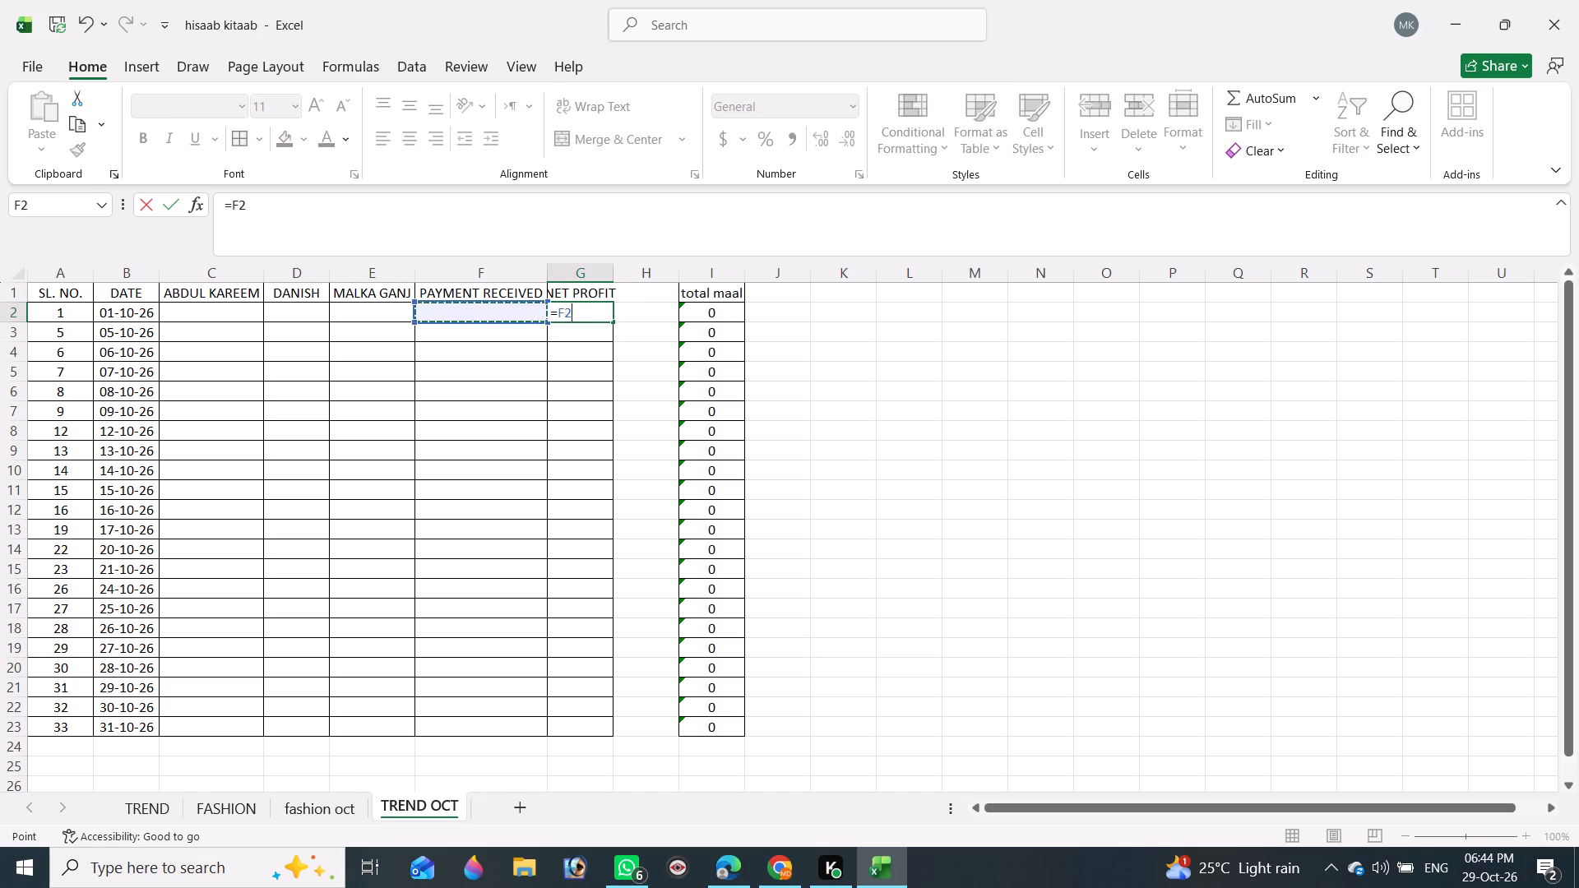
key(minus)
click(390, 309)
key(minus)
click(298, 314)
key(minus)
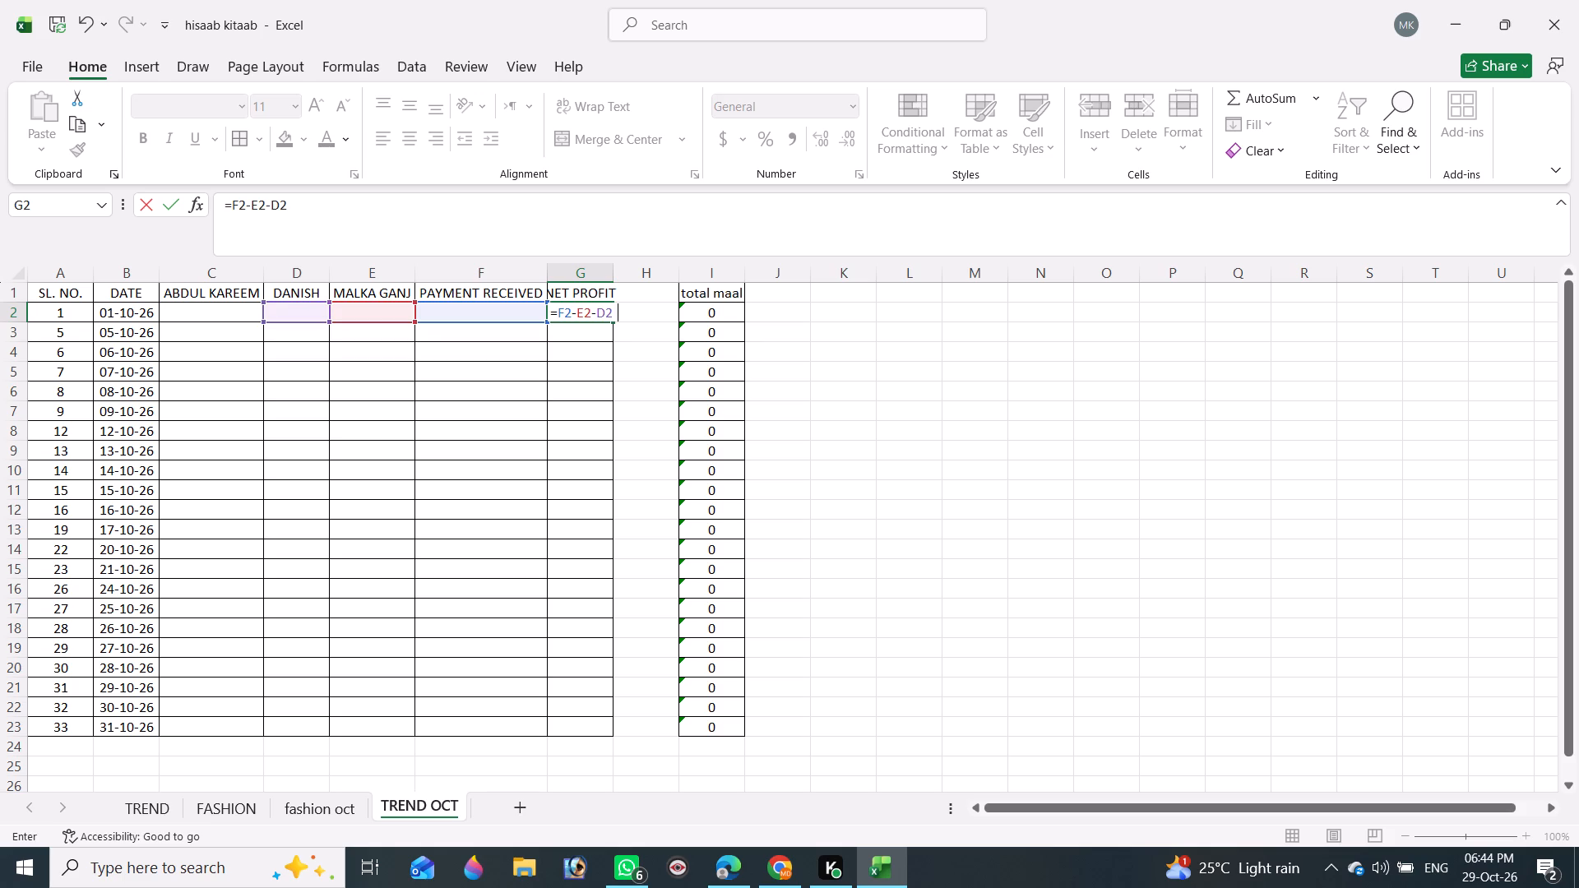
click(234, 317)
key(Return)
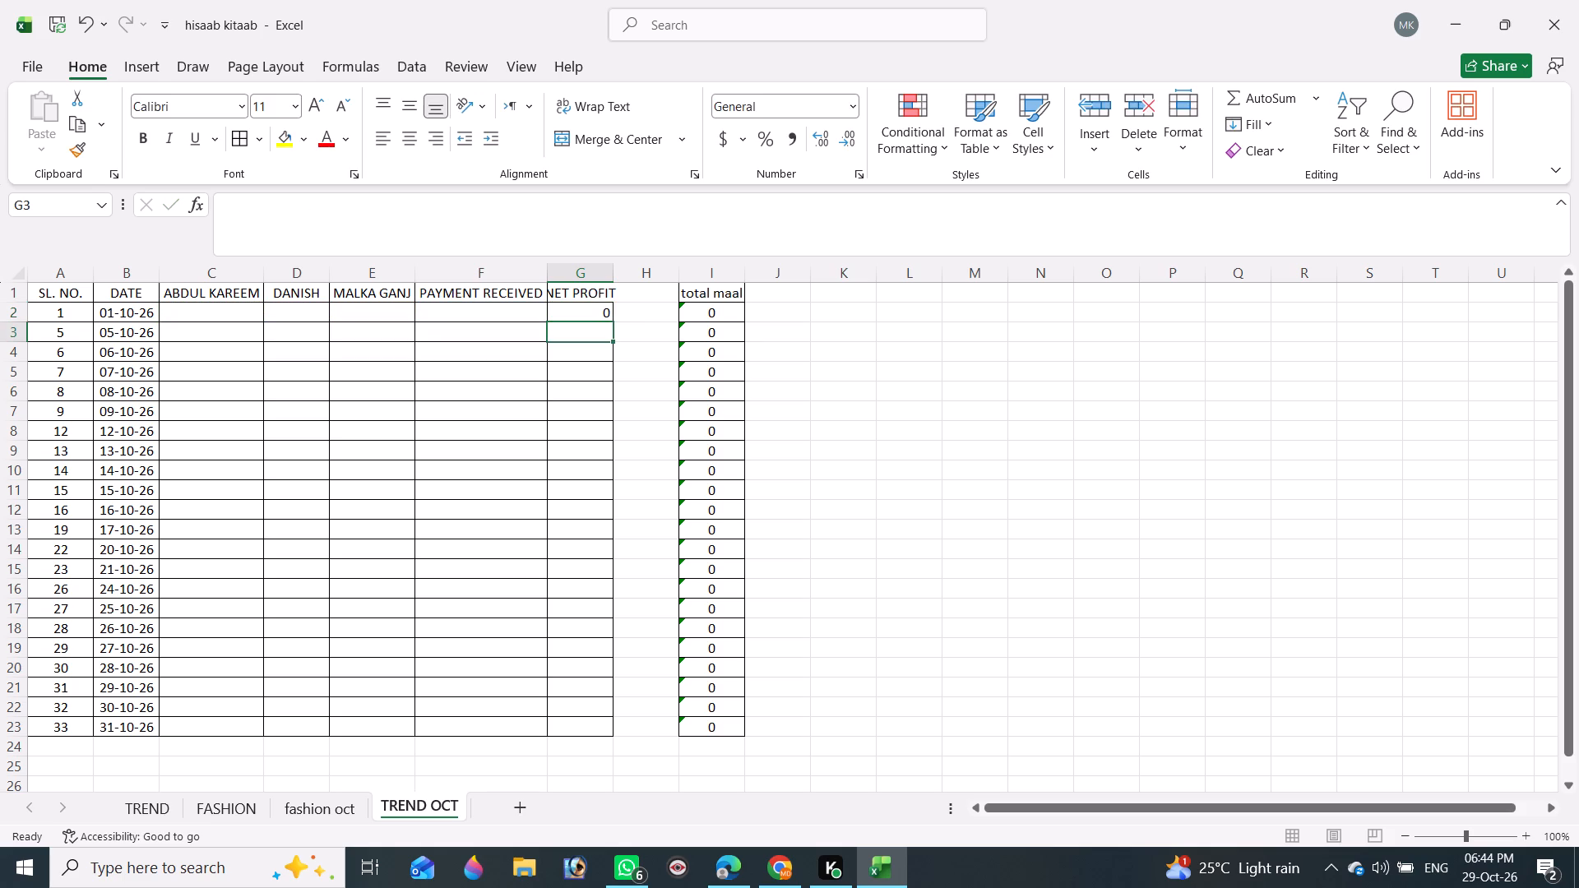
Fill the net profit formula from cell G2 down to G23.
drag(586, 304, 598, 673)
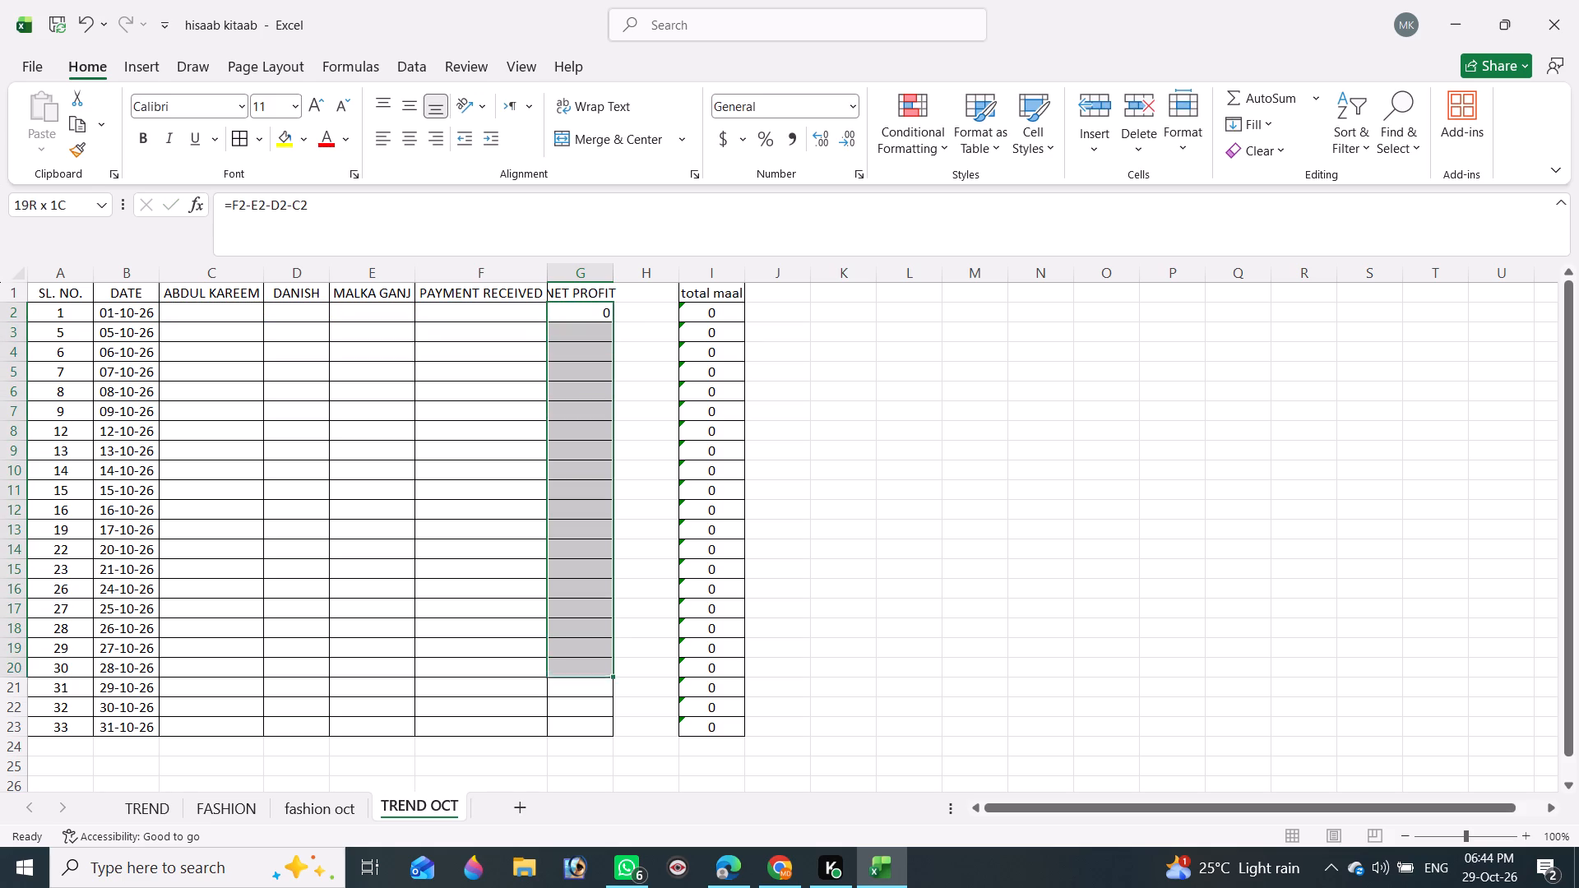
drag(598, 673, 610, 728)
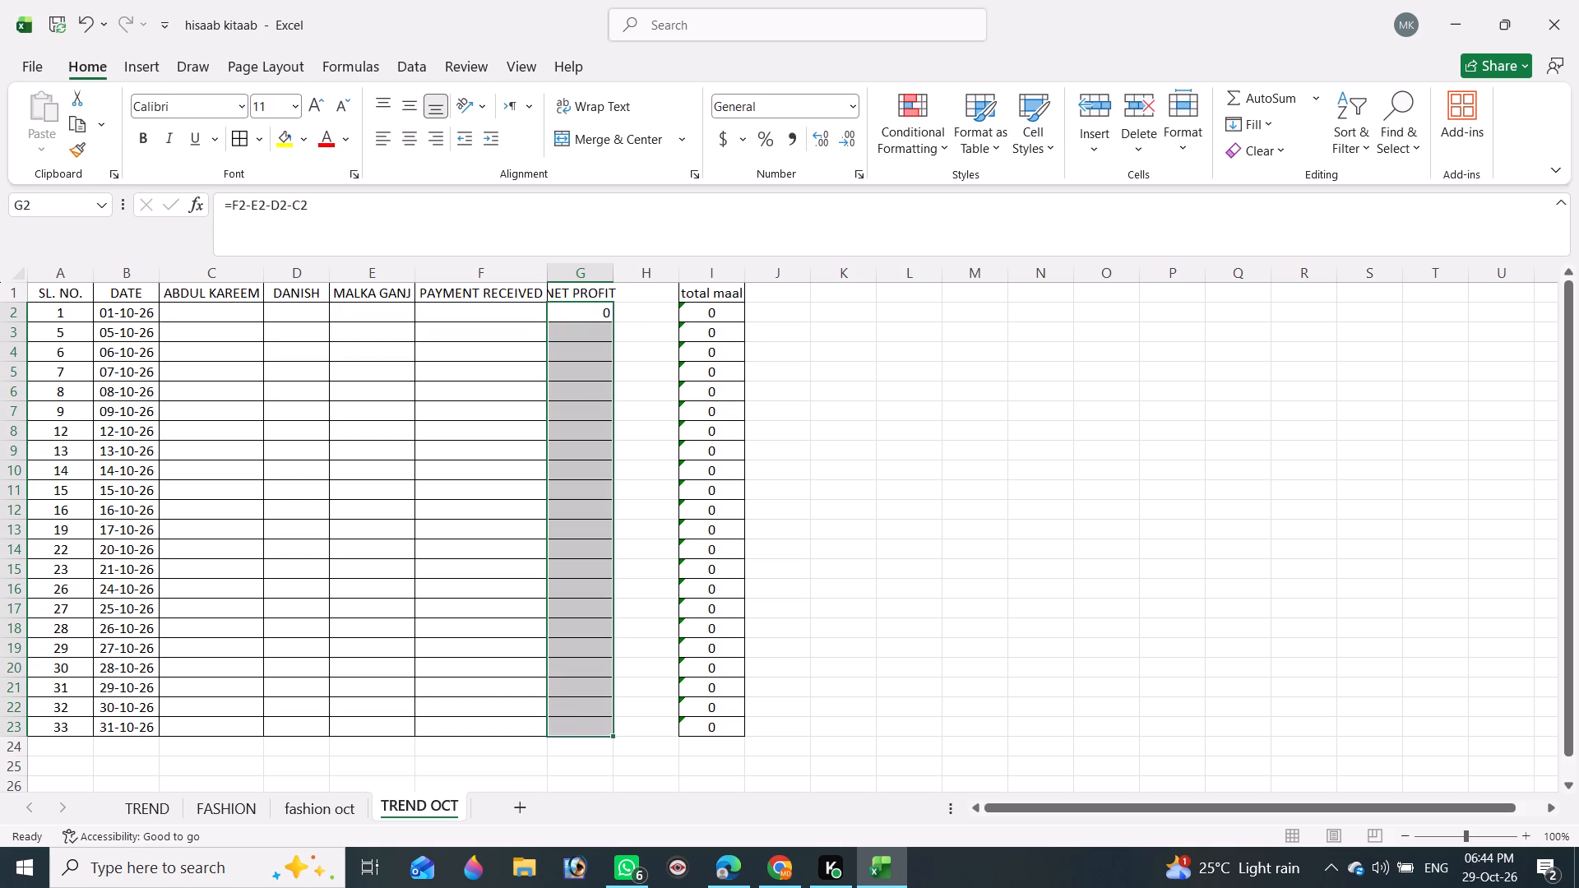
click(664, 626)
click(590, 311)
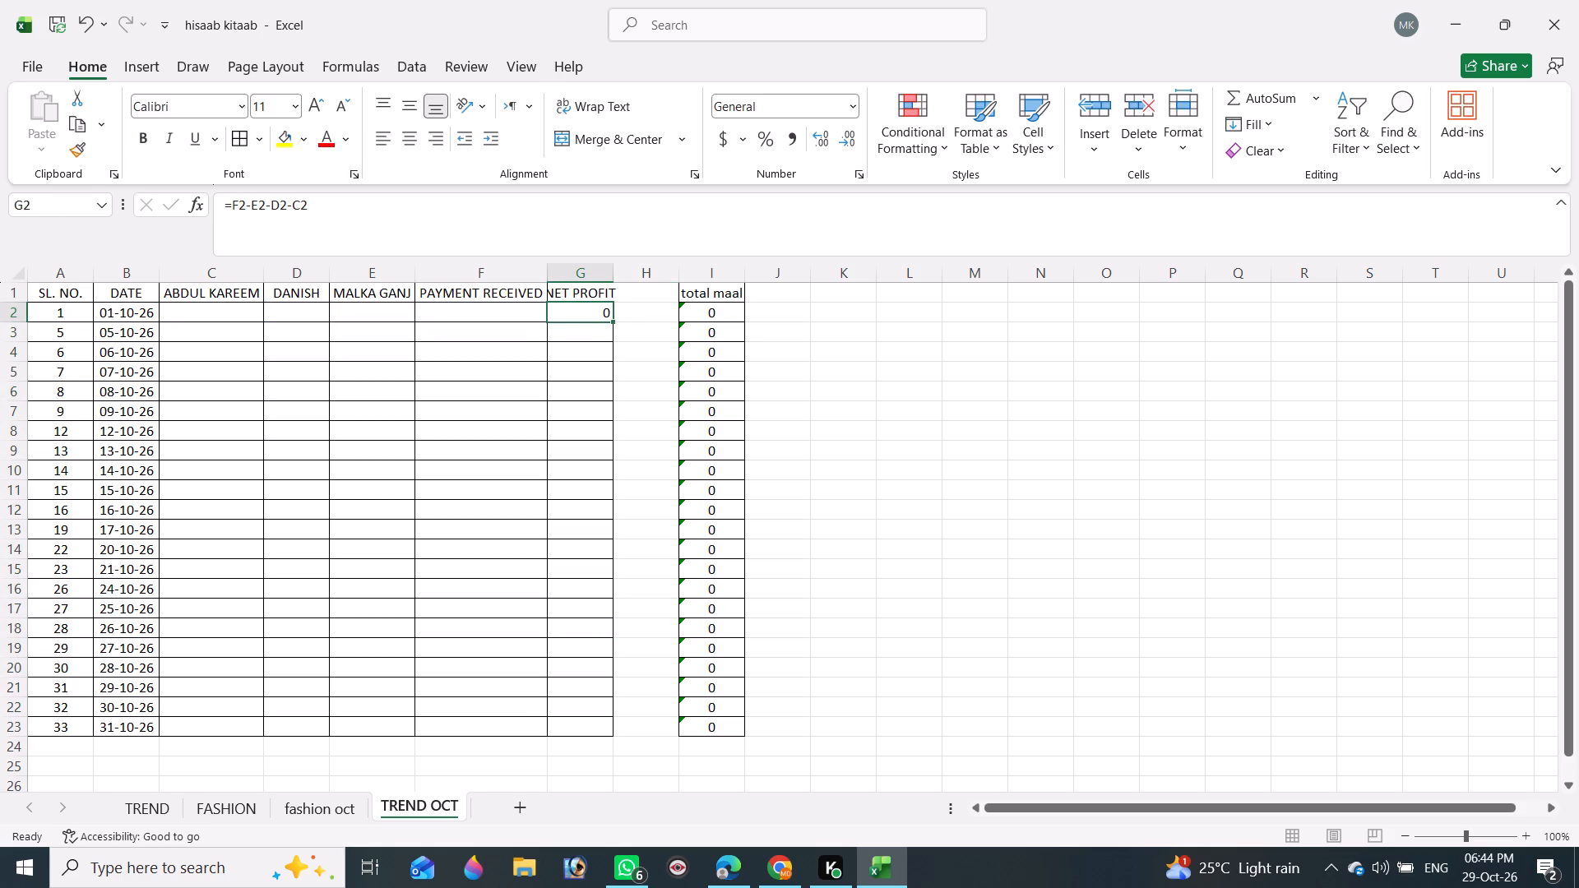
drag(611, 323, 644, 738)
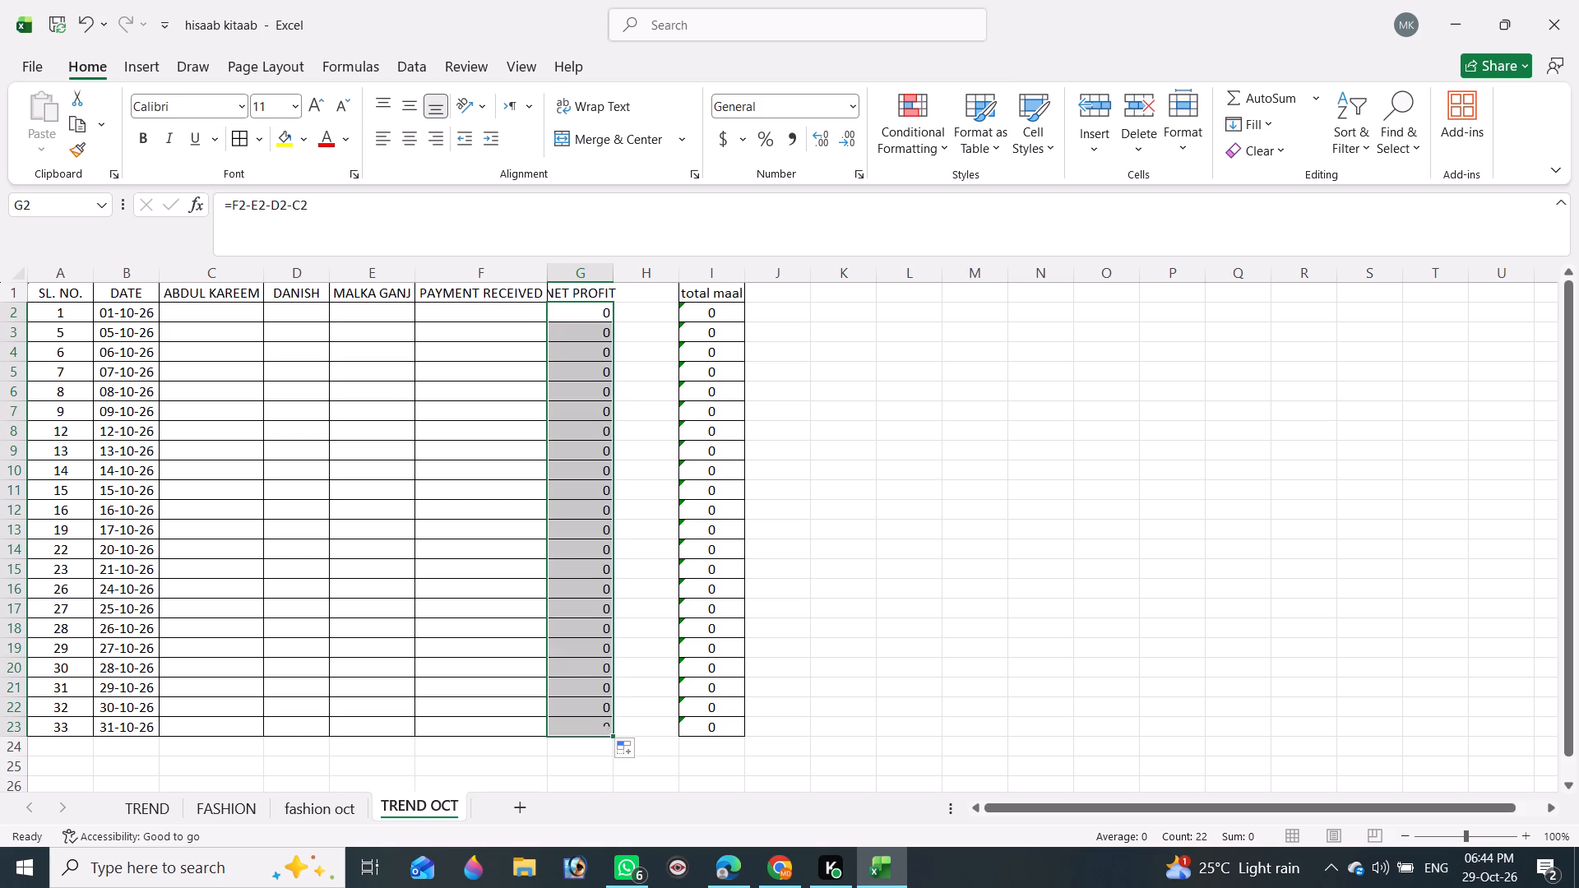
Centre the contents of the whole TREND OCT table horizontally.
drag(51, 290, 843, 736)
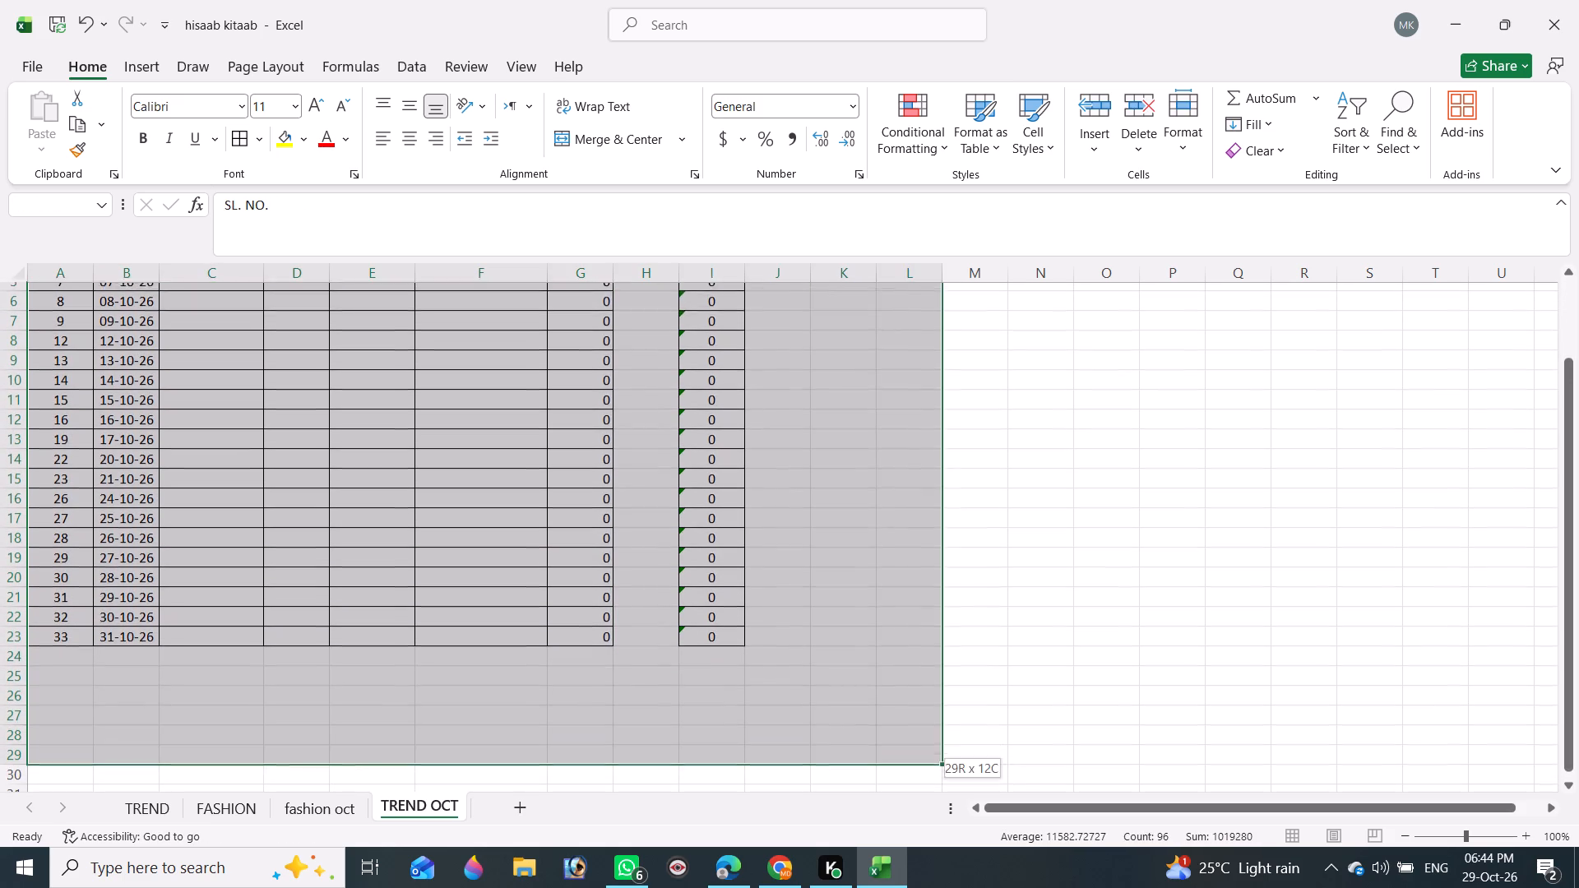
drag(843, 736, 837, 710)
double_click(405, 130)
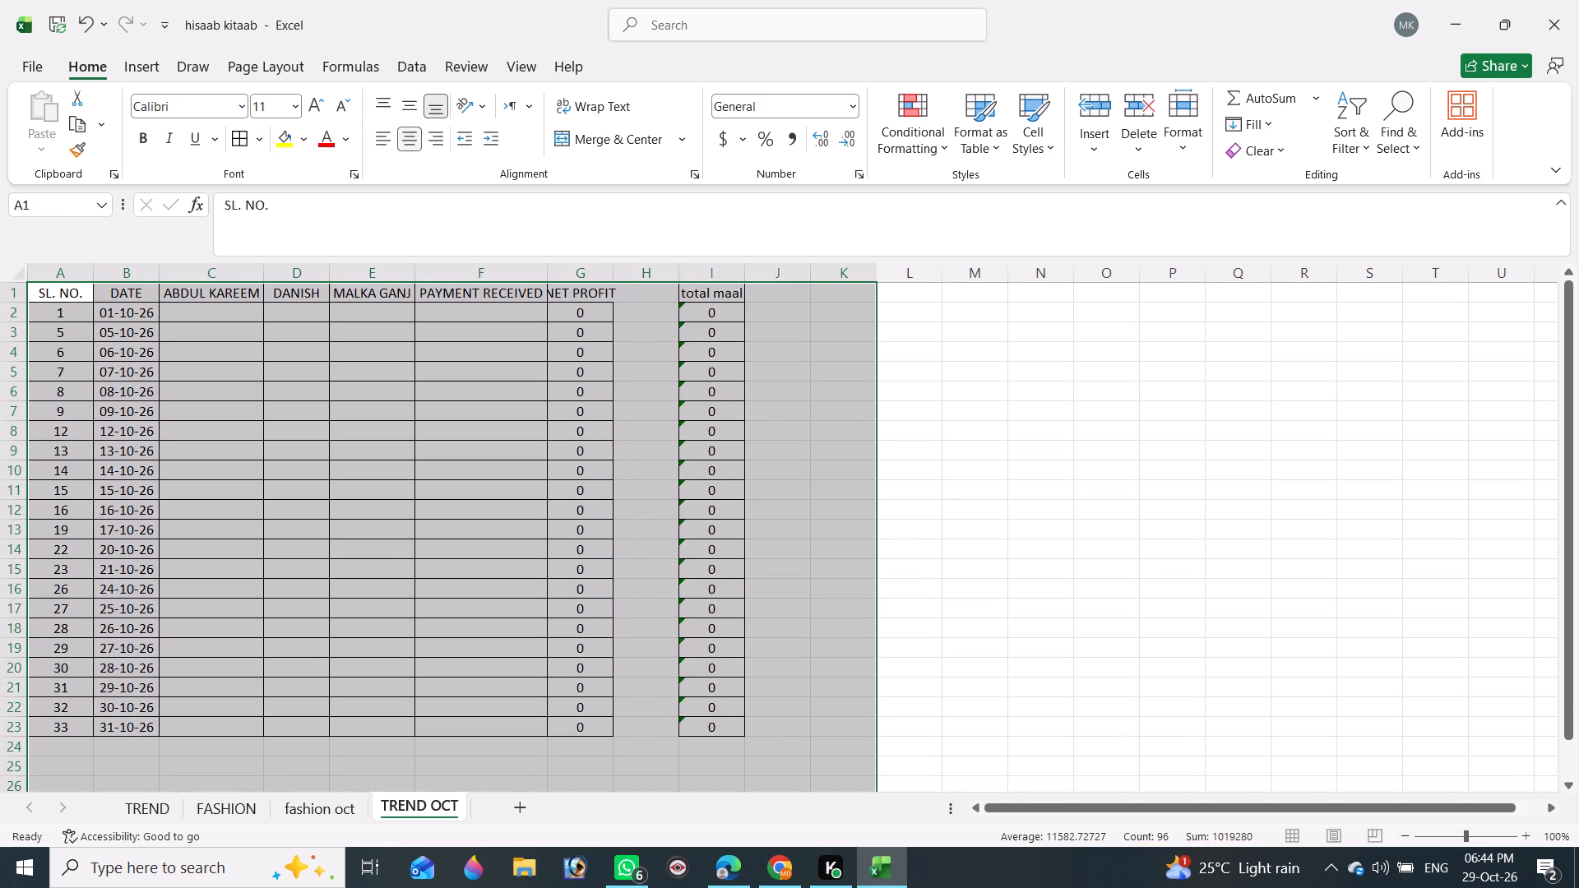
Autofit the width of column G to its NET PROFIT heading.
double_click(610, 271)
click(1058, 377)
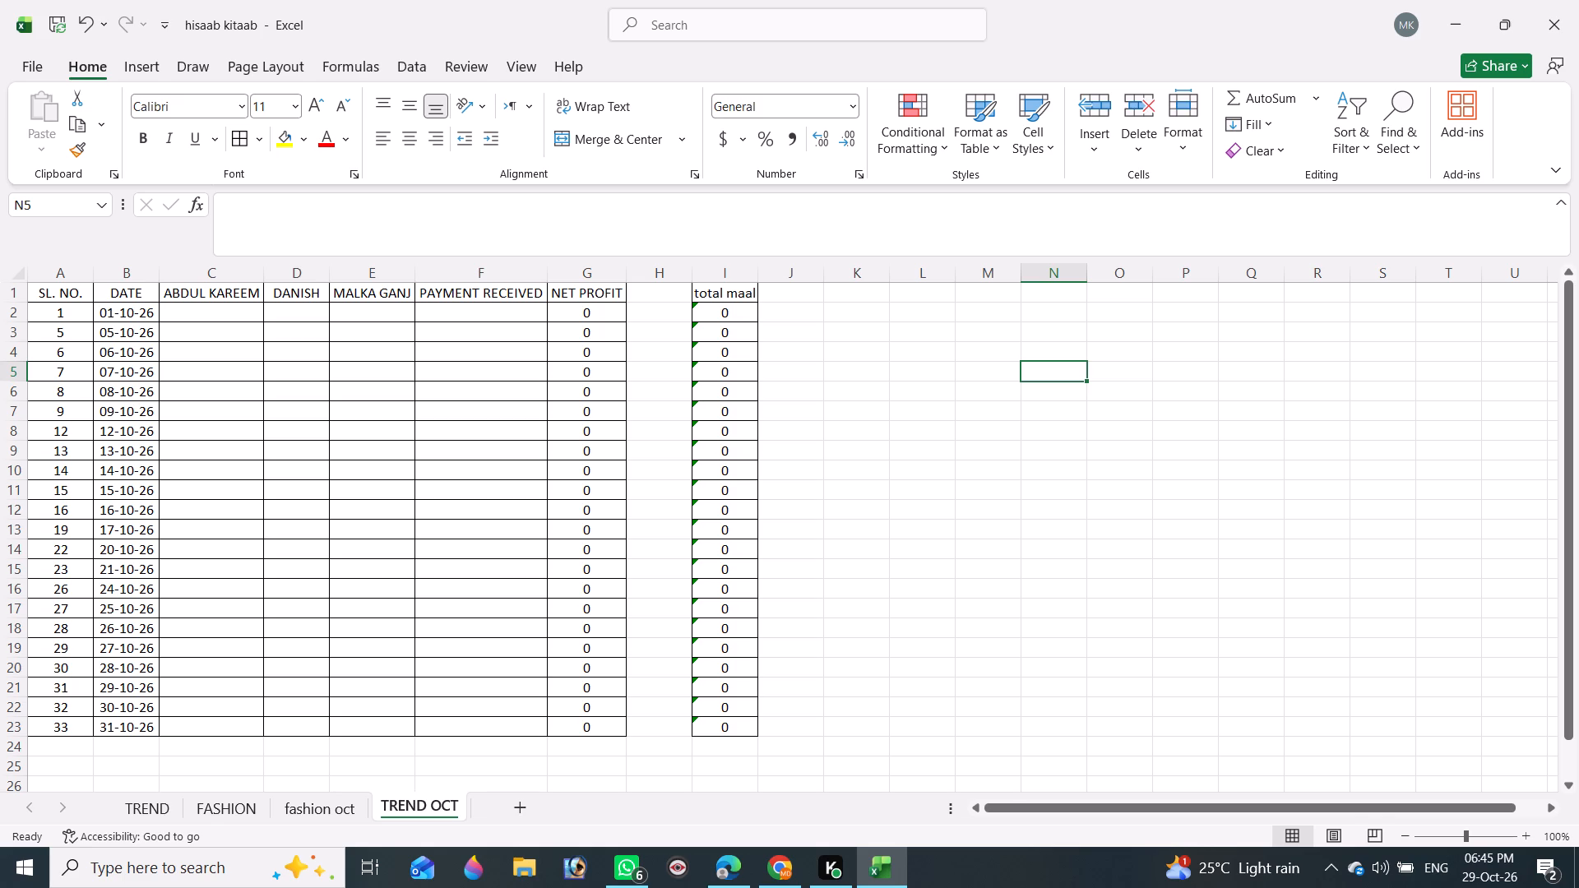
Fill in the 15-10-26 row with 3750, 1340 and 1860 in columns C to E, and 9625 as payment received.
scroll(1509, 765, up, 3)
click(189, 496)
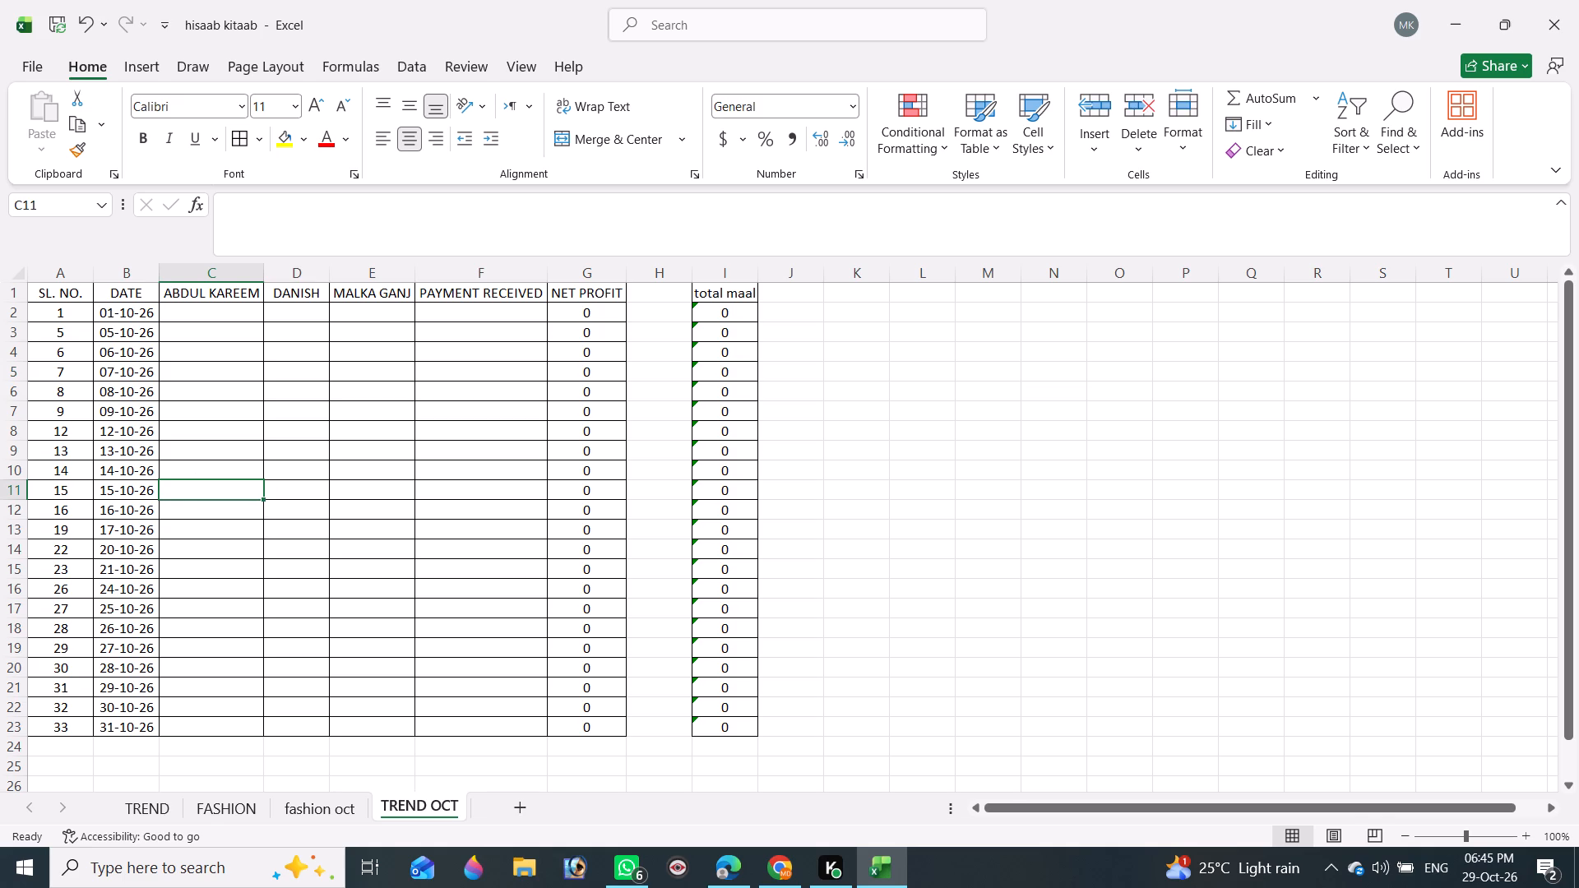
text(3750)
key(Tab)
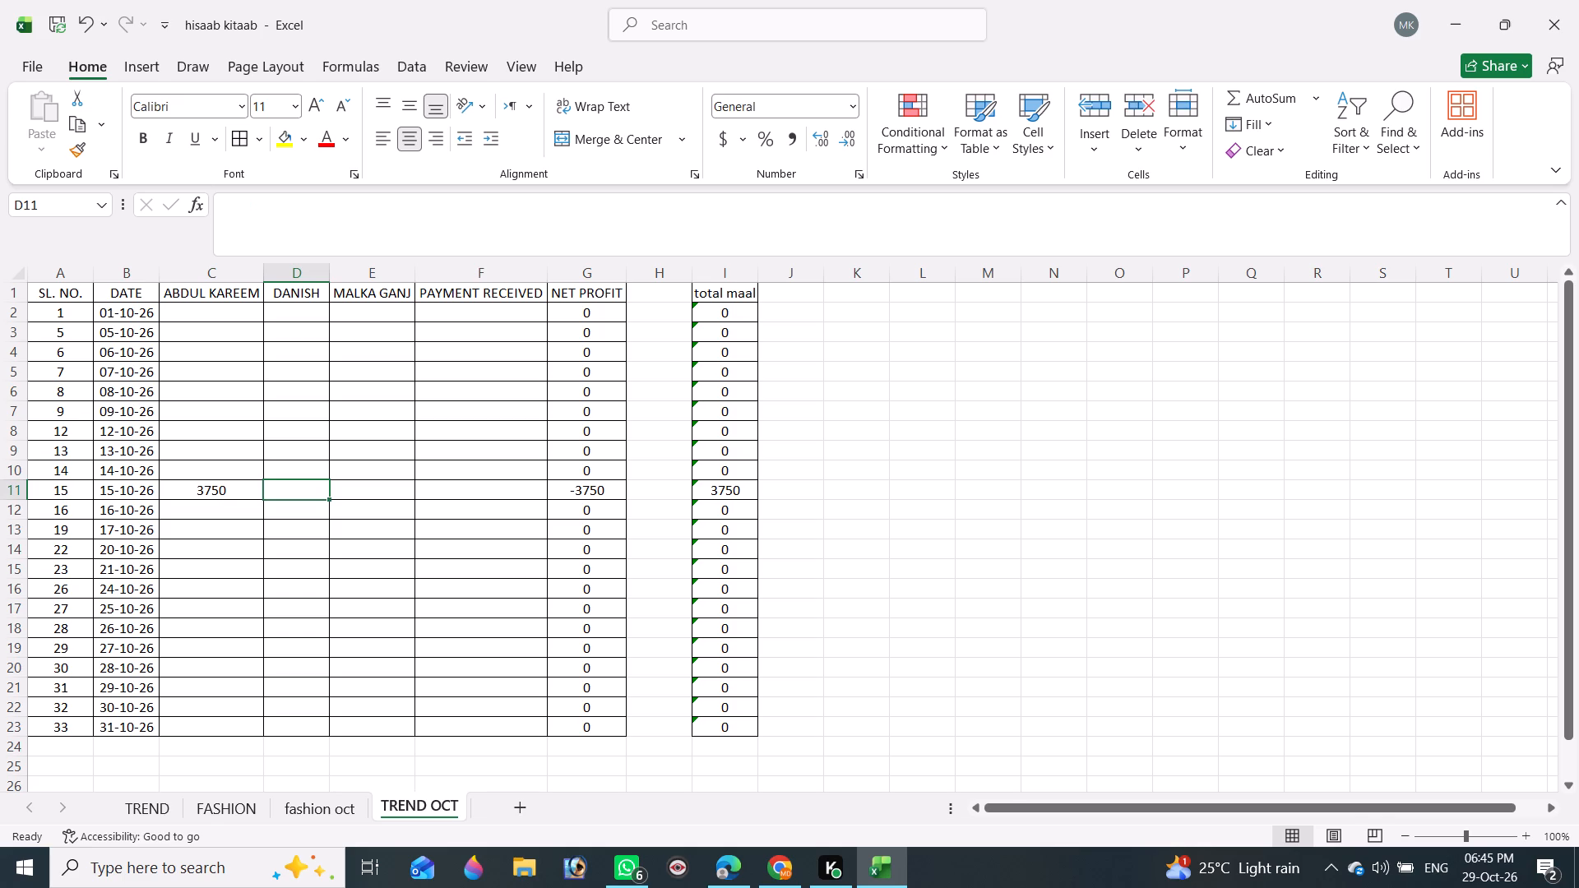
text(1340)
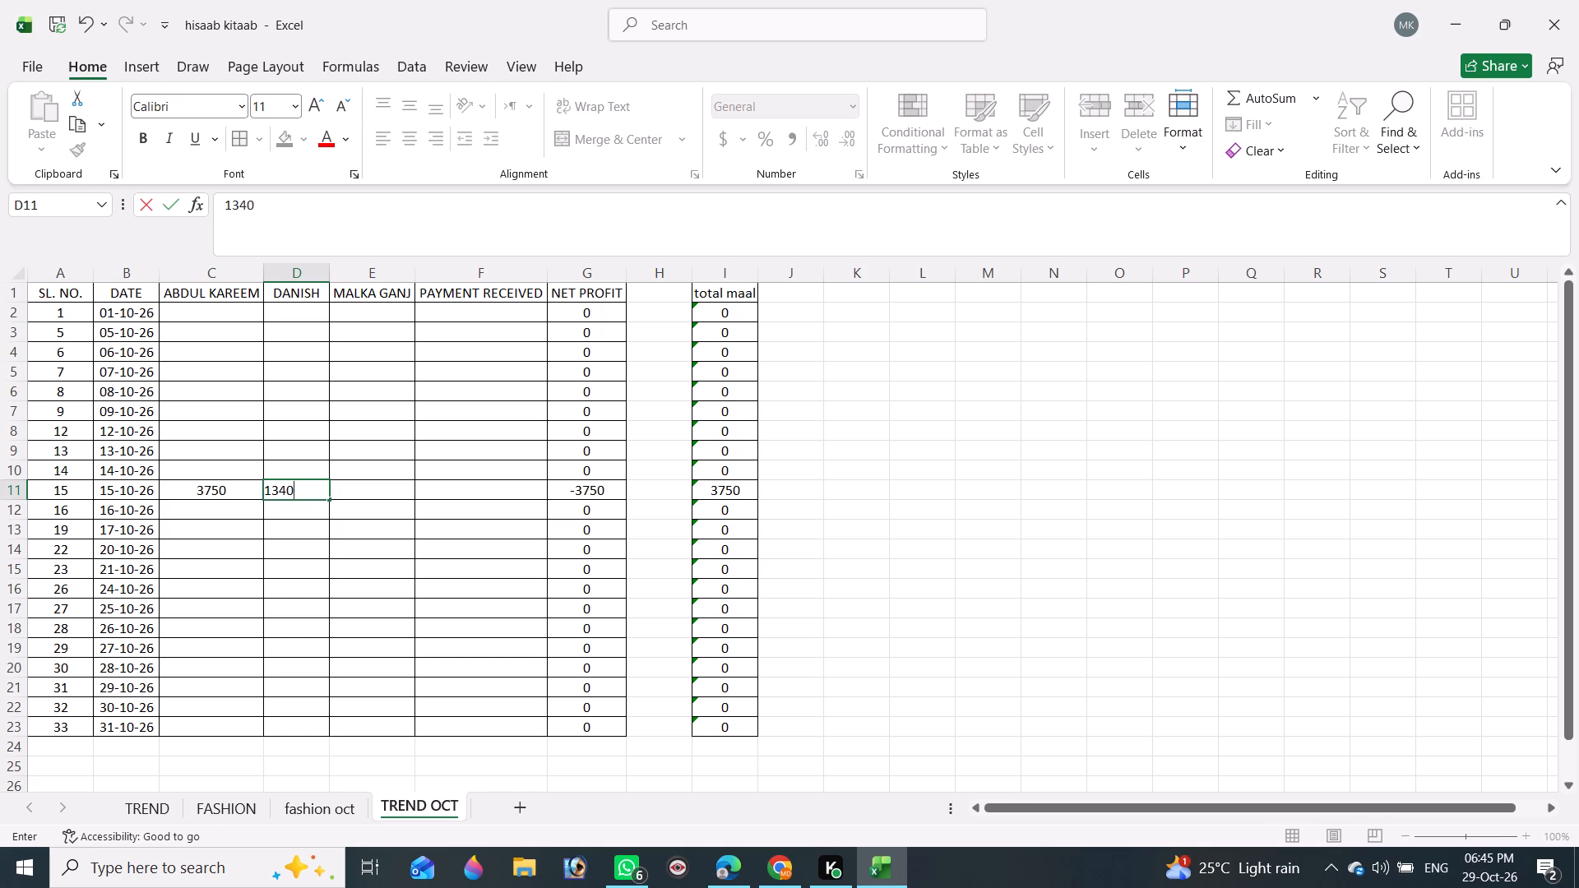
key(Tab)
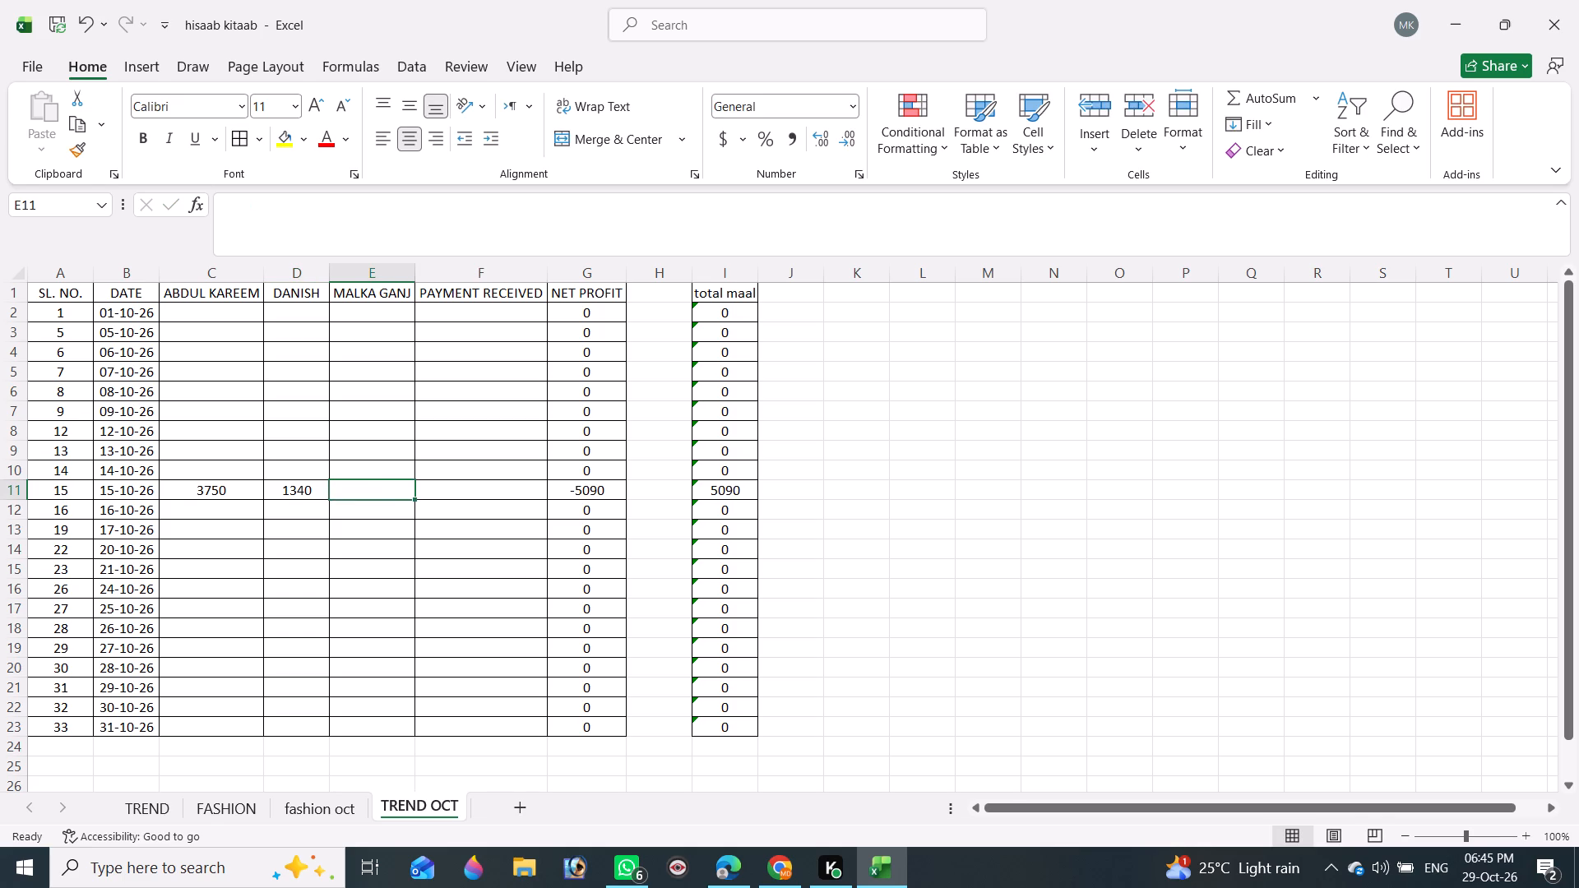
text(1860)
key(Tab)
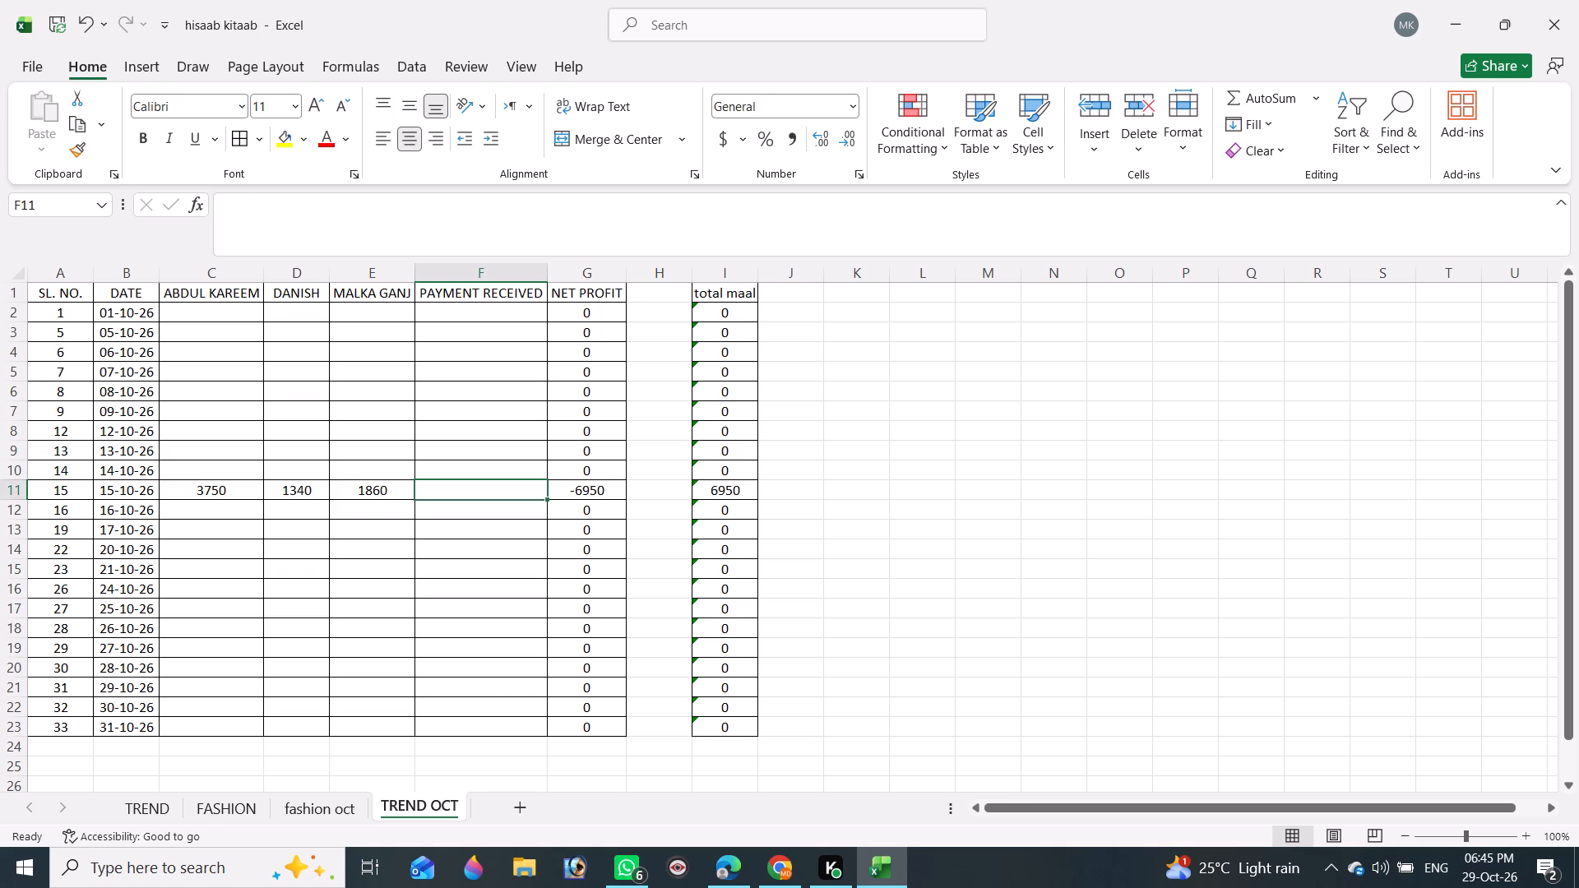
text(9625)
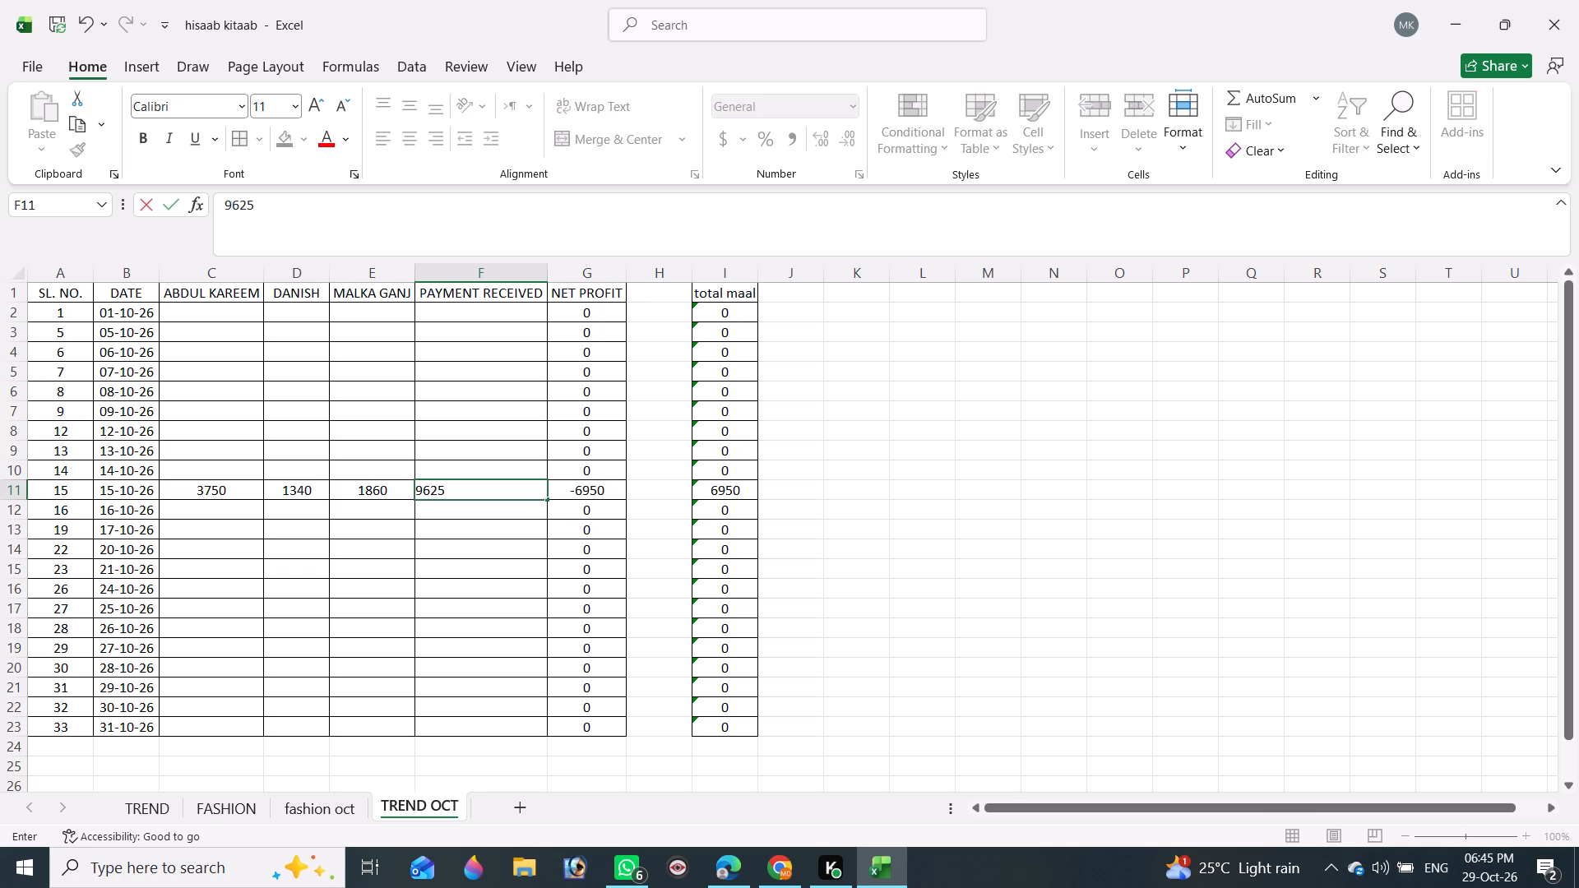
key(Tab)
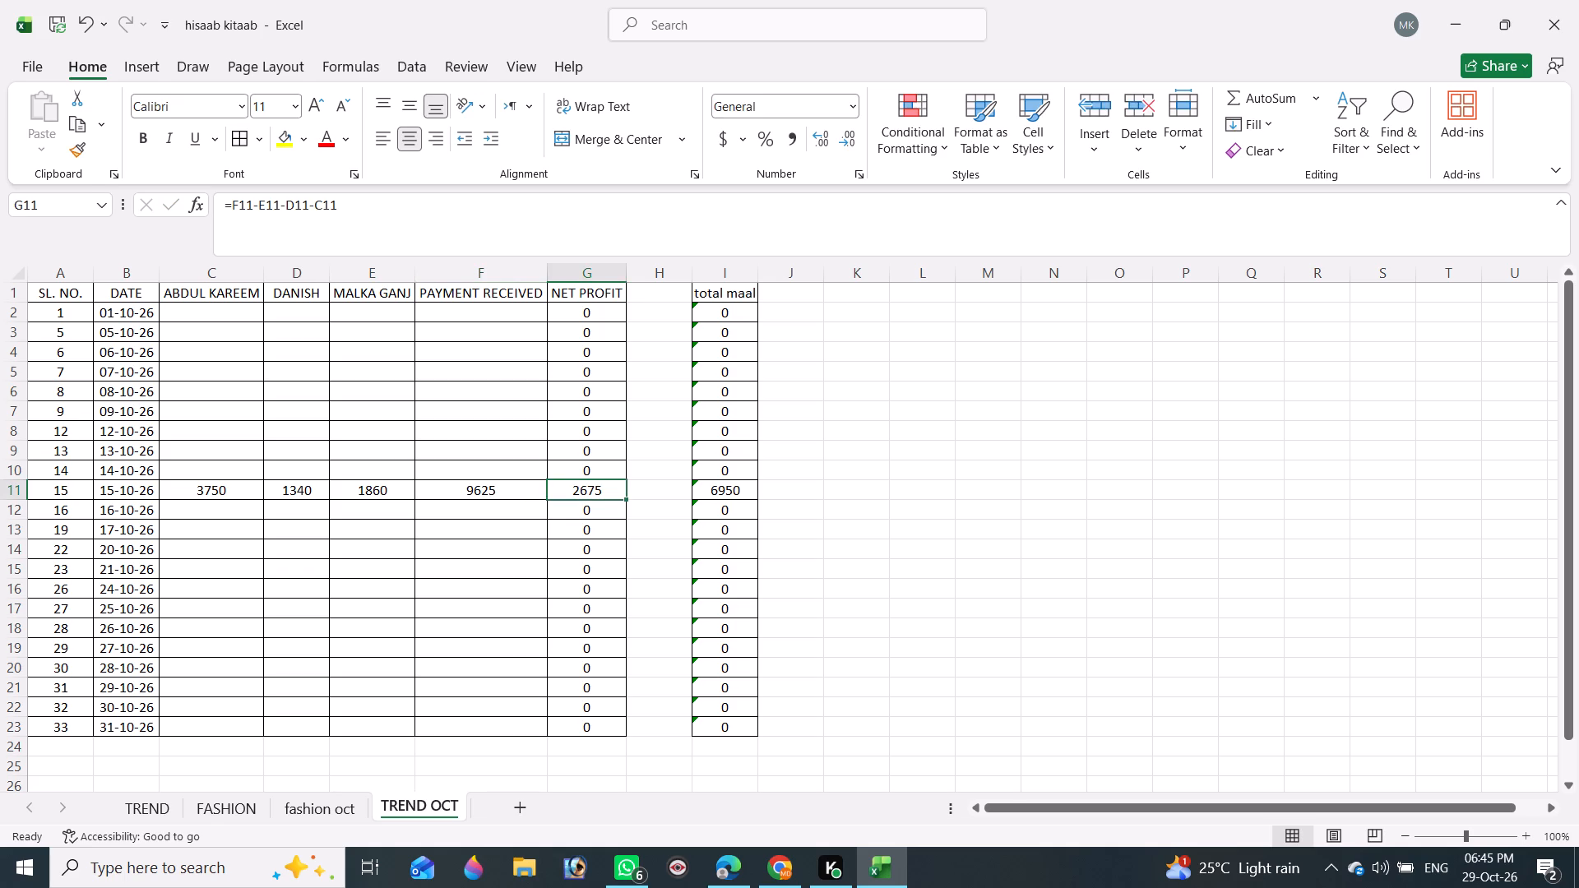
Save the workbook.
key(ctrl+s)
key(ctrl+s)
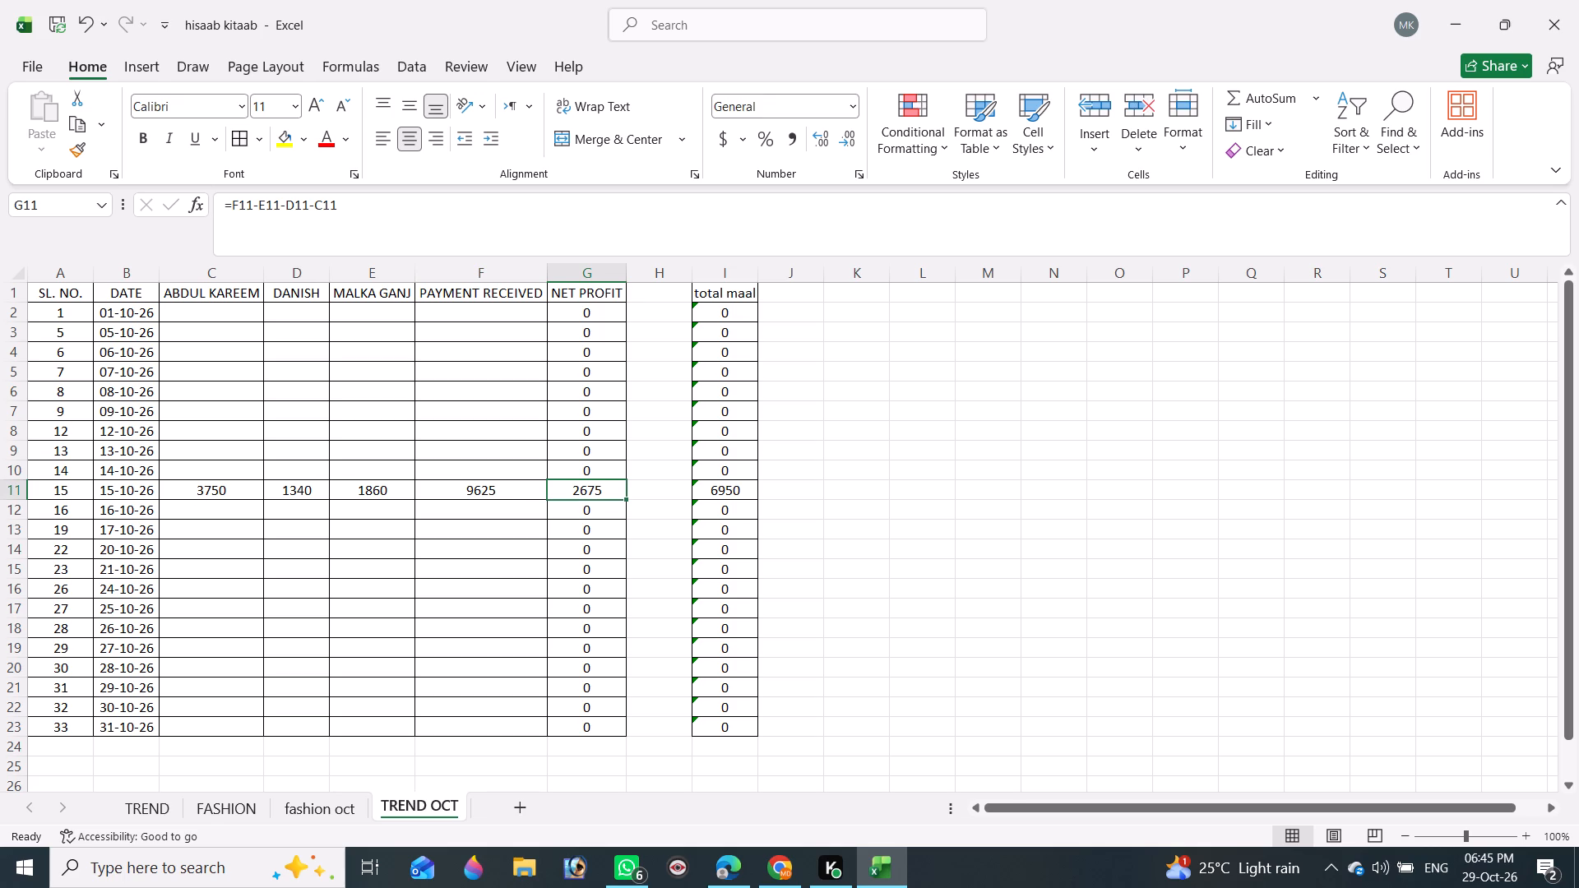
Enter 120, 0 and 0 in columns C, D and E of the 16-10-26 row.
click(218, 500)
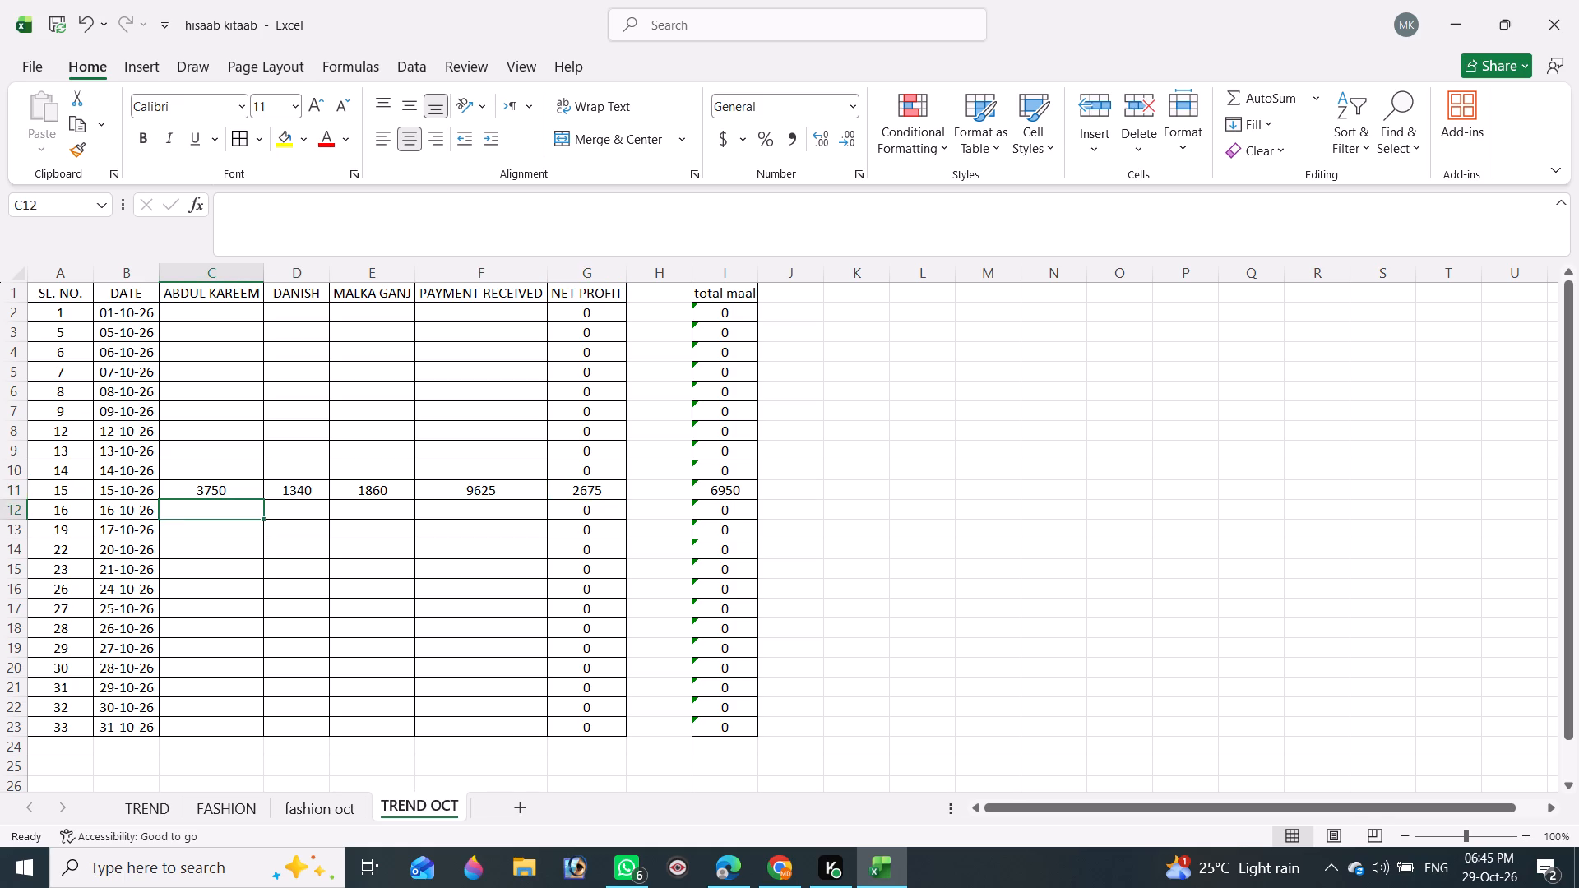
text(120)
key(Tab)
key(0)
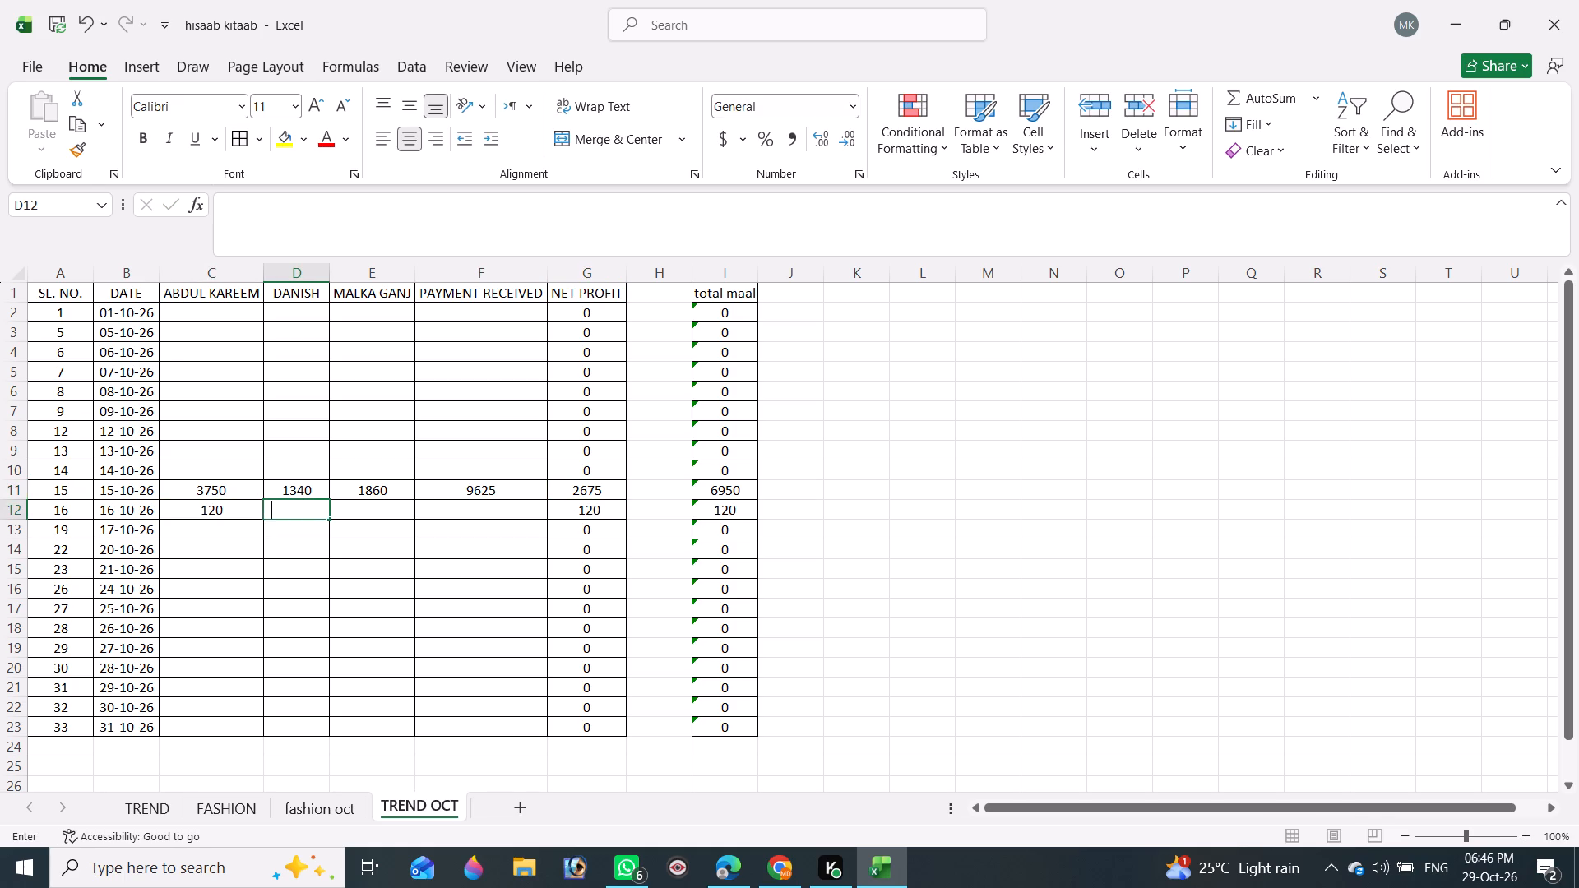
key(Tab)
key(0)
key(Tab)
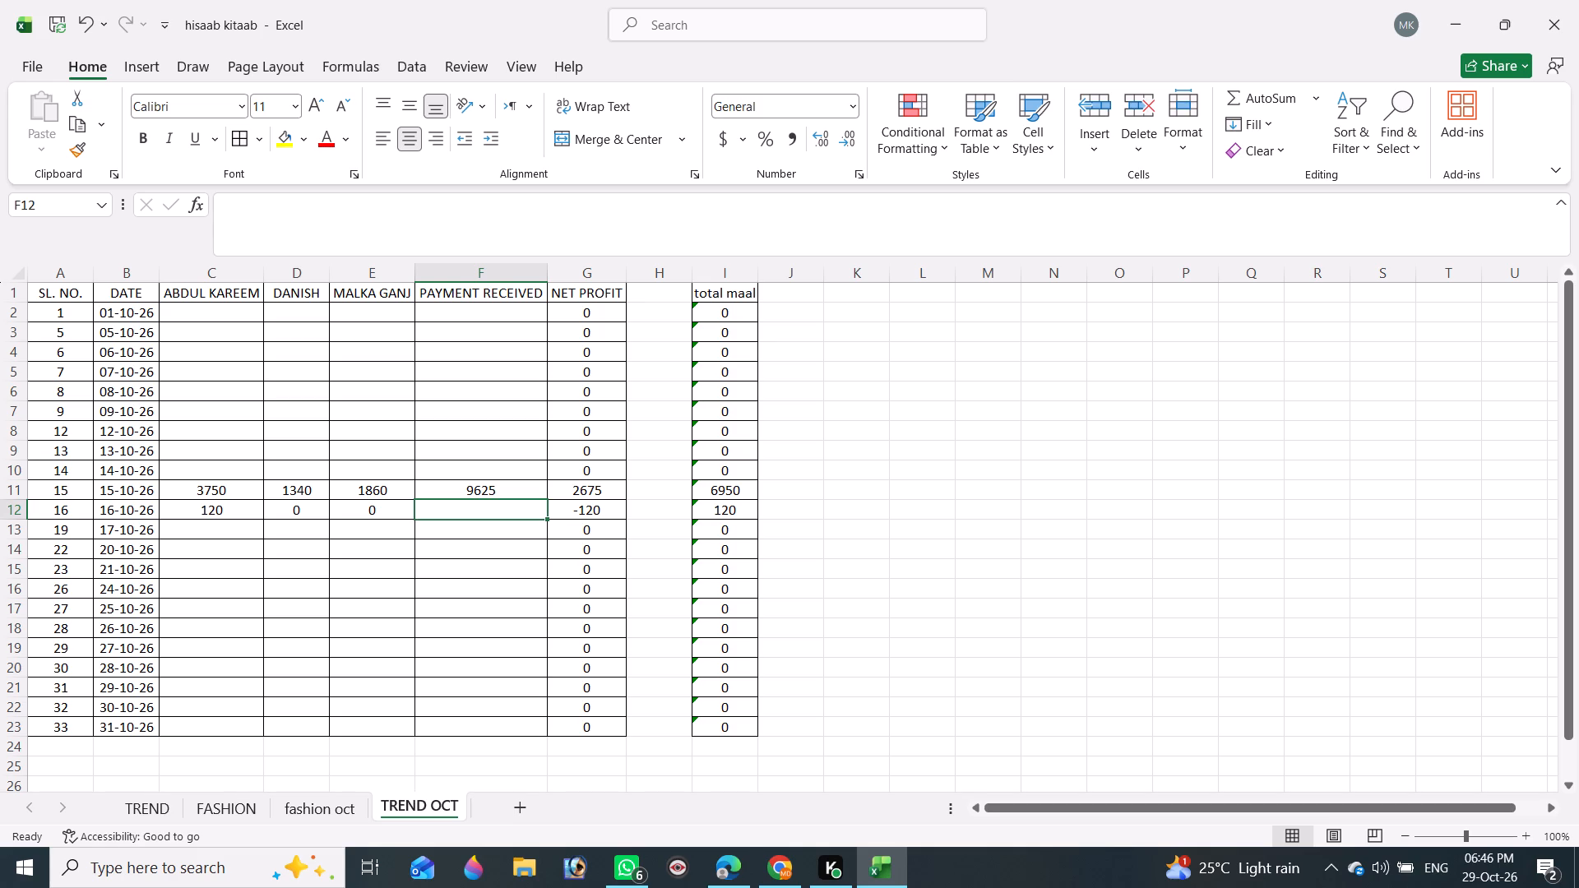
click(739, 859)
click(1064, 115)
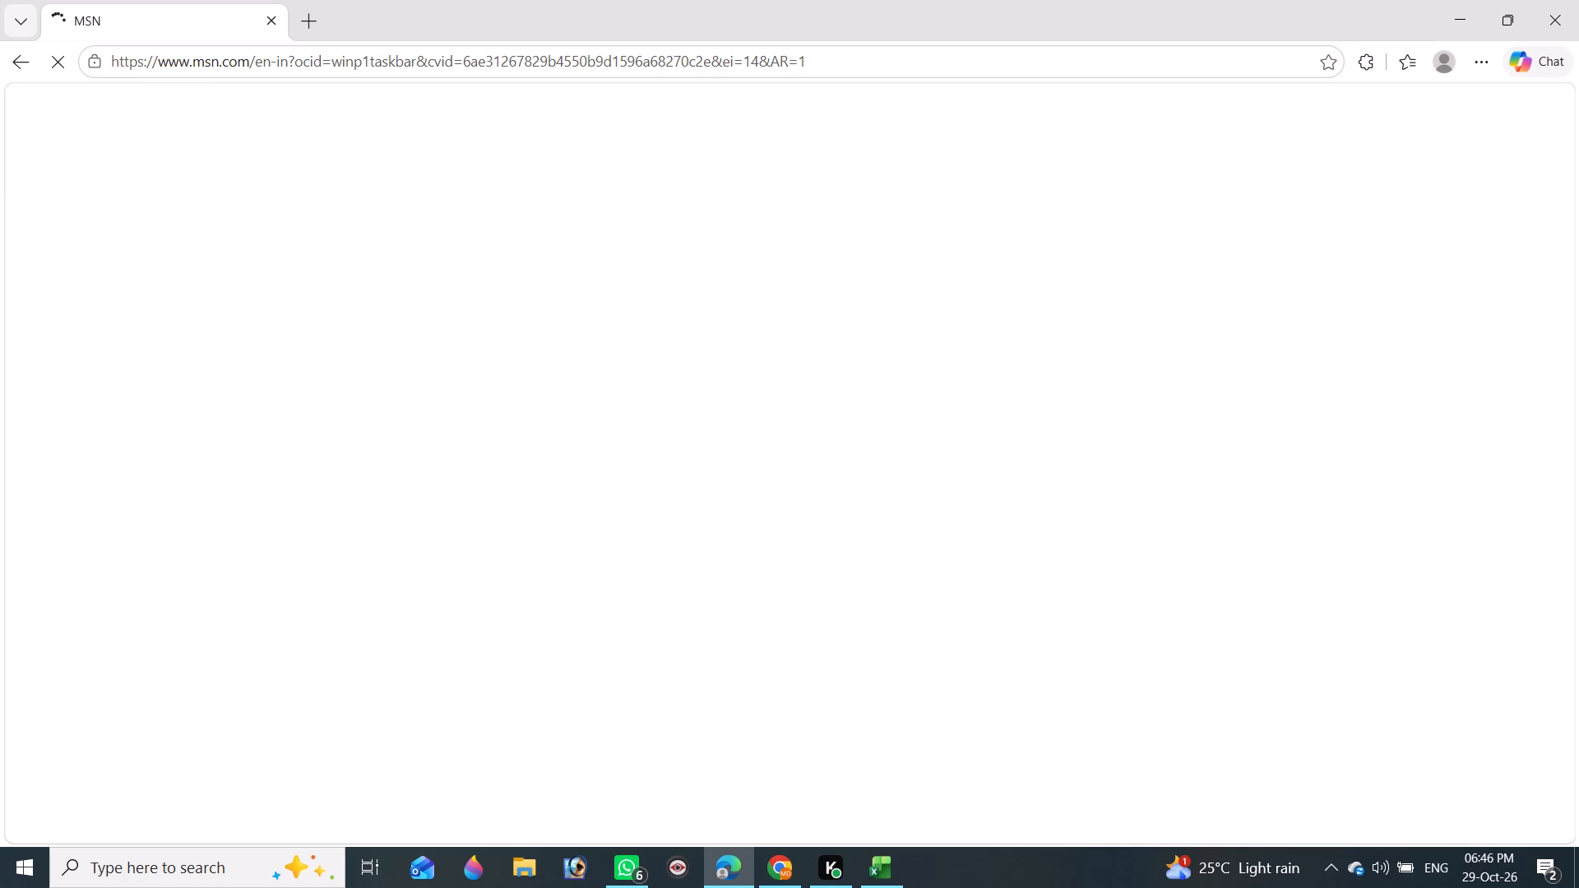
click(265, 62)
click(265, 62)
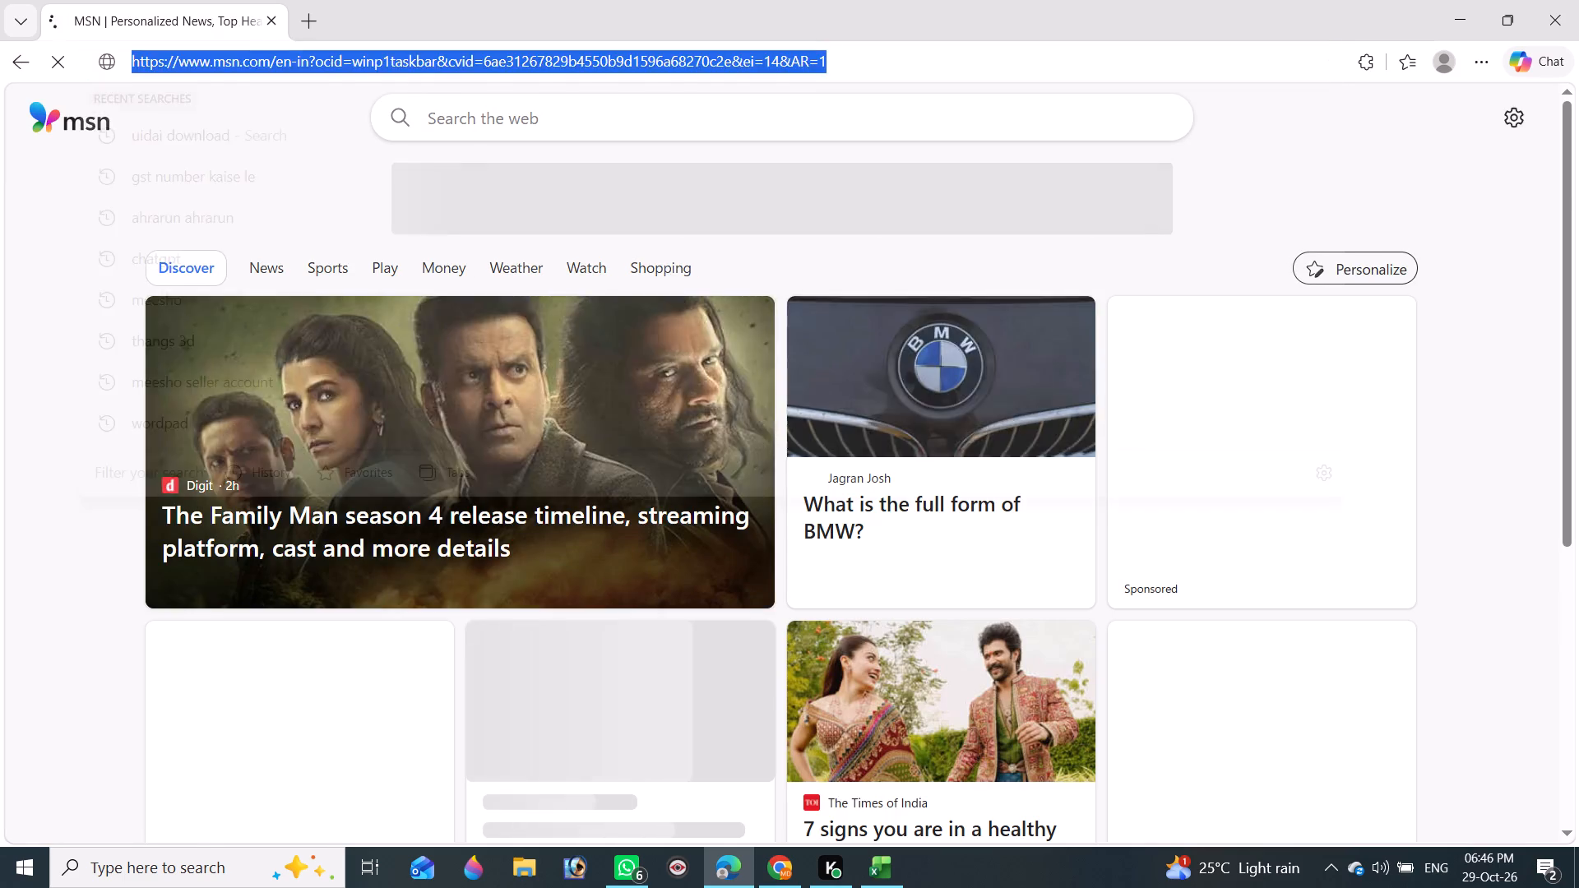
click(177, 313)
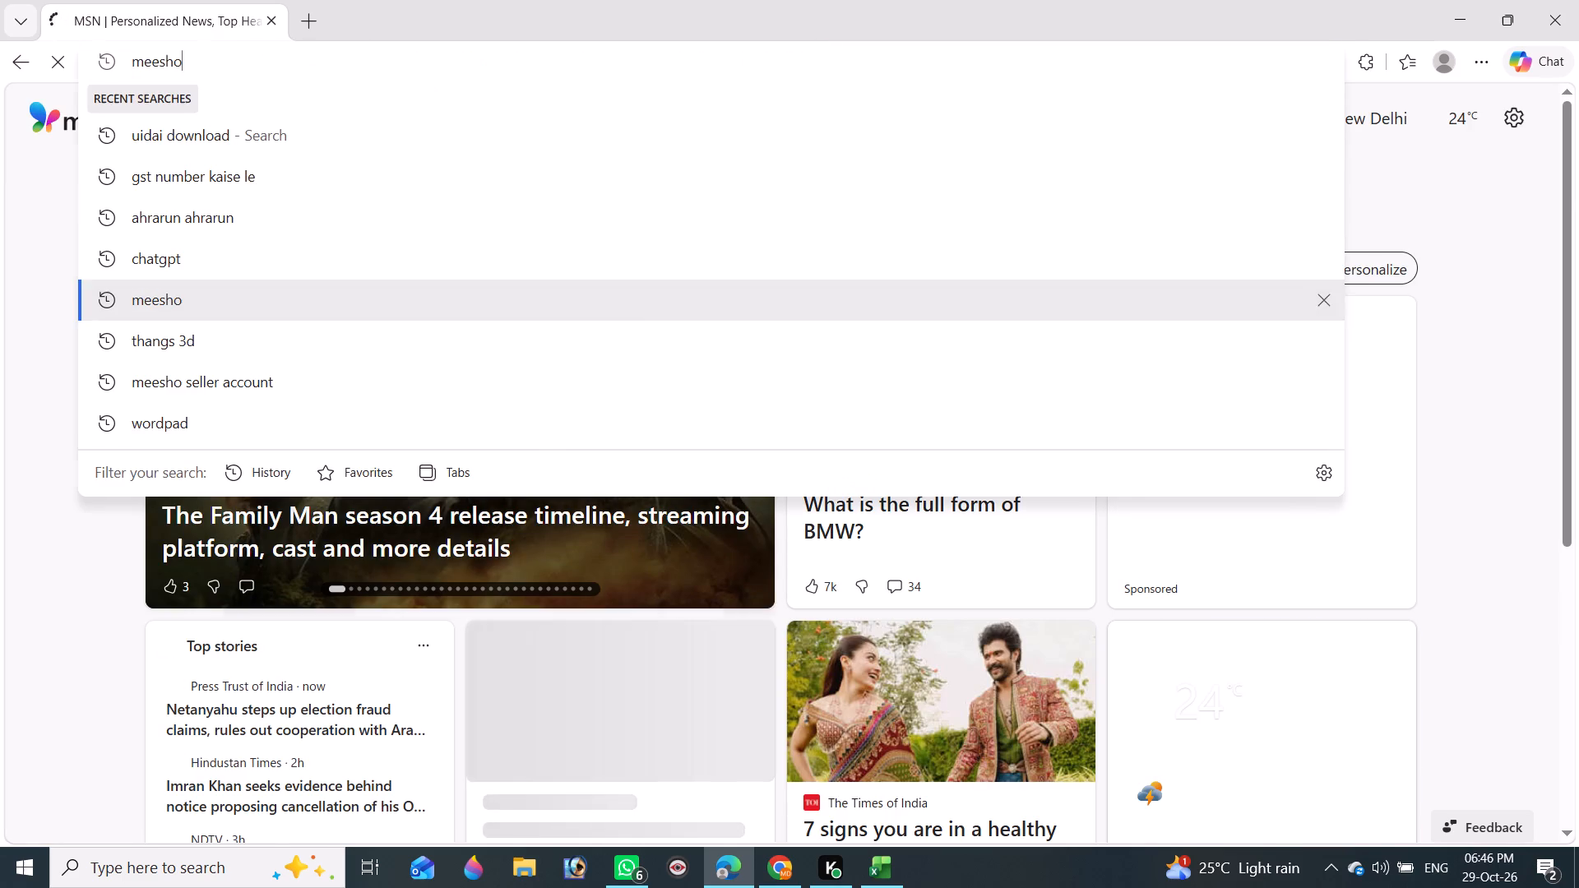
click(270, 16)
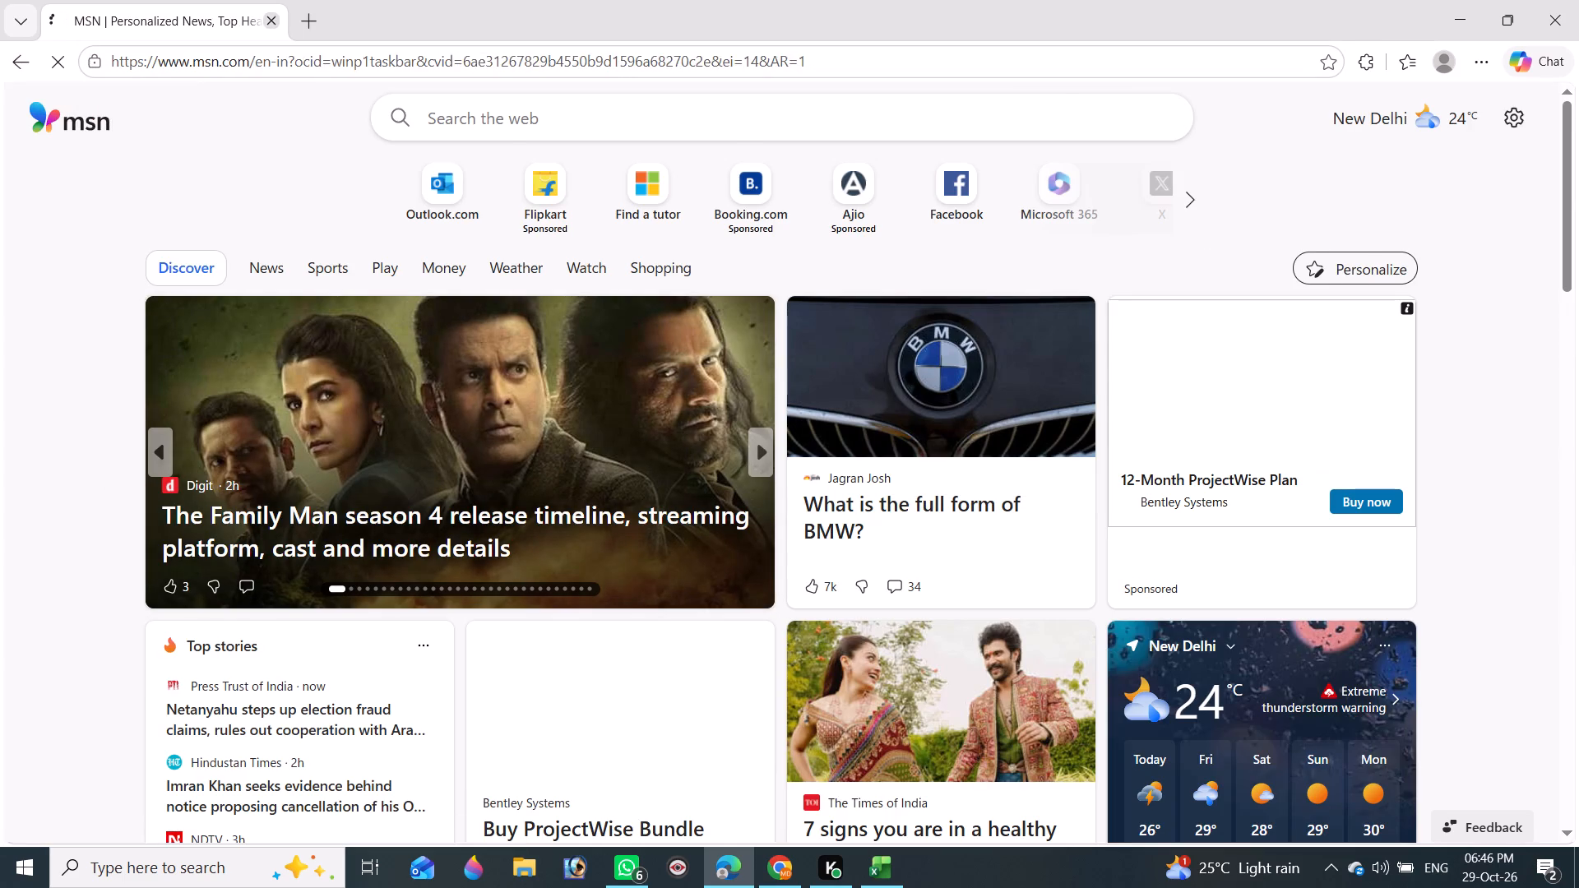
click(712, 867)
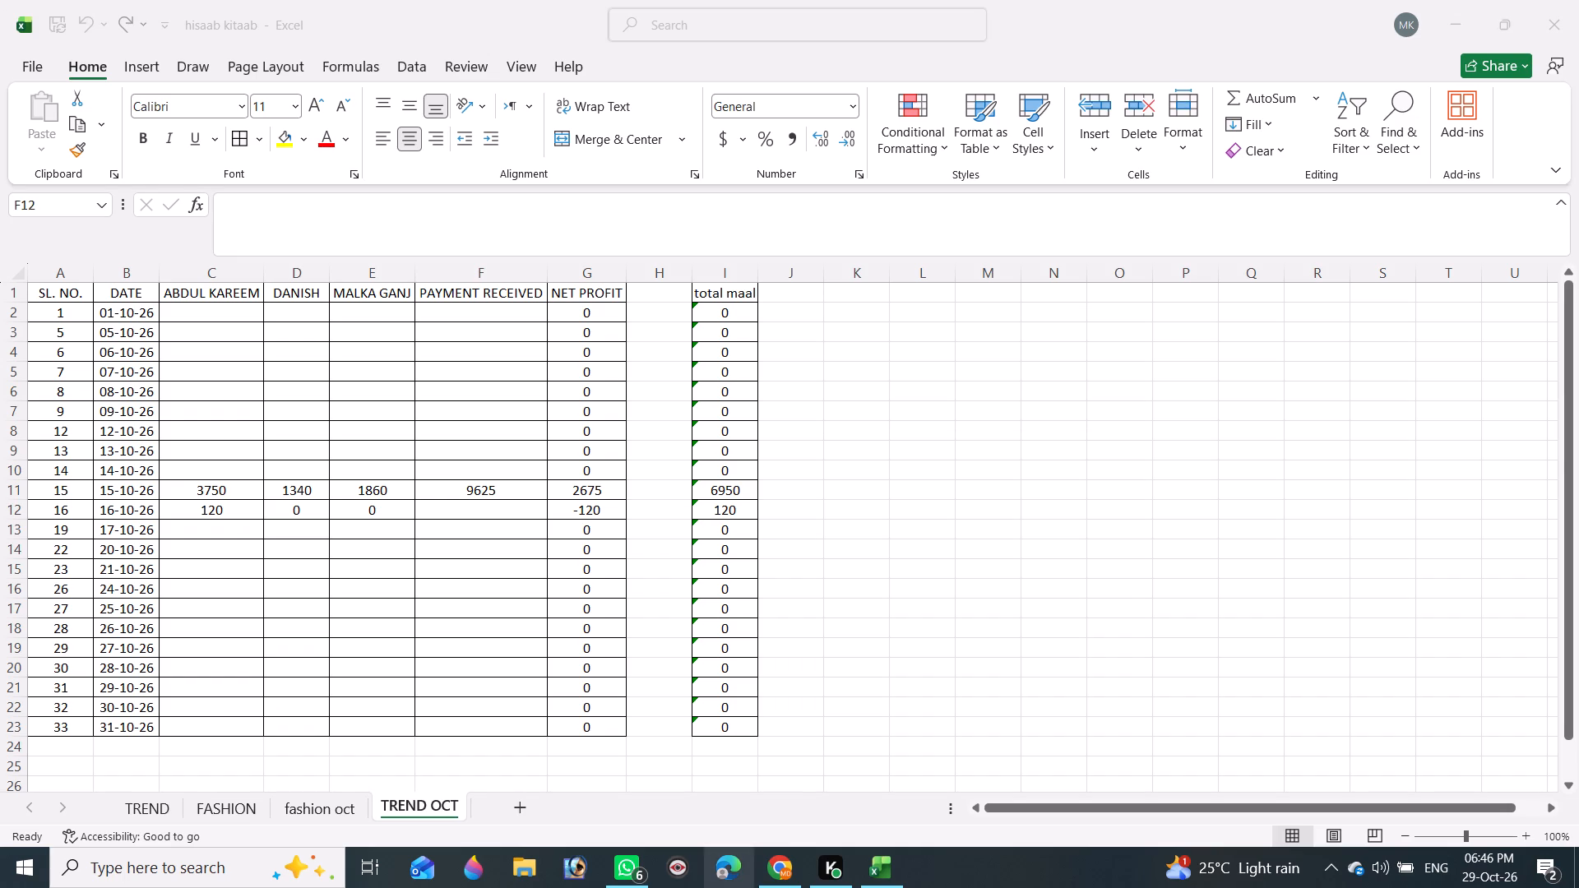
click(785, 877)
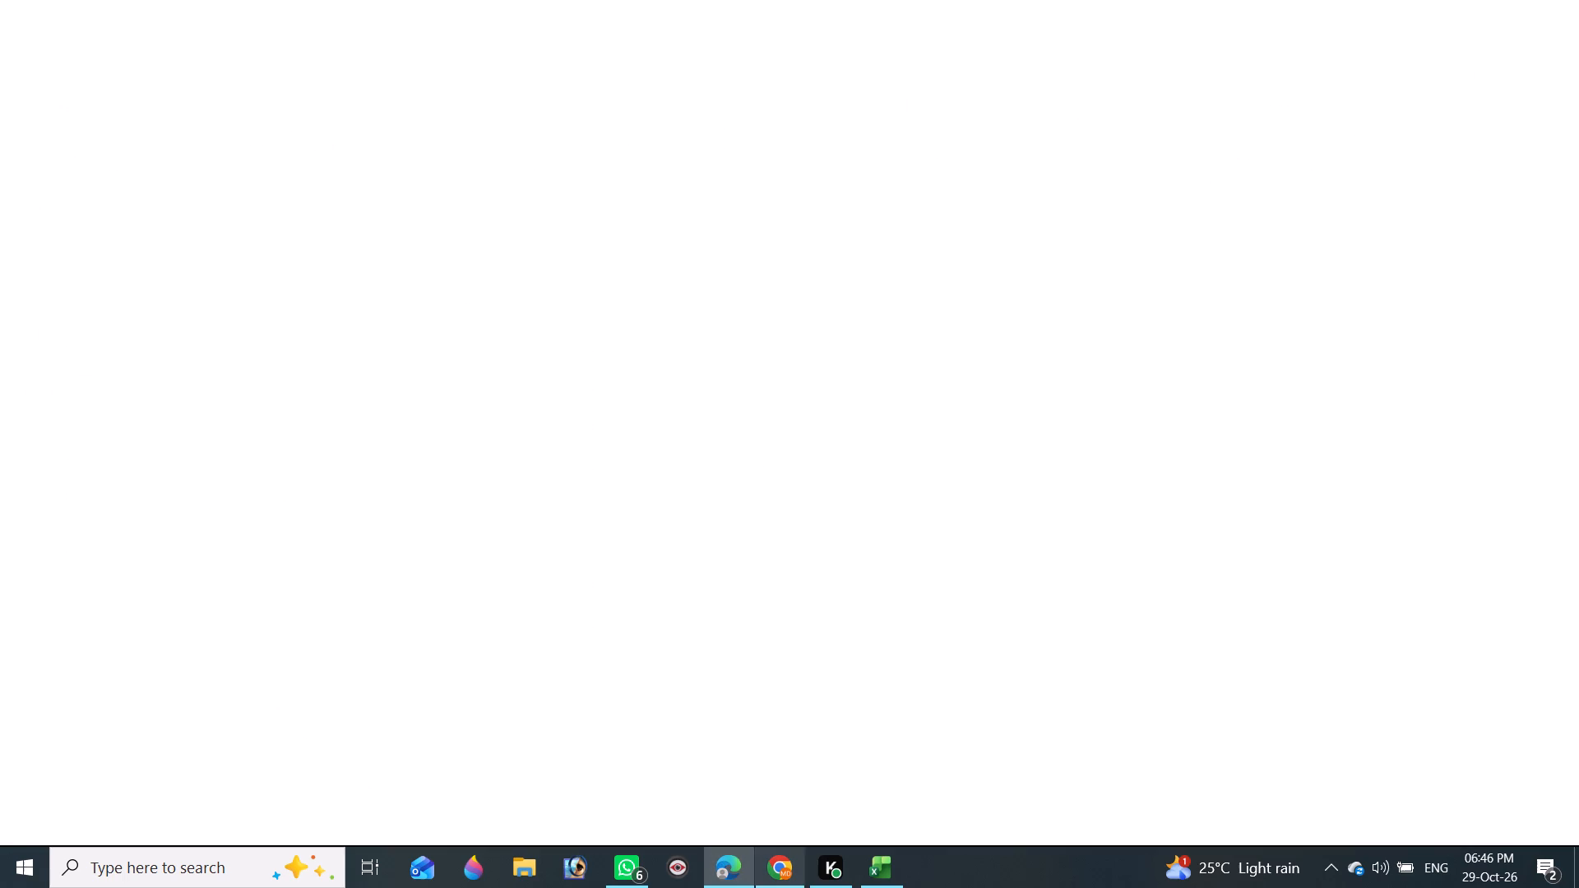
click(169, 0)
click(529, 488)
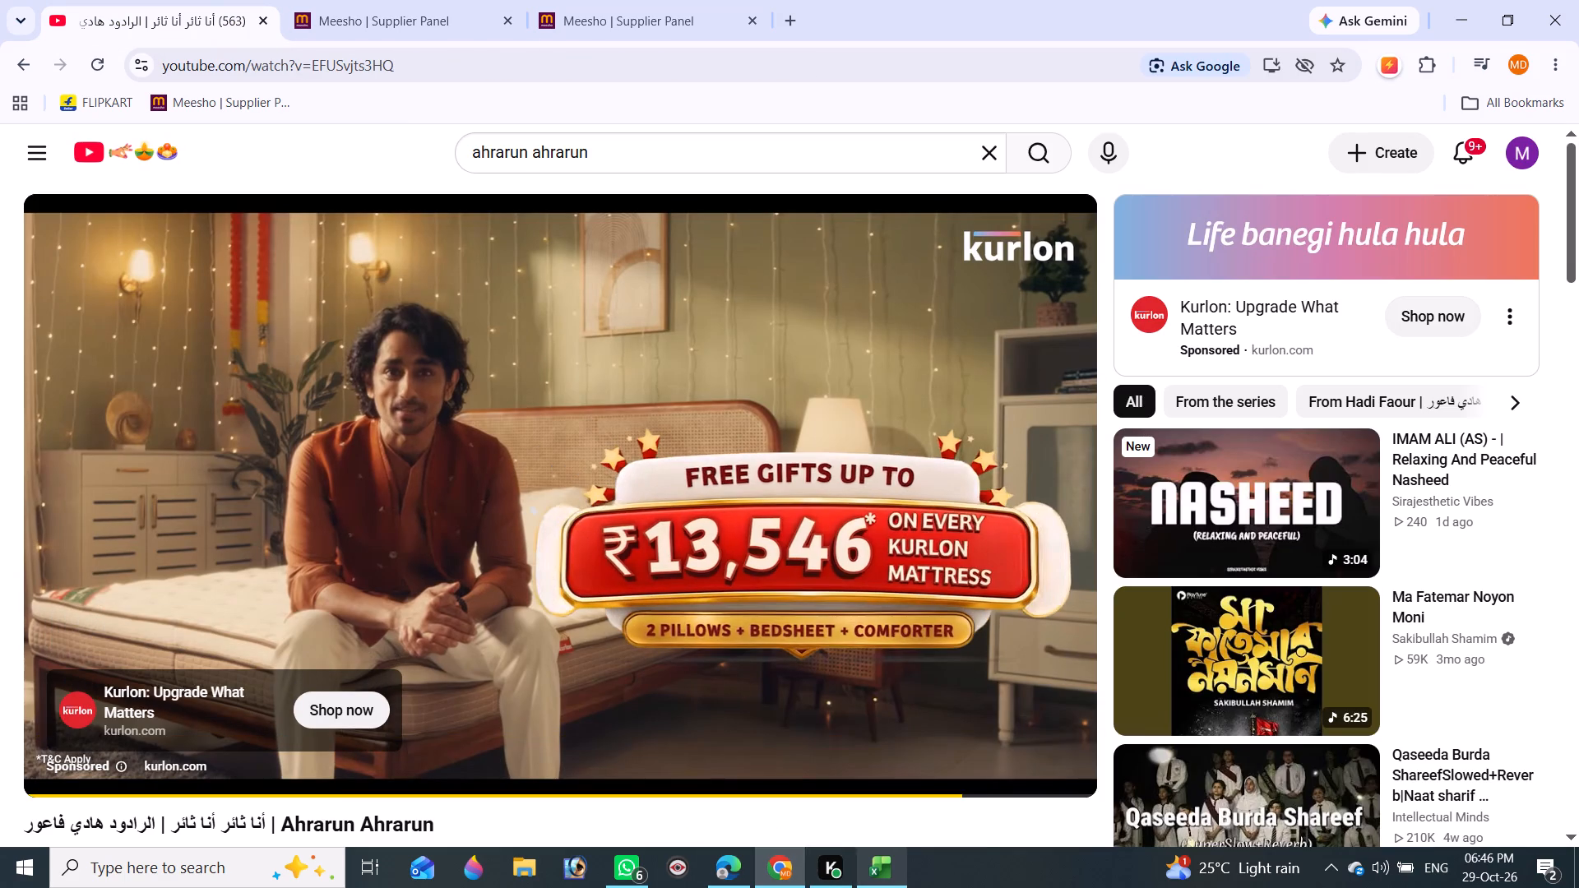
Switch to Microsoft Edge and open the Payments page of the IMKO TRENDS account in the Meesho Supplier Panel.
click(751, 866)
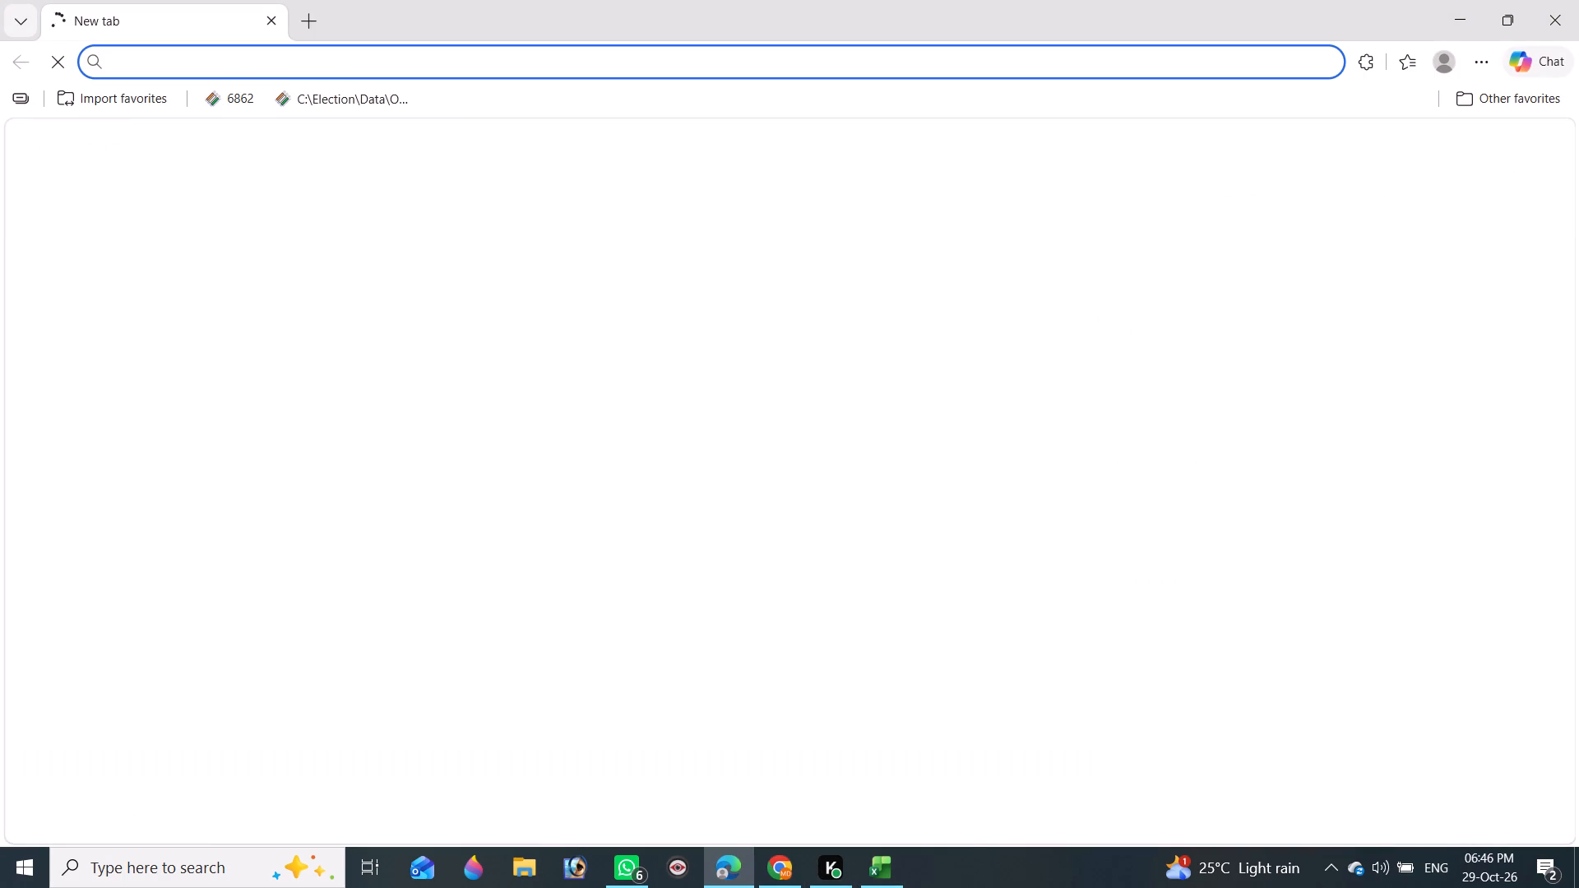
click(377, 322)
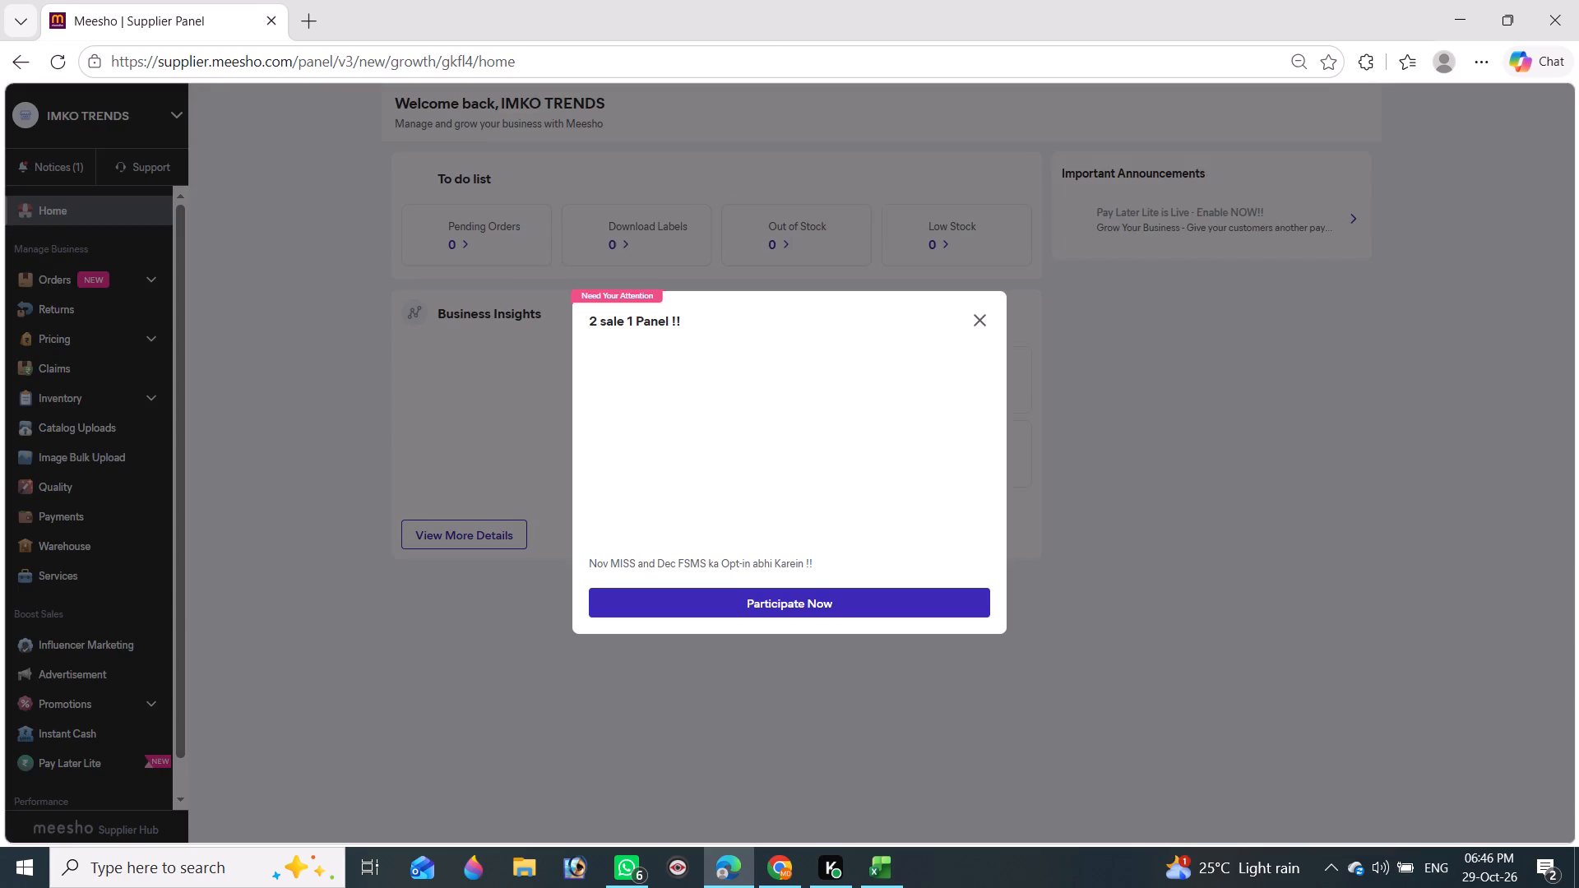
click(984, 321)
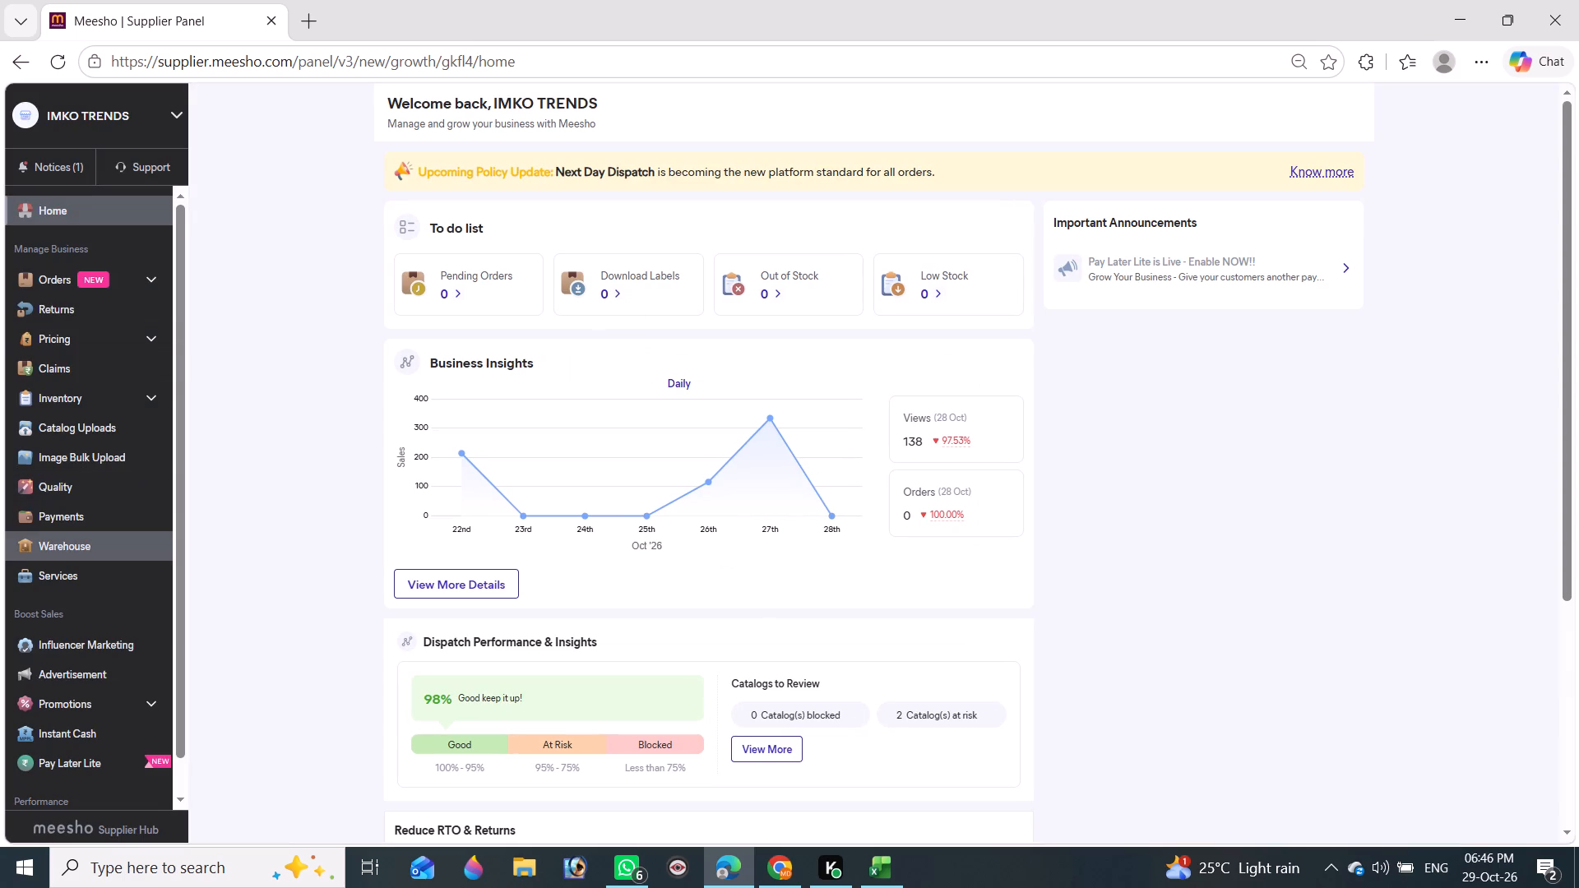
click(21, 512)
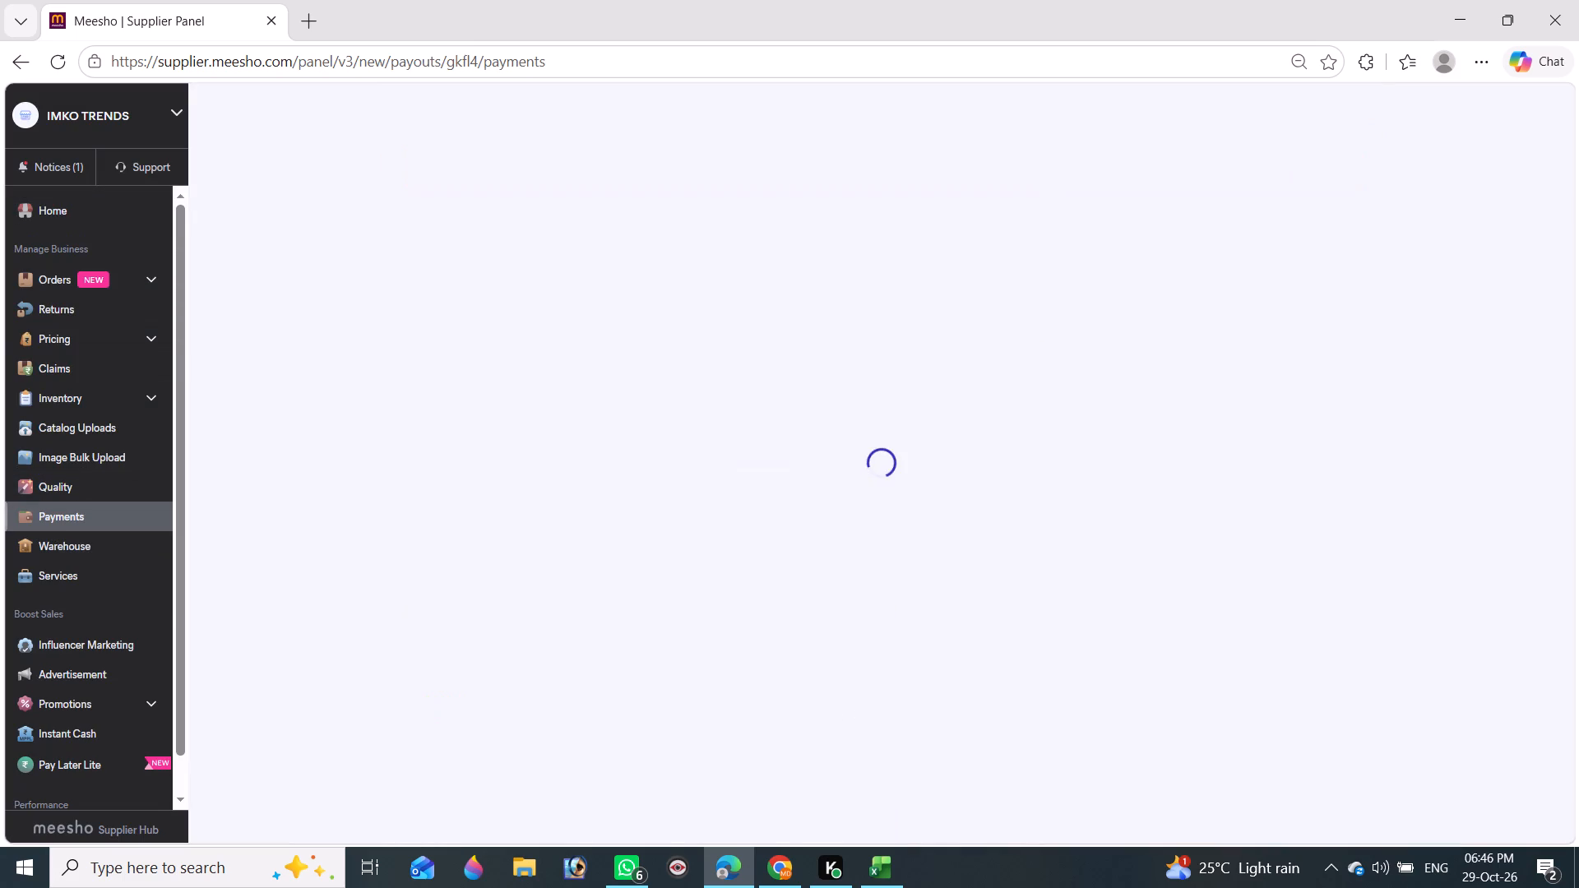
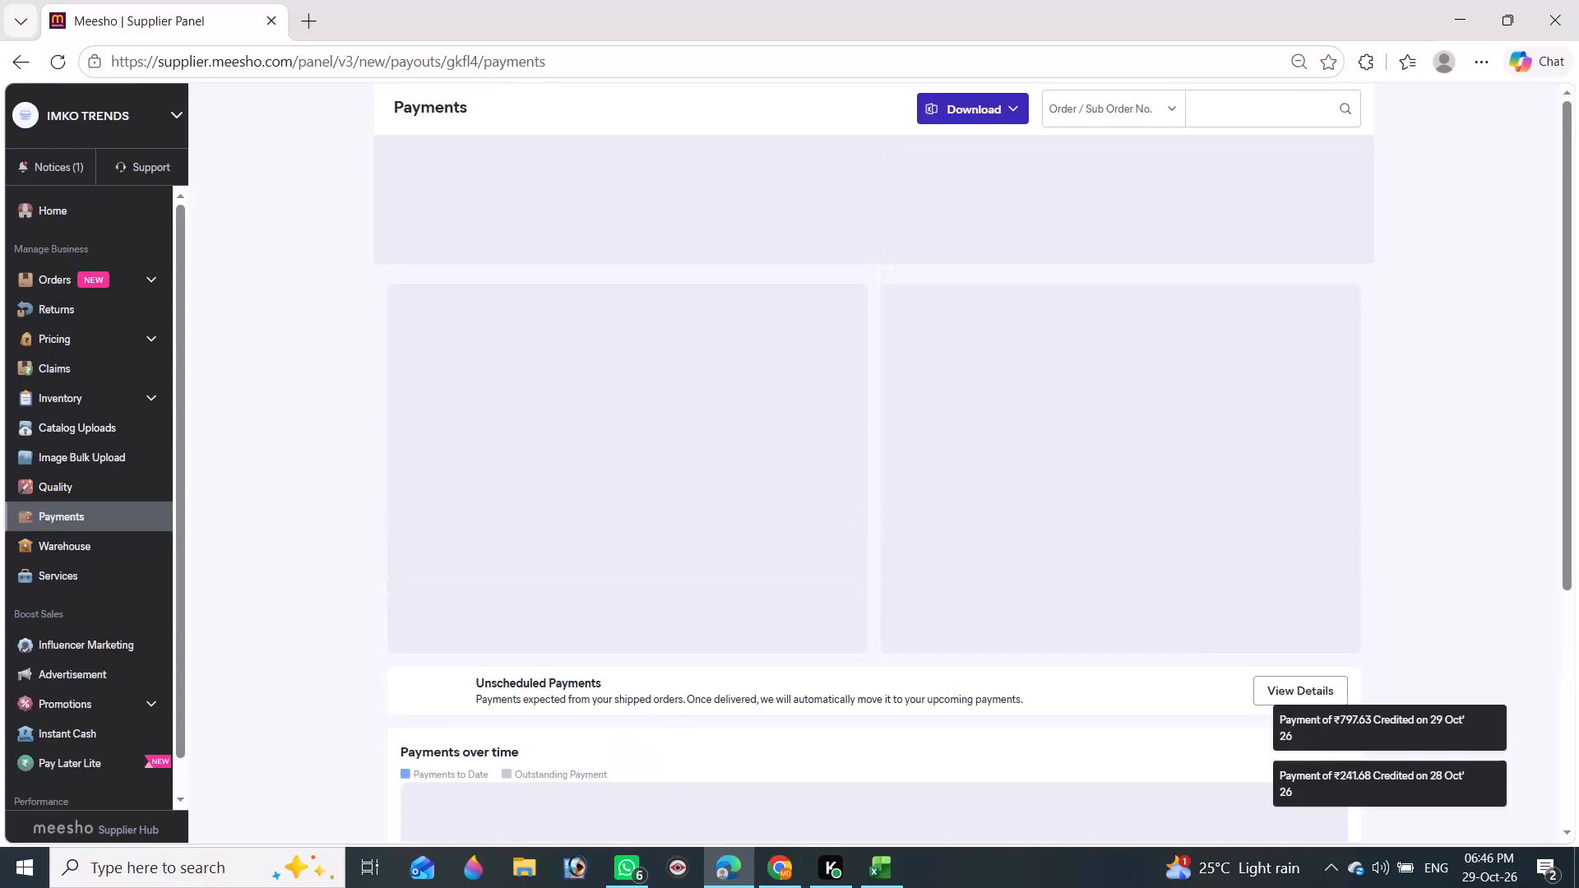
Open the last 30 days of completed payments and look through the October payout list.
click(1300, 303)
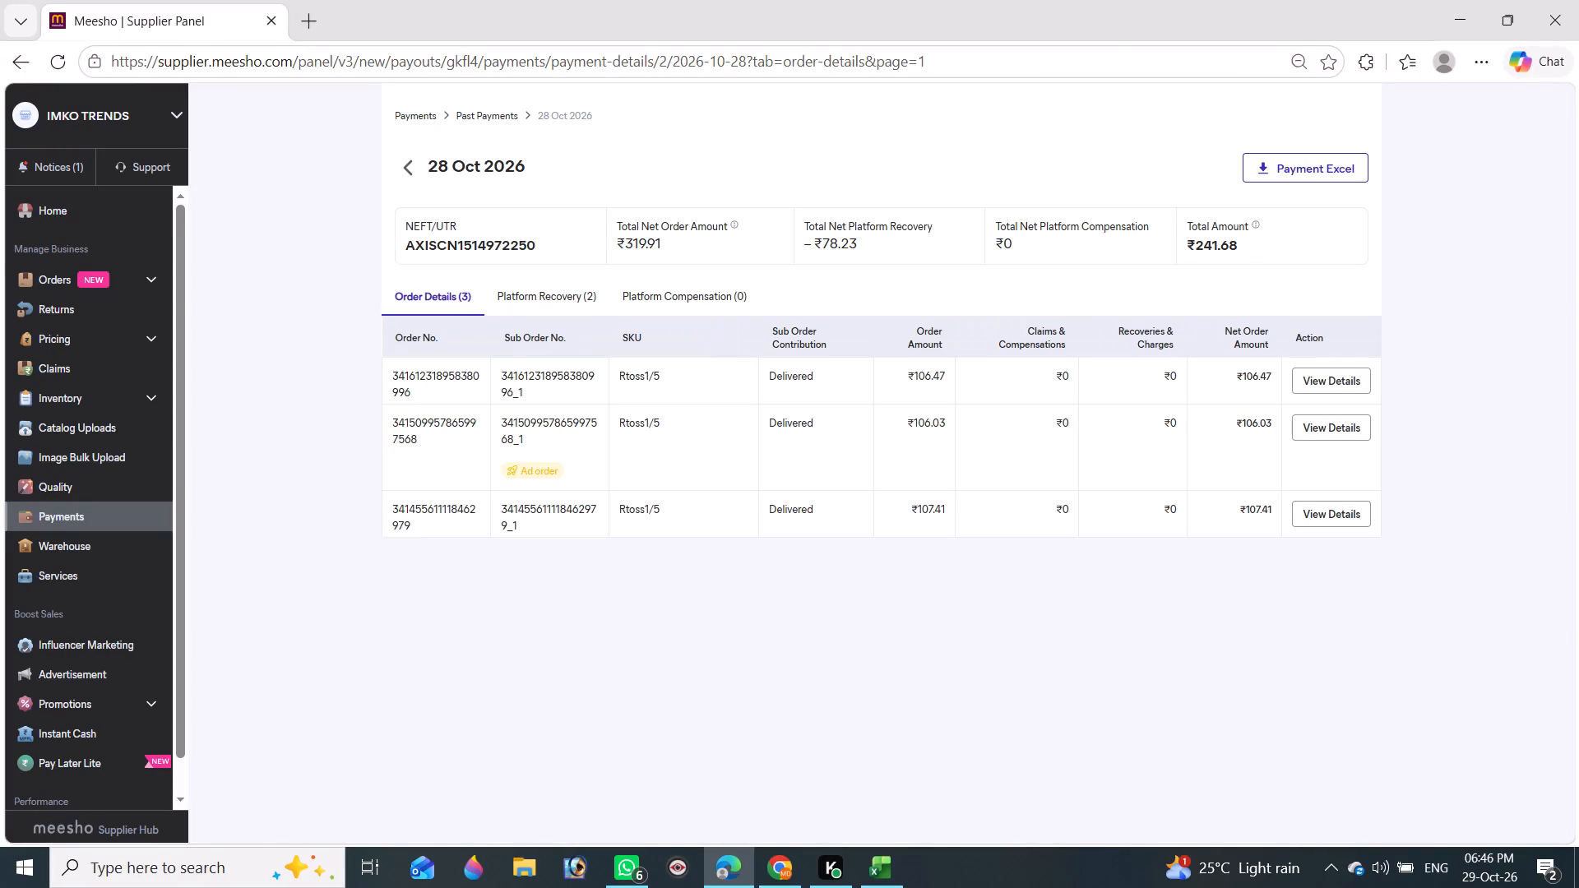
click(409, 160)
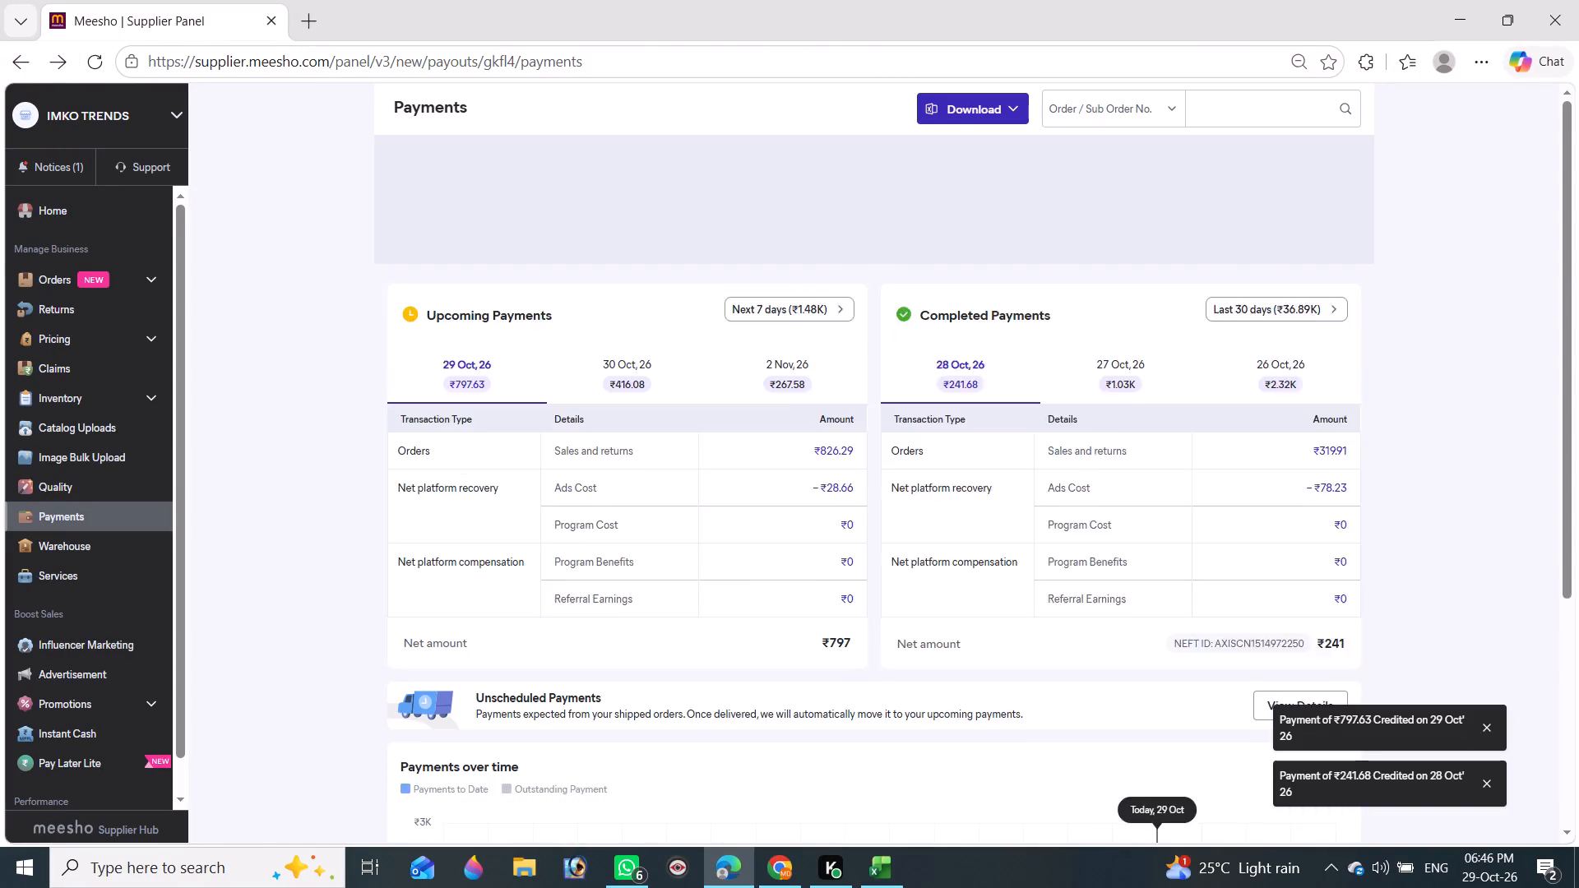
click(1245, 174)
scroll(702, 447, down, 1)
scroll(702, 456, up, 1)
scroll(702, 456, down, 2)
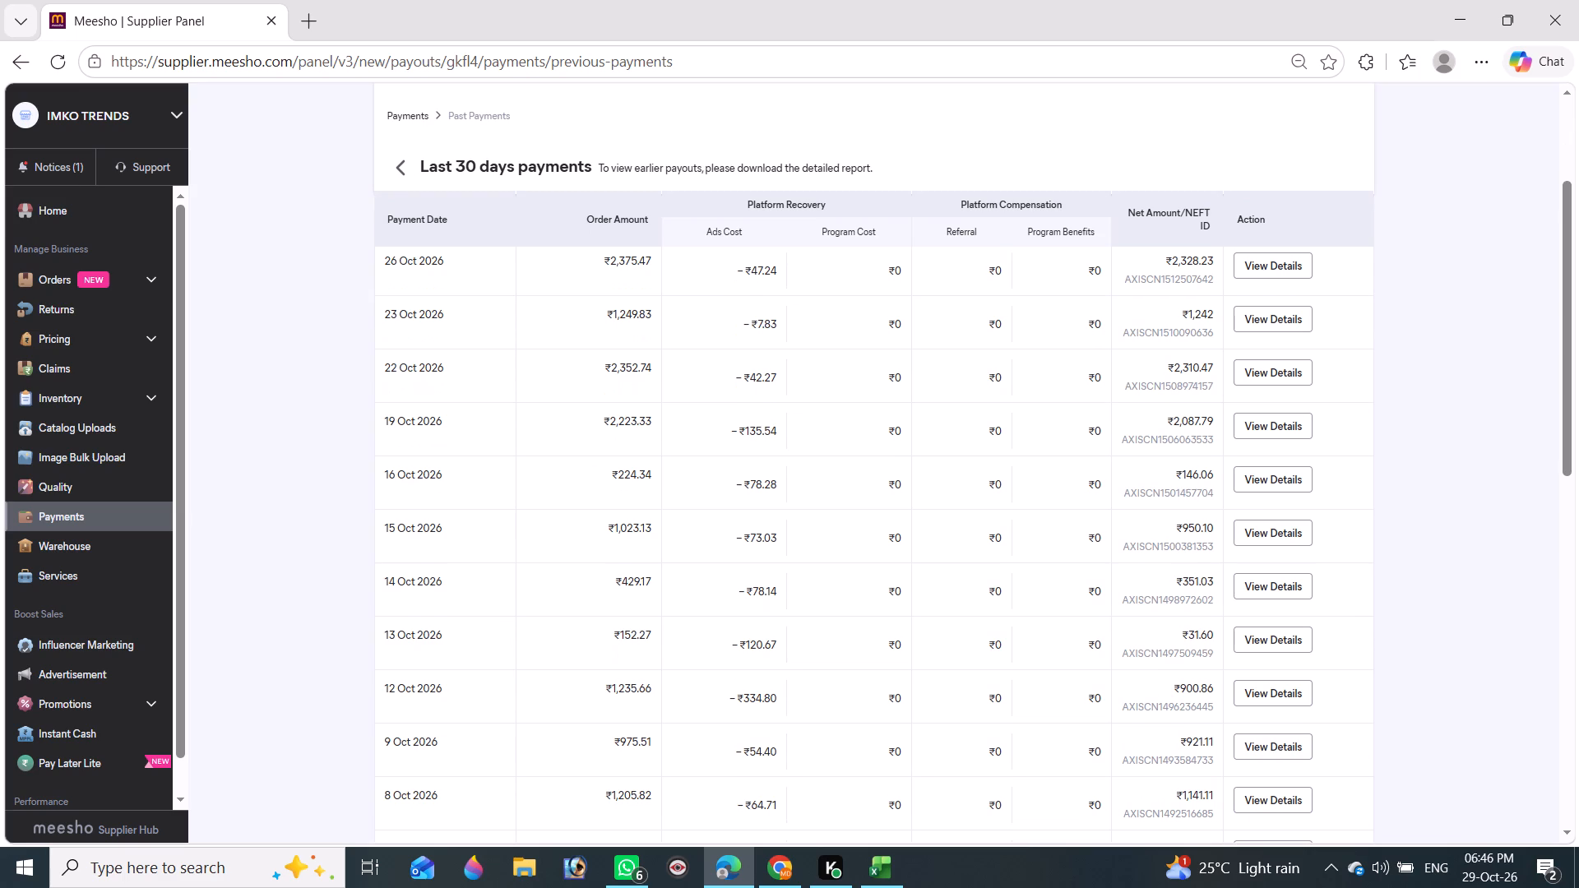
Switch to the hisaab kitaab workbook in Excel and enter 146 as payment received in the 16-10-26 row.
key(alt+Tab)
key(alt+Tab)
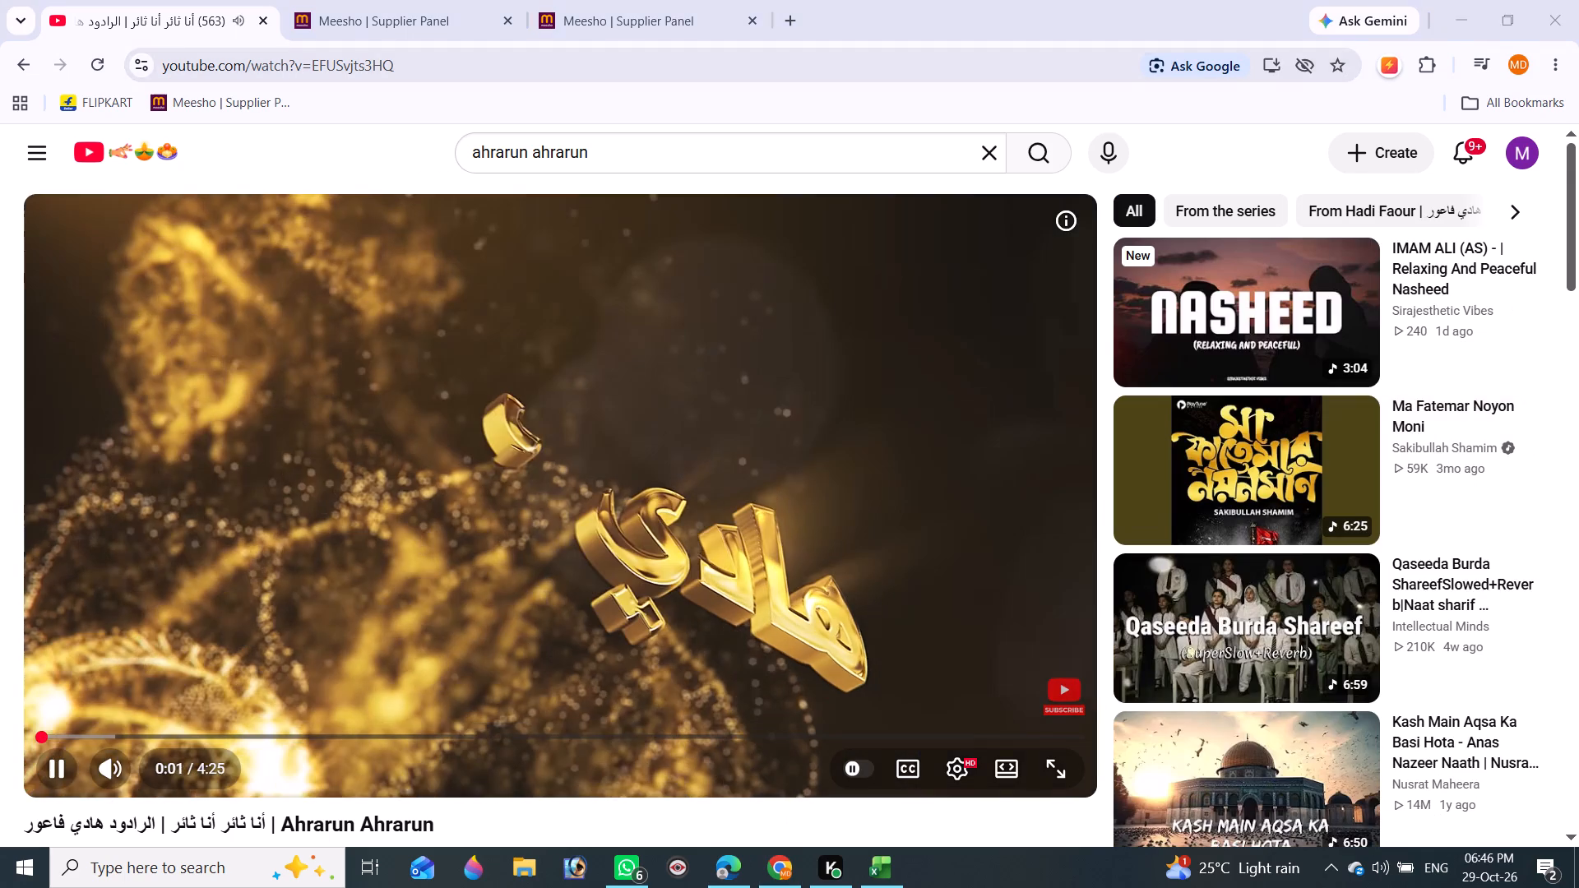
click(884, 862)
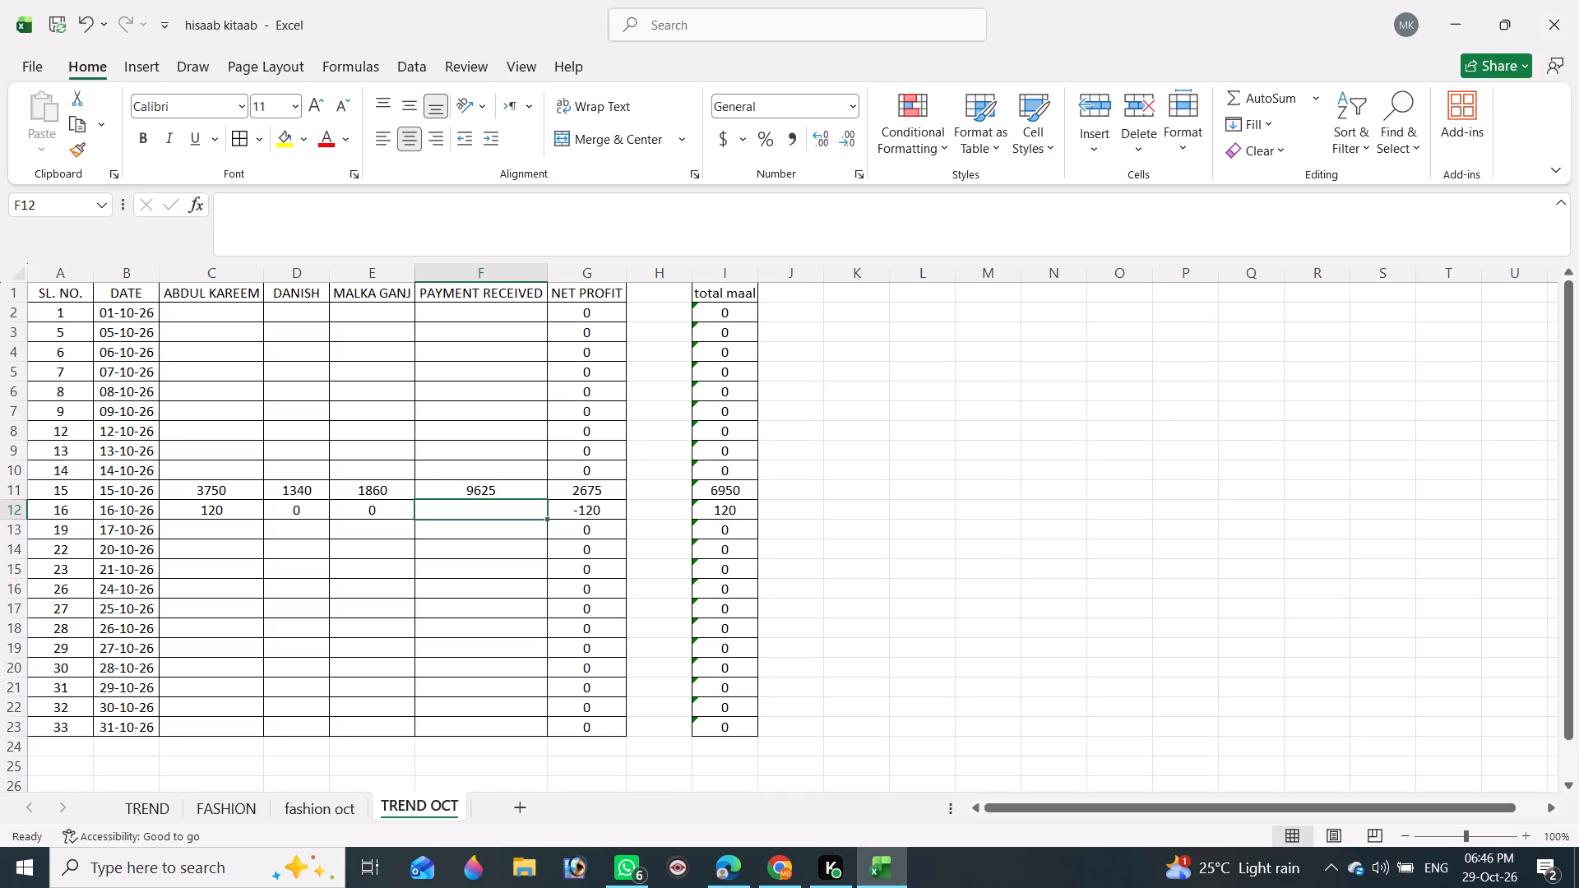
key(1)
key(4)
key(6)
key(Return)
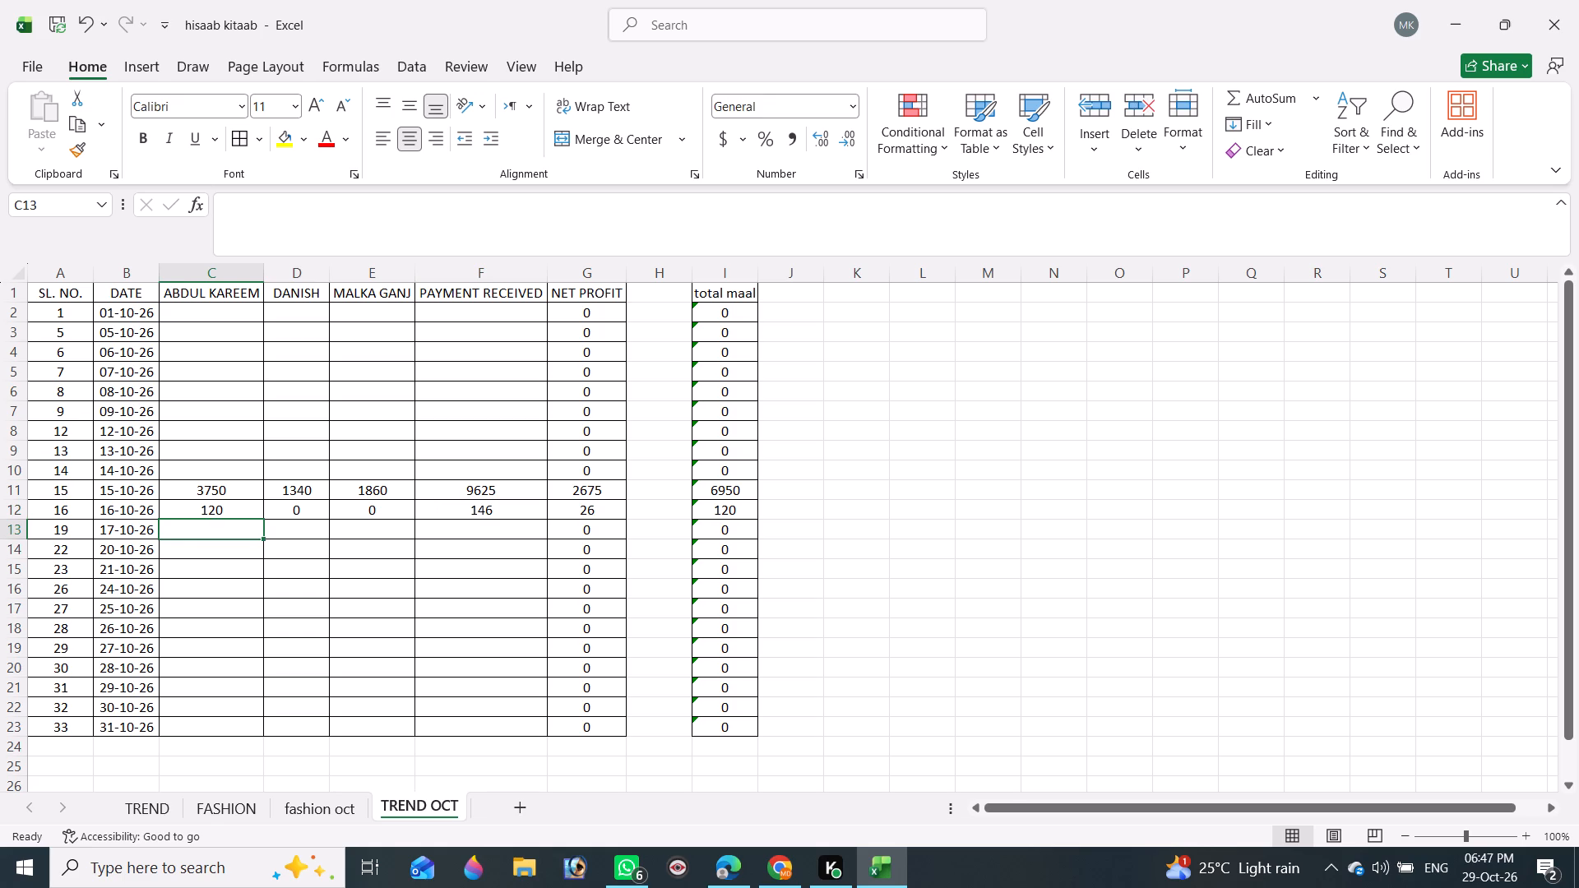
Fill in the 17-10-26 row with 900, 465 and 0 in columns C to E, and the 19 Oct payout of 2087 as payment received.
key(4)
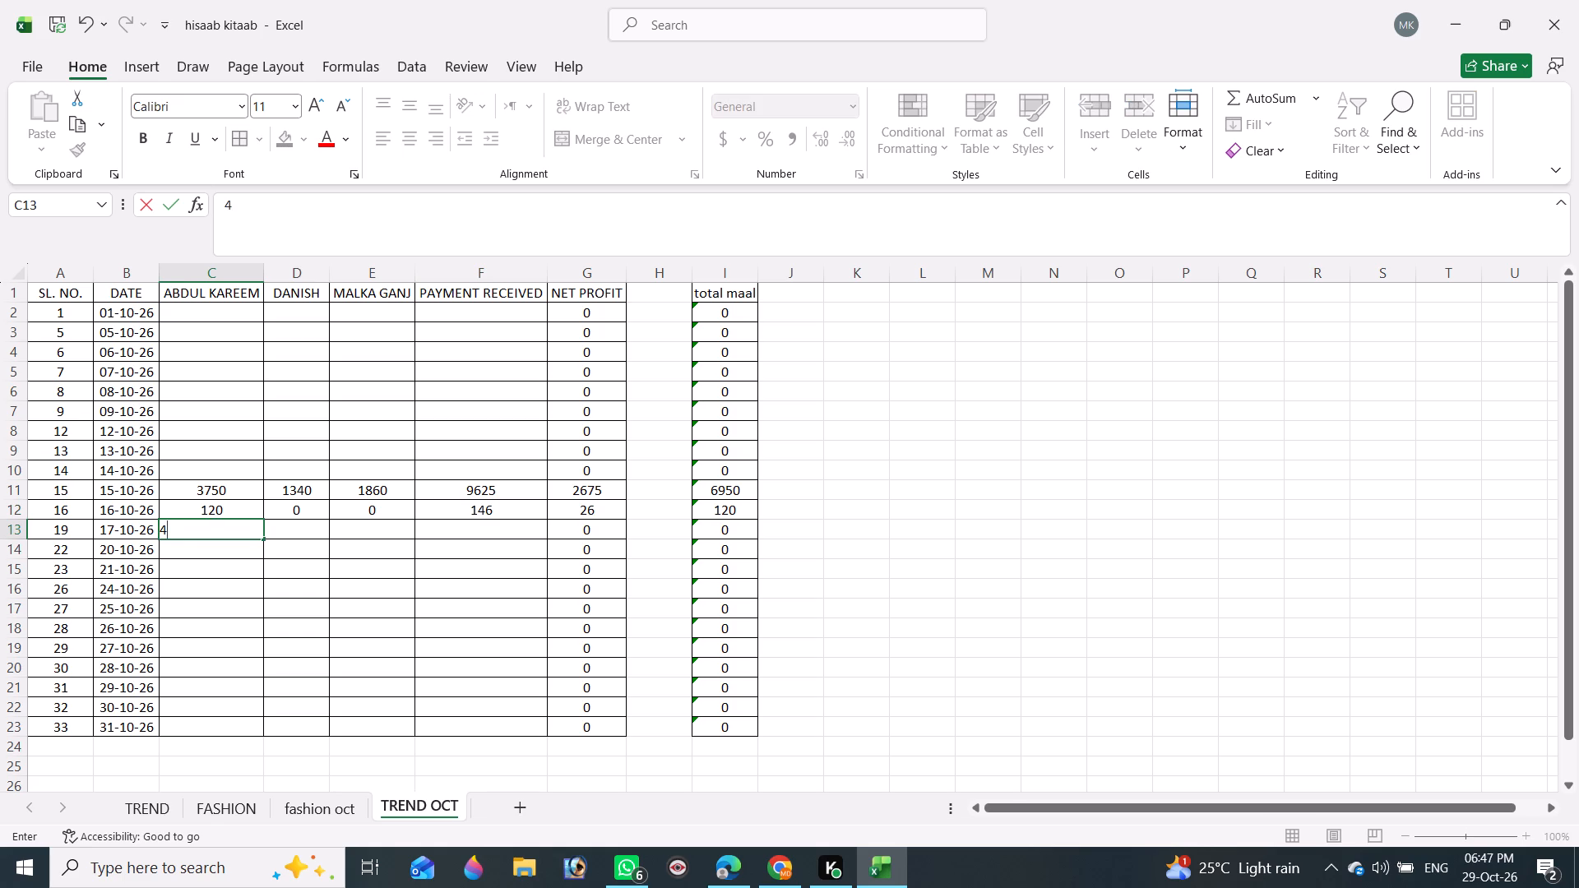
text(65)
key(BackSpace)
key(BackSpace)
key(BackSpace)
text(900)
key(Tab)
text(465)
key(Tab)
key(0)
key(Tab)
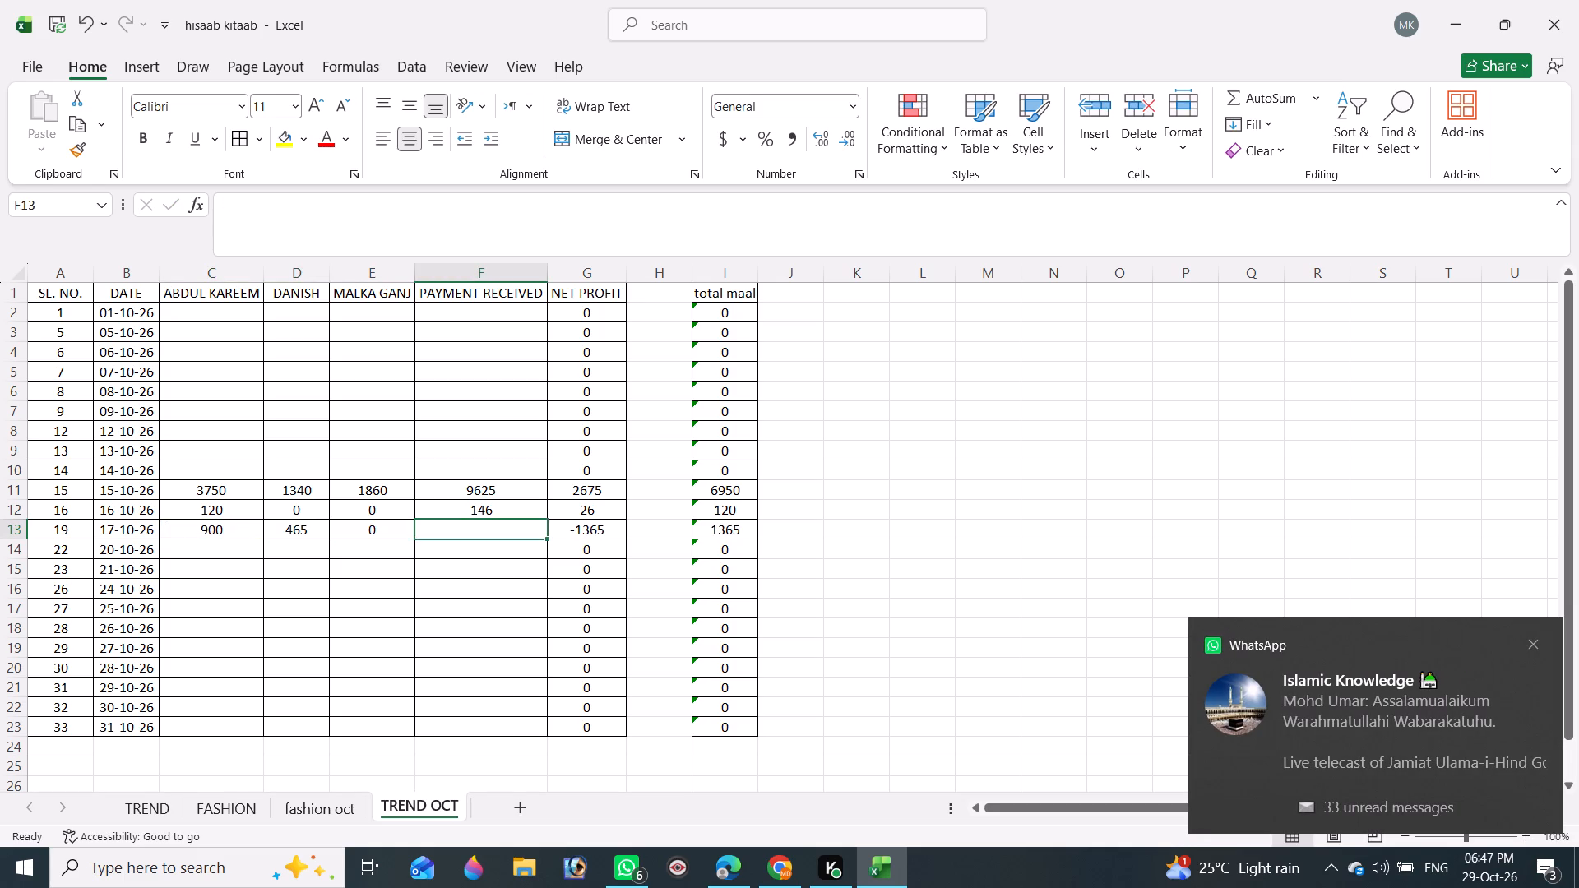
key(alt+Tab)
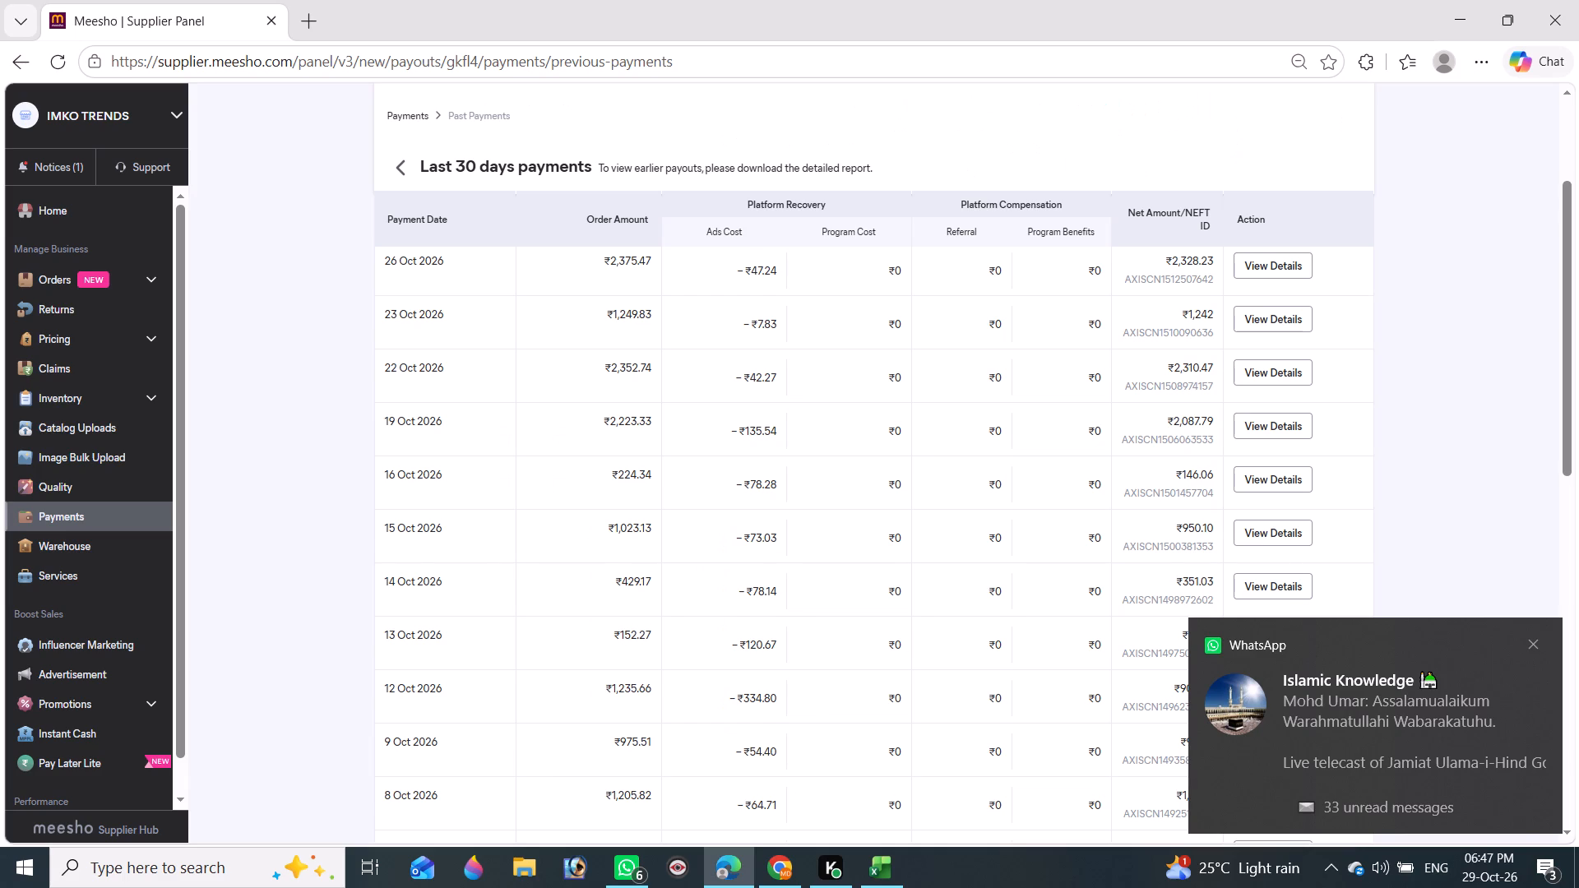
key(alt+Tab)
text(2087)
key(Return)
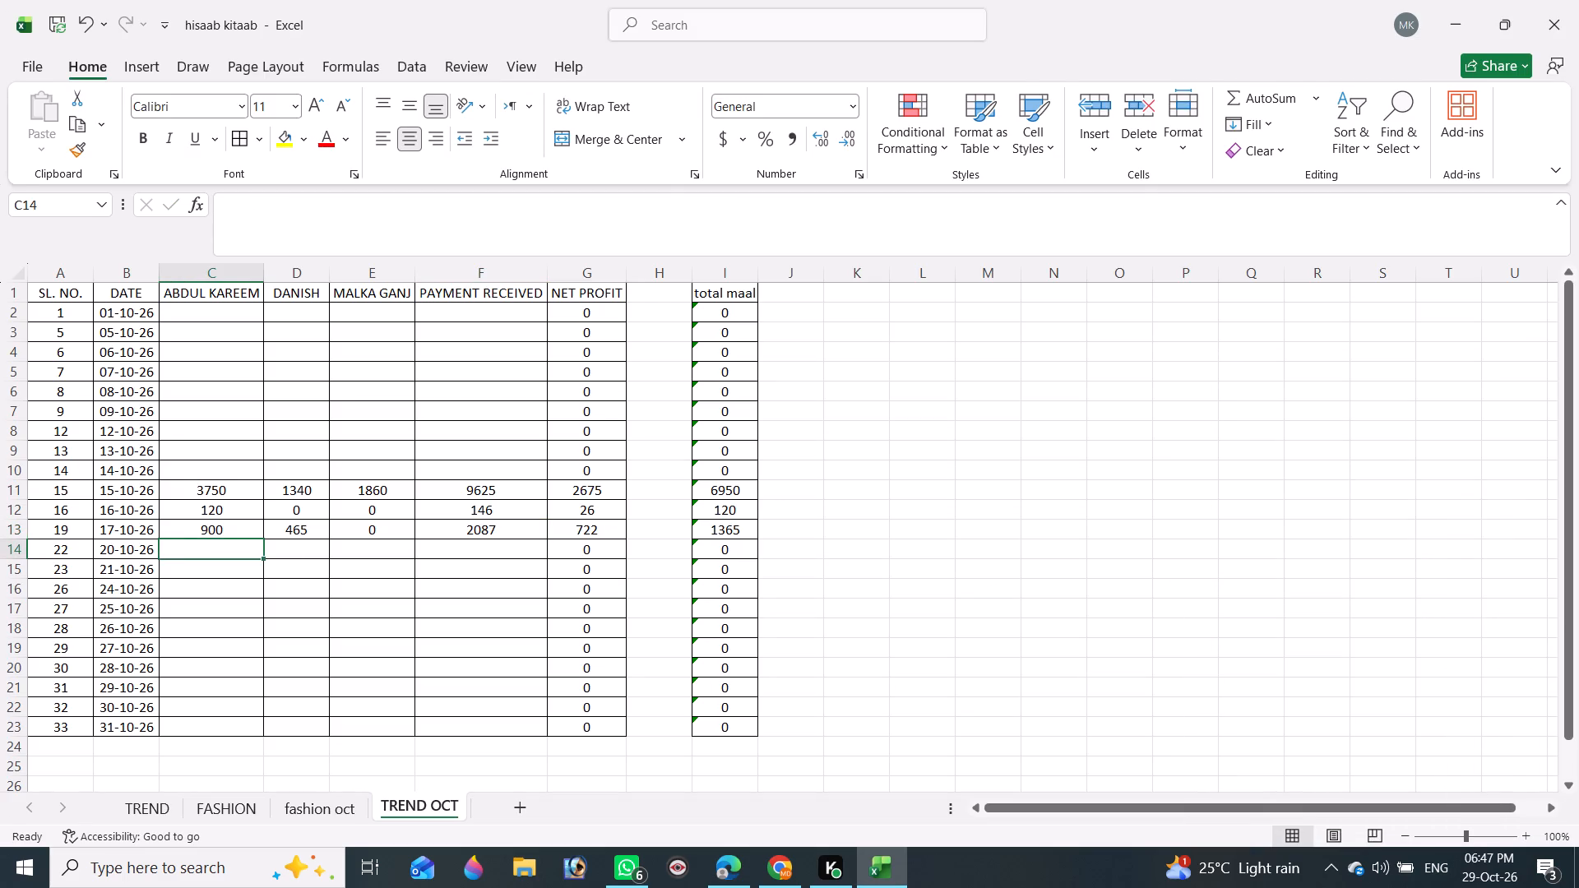
Fill in the 20-10-26 row with 1080, 535 and 186 in columns C to E, 2310 as payment received, and save the workbook.
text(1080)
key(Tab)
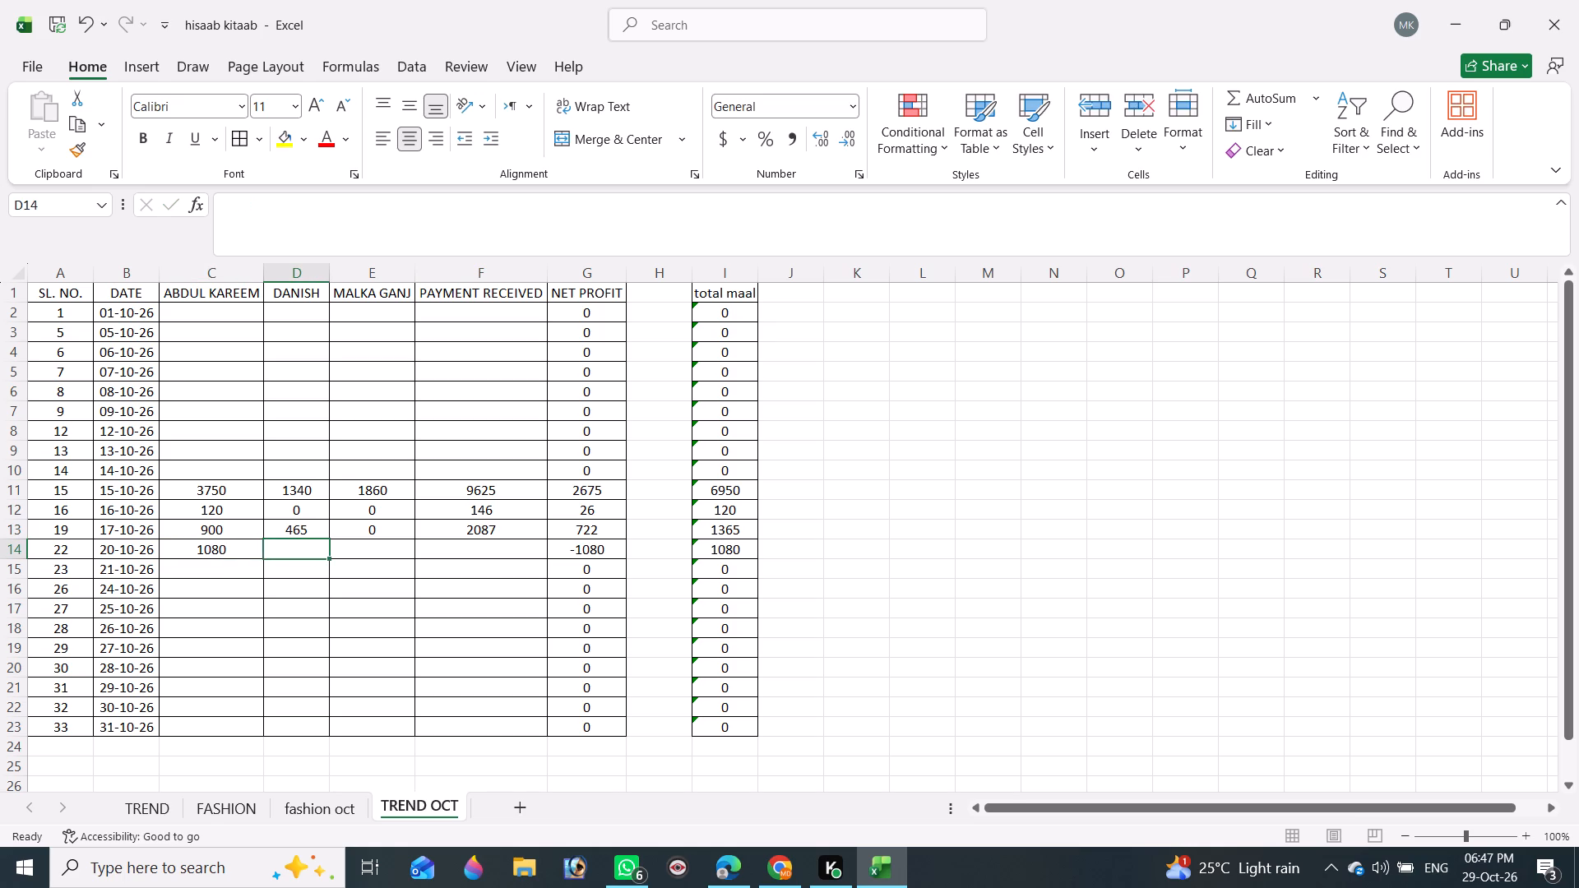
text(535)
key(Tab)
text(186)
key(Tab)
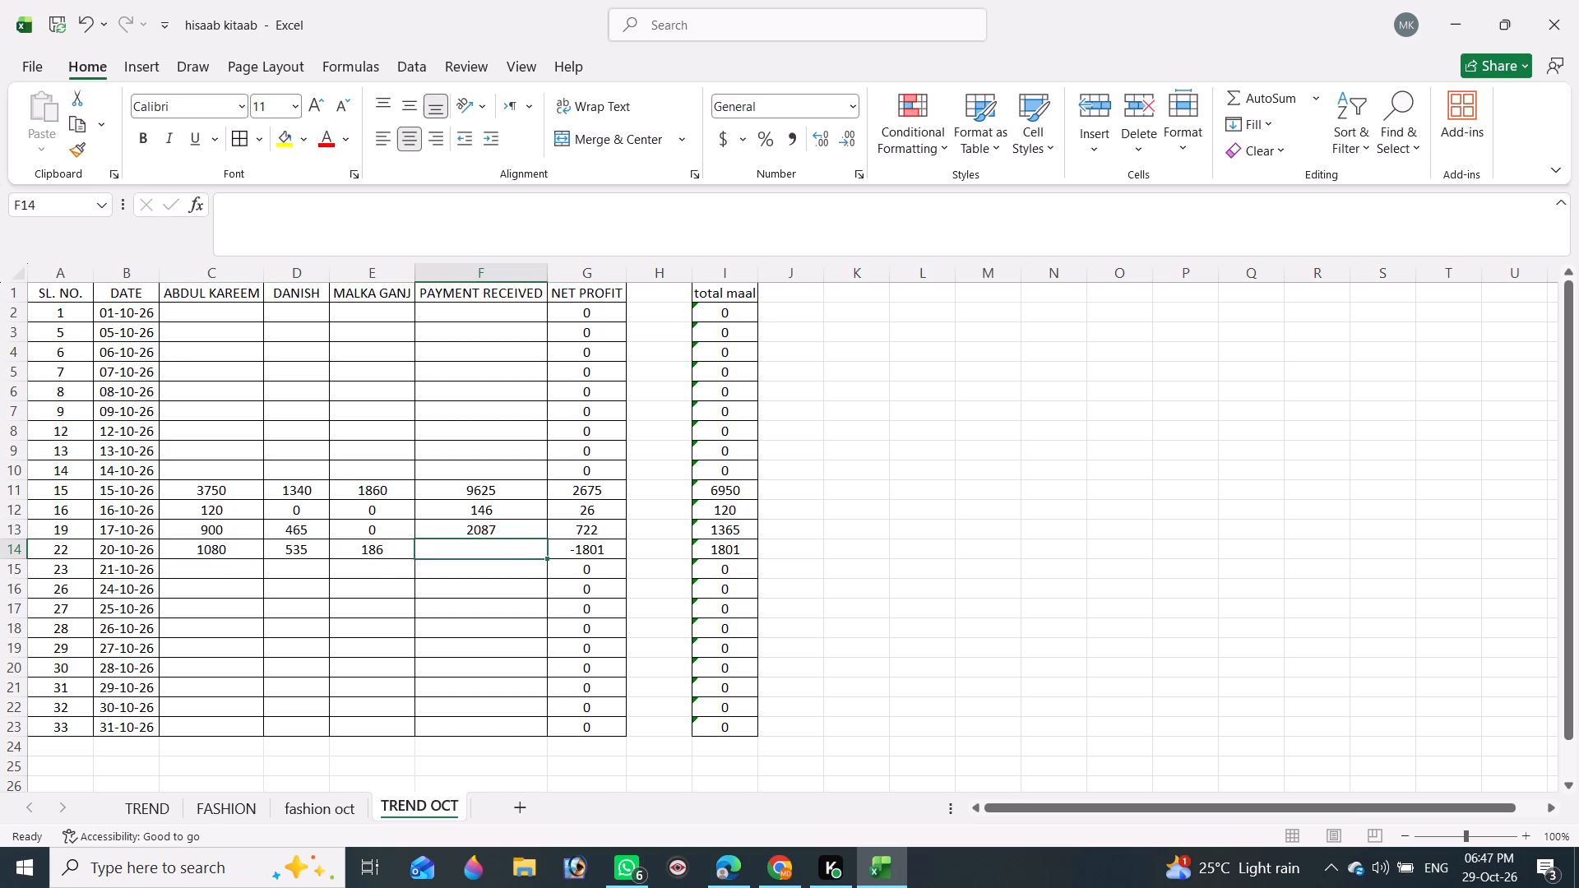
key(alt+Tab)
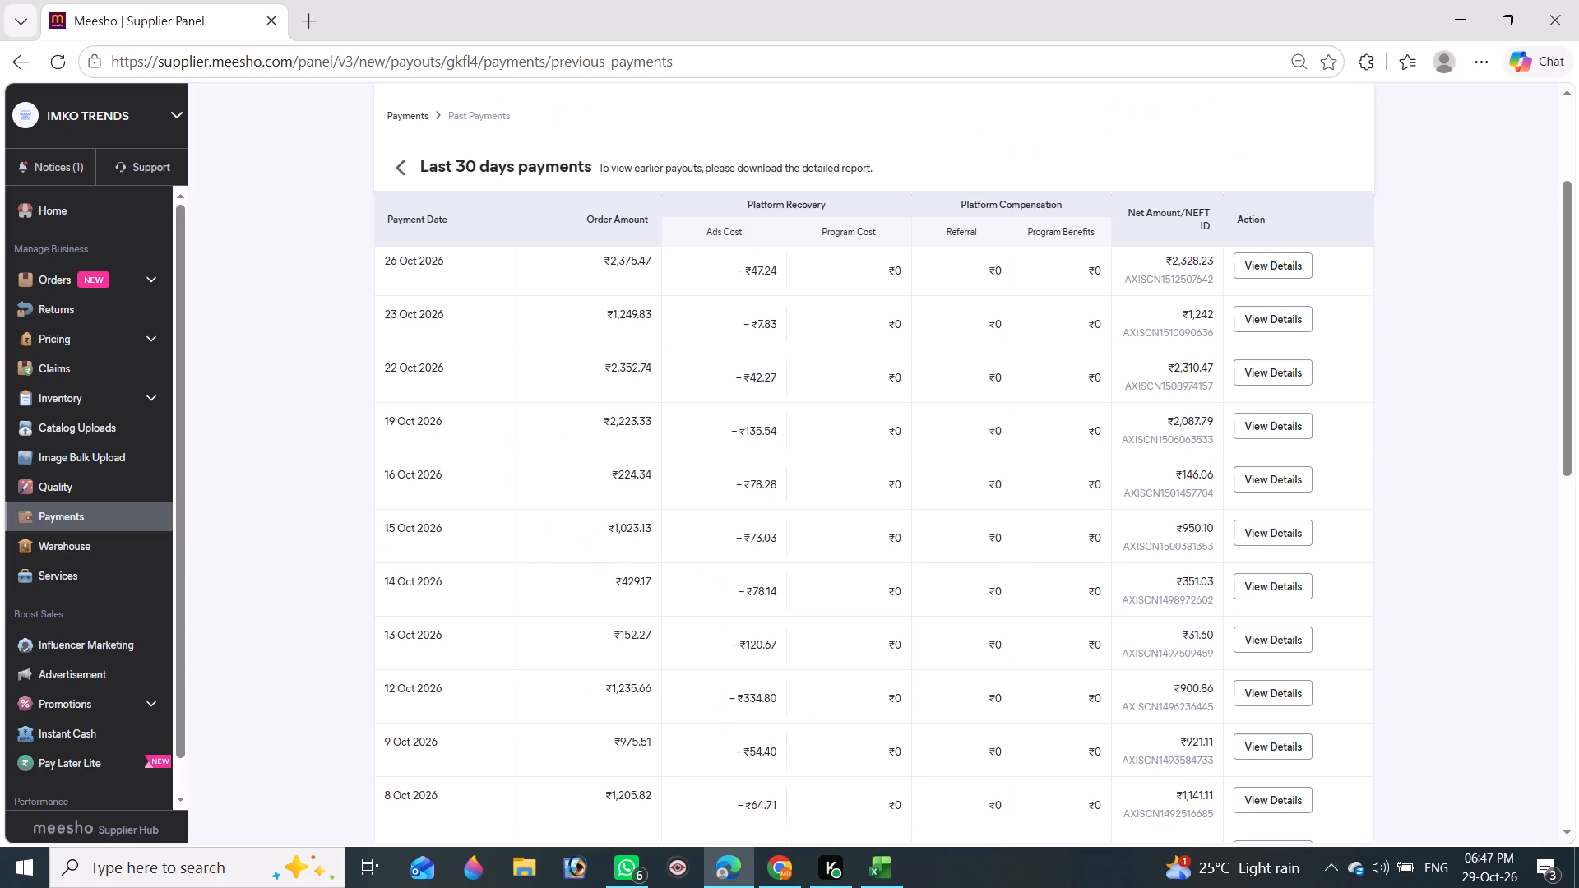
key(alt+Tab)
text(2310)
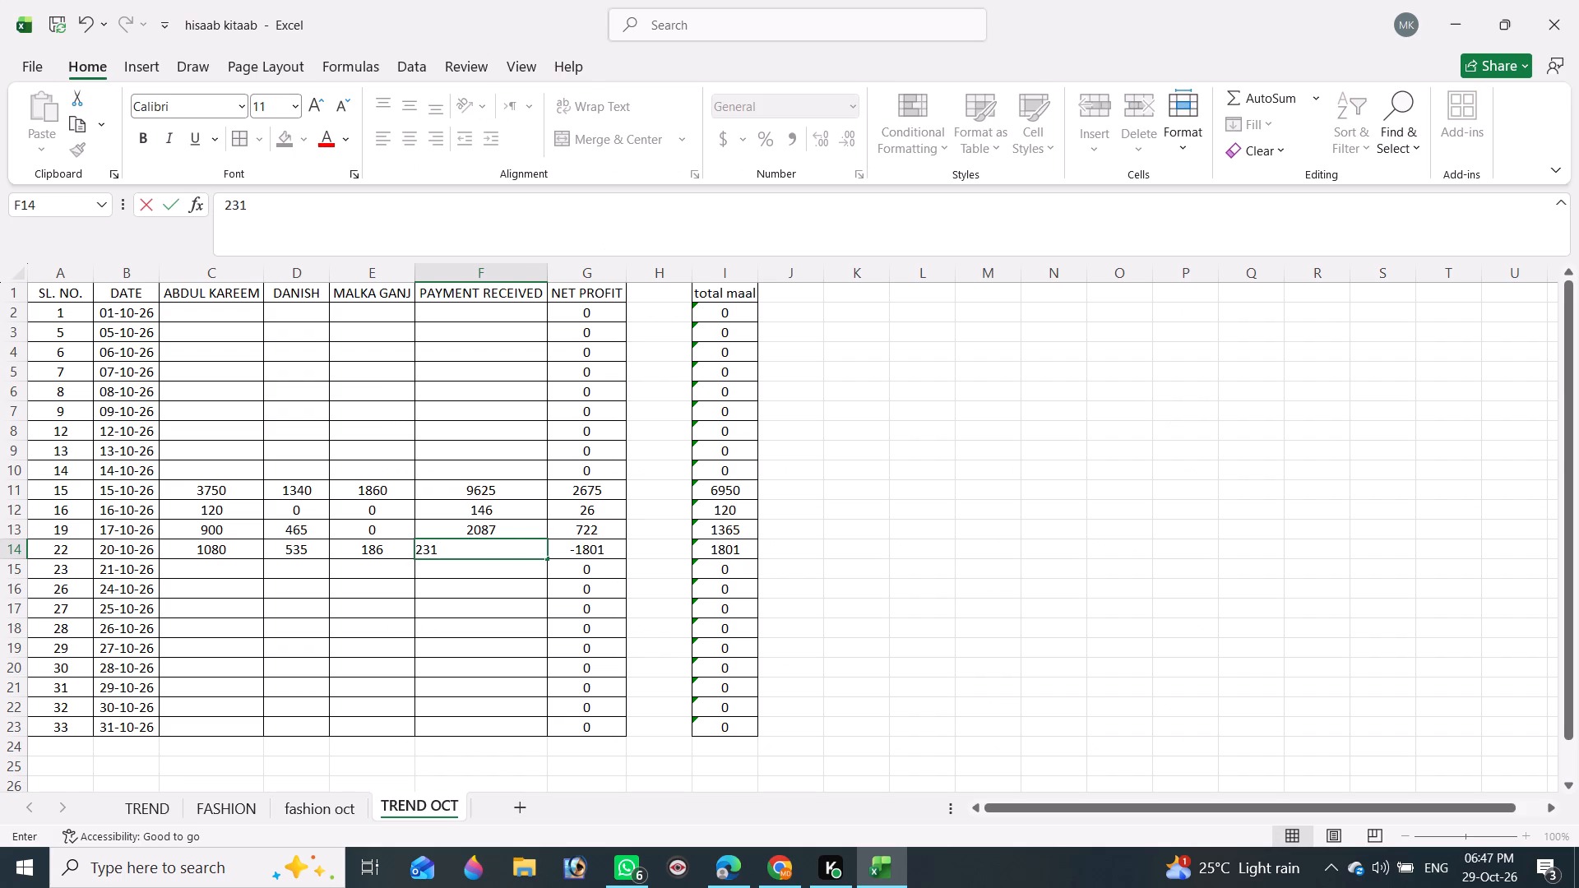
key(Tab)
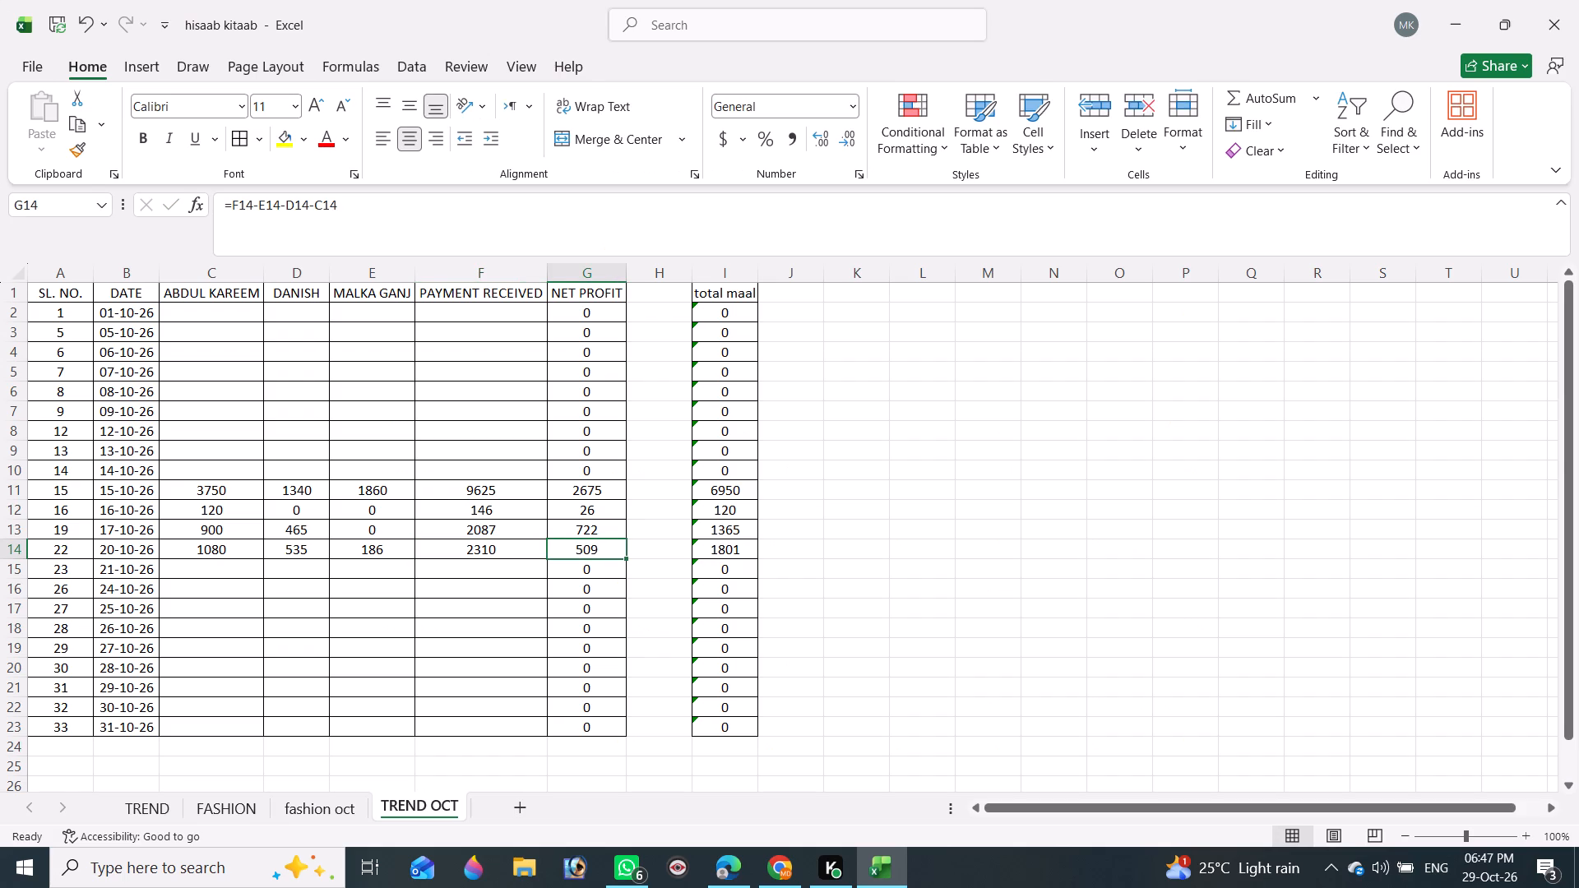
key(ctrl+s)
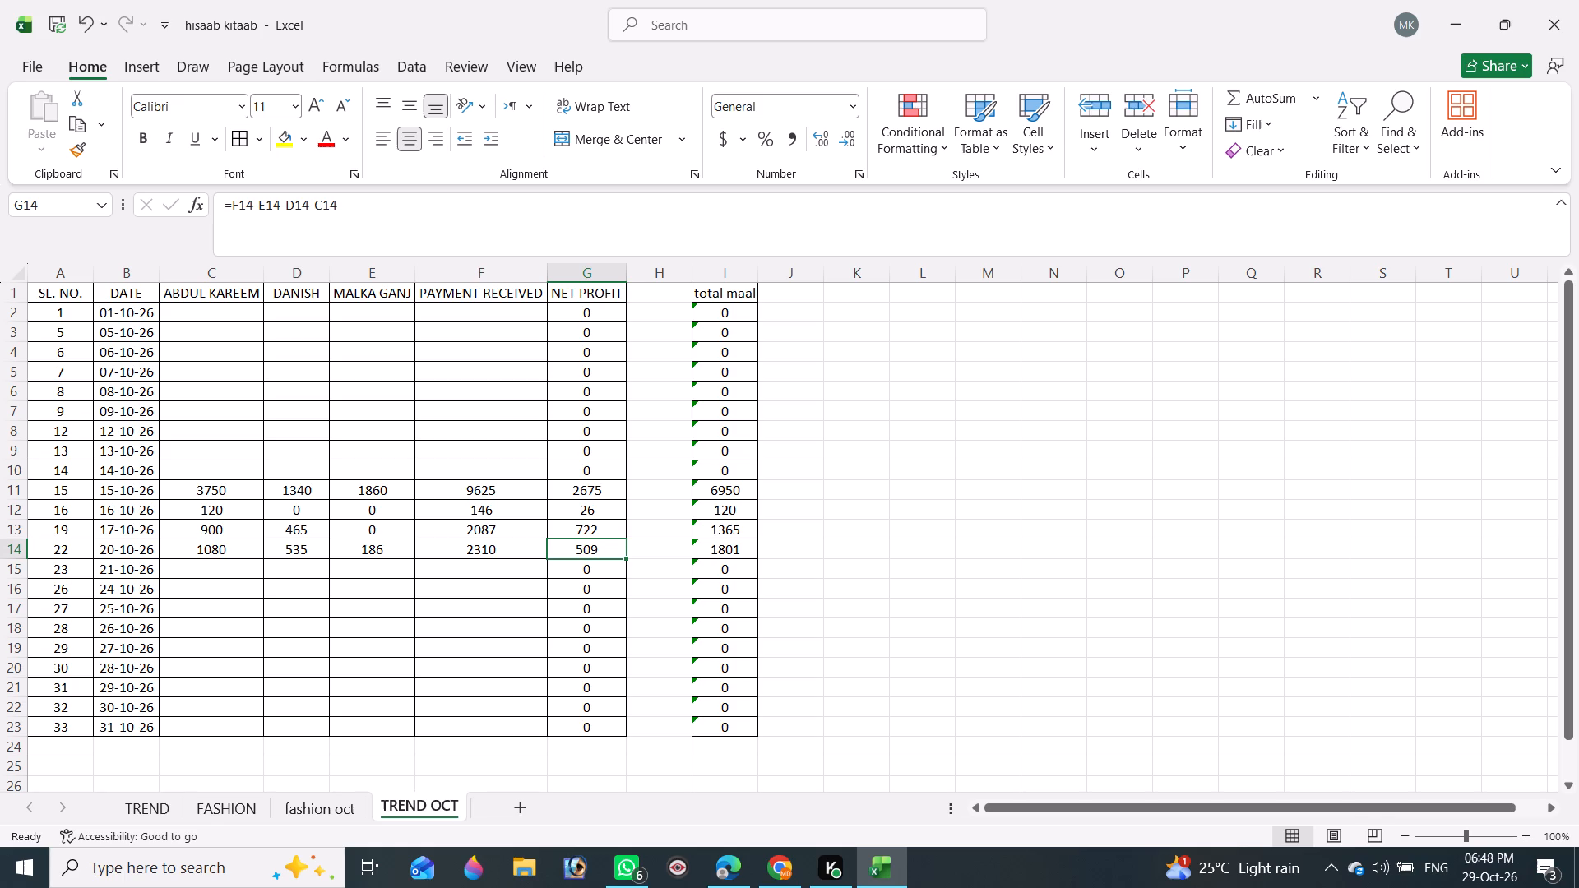
Fill in the 24-10-26 row with 1020, 160 and 0 in columns C to E, 2328 as payment received, and save the workbook.
click(191, 592)
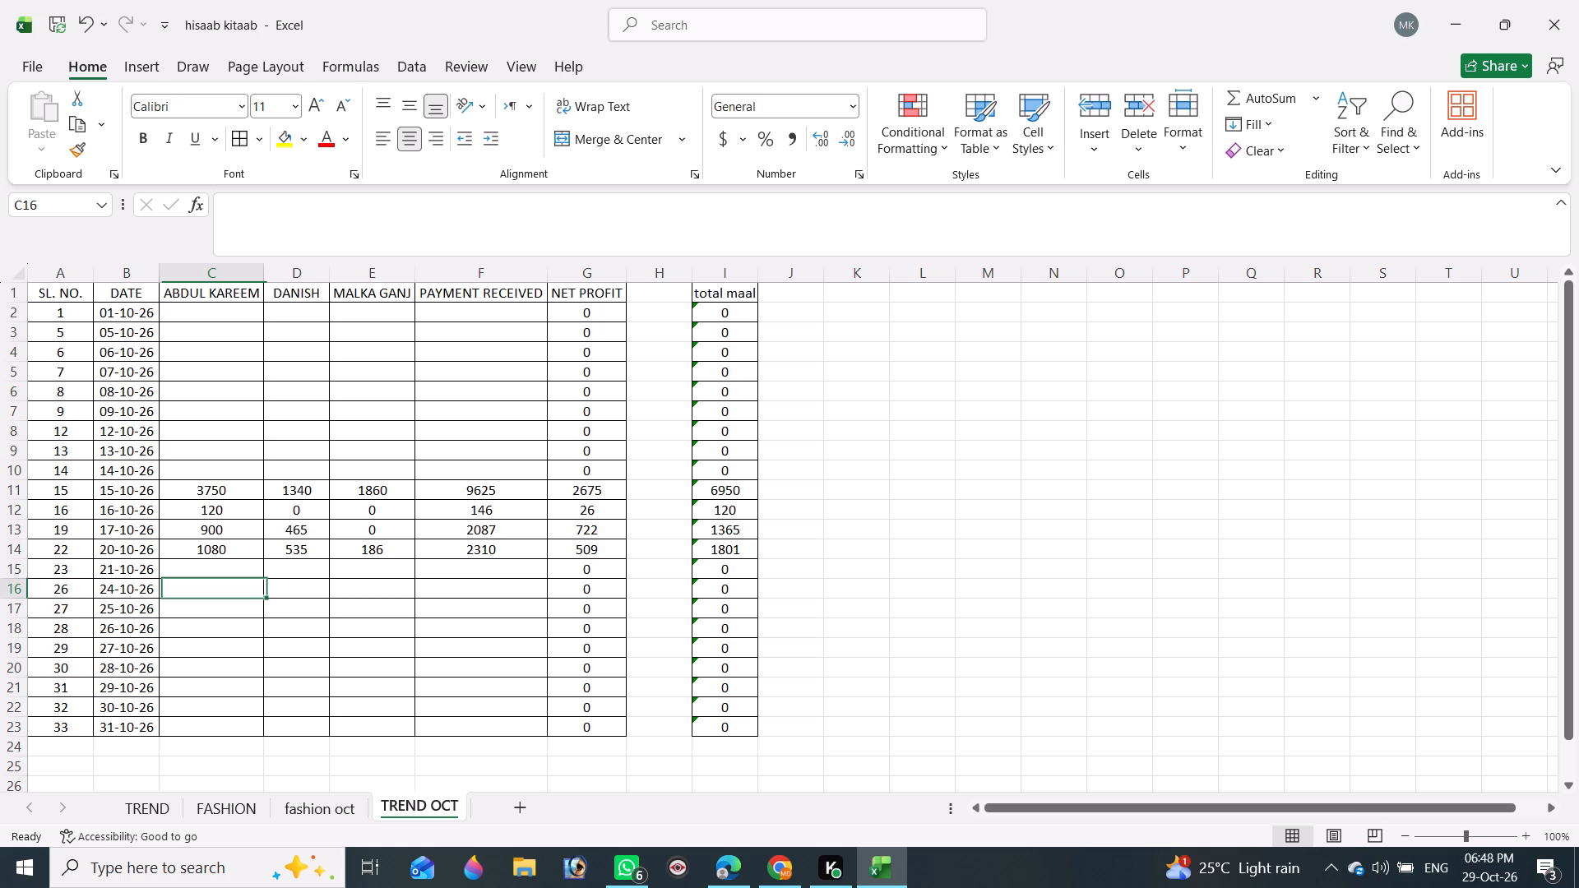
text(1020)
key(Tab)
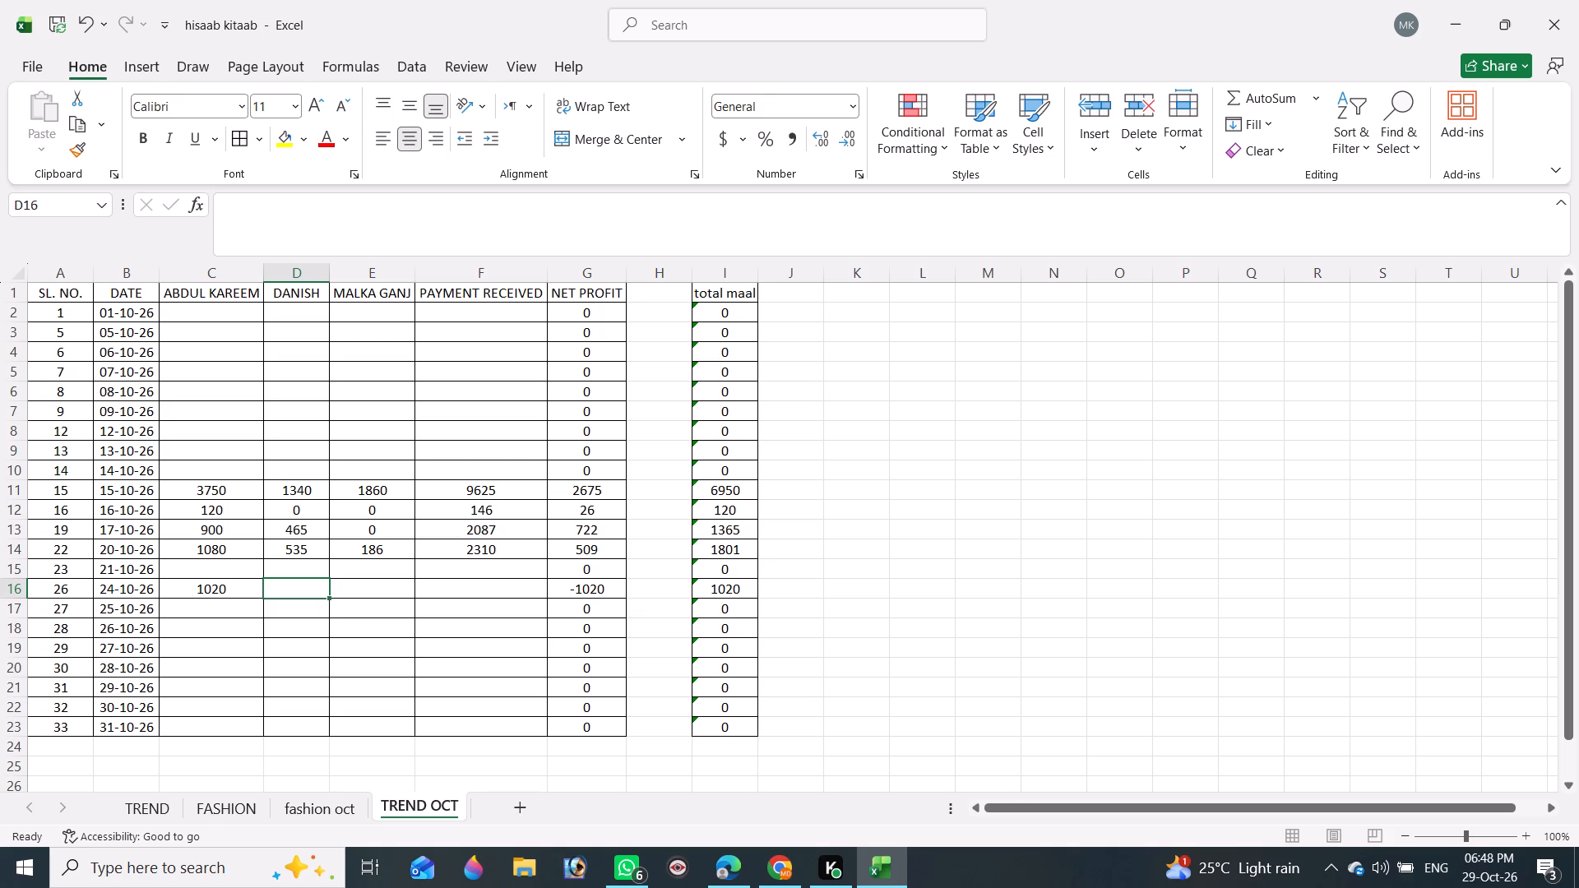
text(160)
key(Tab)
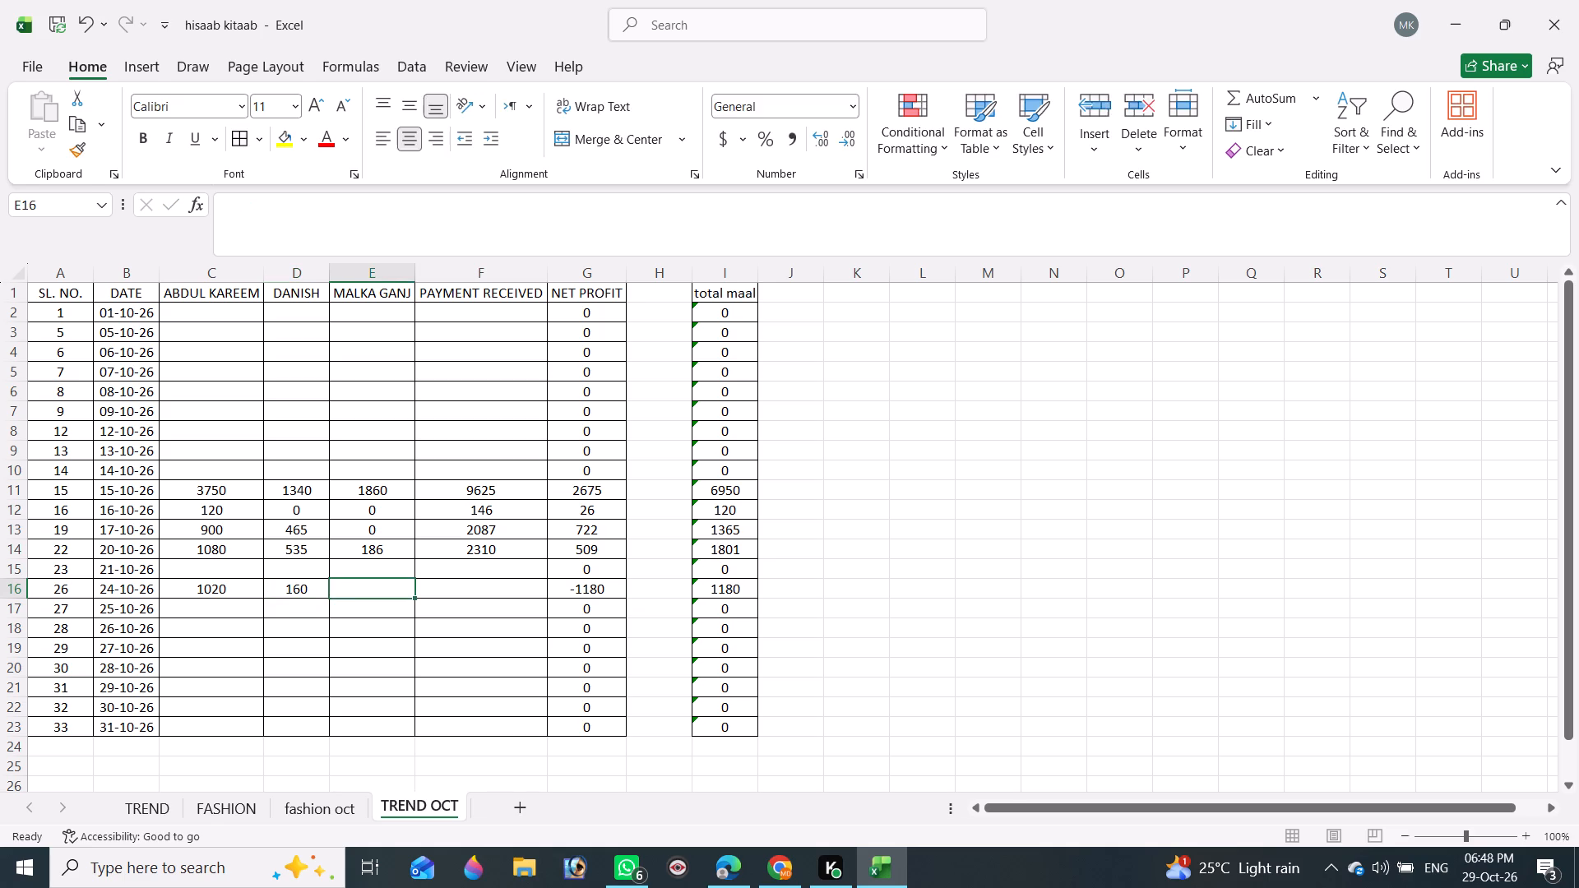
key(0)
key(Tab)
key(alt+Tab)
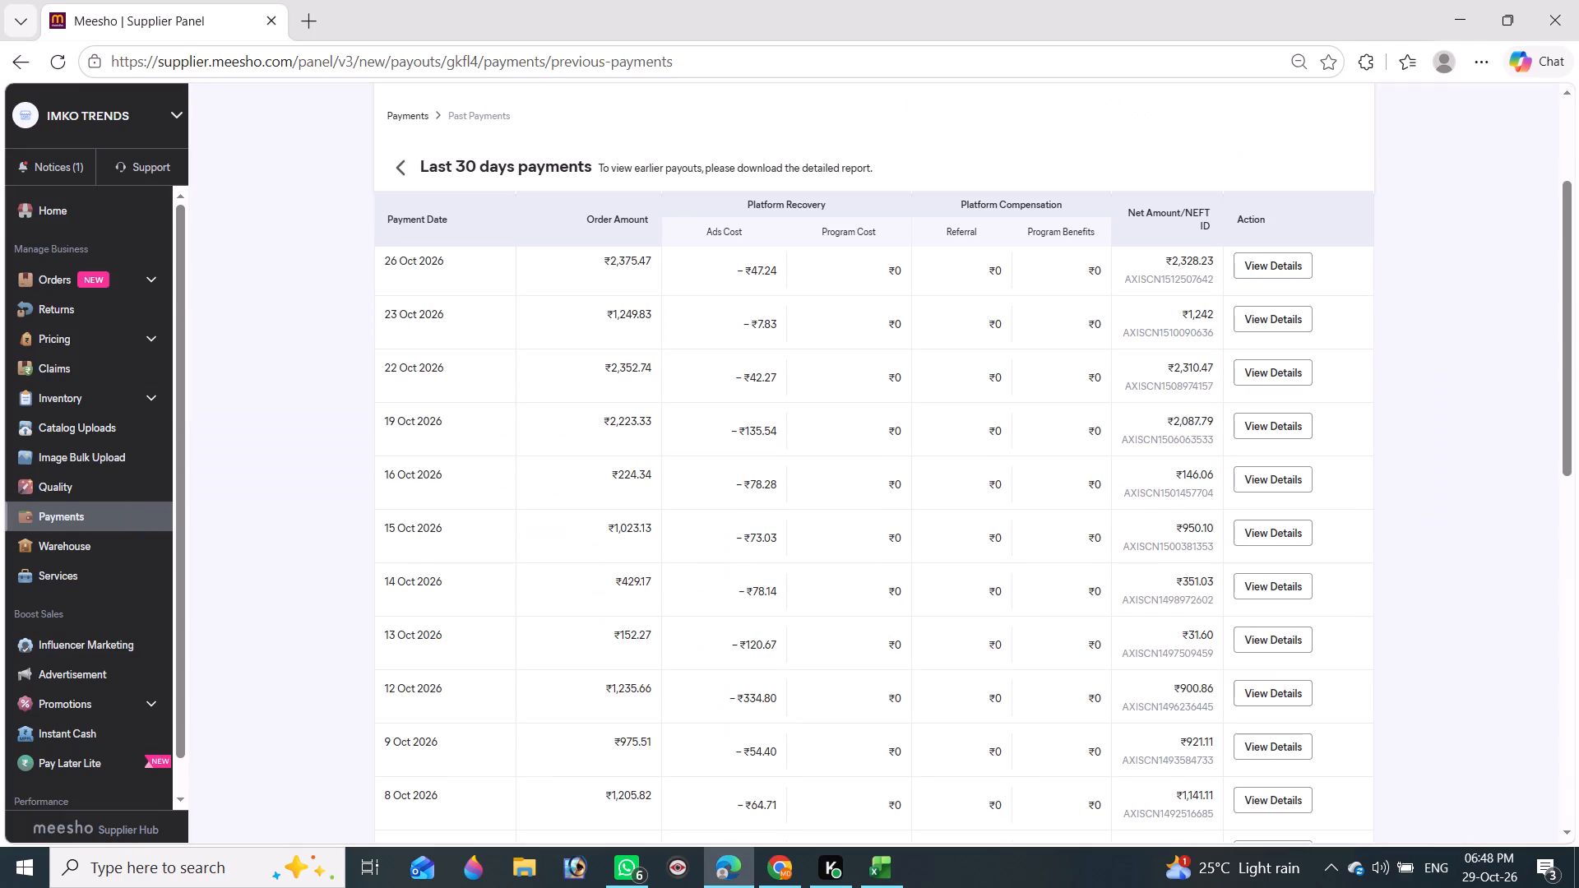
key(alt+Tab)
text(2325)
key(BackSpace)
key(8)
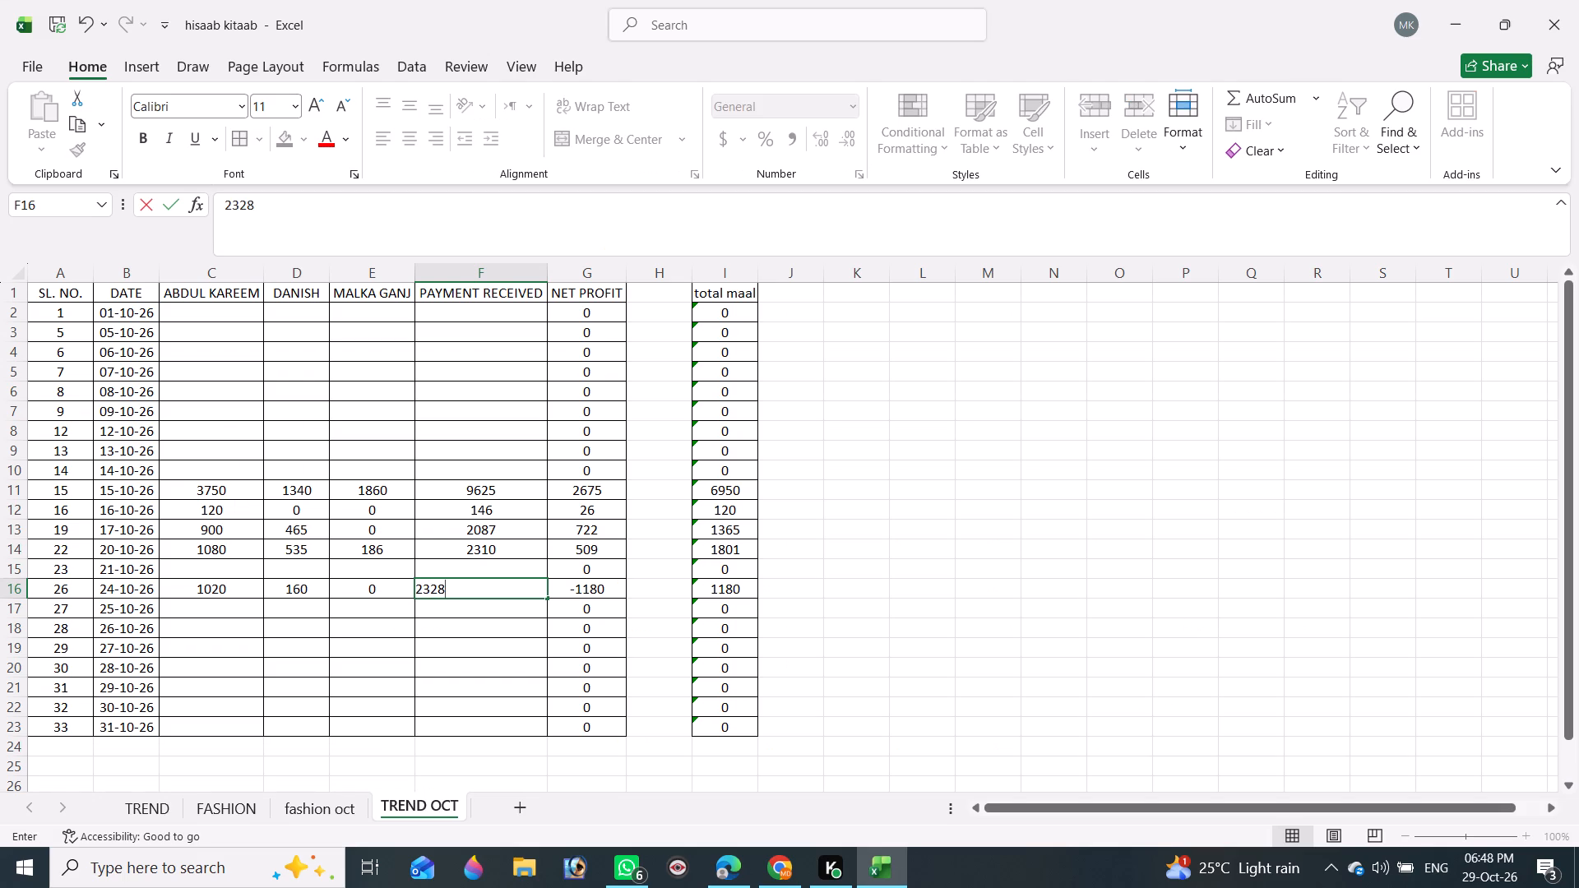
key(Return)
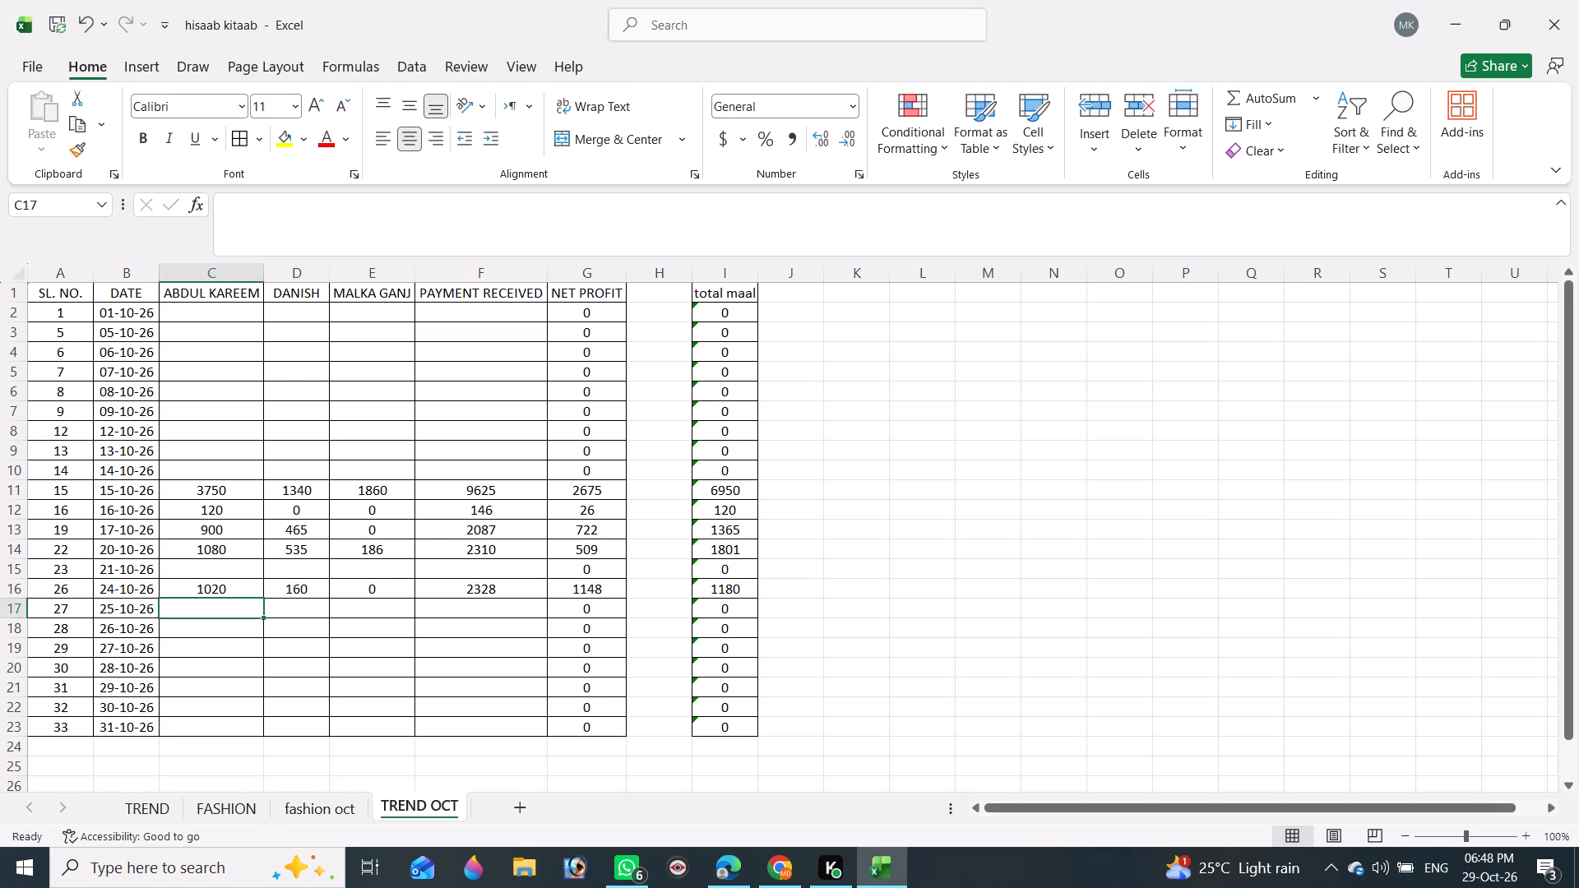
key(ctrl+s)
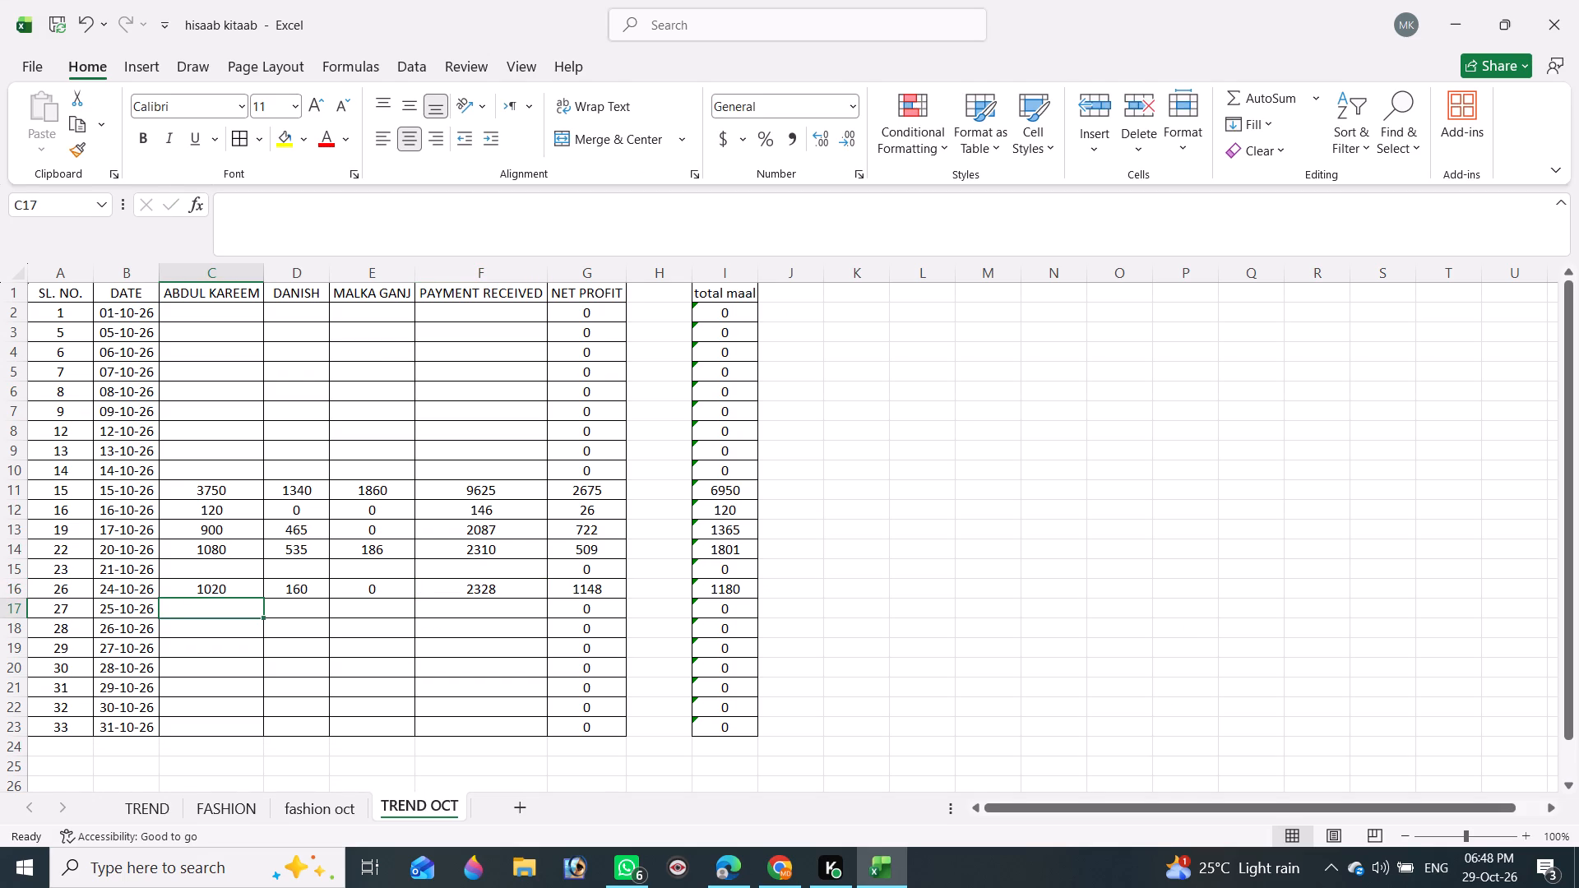
Recheck the Meesho payout list and enter 780 in column C of the 21-10-26 row.
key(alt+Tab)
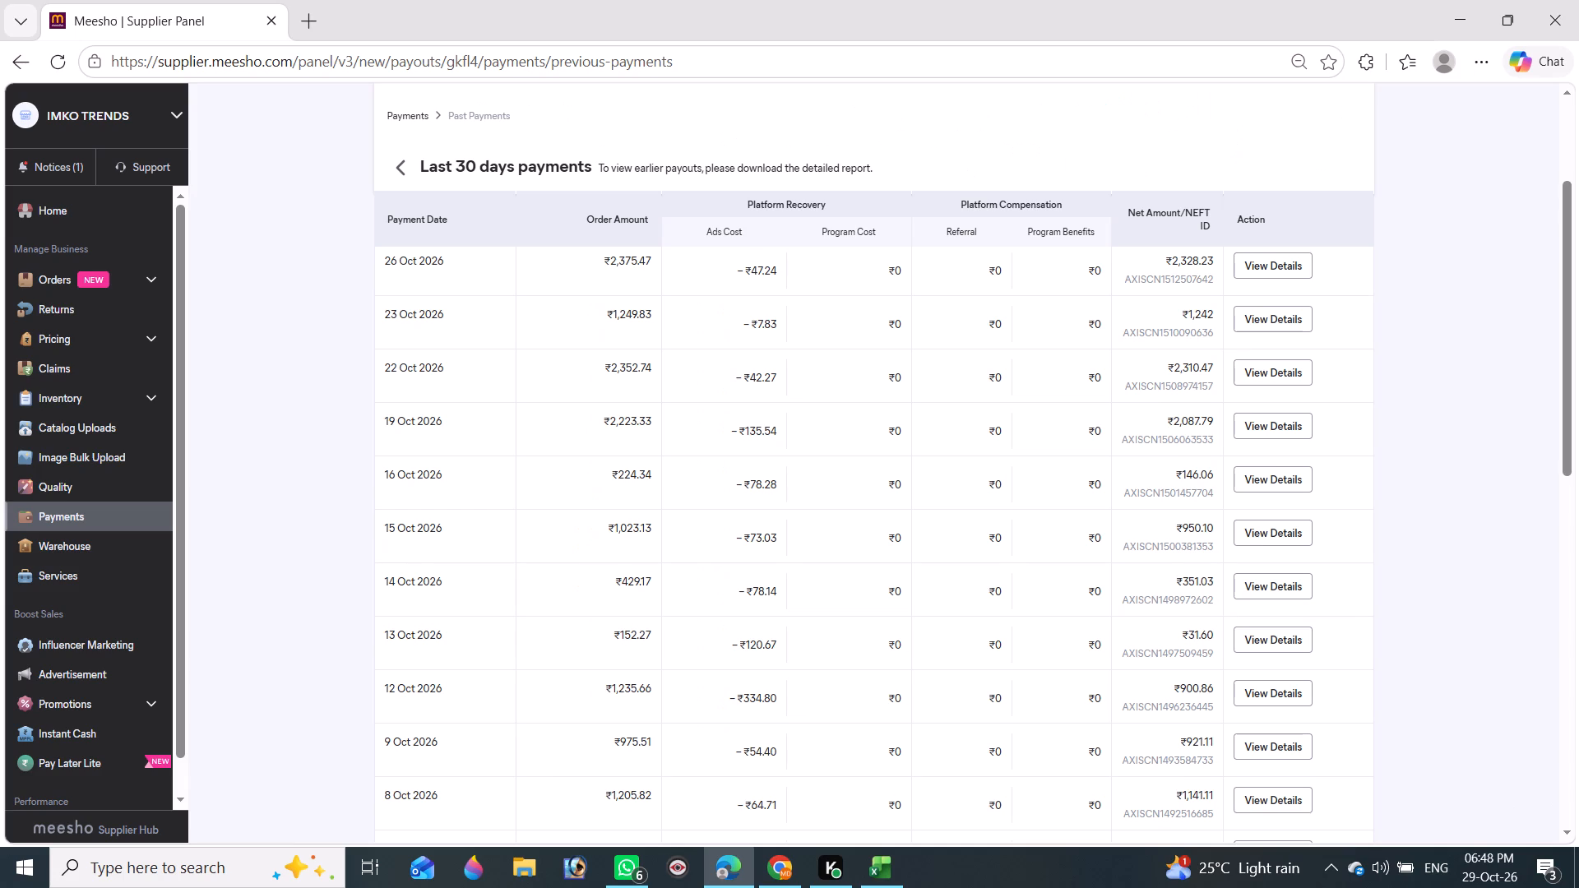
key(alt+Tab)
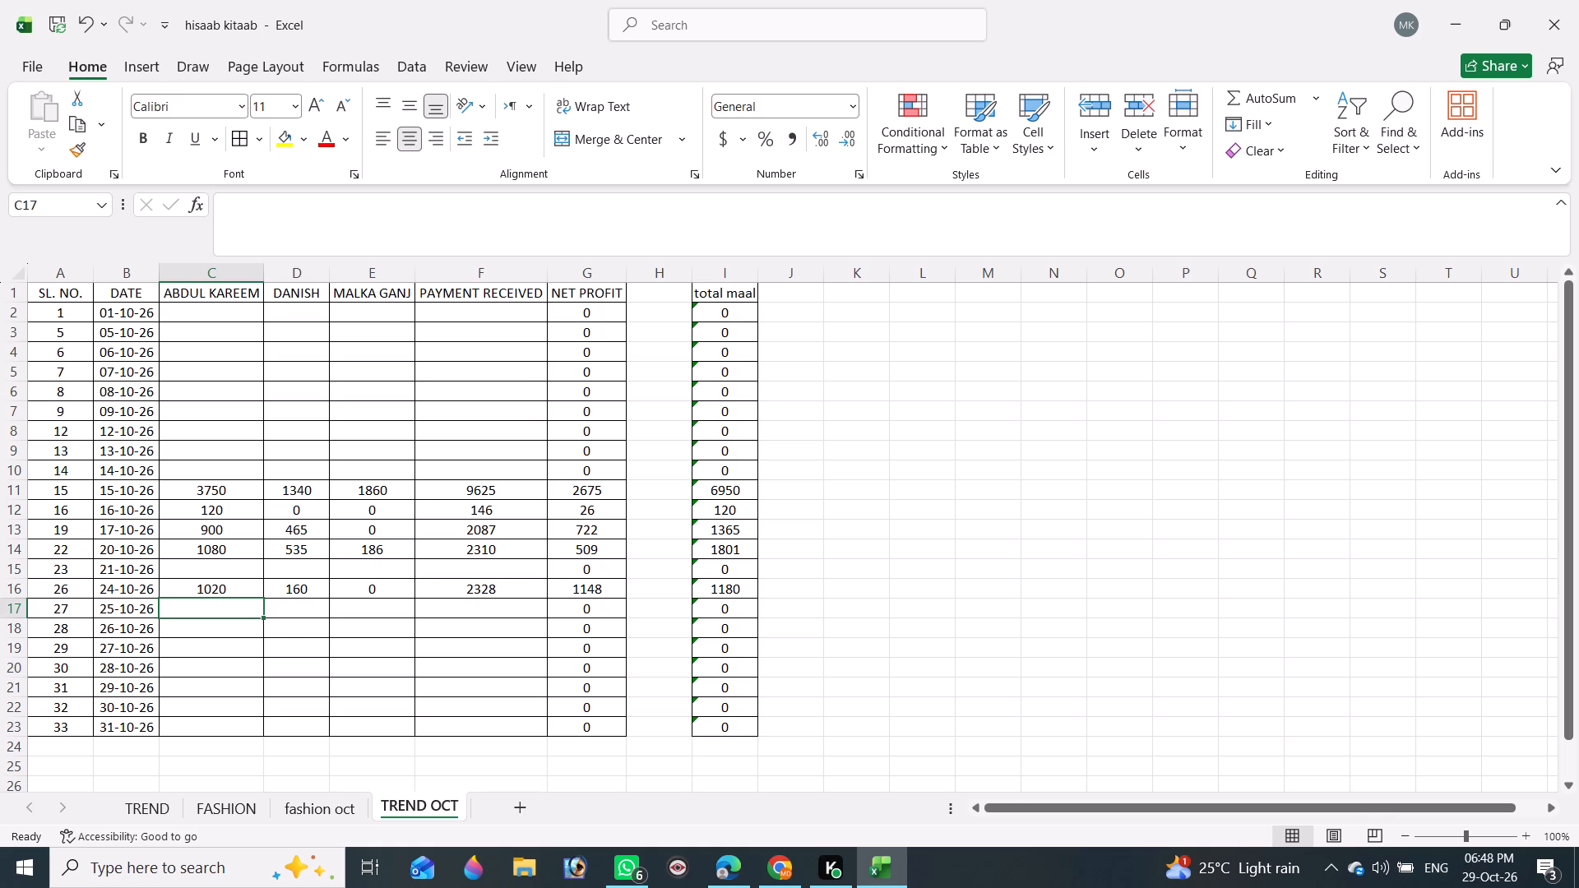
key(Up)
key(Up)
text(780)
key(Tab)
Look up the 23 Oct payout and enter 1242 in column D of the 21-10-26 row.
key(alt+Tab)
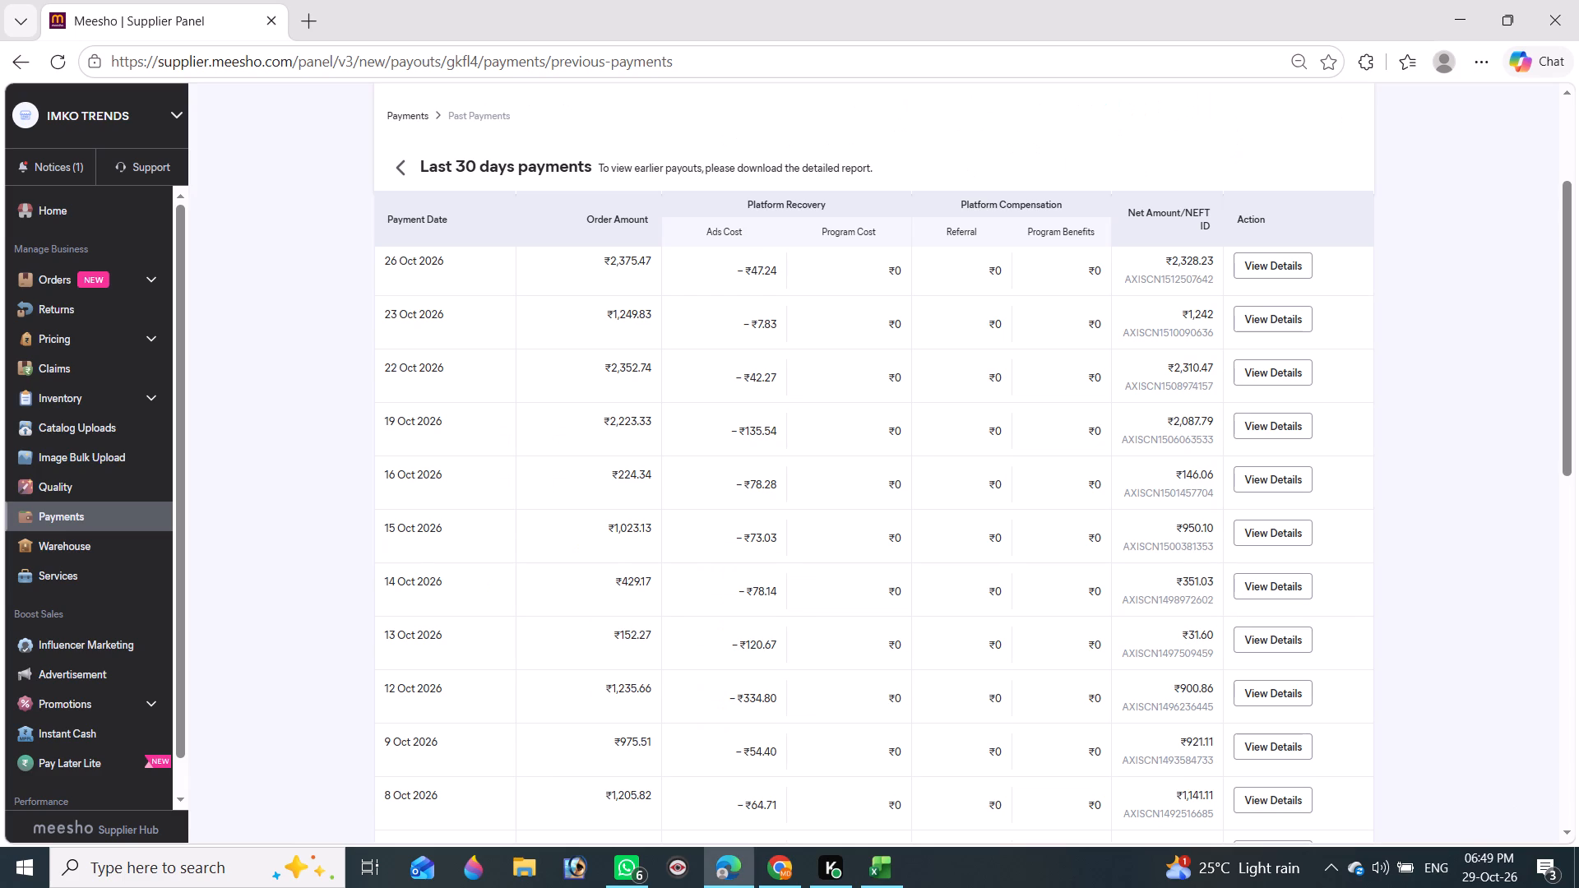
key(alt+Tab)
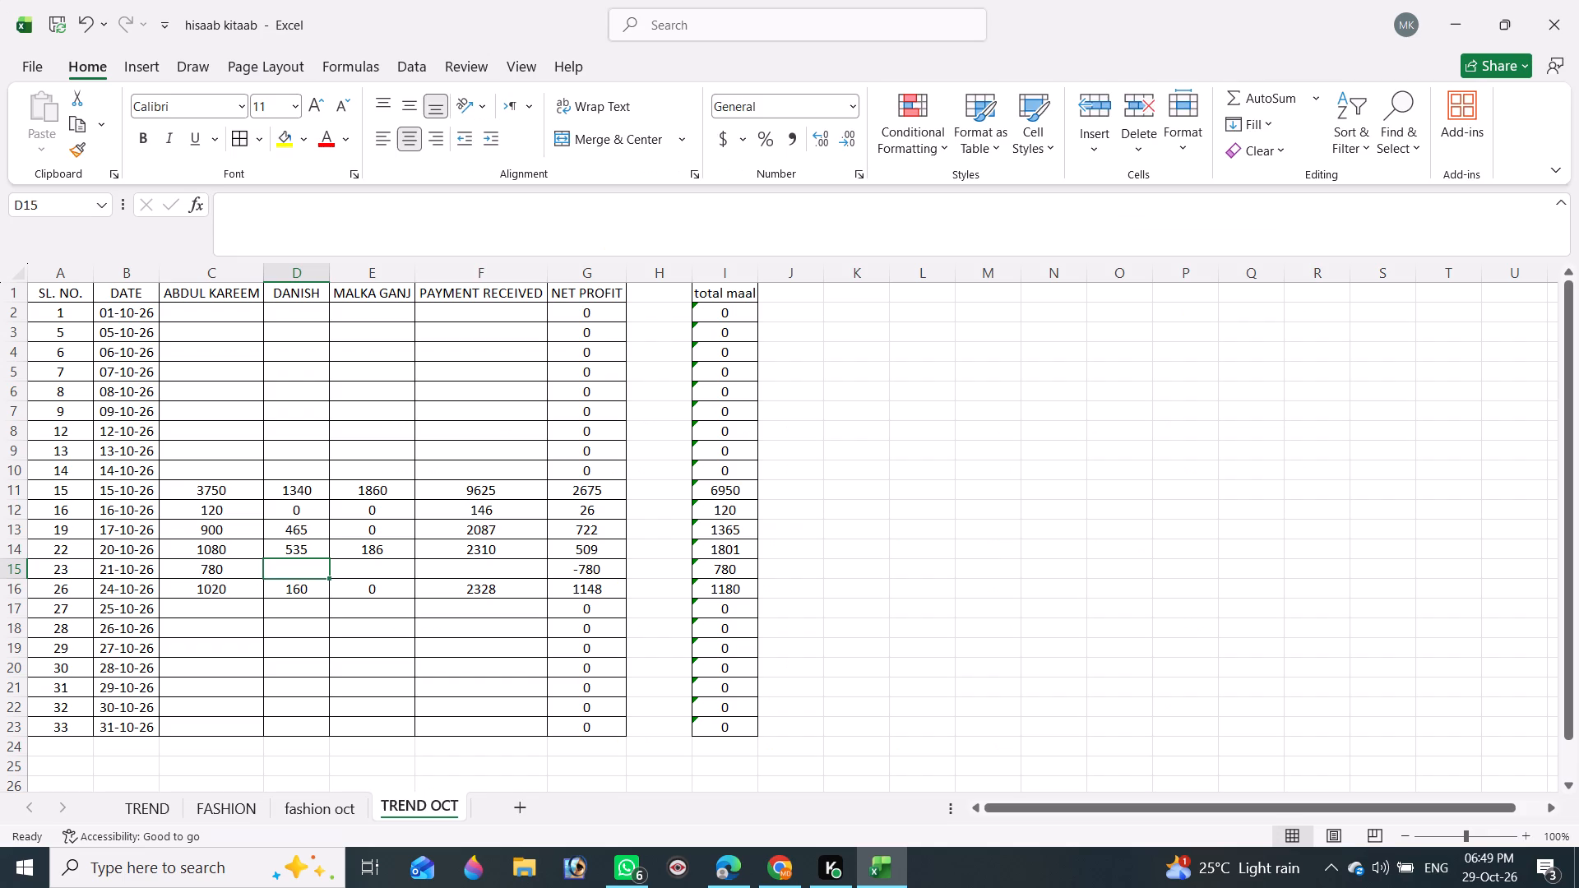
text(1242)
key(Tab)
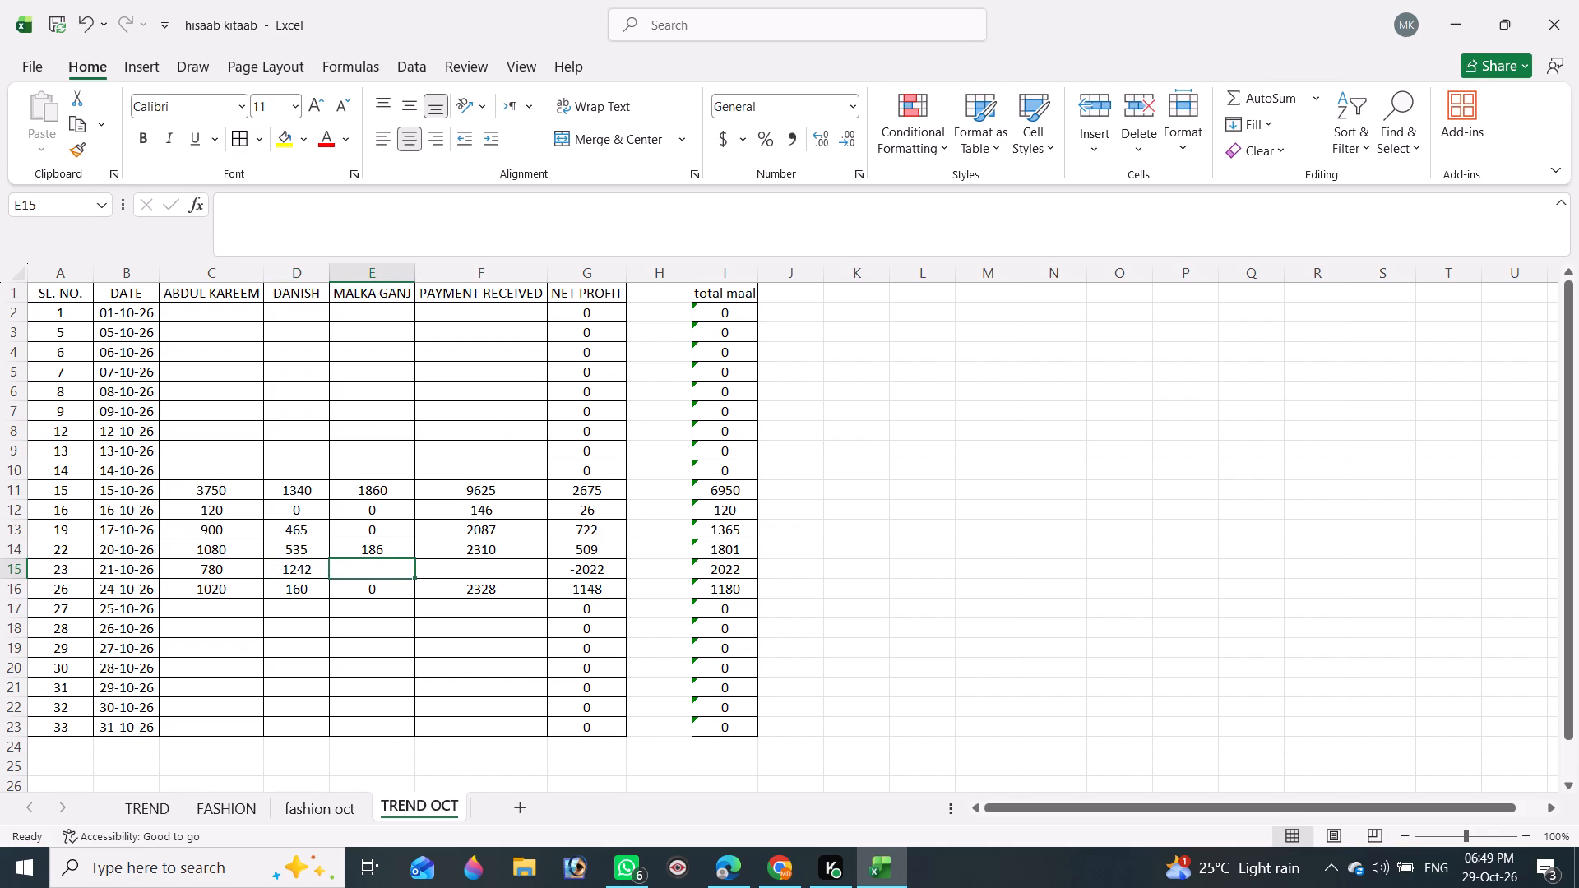
Set columns D and E of the 21-10-26 row to 0, enter 1242 as payment received, and save the workbook.
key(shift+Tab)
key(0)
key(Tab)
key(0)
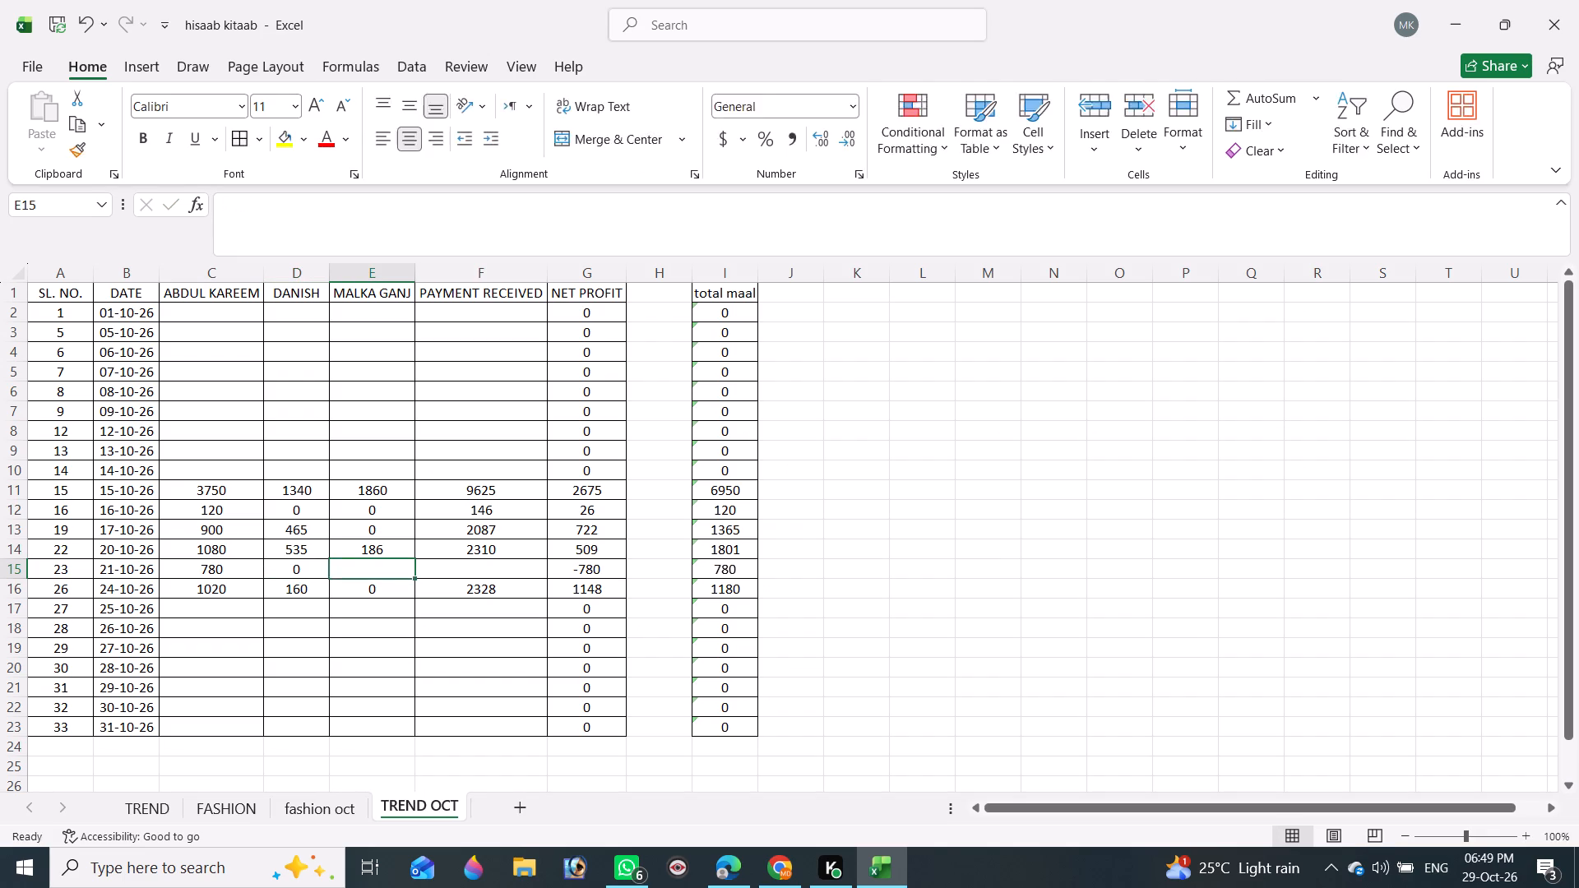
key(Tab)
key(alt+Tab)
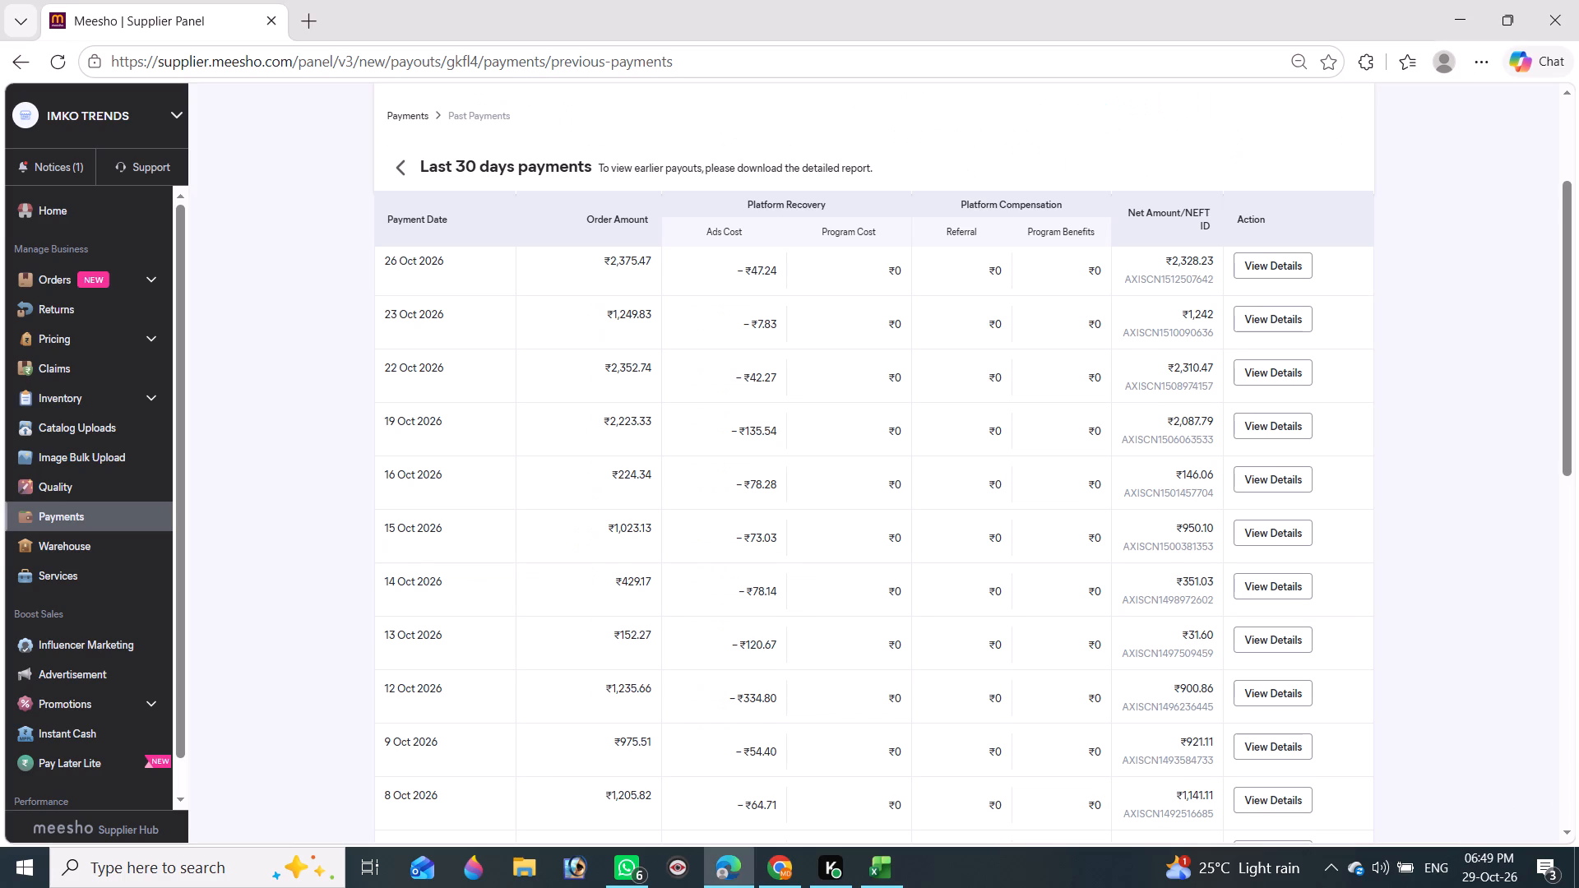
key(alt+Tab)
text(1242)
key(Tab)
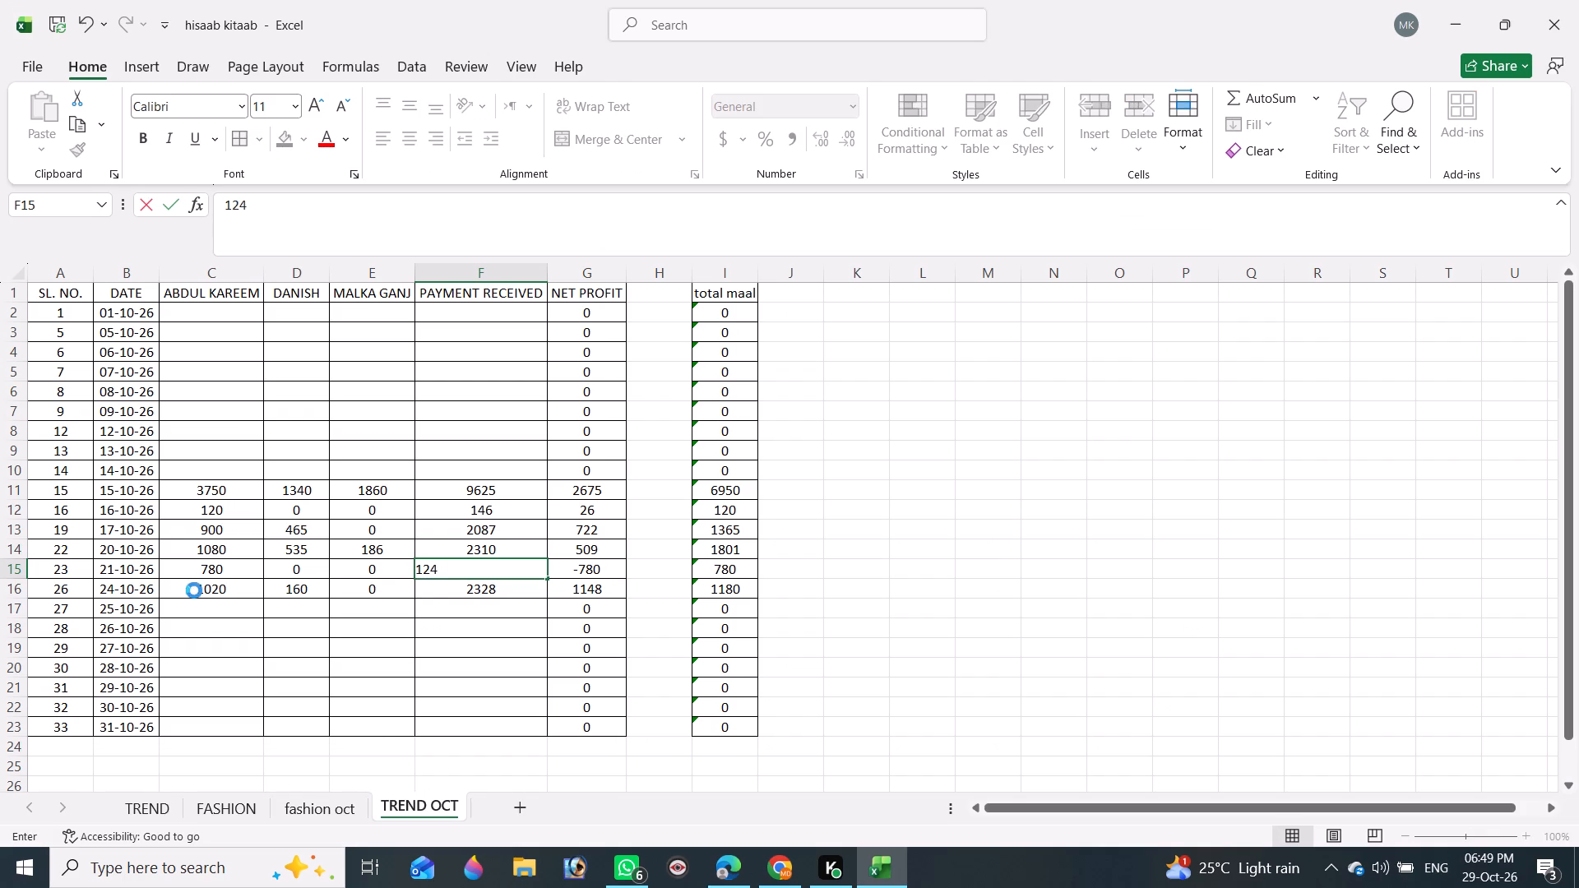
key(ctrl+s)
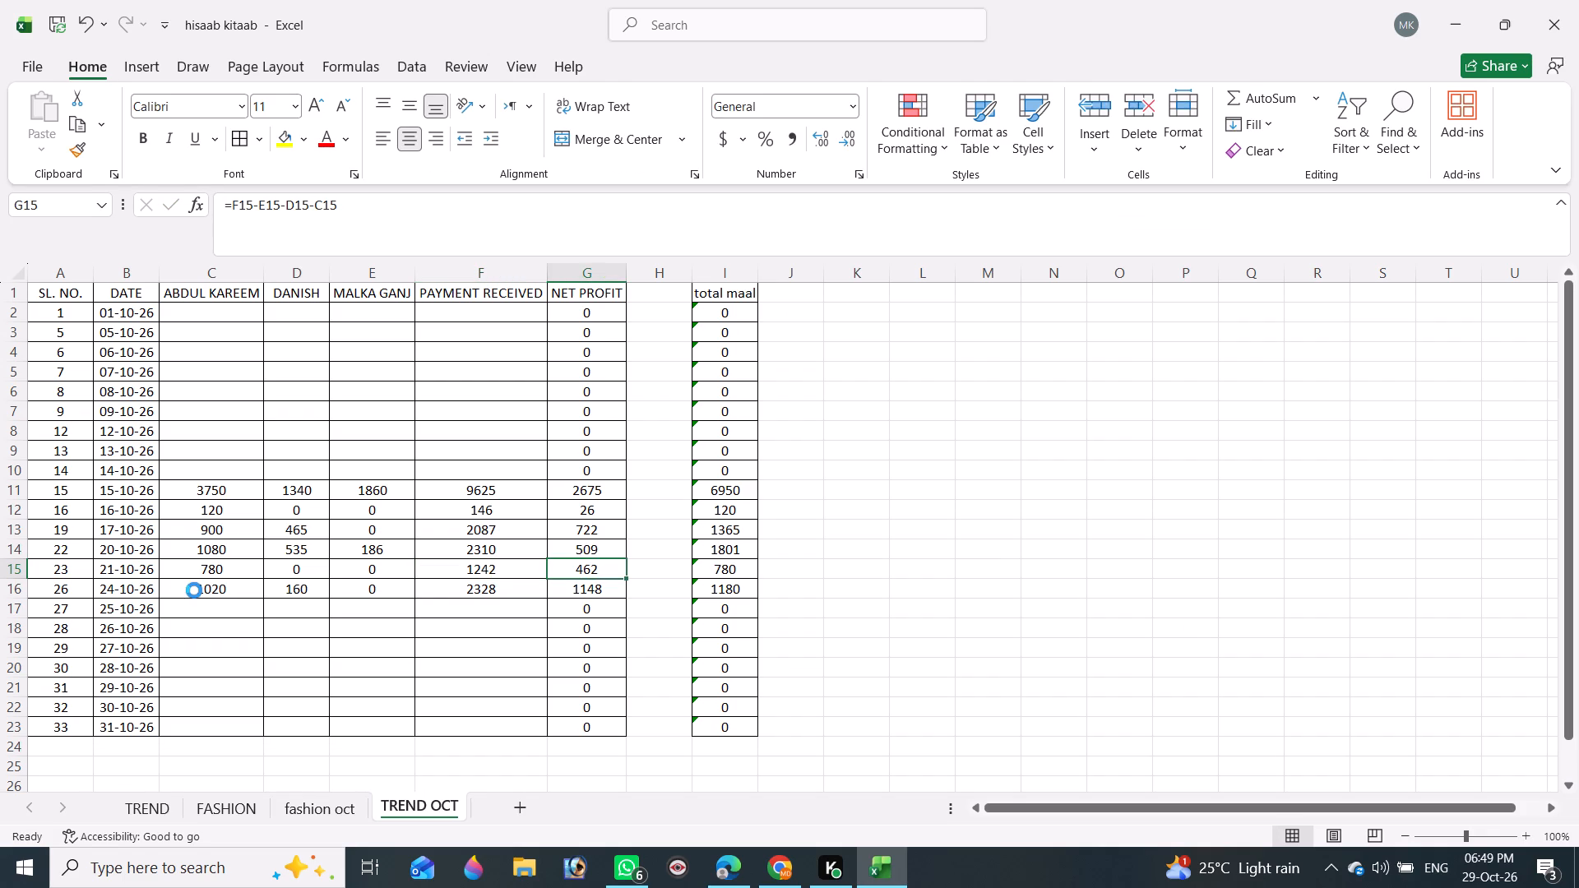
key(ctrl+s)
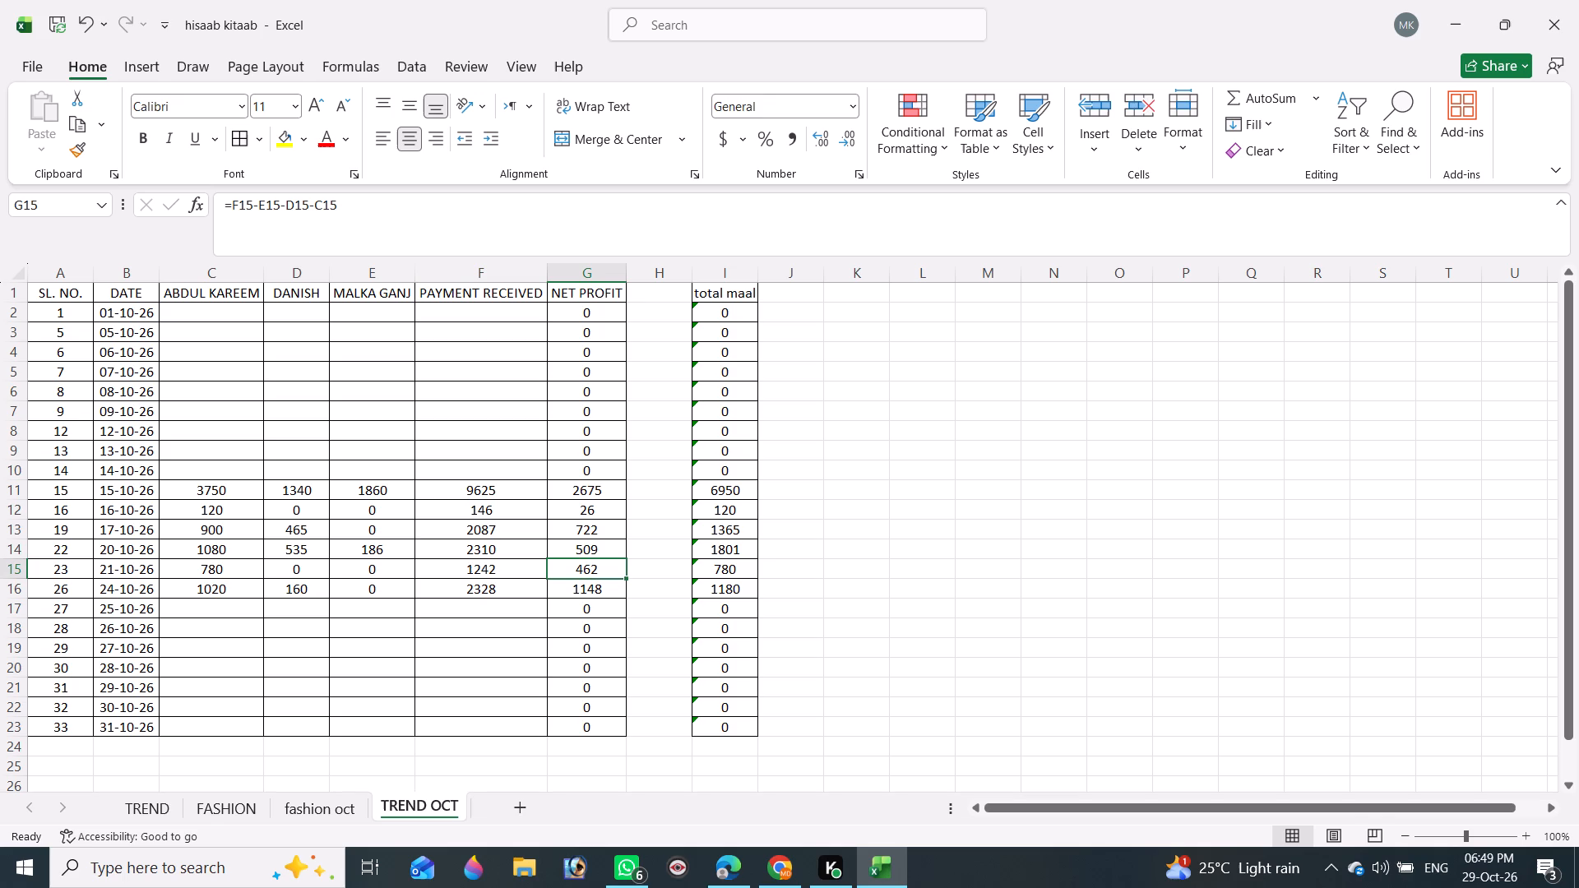
Fill in the 25-10-26 row with 590, 0 and 0 in columns C to E.
click(202, 622)
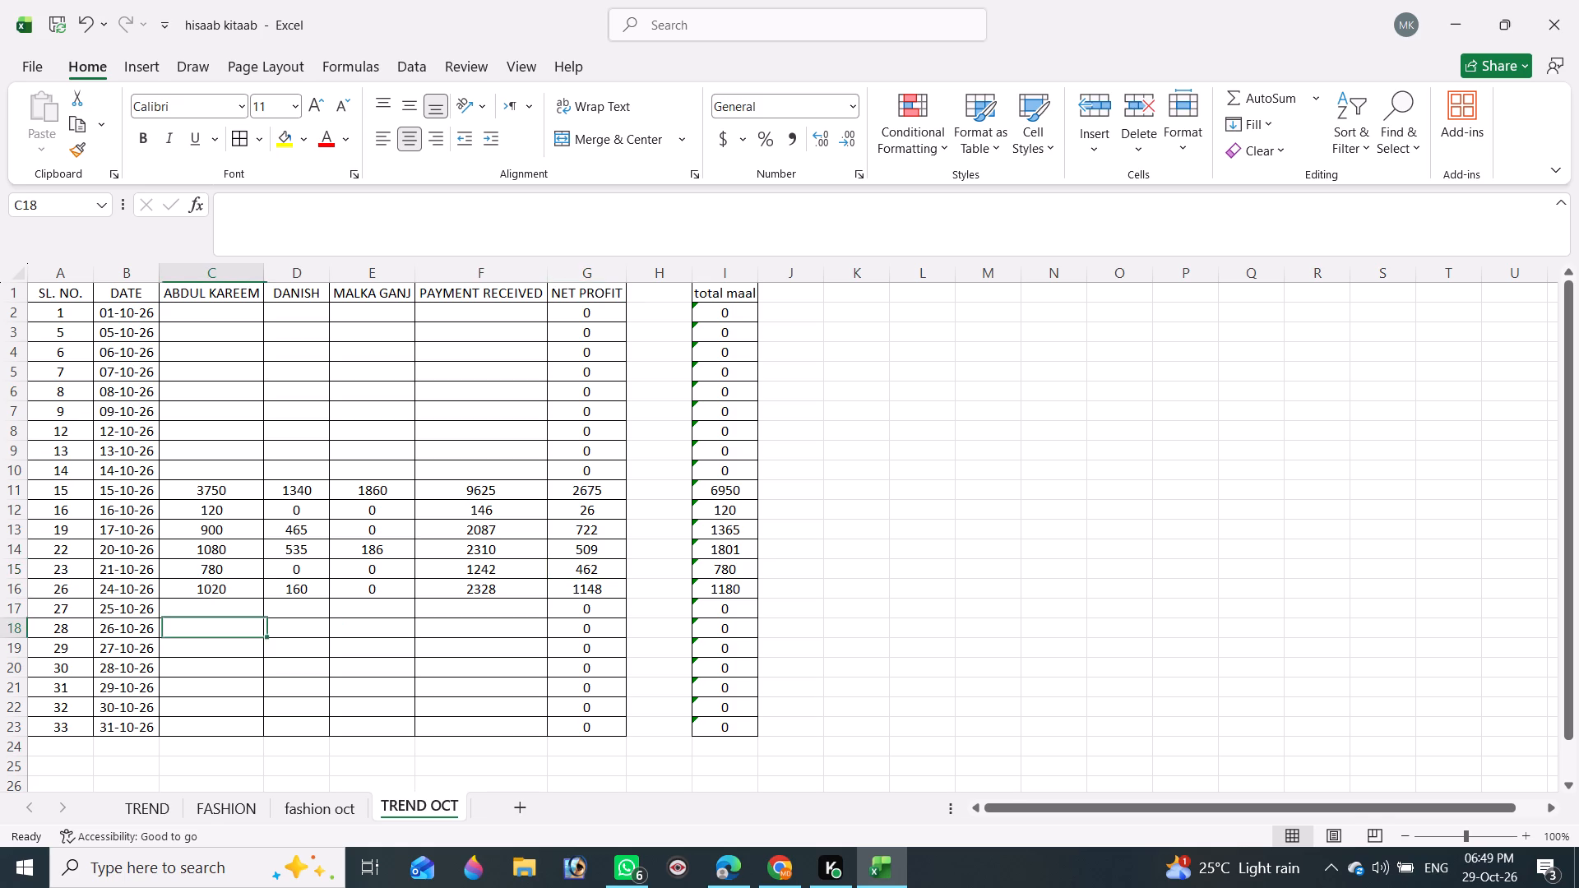
click(205, 608)
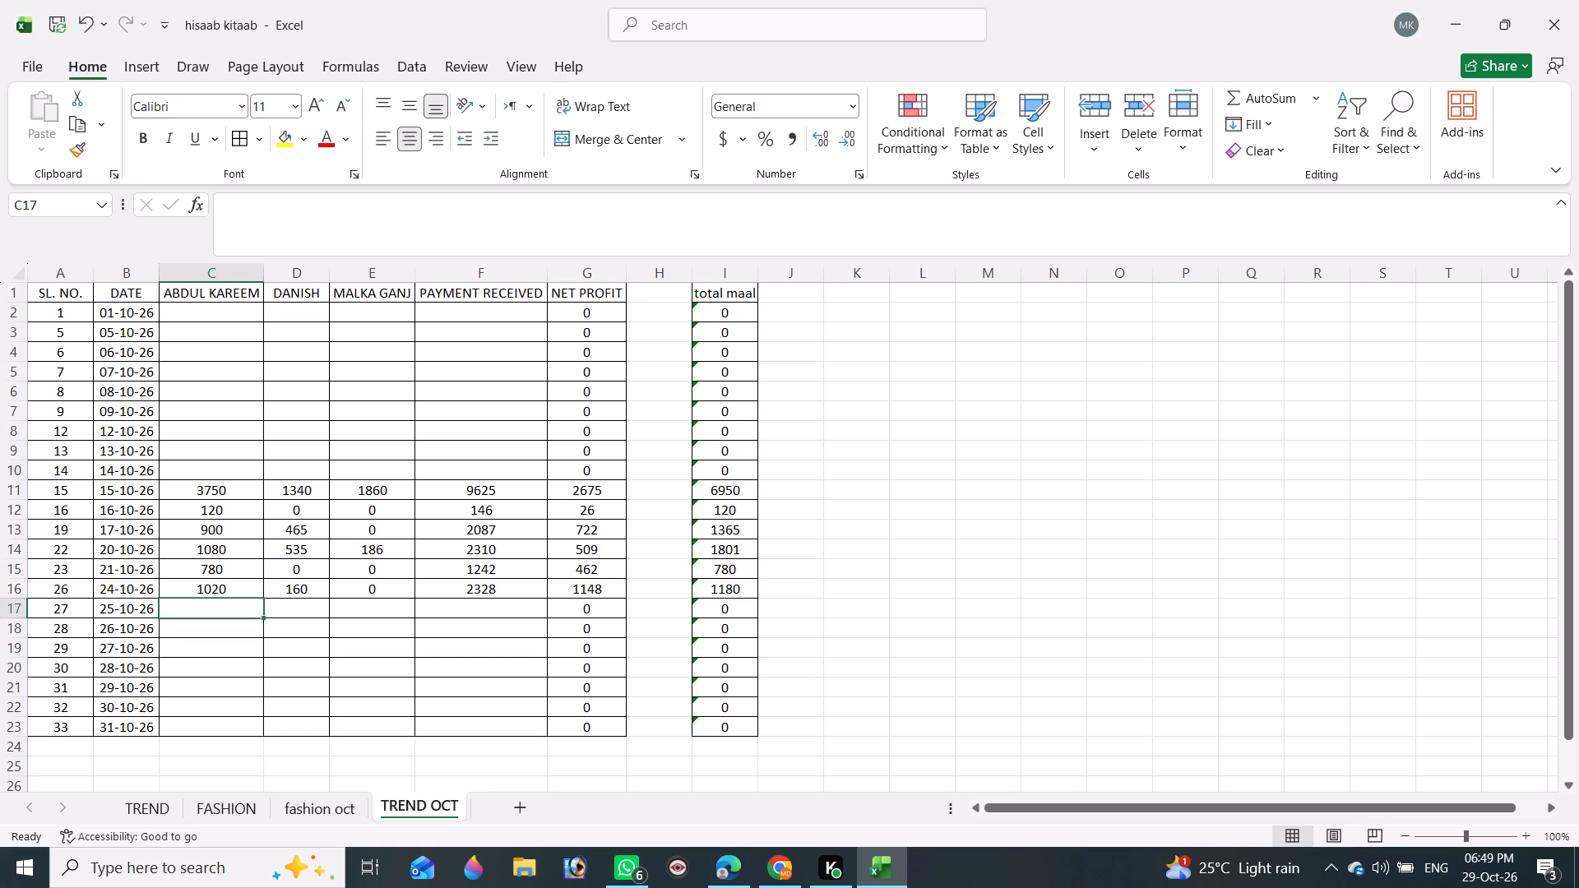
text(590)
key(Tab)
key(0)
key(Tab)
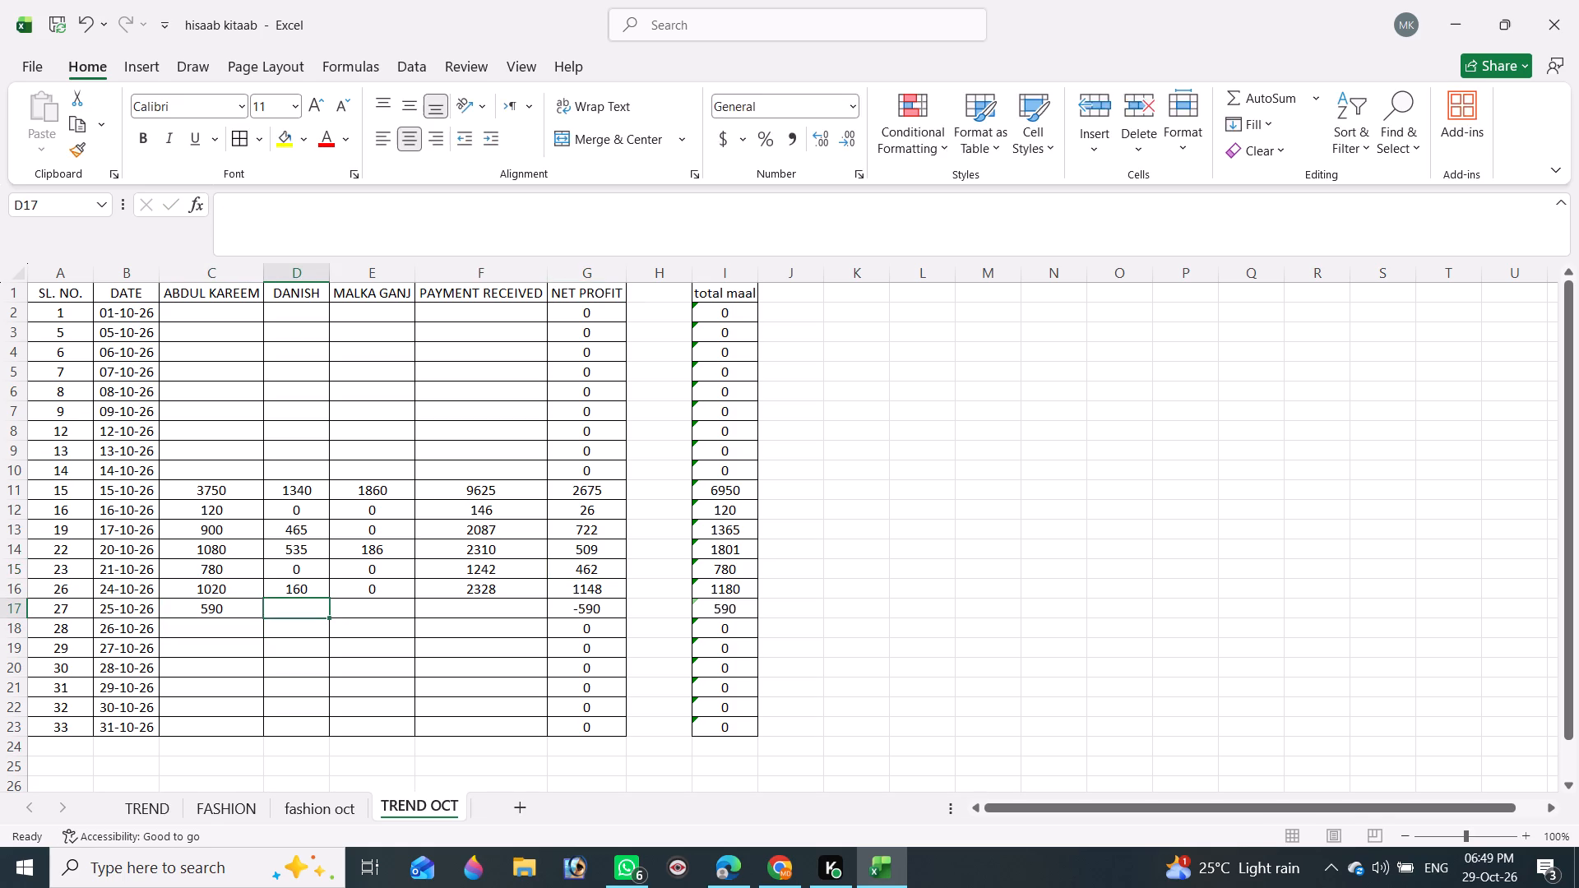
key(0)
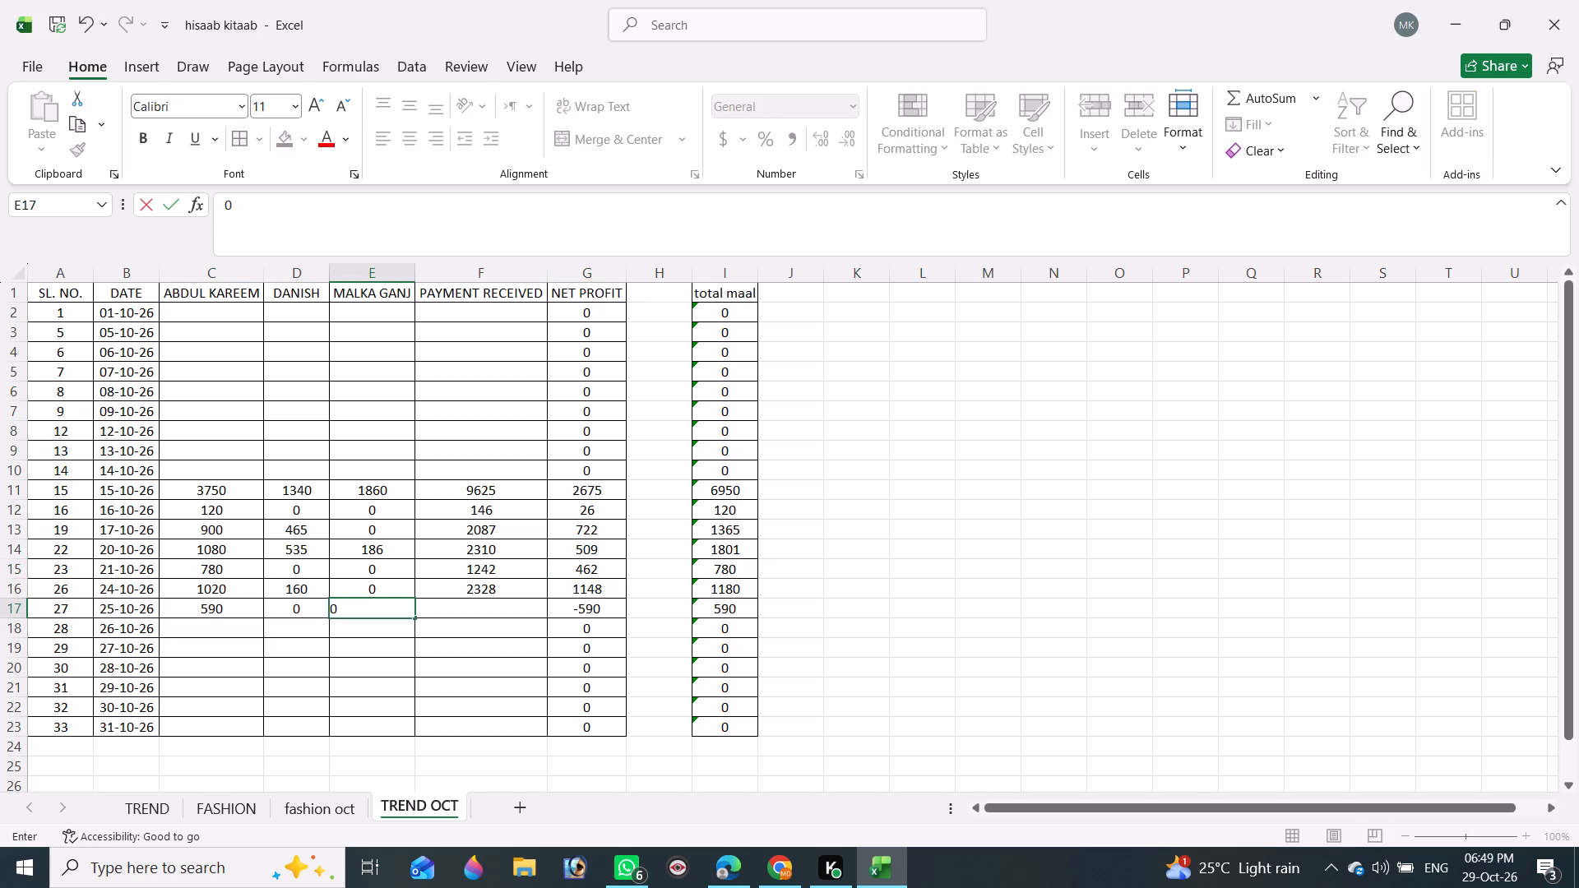
Look up the 27 Oct payout in the Meesho Supplier Panel and enter 1030 as payment received for 25-10-26.
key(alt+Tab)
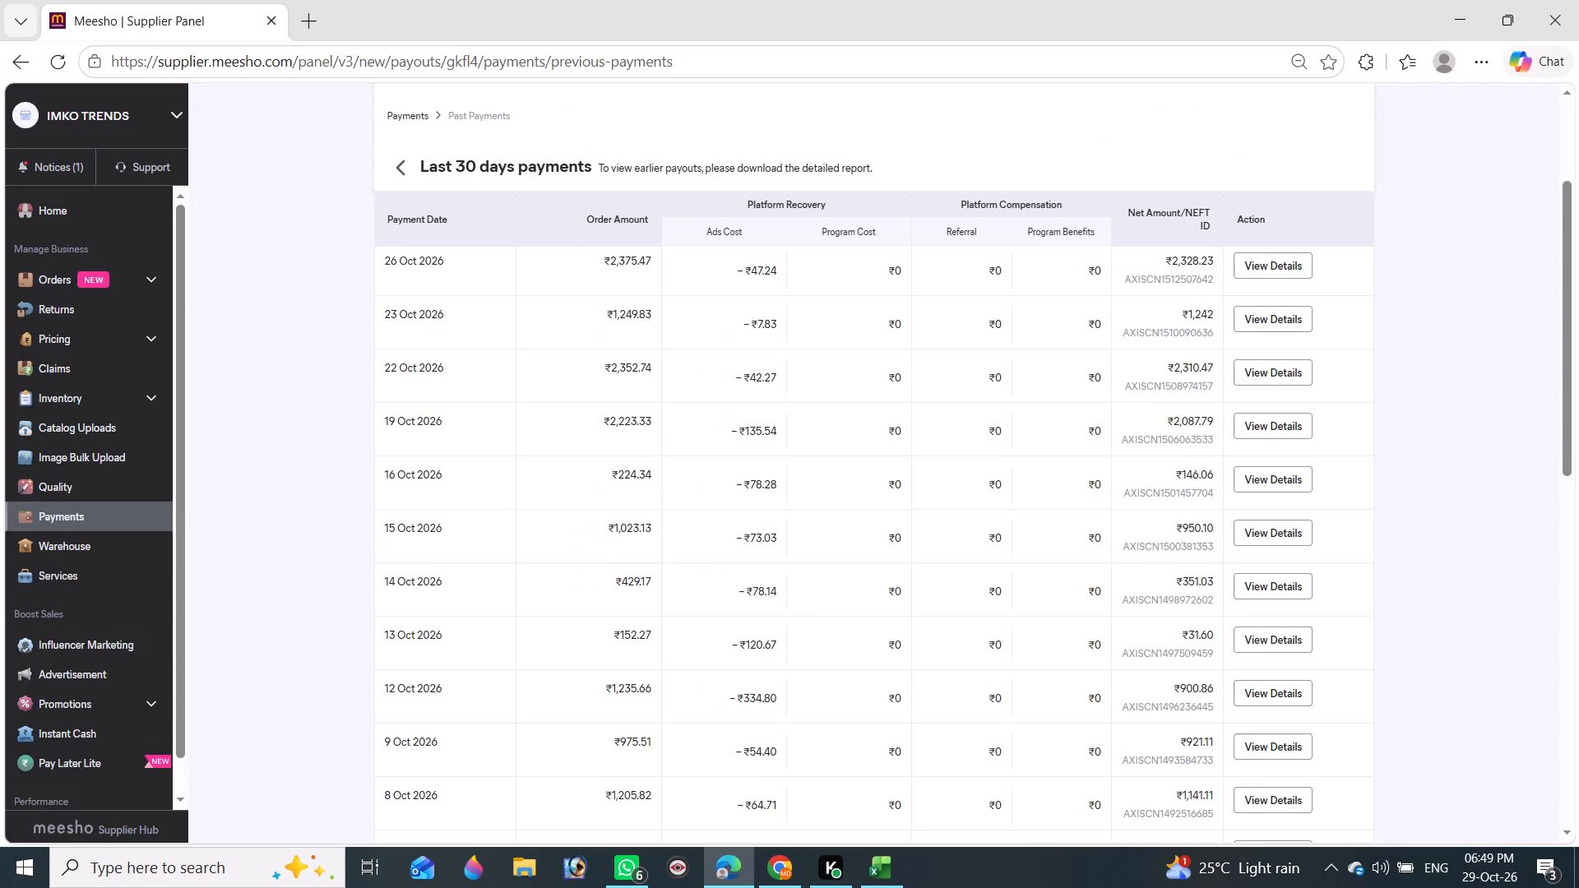
scroll(485, 529, up, 2)
scroll(485, 528, down, 1)
scroll(490, 519, up, 1)
scroll(490, 519, down, 1)
scroll(490, 519, up, 1)
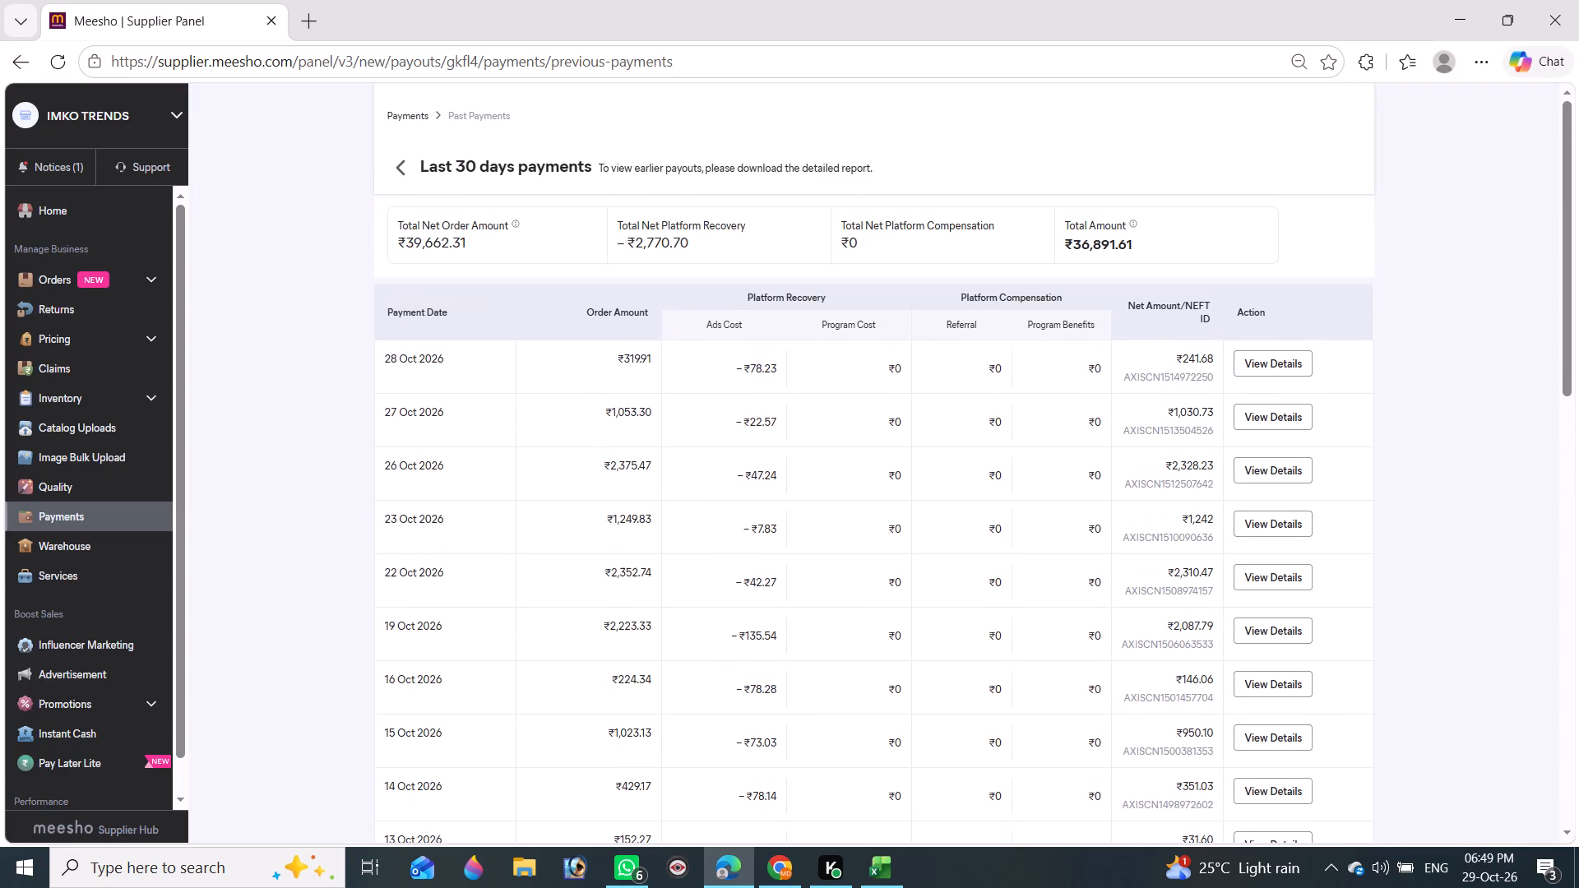
key(alt+Tab)
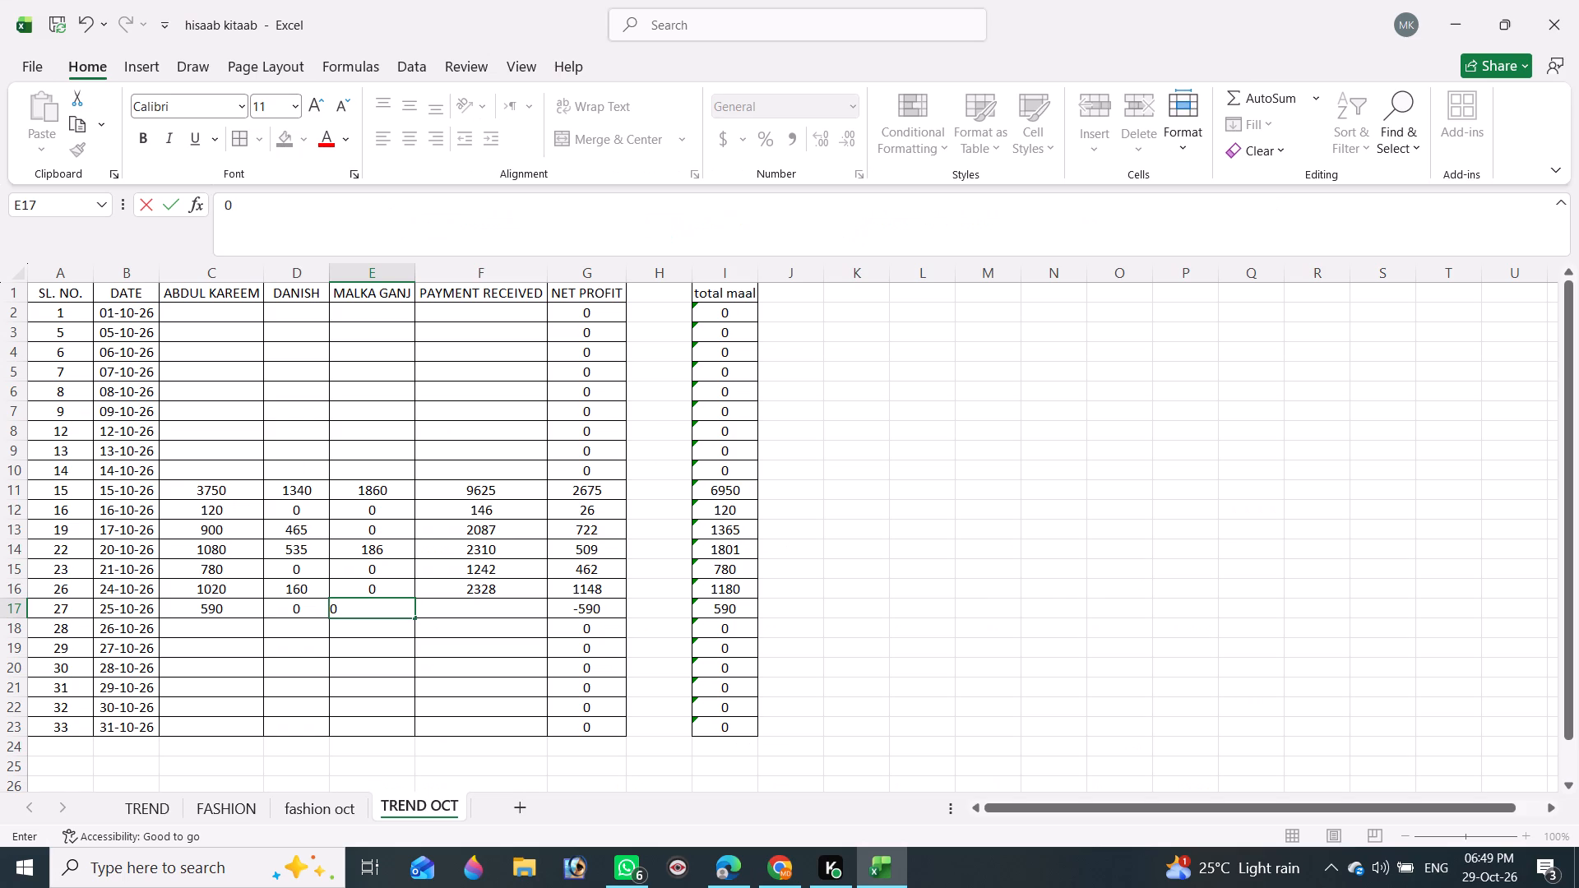
key(Tab)
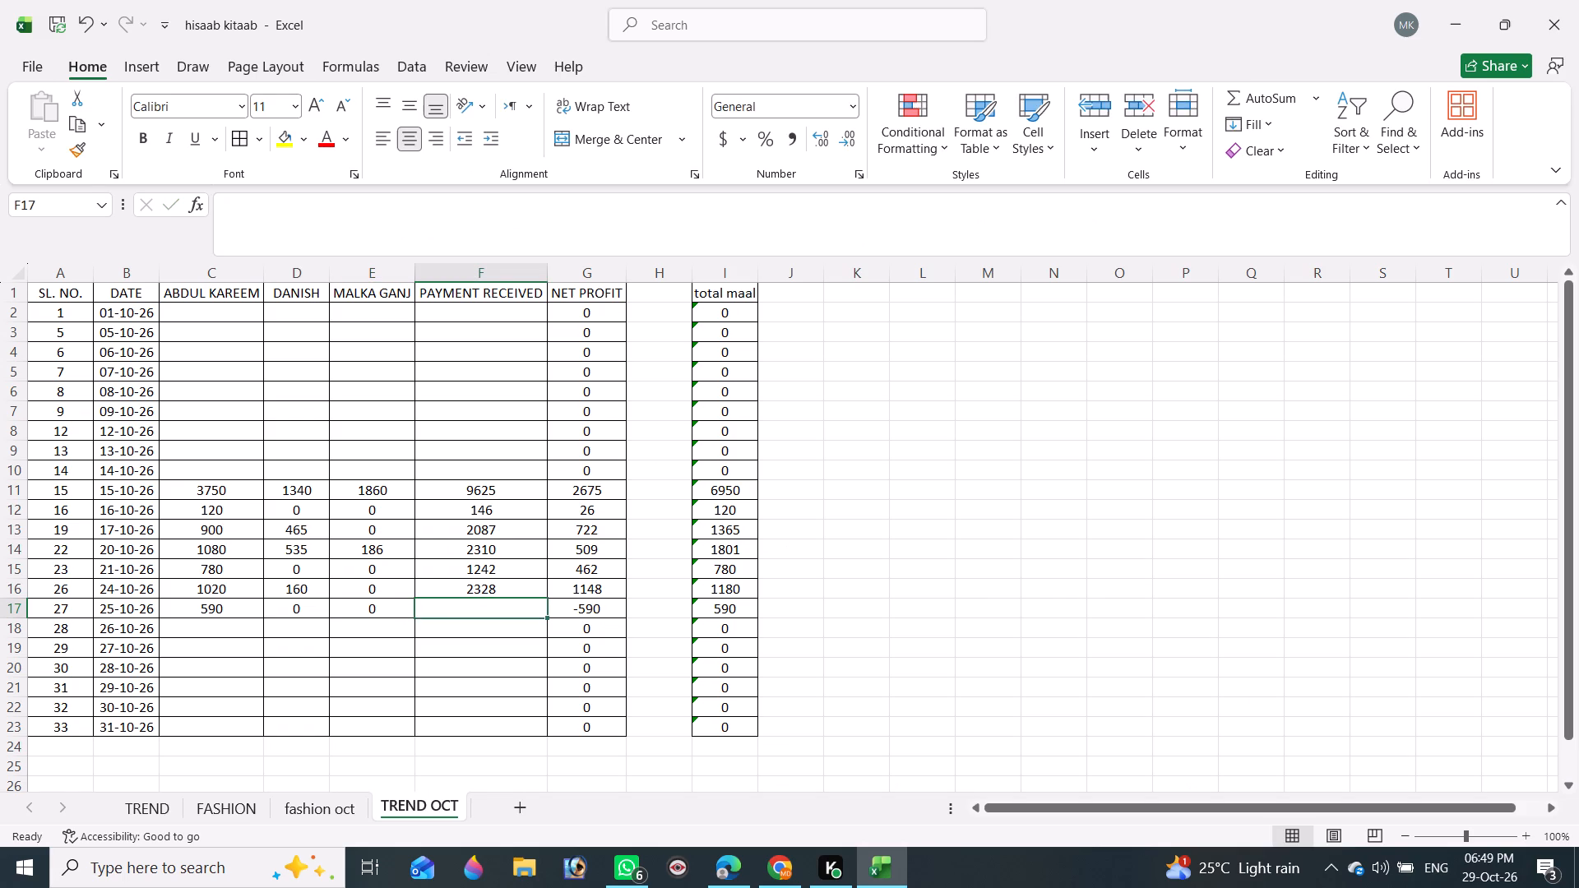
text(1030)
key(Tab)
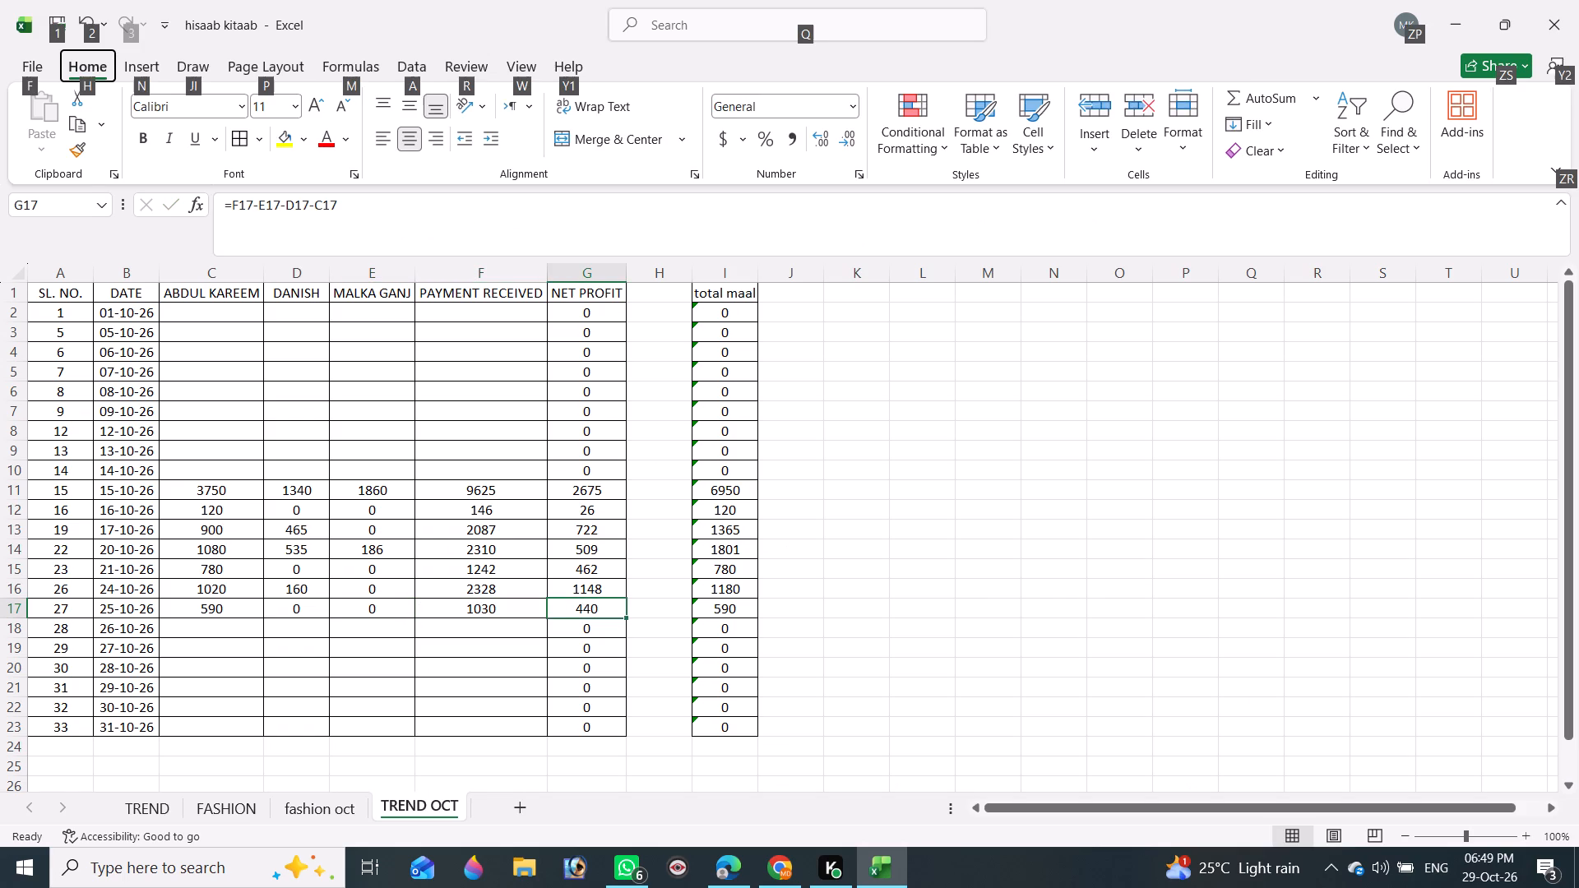
Fill in the 26-10-26 row with 180, 0 and 0 in columns C to E.
click(201, 631)
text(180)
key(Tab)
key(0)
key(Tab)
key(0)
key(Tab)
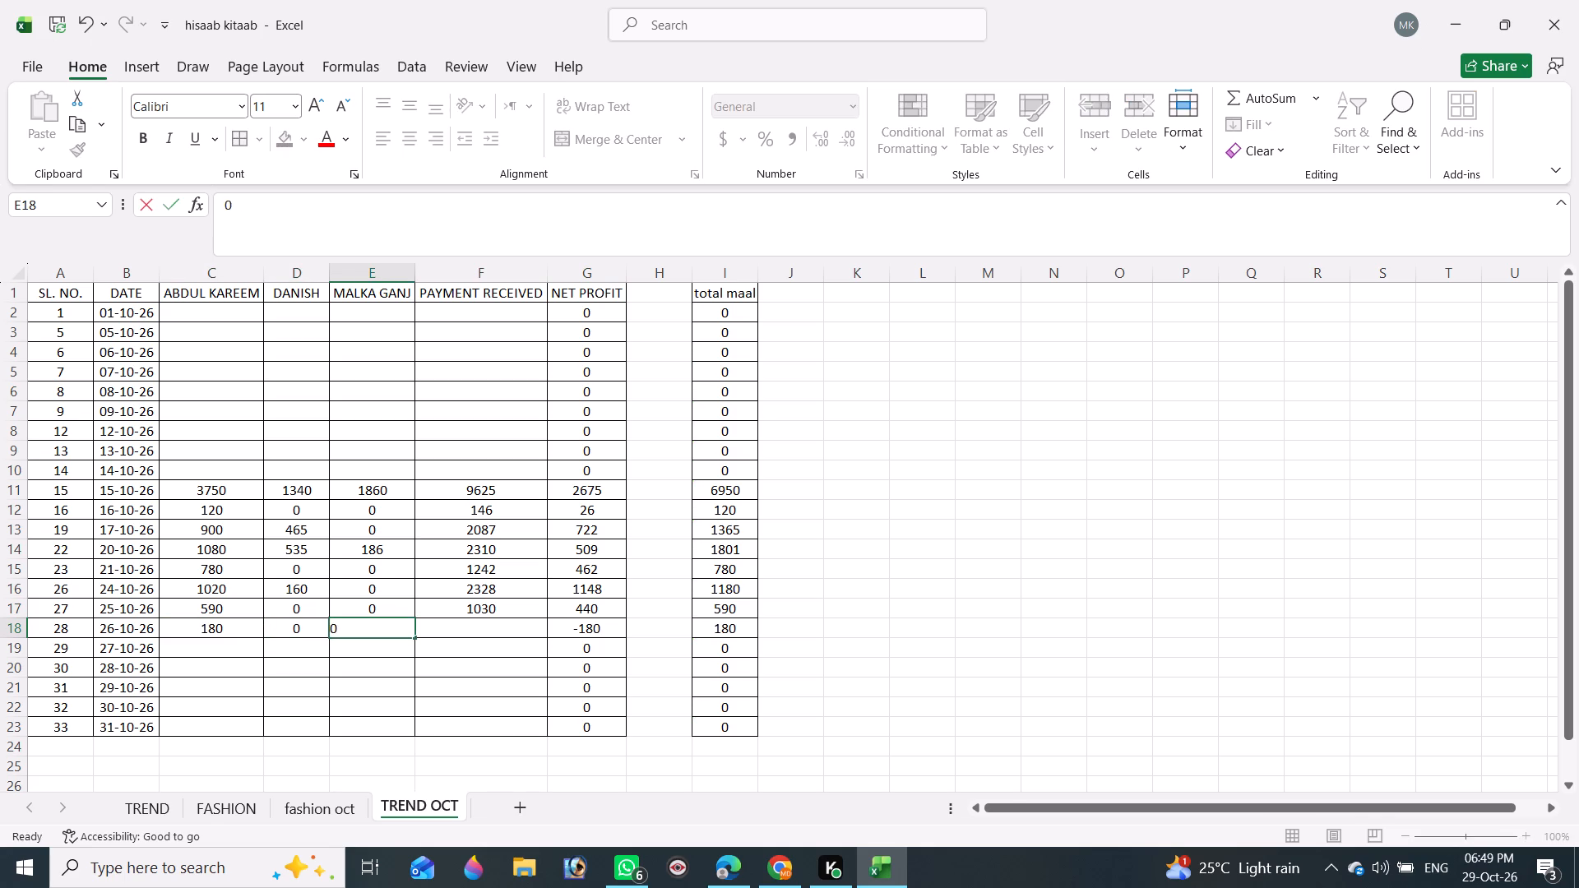
Look up the 28 Oct payout, enter 241 as payment received for 26-10-26, and save the workbook.
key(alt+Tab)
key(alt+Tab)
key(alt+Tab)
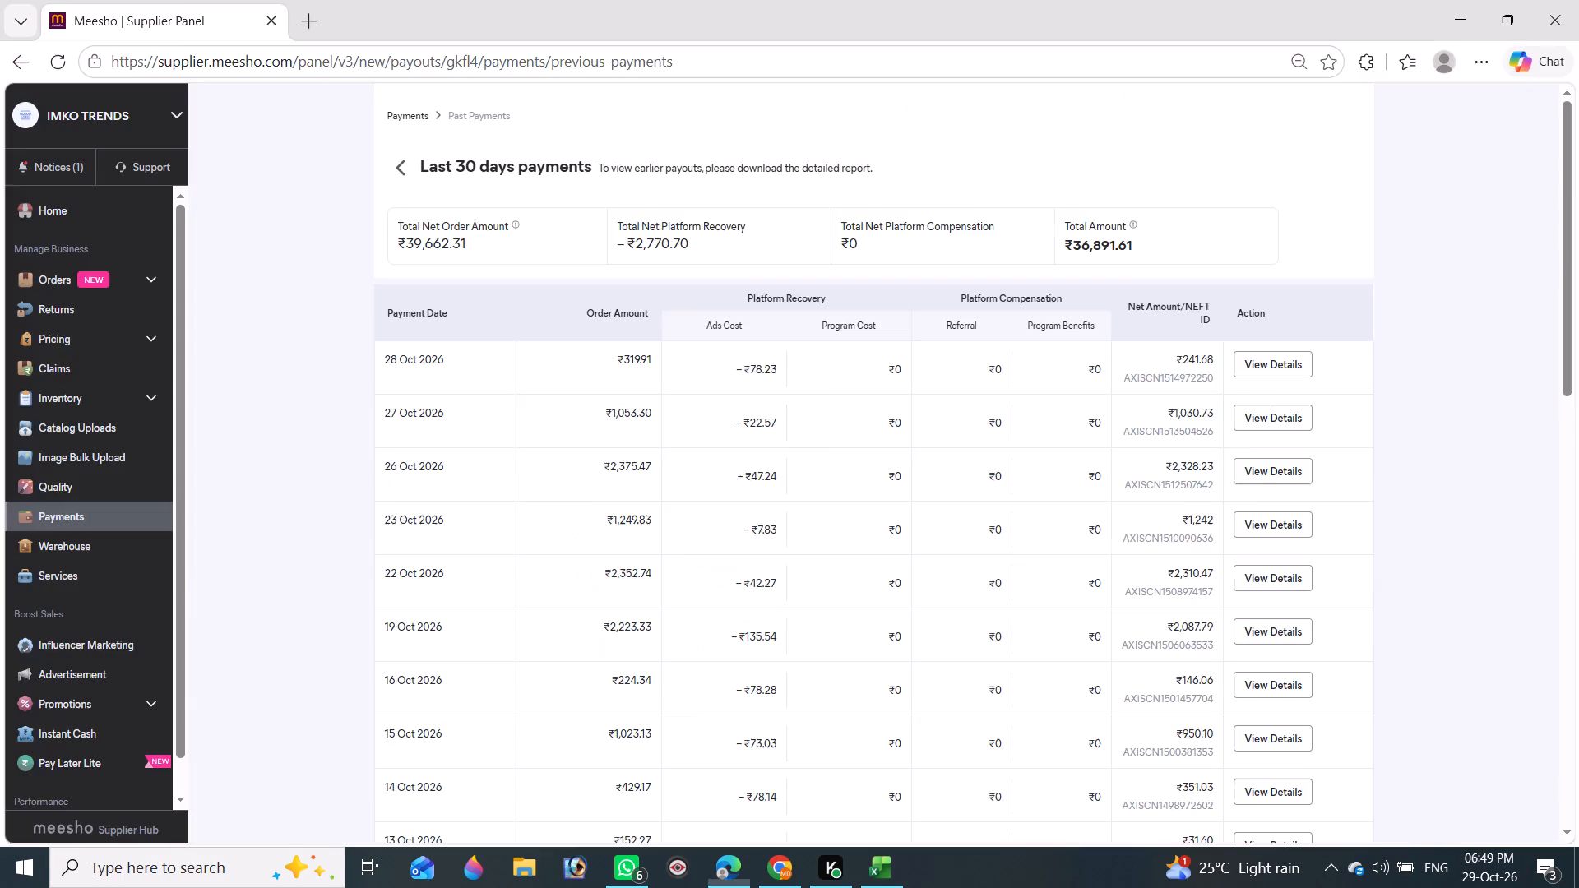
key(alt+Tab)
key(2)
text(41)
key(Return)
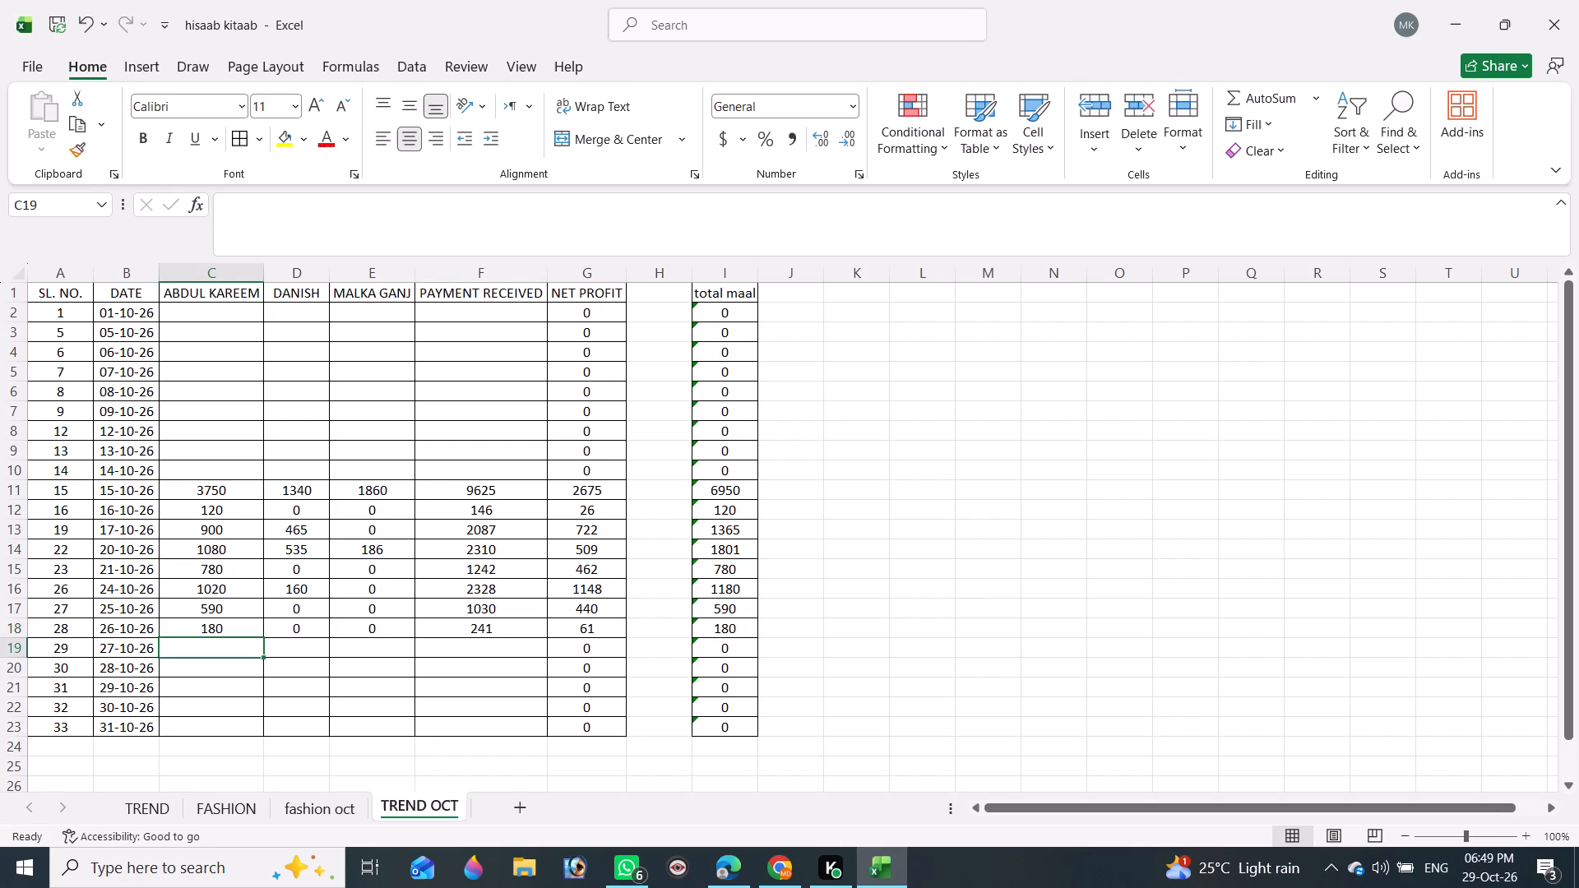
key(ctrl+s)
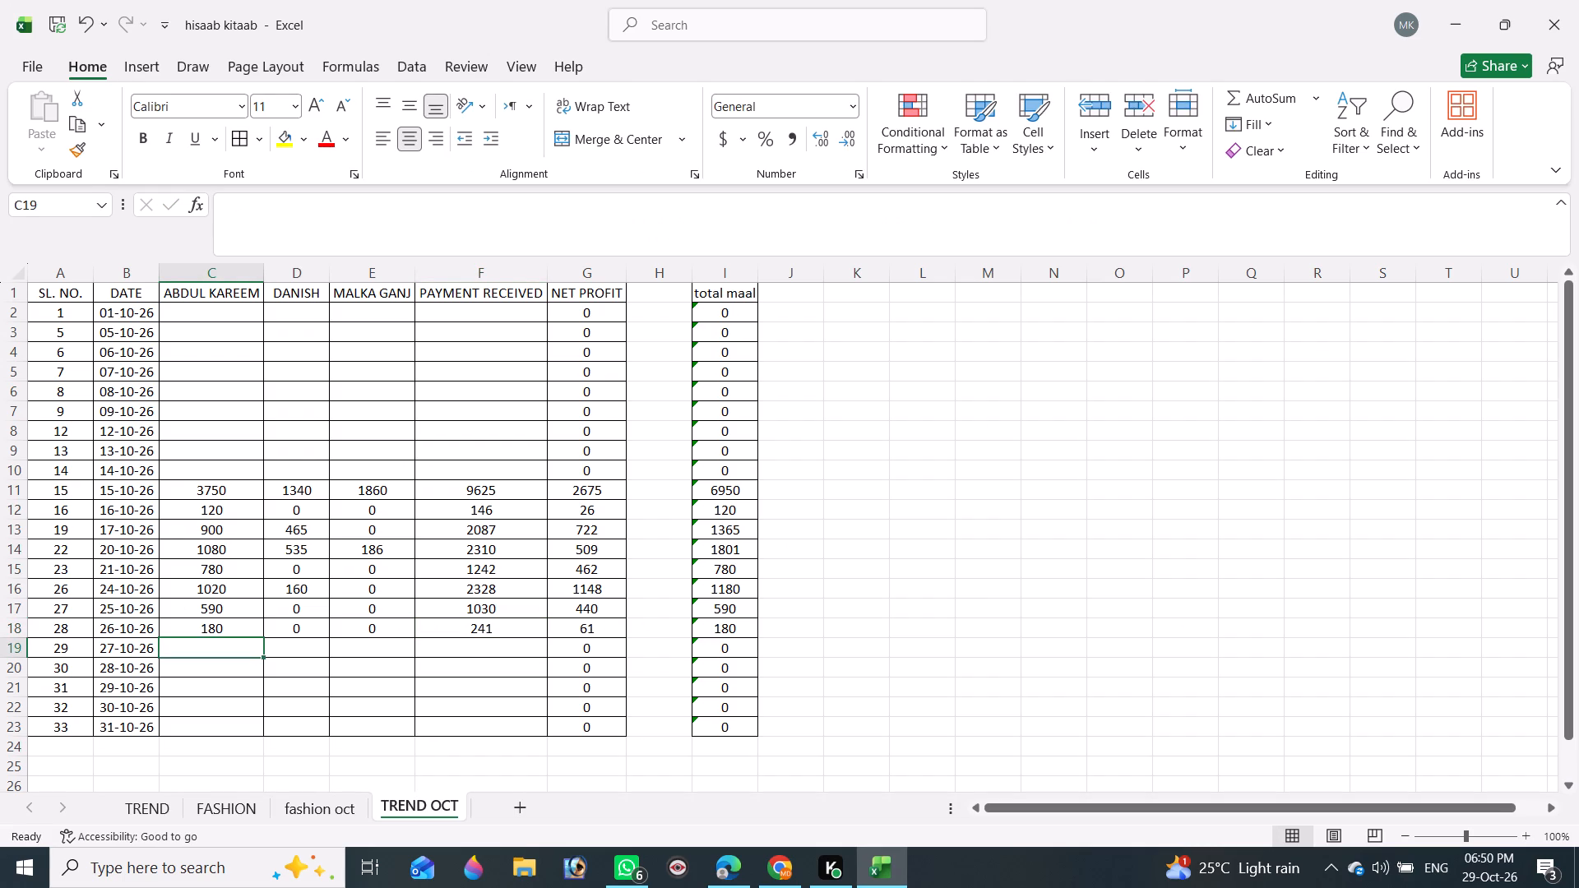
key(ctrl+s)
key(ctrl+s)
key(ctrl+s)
Examine the earlier October payouts in the last 30 days payments lists of IMKO FASHION and IMKO TRENDS.
click(785, 852)
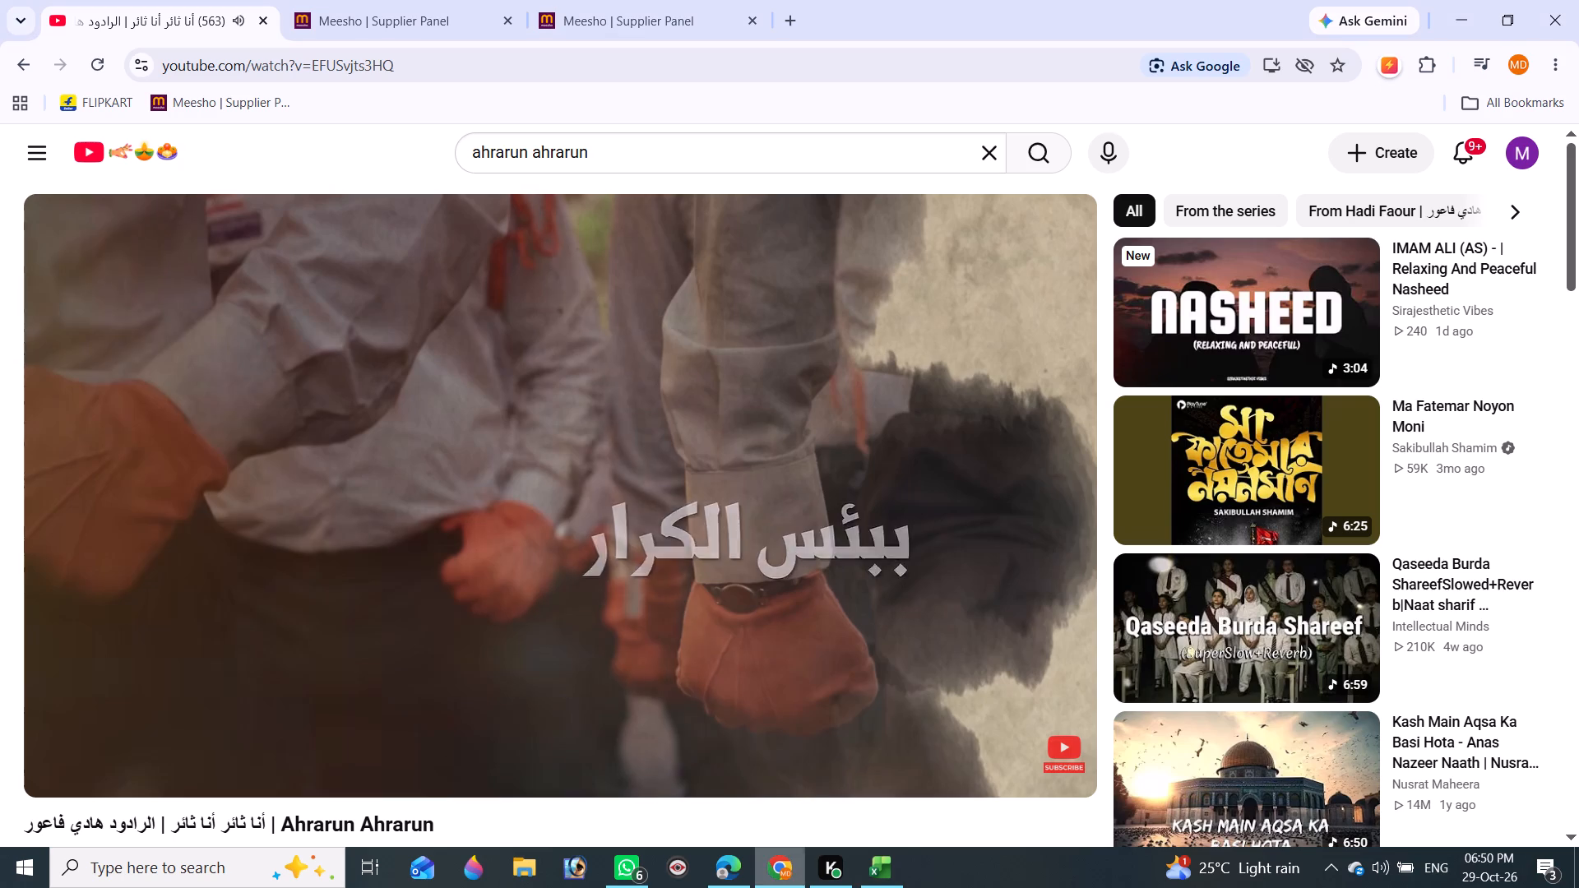
click(576, 0)
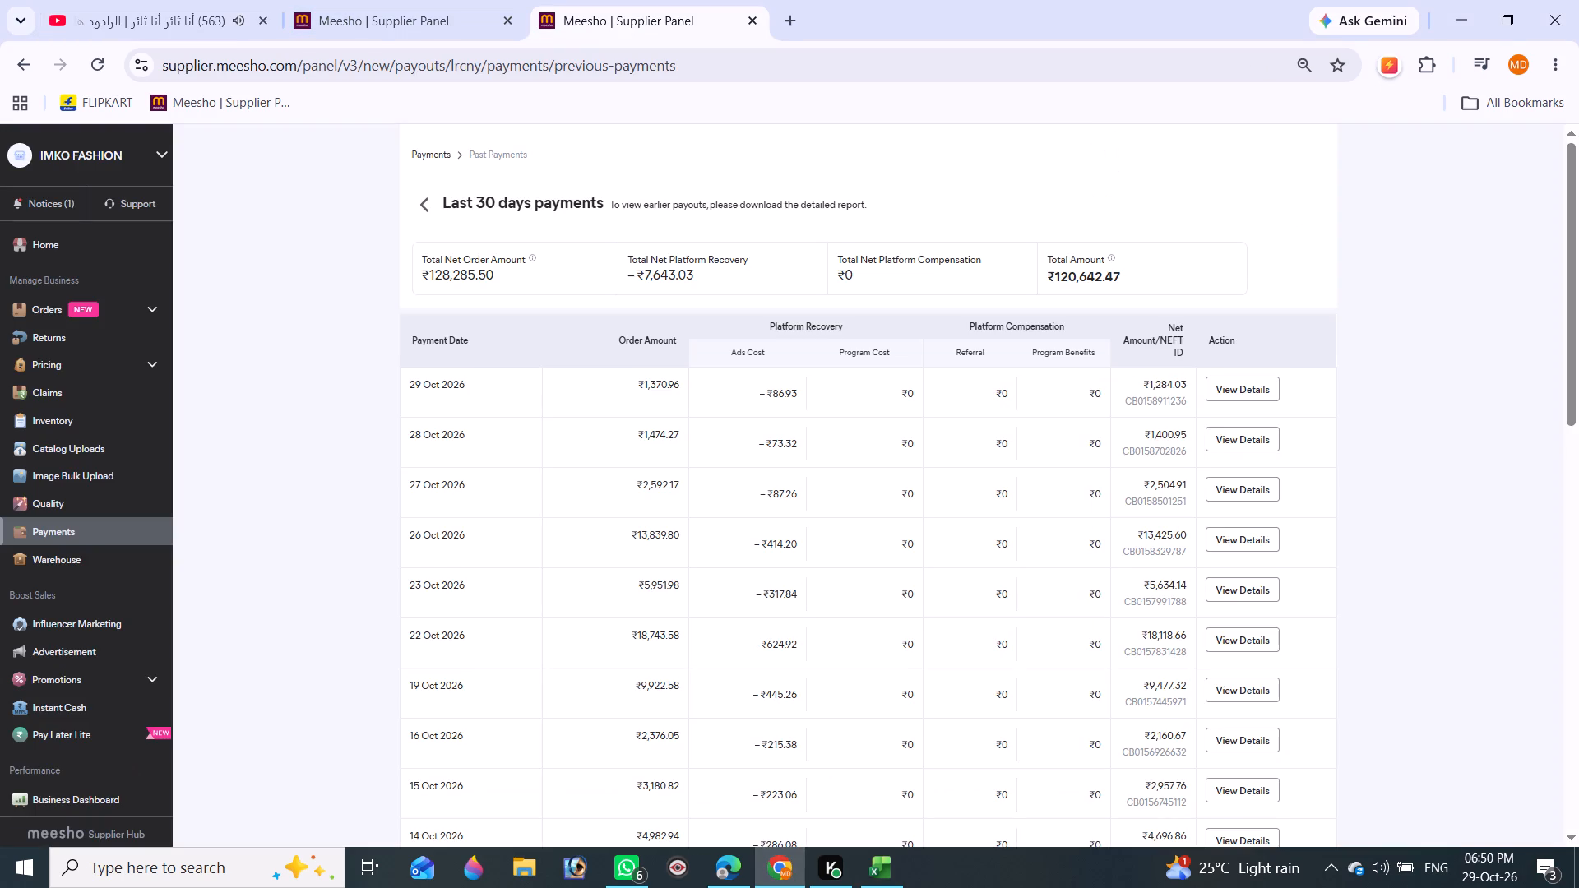
scroll(833, 678, down, 4)
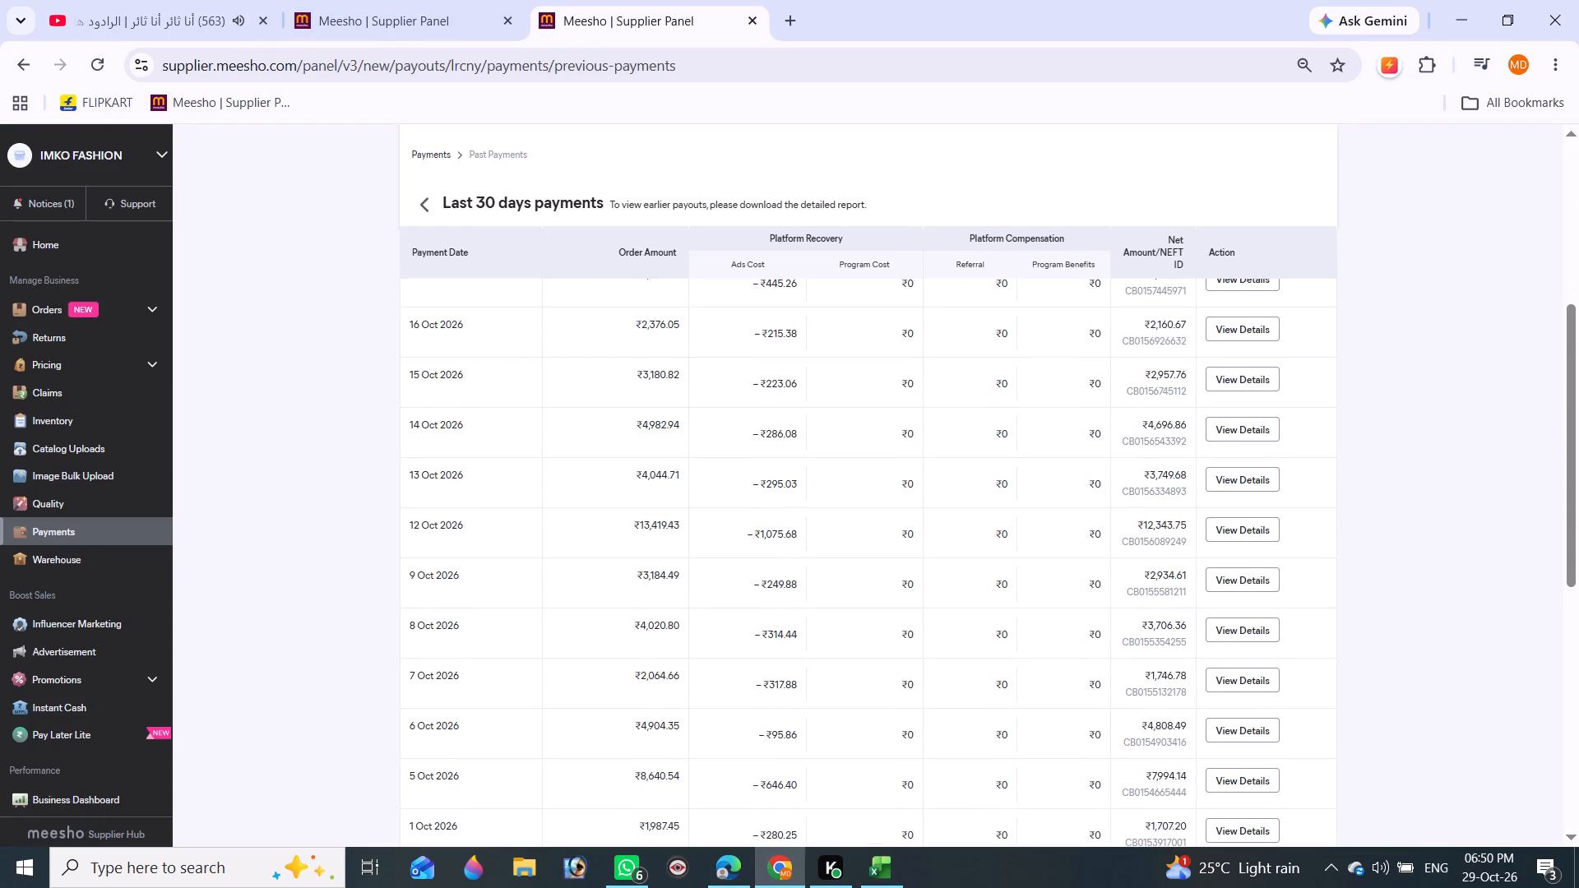
scroll(835, 657, down, 1)
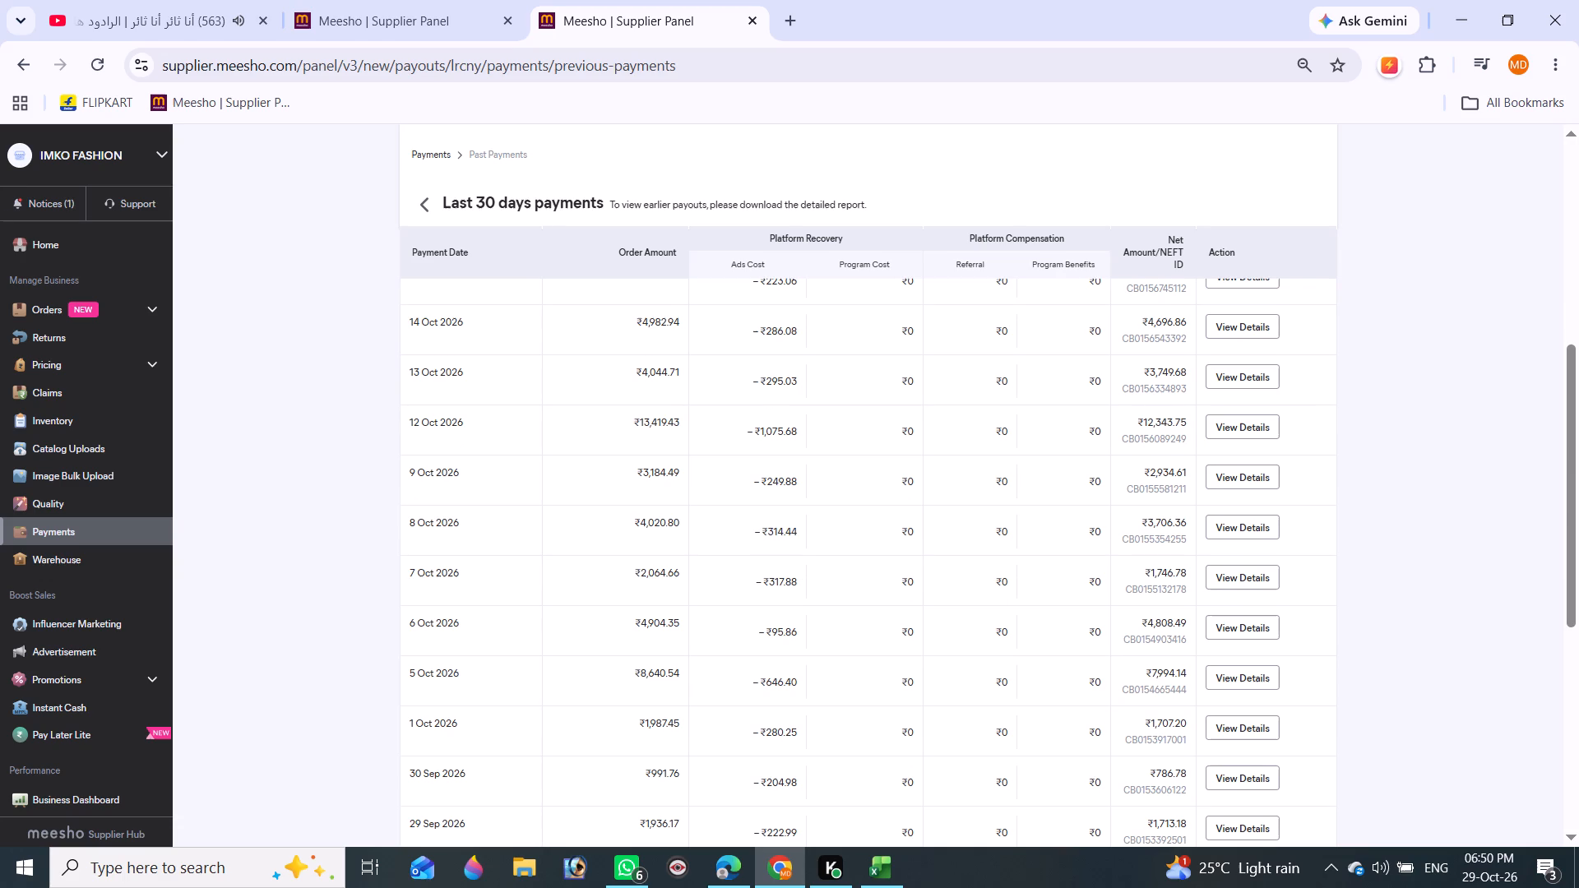
click(732, 887)
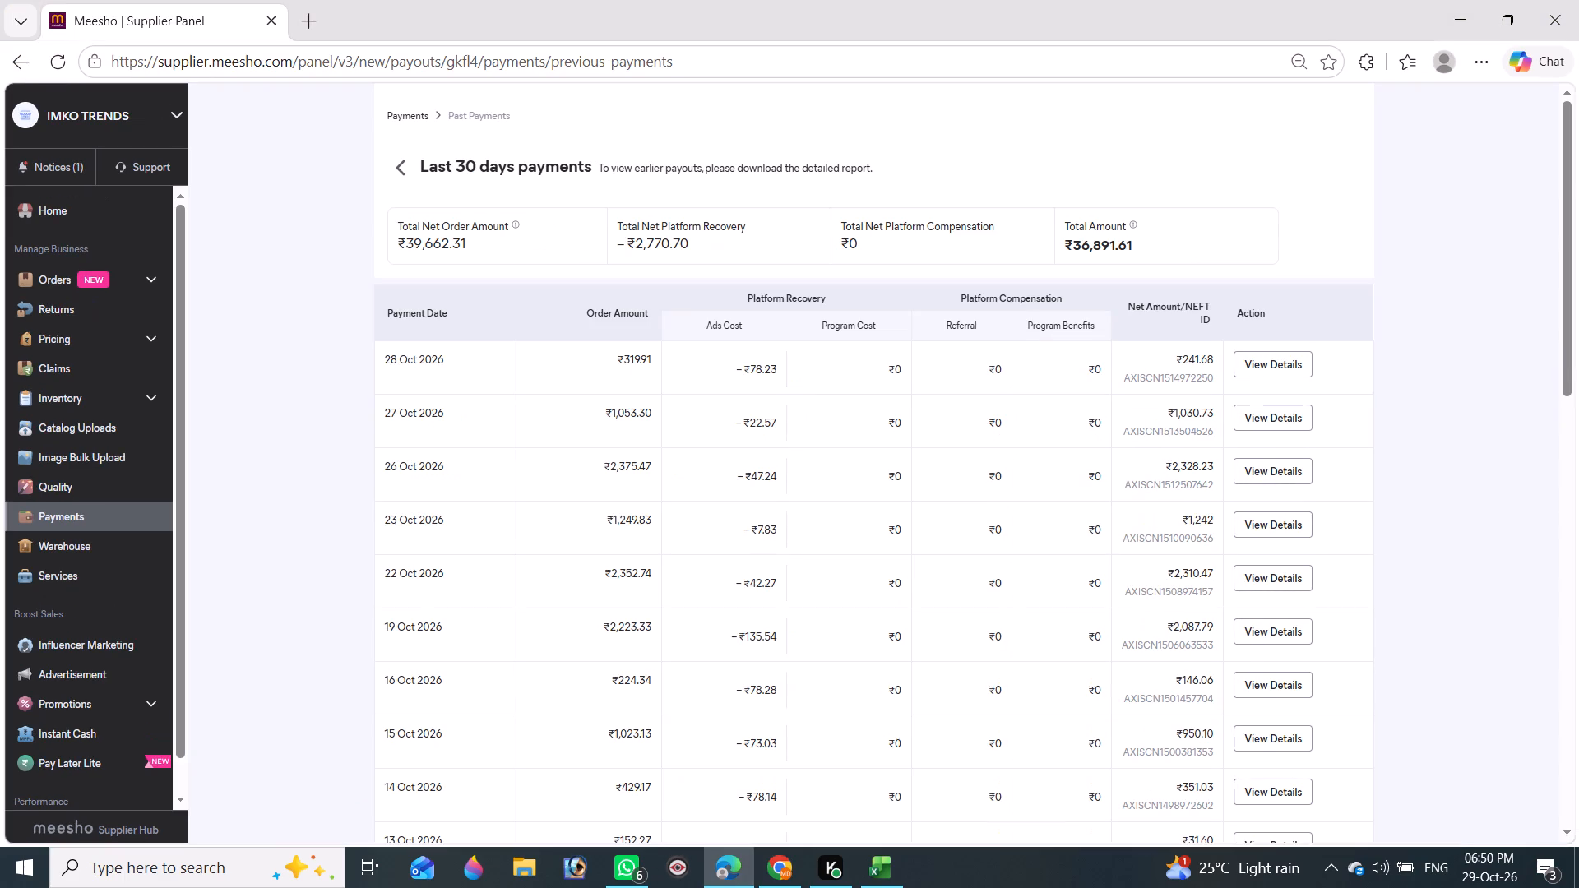
scroll(982, 604, down, 4)
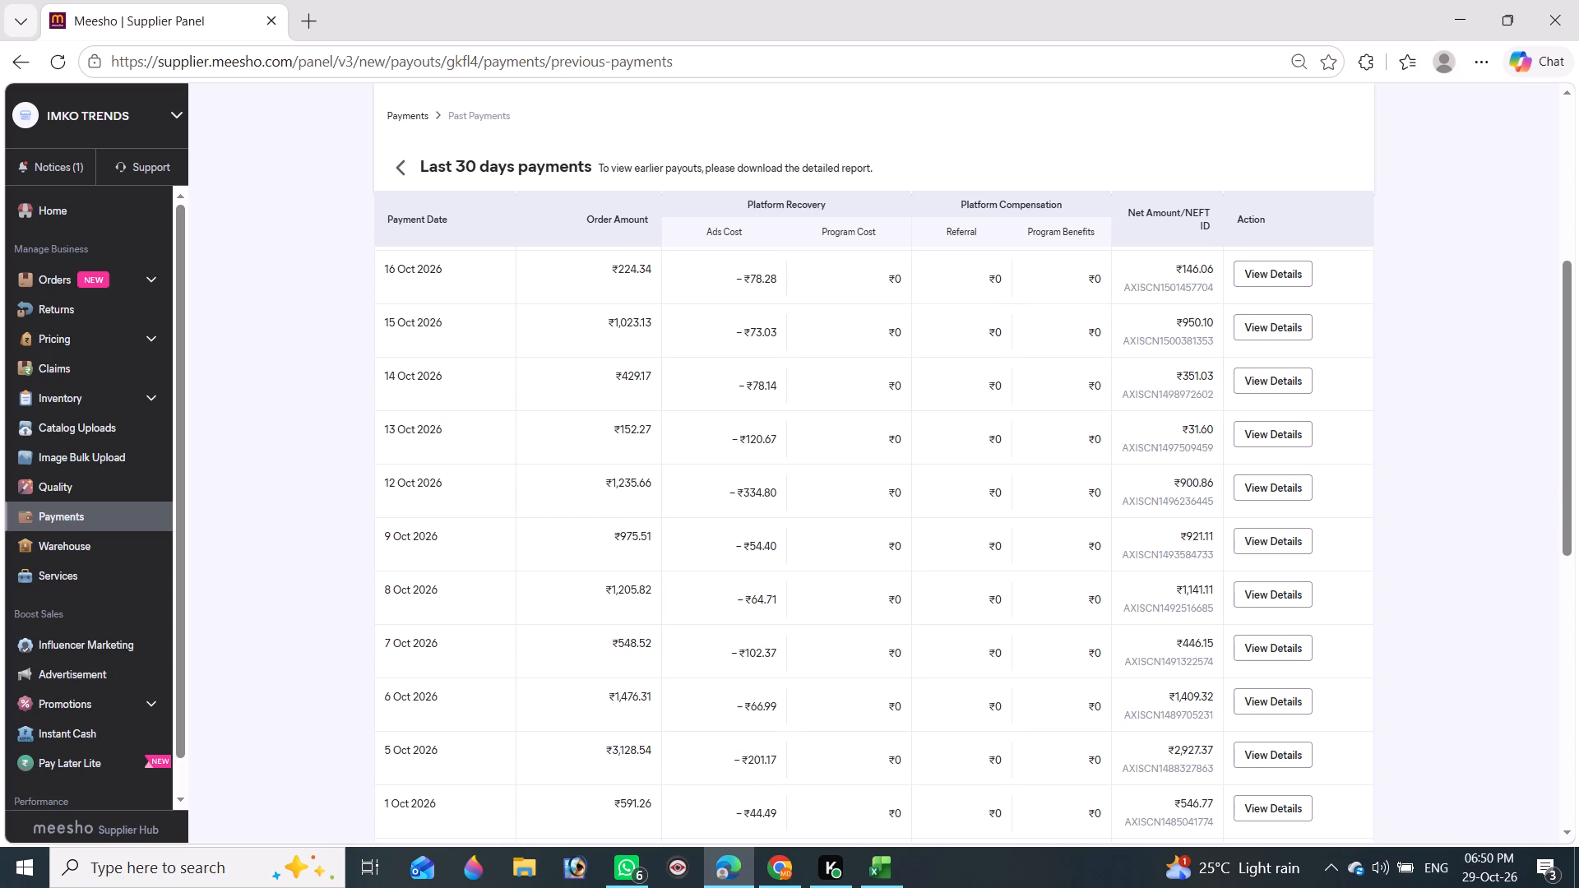
key(alt+Tab)
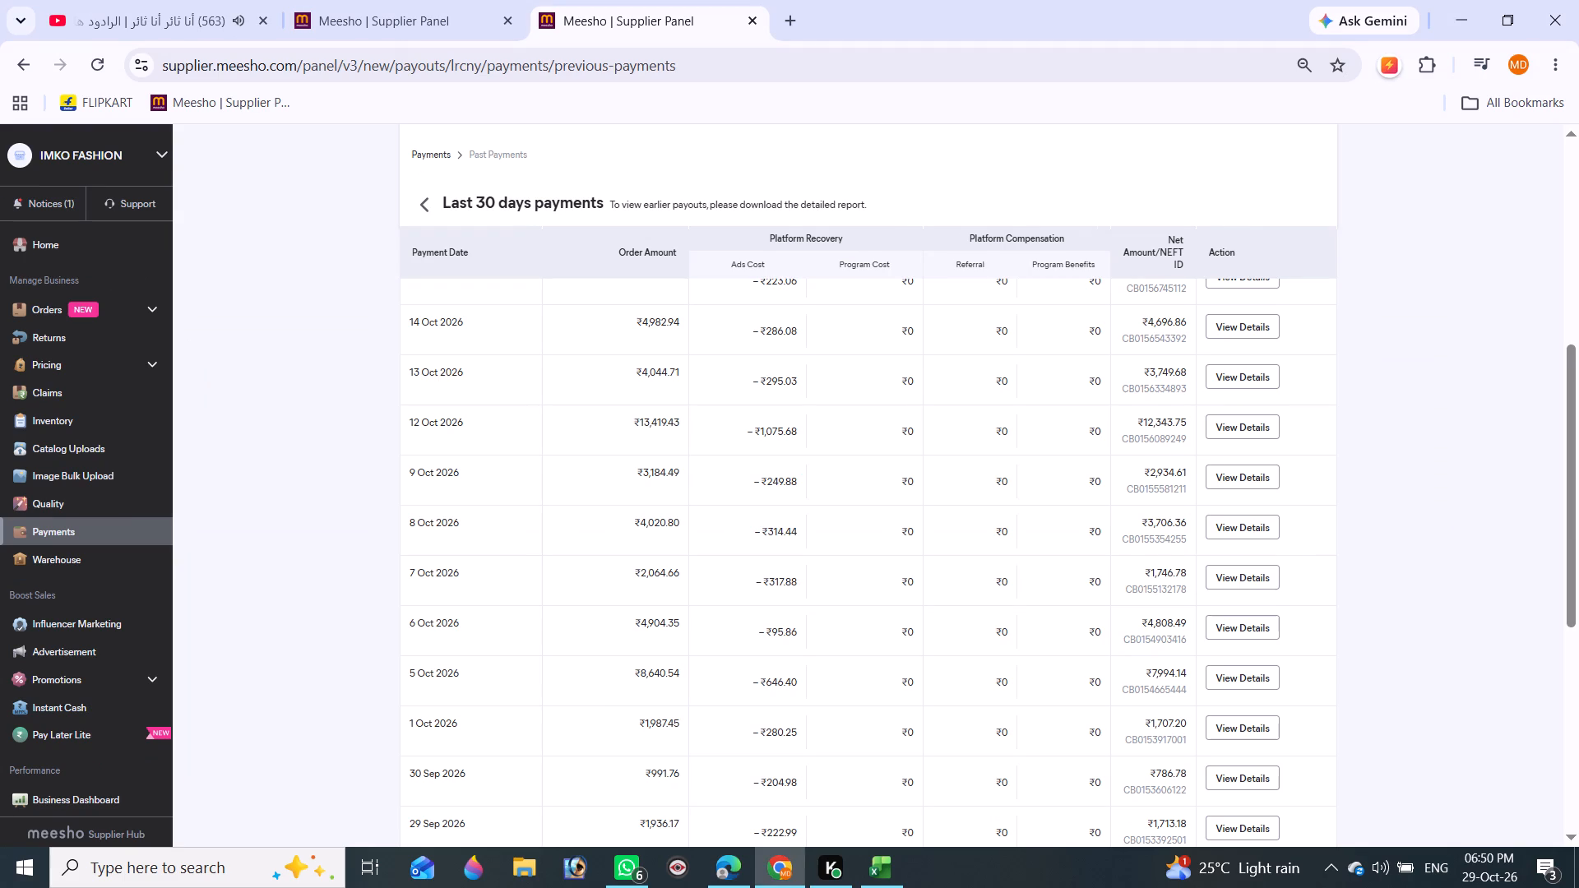
Switch back to the hisaab kitaab workbook in Excel and save it.
click(873, 856)
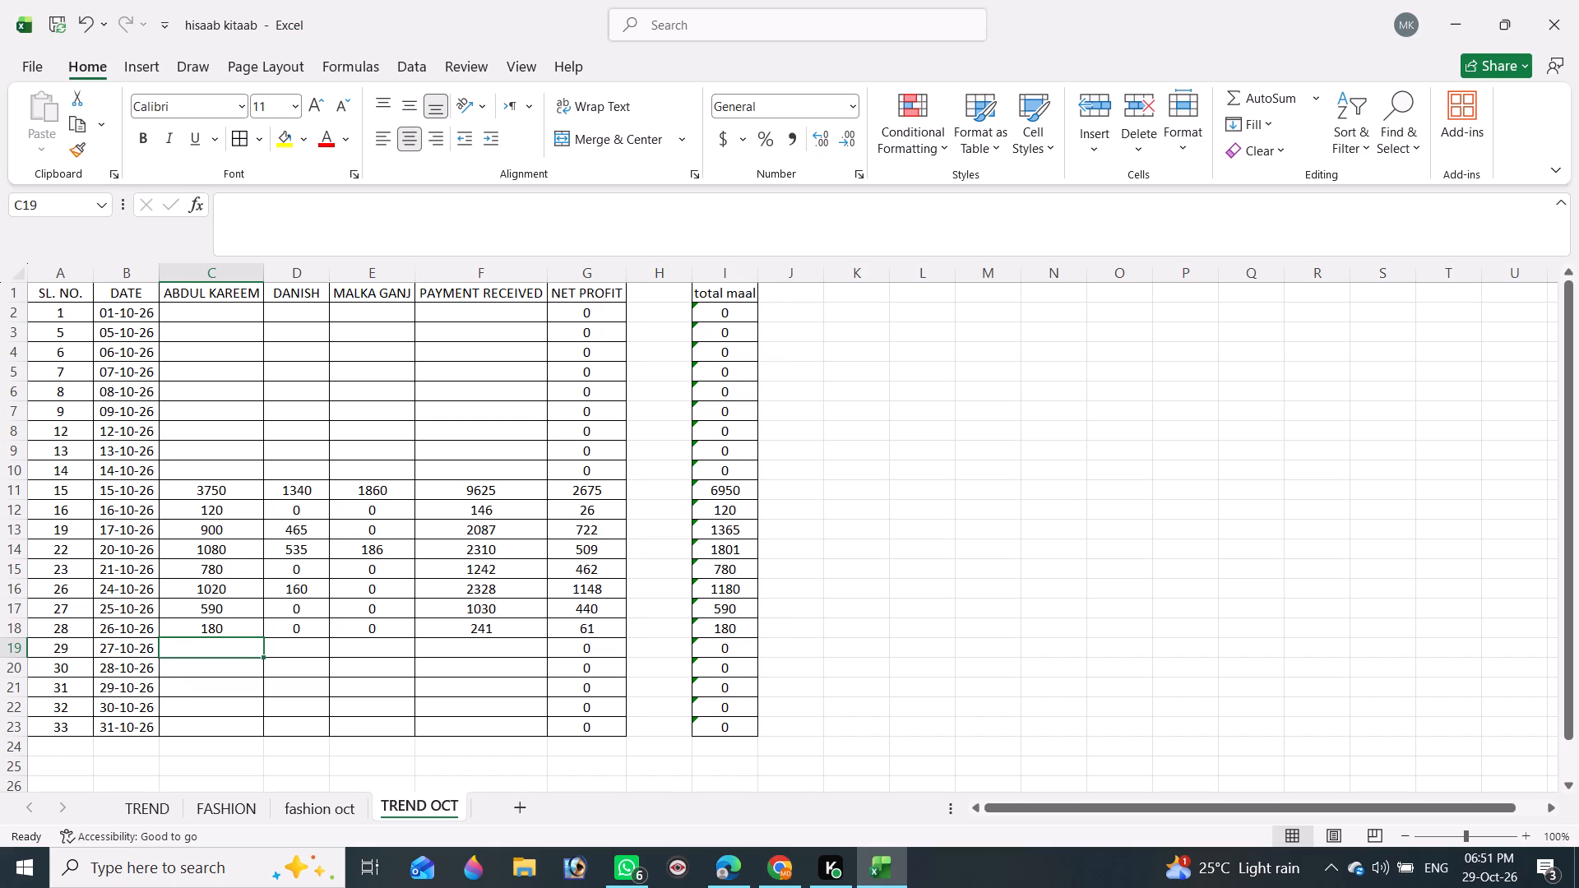
key(ctrl+s)
key(ctrl+s)
key(ctrl+s)
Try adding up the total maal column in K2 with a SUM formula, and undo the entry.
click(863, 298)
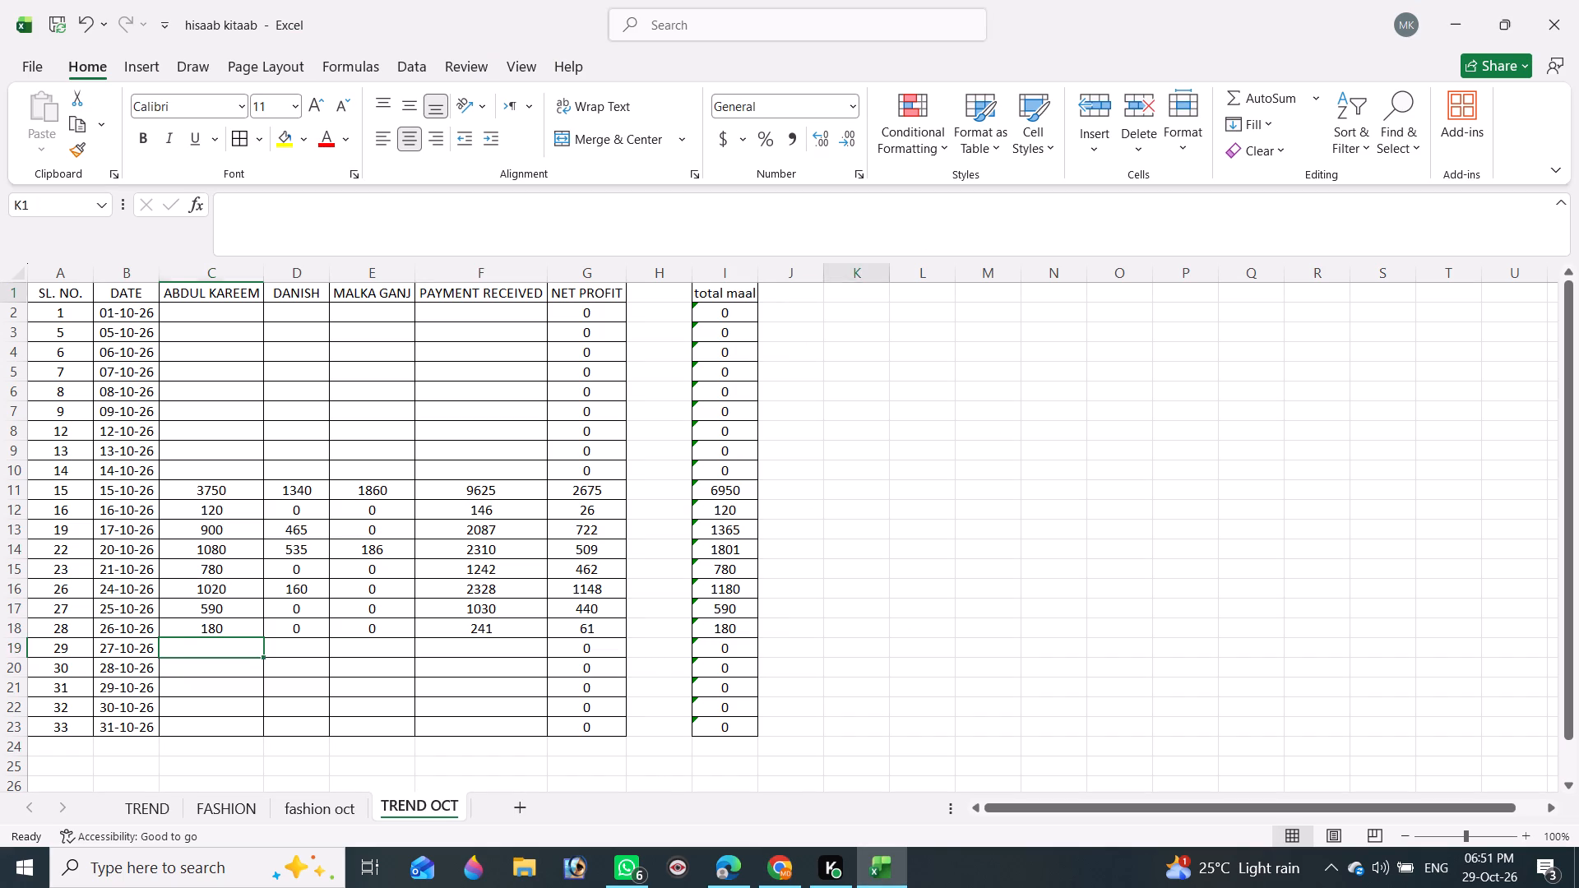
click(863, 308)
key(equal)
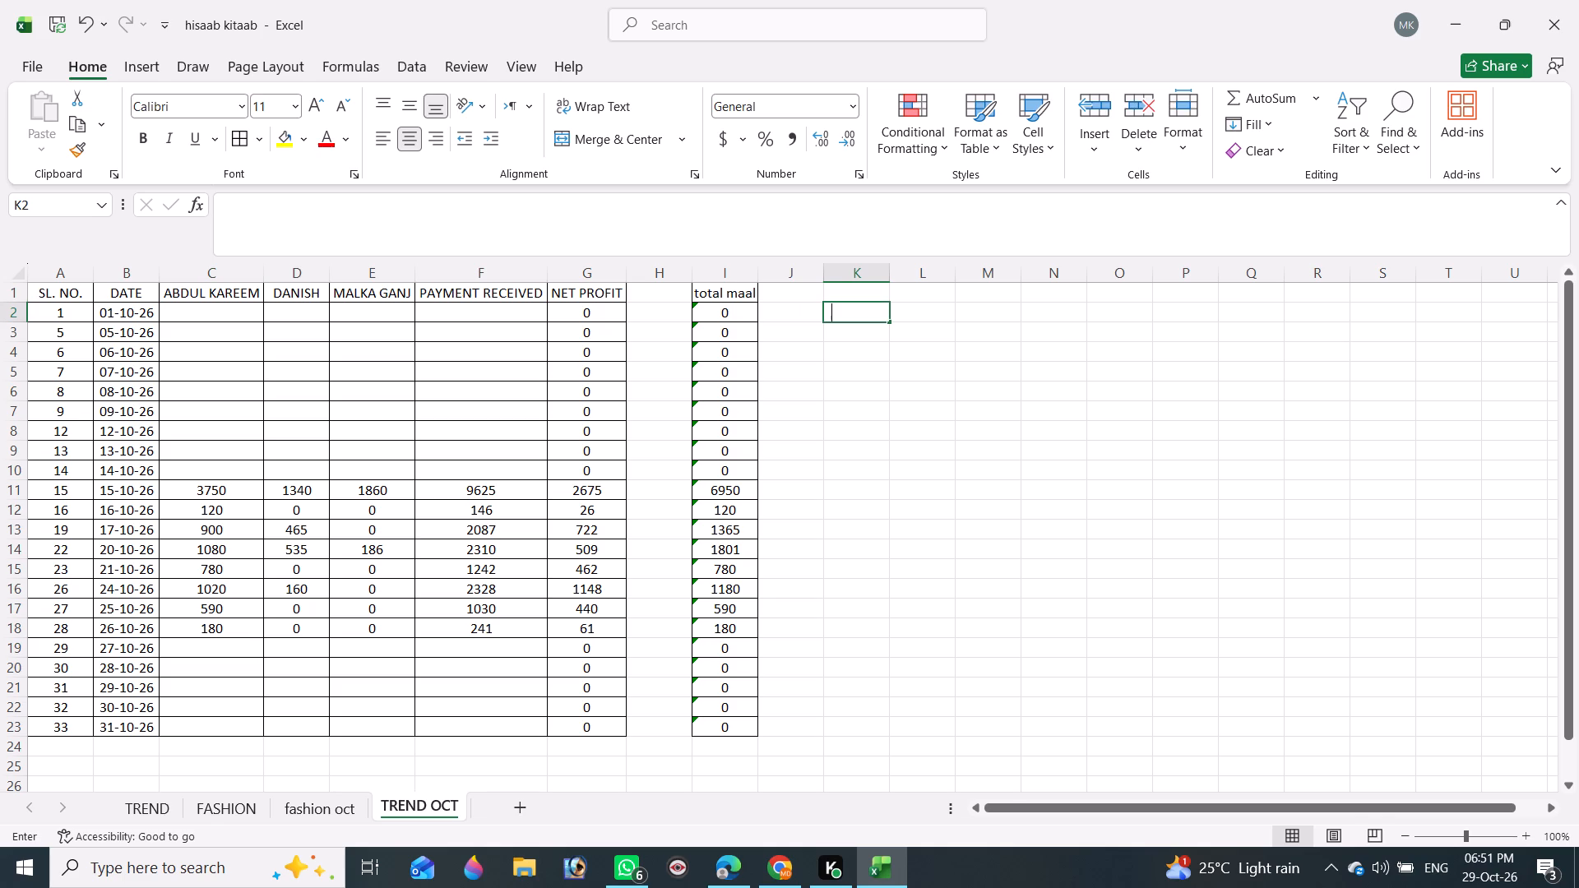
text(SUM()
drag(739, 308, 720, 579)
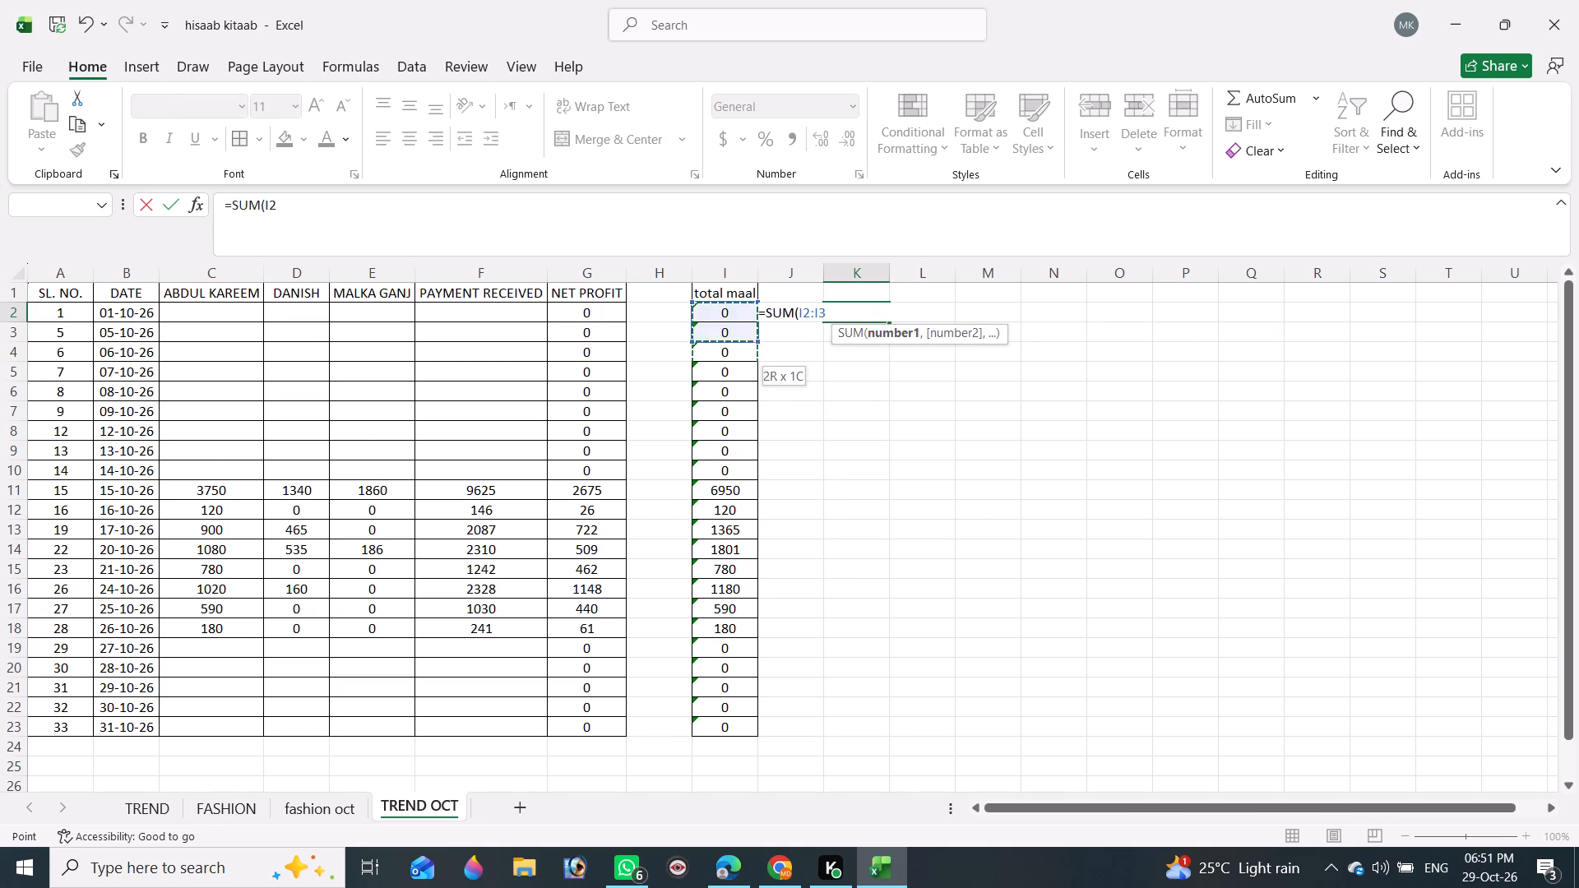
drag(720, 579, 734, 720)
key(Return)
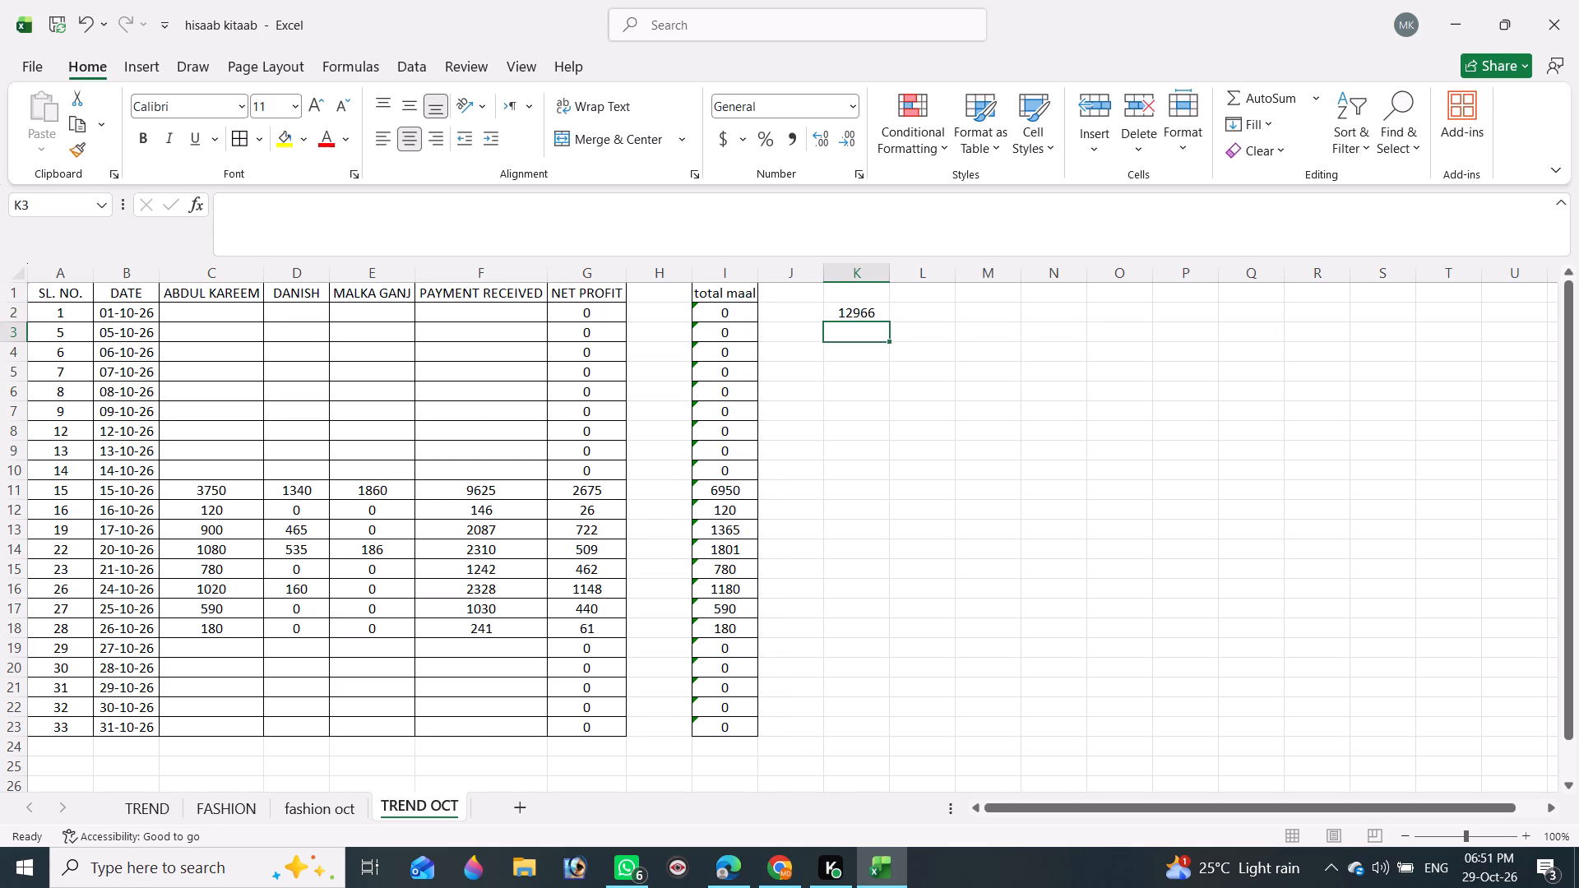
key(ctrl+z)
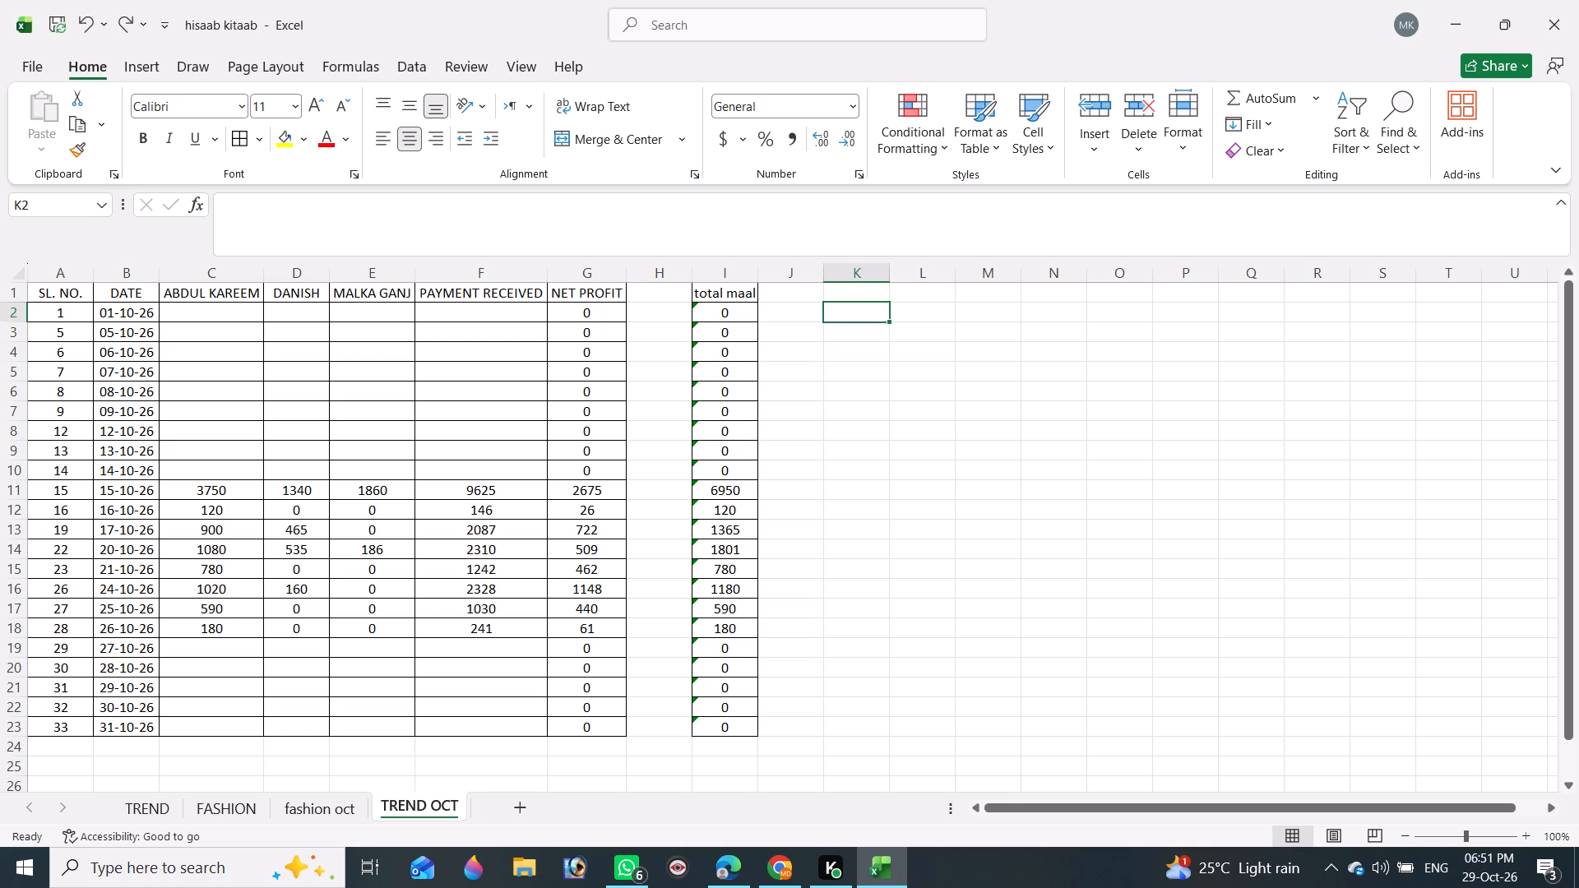
Enter a SUM formula in K2 that adds up the NET PROFIT column, starting from G2.
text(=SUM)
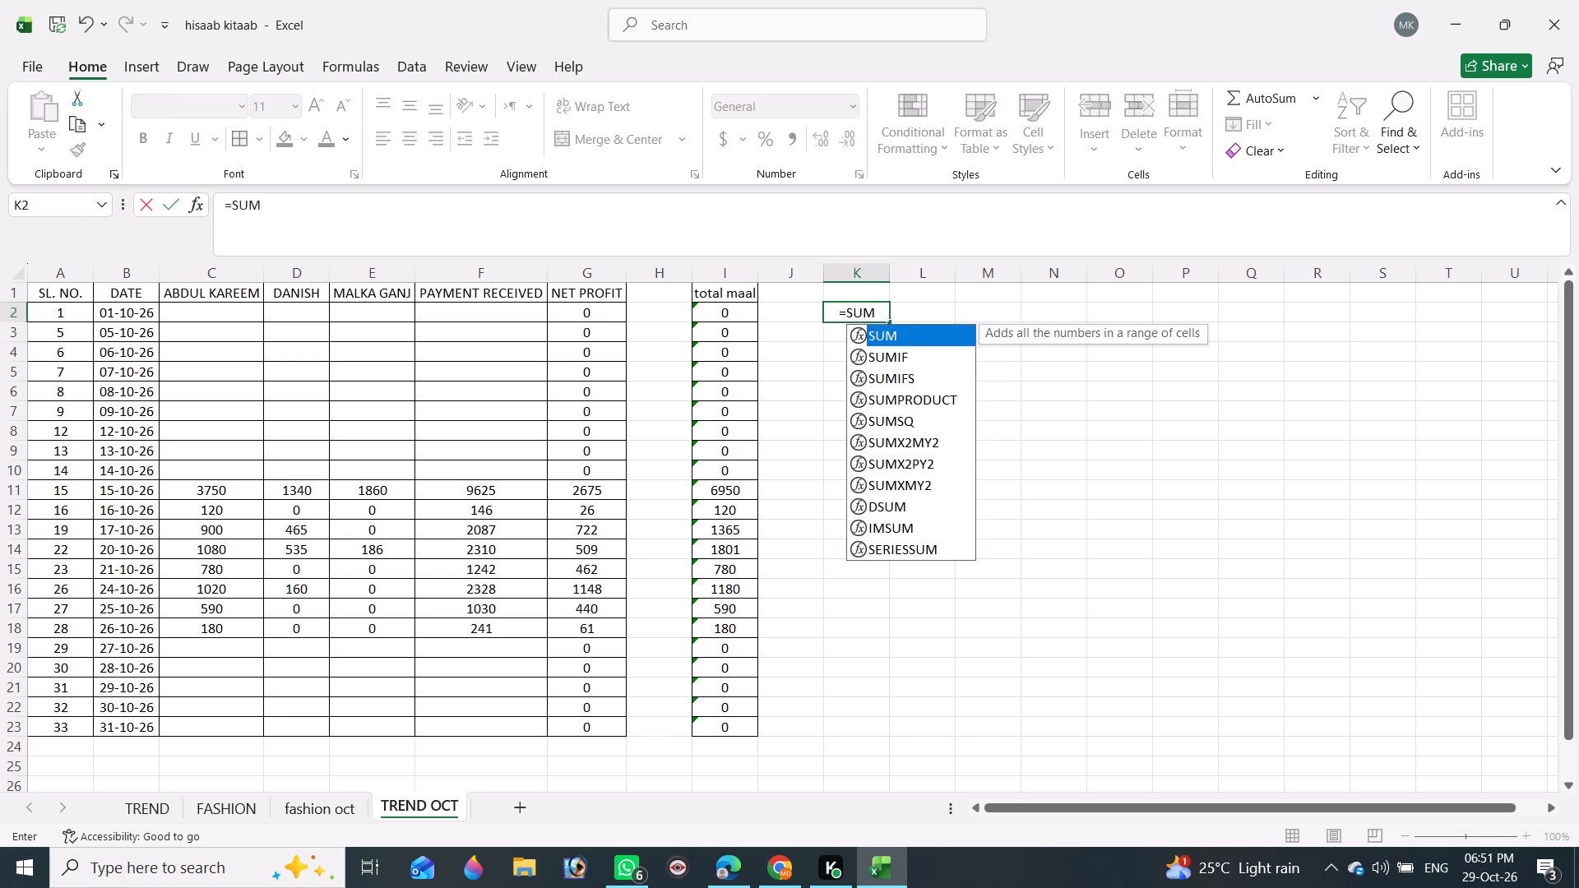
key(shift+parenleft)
drag(572, 311, 573, 311)
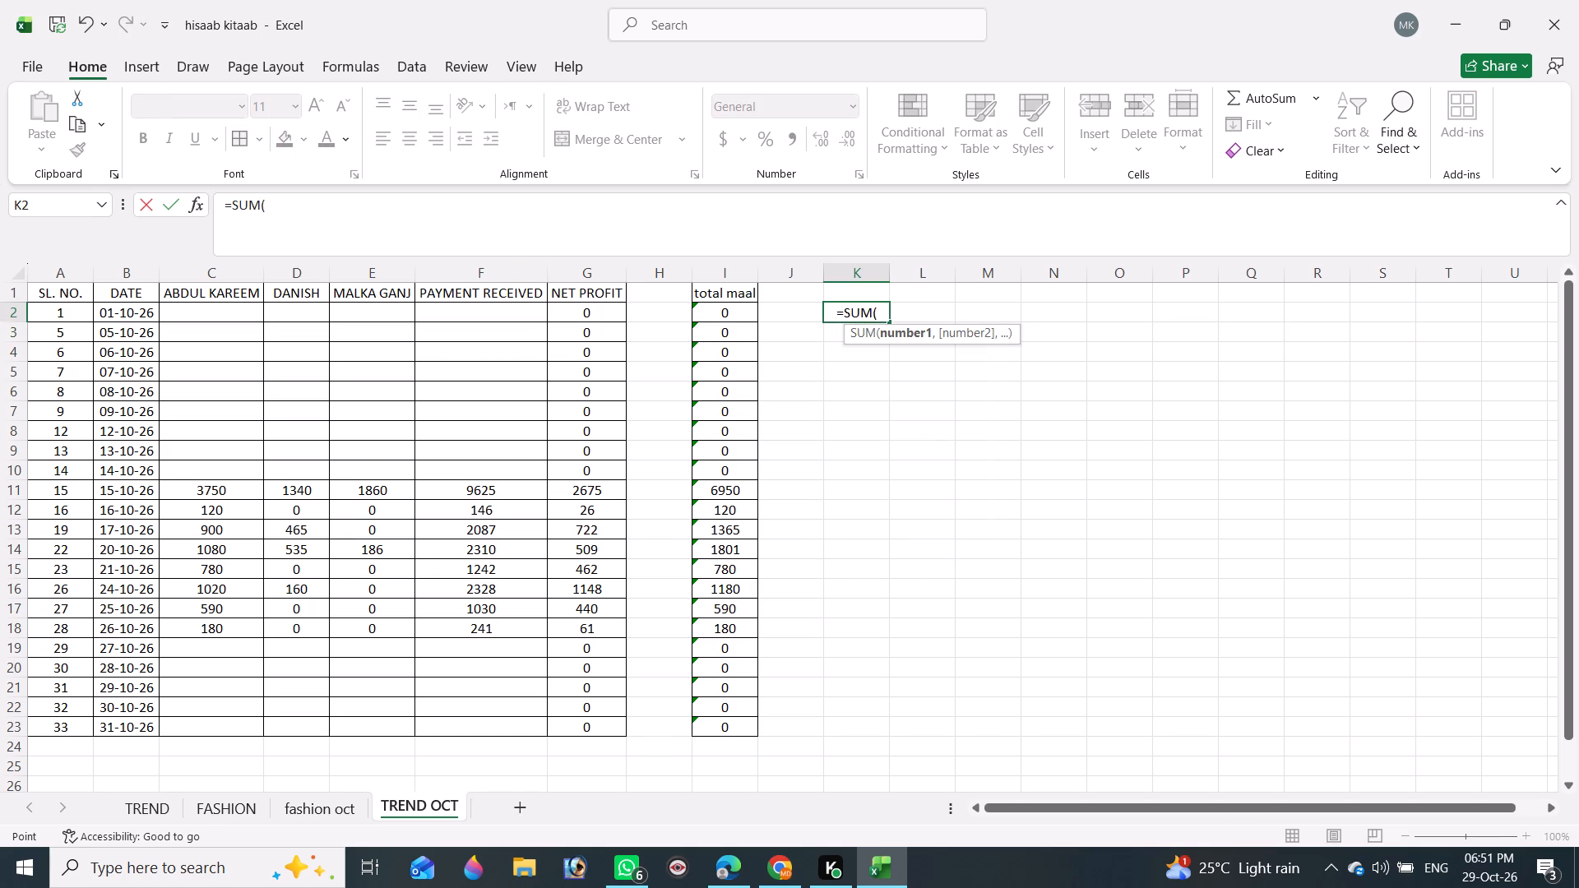
drag(573, 311, 590, 697)
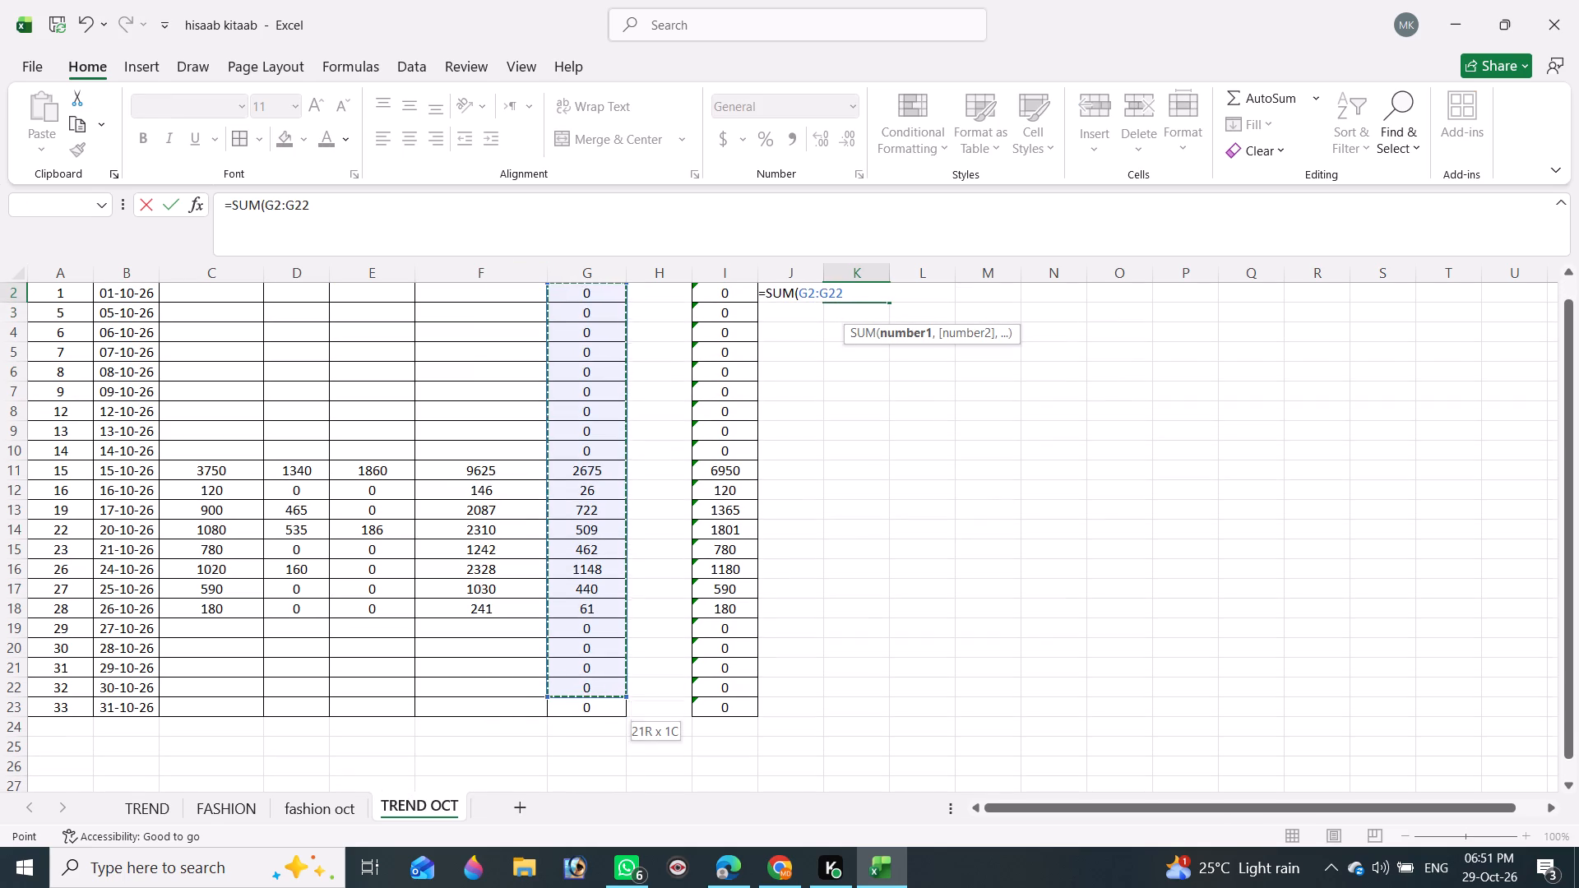
drag(590, 697, 590, 699)
key(Return)
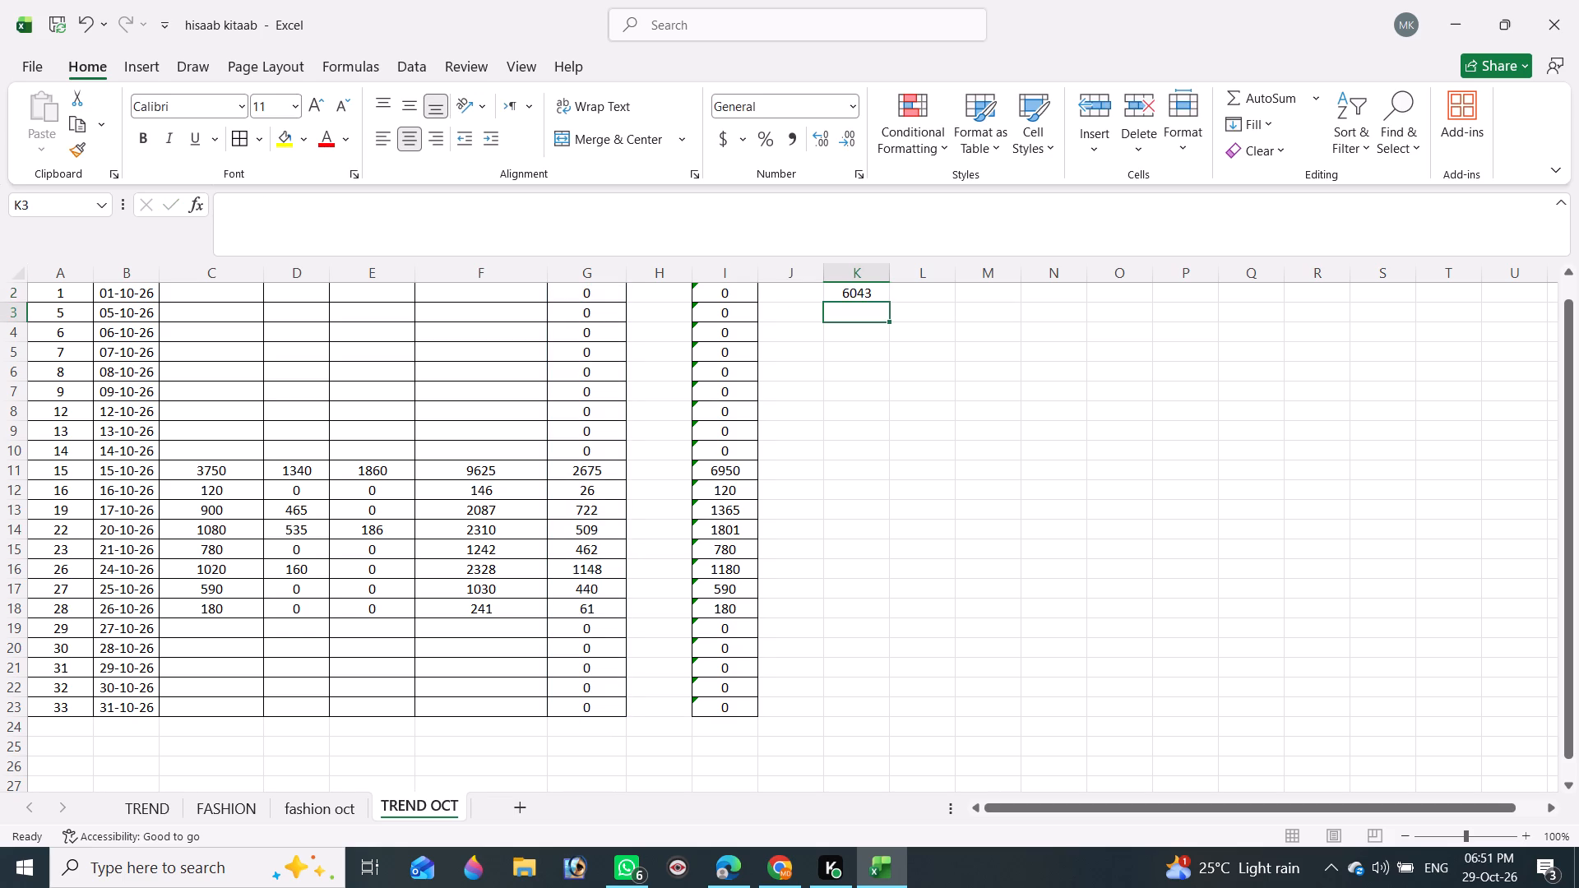
Enter the heading TOTAL PROFIT in K1 above the sum and save the workbook.
scroll(928, 473, up, 3)
click(837, 294)
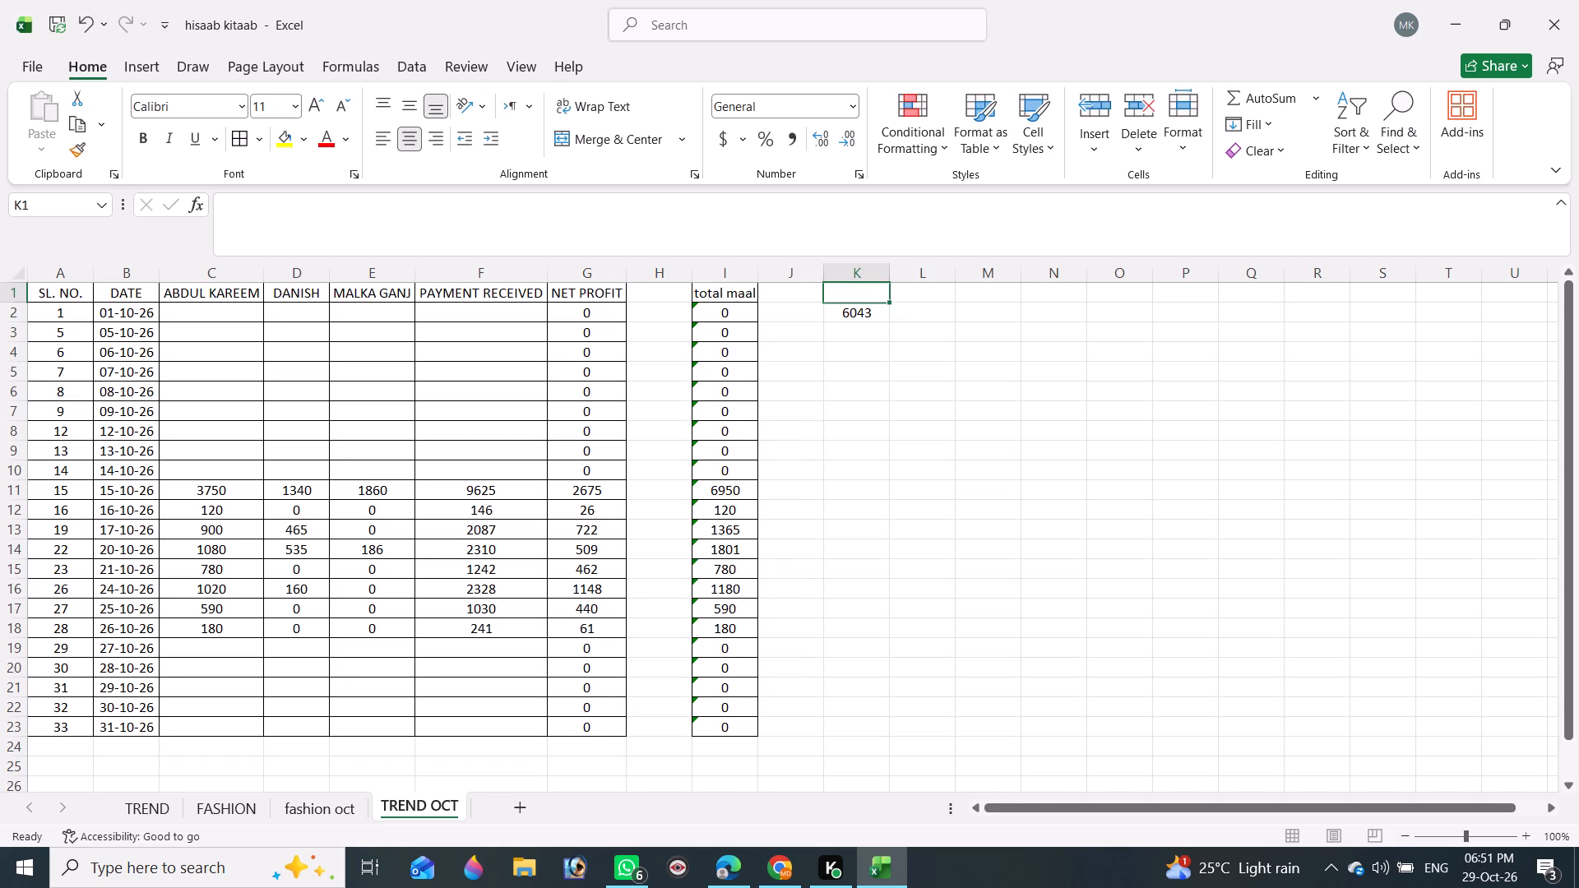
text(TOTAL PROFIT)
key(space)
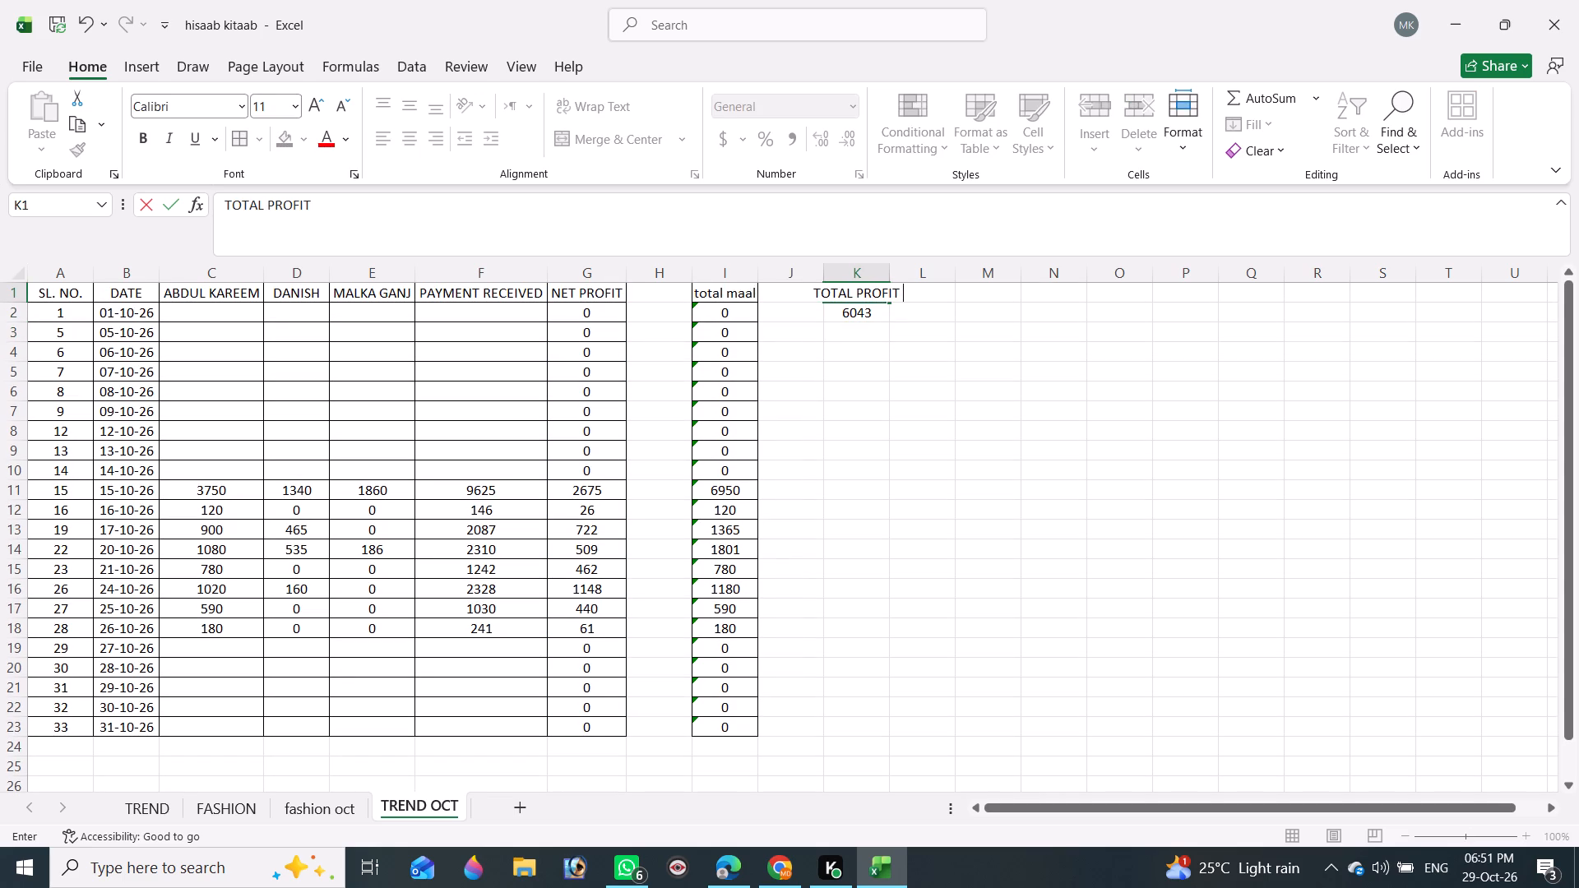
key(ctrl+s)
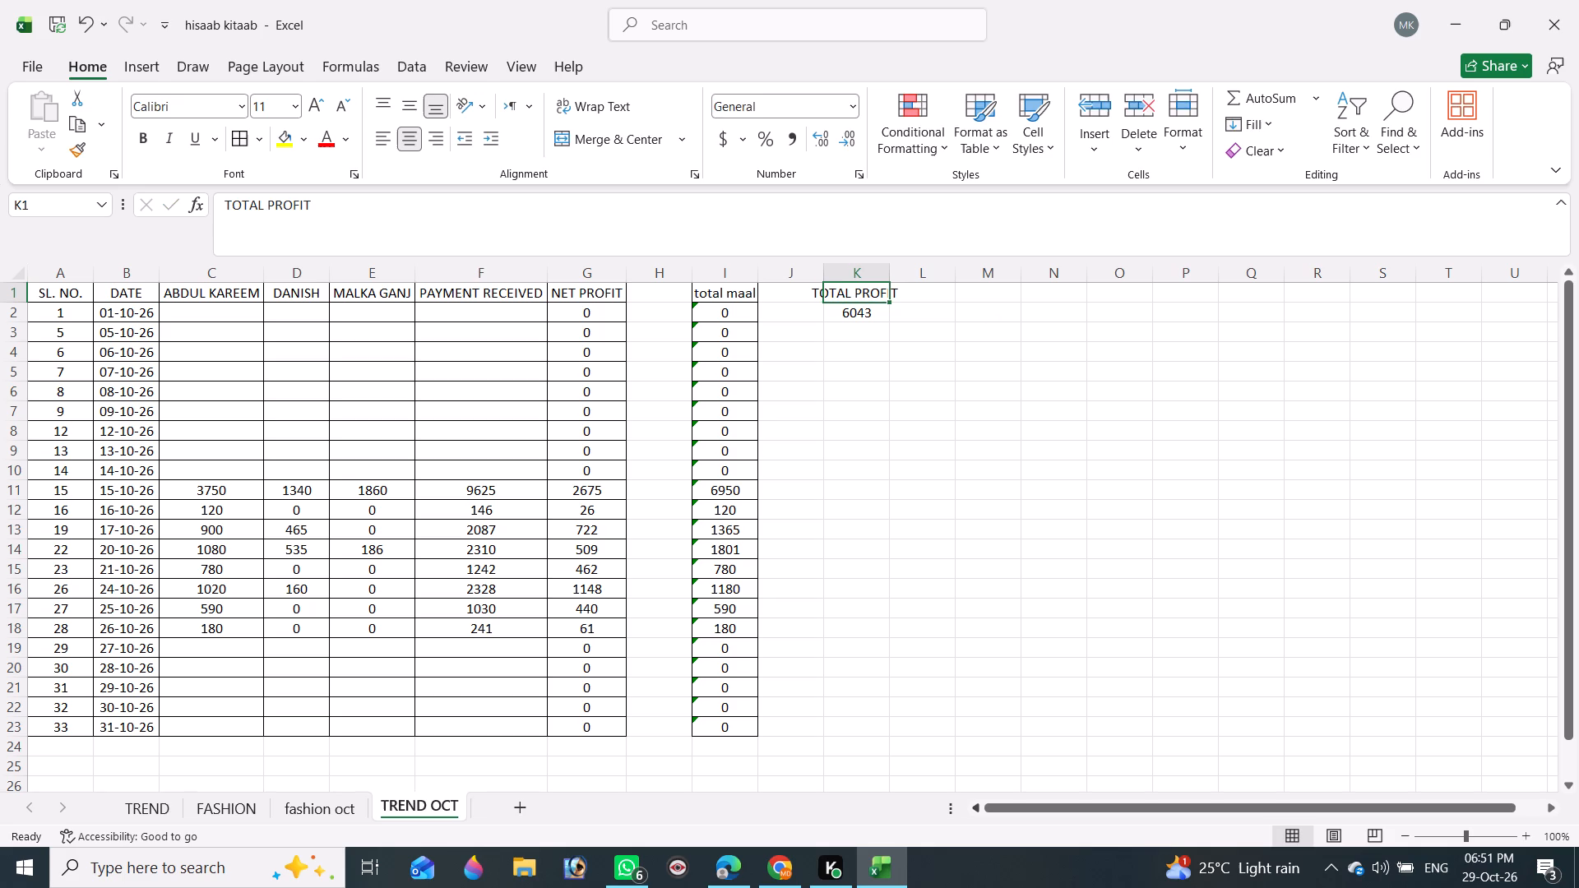
Switch to the Meesho supplier panel in Chrome and open the 29 Oct 2026 payment details from the last 30 days payments.
click(795, 855)
scroll(214, 160, up, 3)
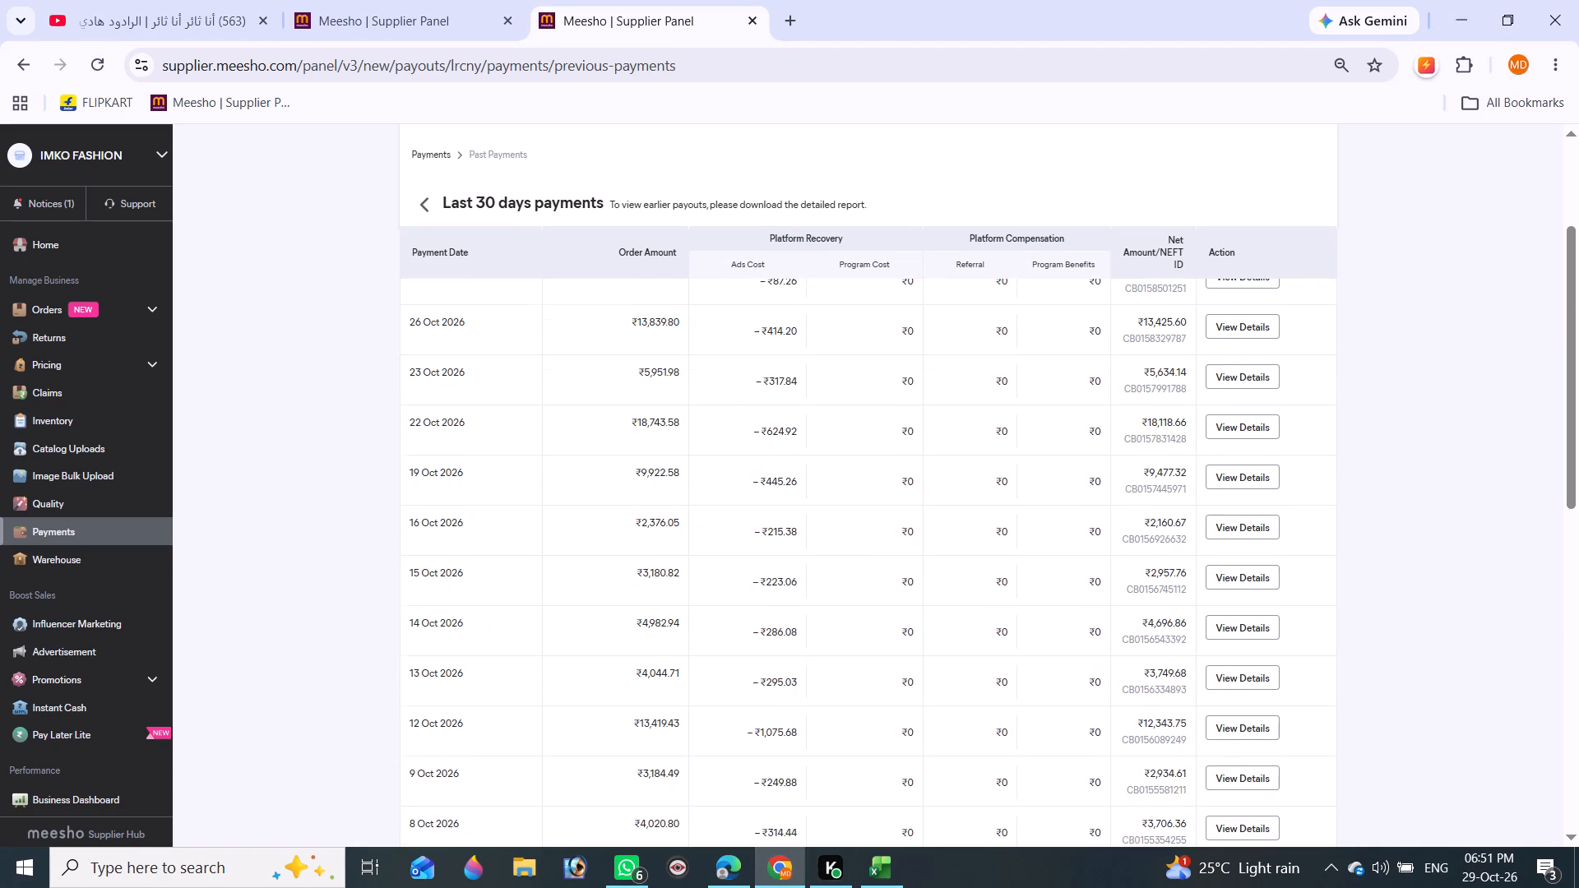
click(428, 211)
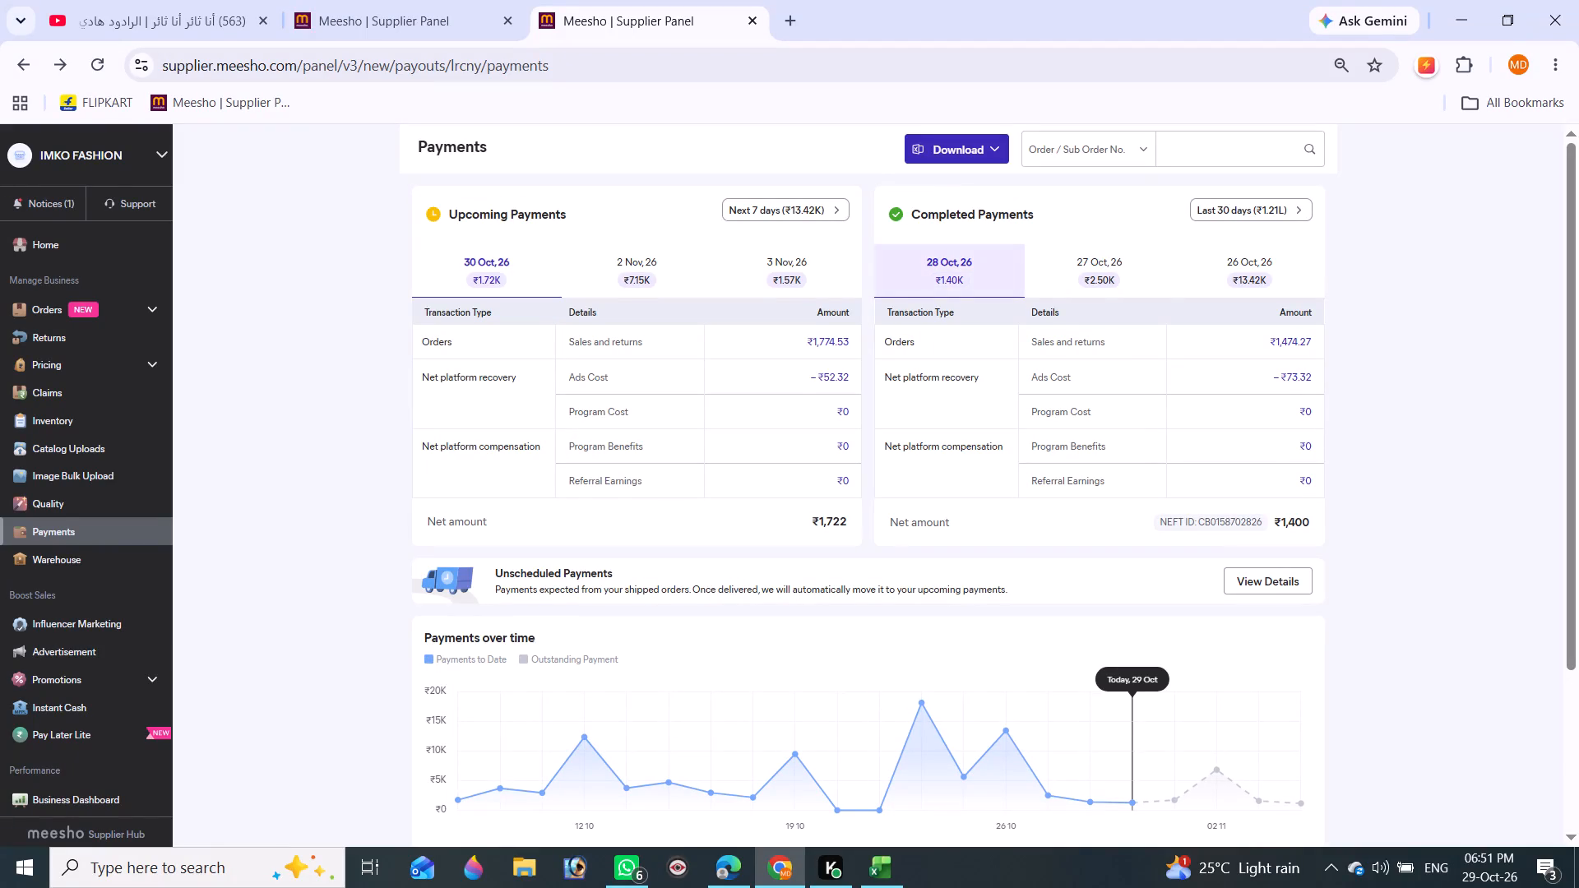
click(1267, 212)
click(1252, 395)
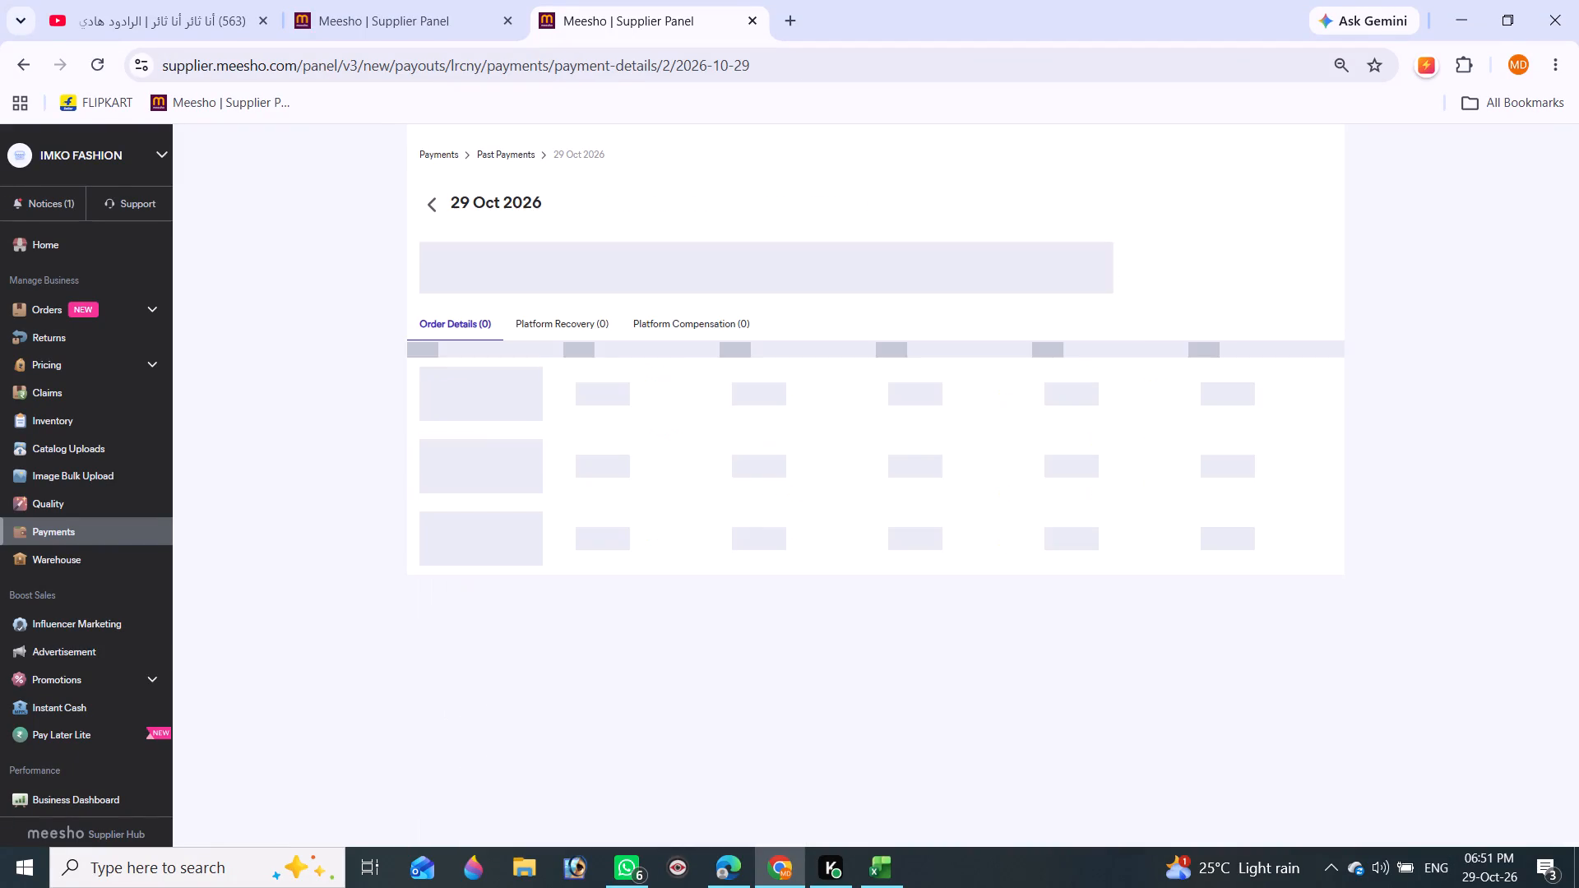
Look through the order details of the 29 Oct 2026 payment on both pages, checking SKUs, delivery status and order amounts.
scroll(1012, 465, up, 1)
scroll(1012, 465, down, 1)
scroll(1012, 465, up, 1)
scroll(1012, 465, down, 1)
scroll(1130, 460, down, 2)
scroll(1170, 460, up, 1)
scroll(1179, 460, down, 1)
scroll(1258, 611, up, 1)
scroll(1258, 617, down, 2)
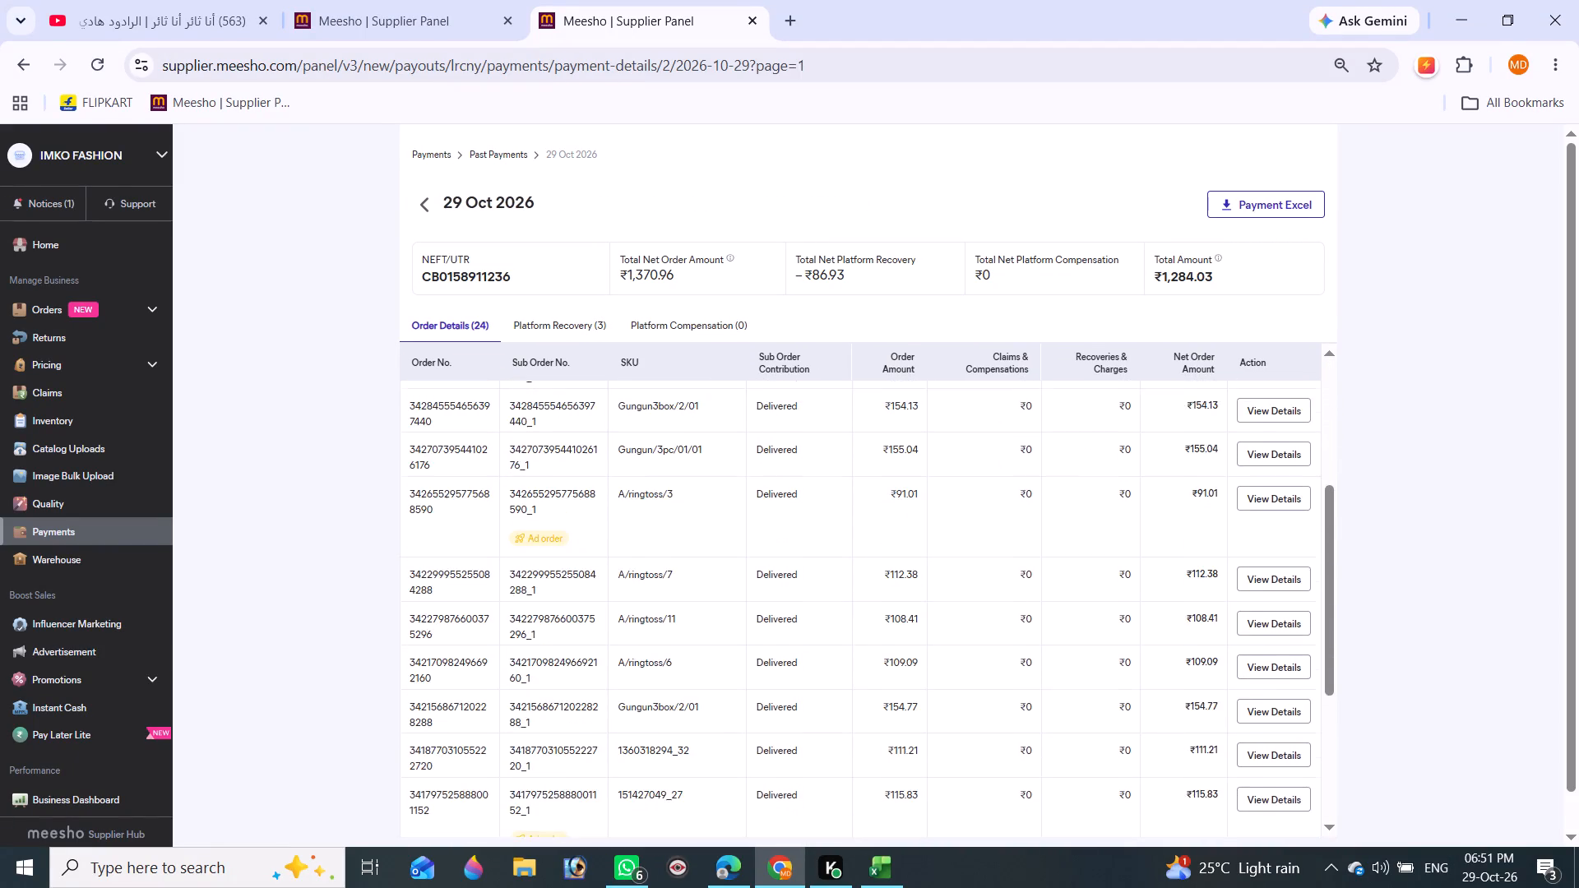
scroll(1258, 618, down, 3)
scroll(1254, 654, up, 1)
scroll(1254, 654, down, 1)
scroll(1254, 654, up, 1)
scroll(1254, 654, down, 4)
scroll(1438, 646, down, 1)
scroll(1438, 646, up, 1)
scroll(1438, 646, down, 1)
scroll(1438, 646, up, 1)
scroll(1438, 646, down, 2)
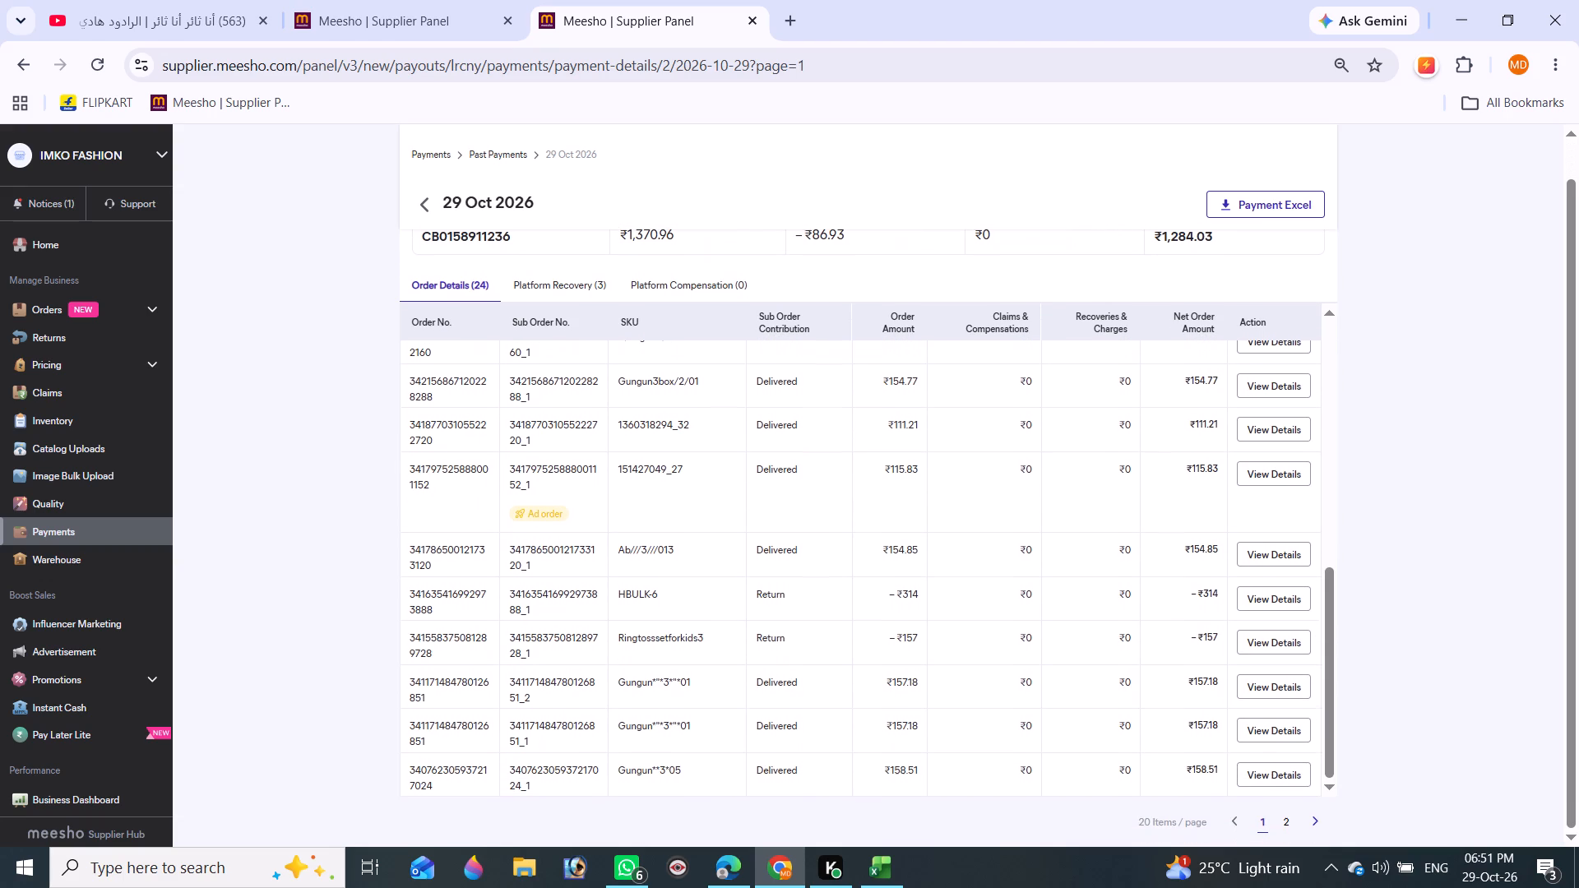
scroll(1426, 635, down, 1)
scroll(1426, 635, up, 1)
scroll(1327, 763, down, 1)
scroll(1336, 749, up, 1)
scroll(1336, 746, down, 1)
scroll(1336, 746, up, 1)
scroll(1539, 678, down, 1)
scroll(1535, 668, up, 1)
scroll(1534, 668, down, 1)
scroll(1532, 677, up, 1)
scroll(1537, 680, down, 1)
scroll(1537, 680, up, 1)
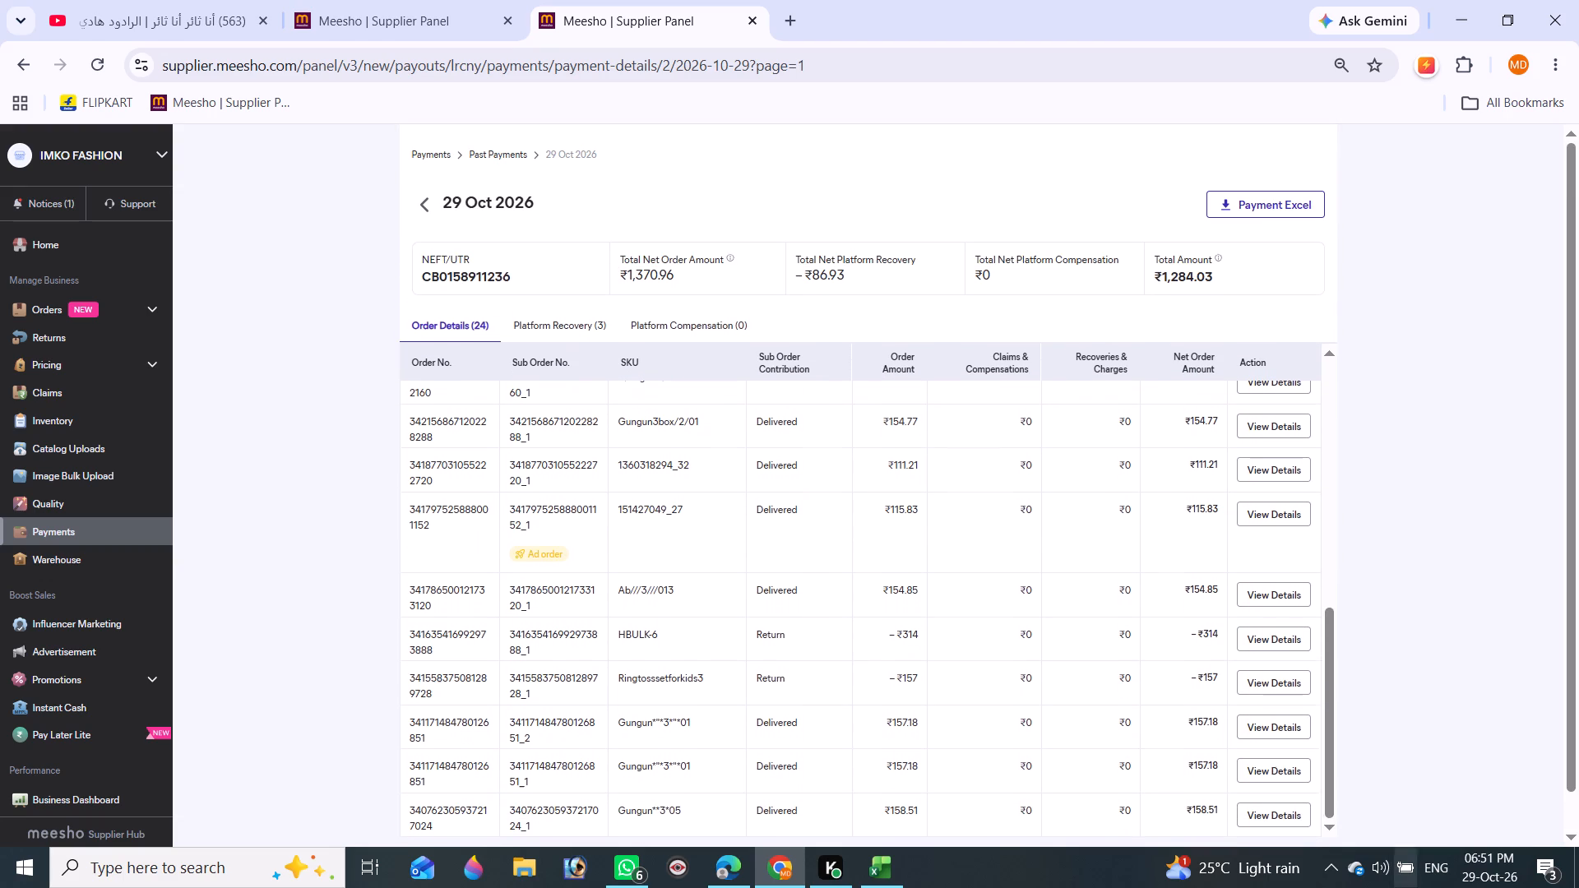
scroll(1280, 697, down, 1)
scroll(1276, 677, up, 1)
scroll(1276, 676, down, 1)
scroll(1276, 676, up, 1)
scroll(1276, 676, down, 1)
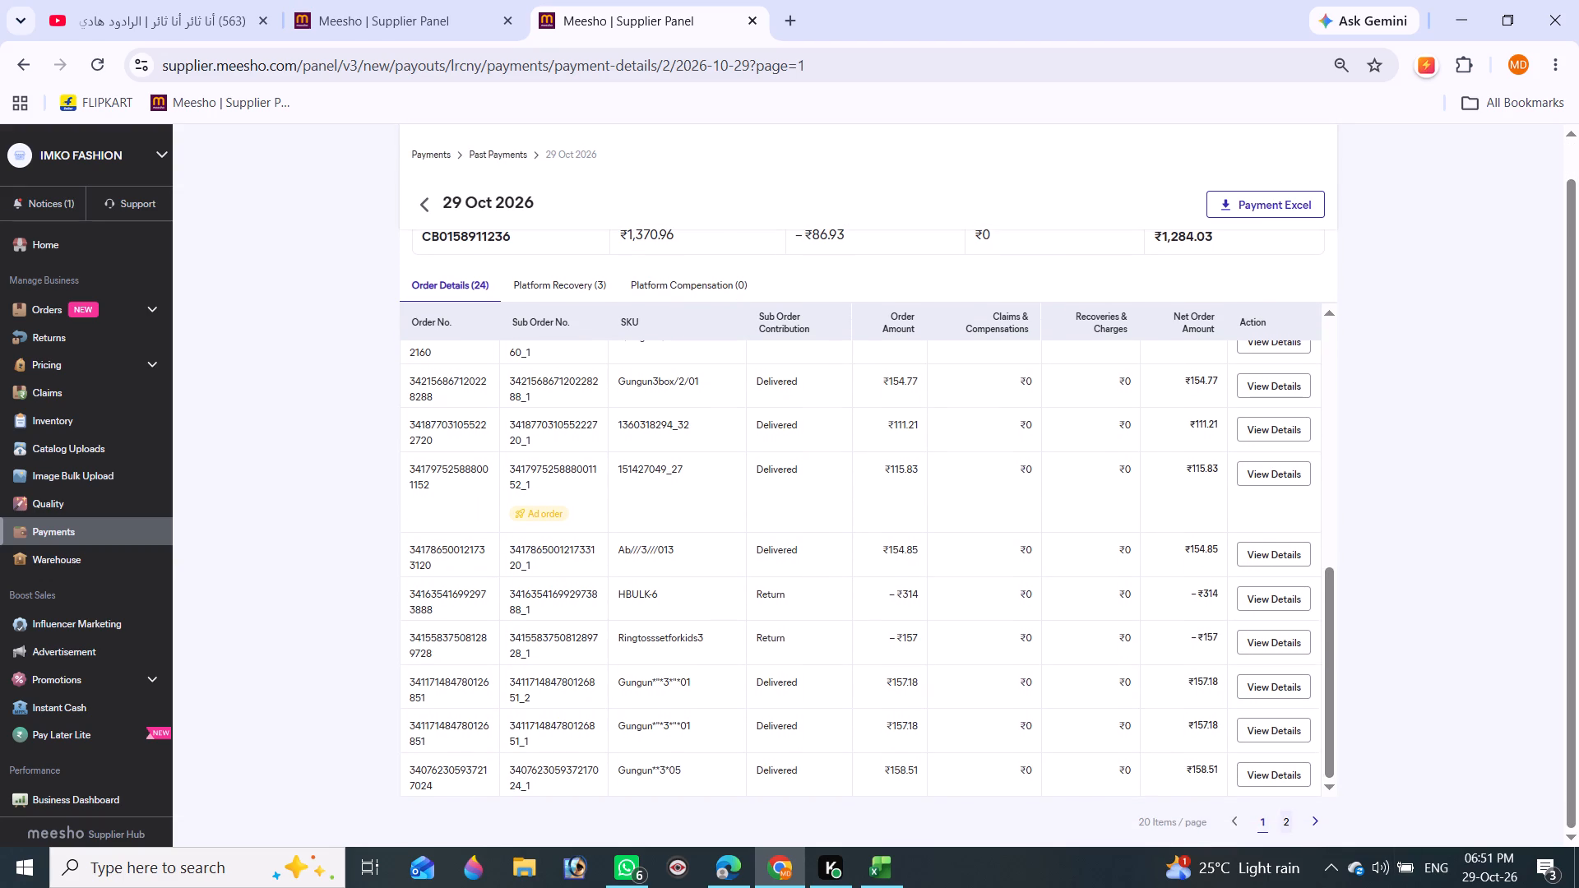
click(1282, 830)
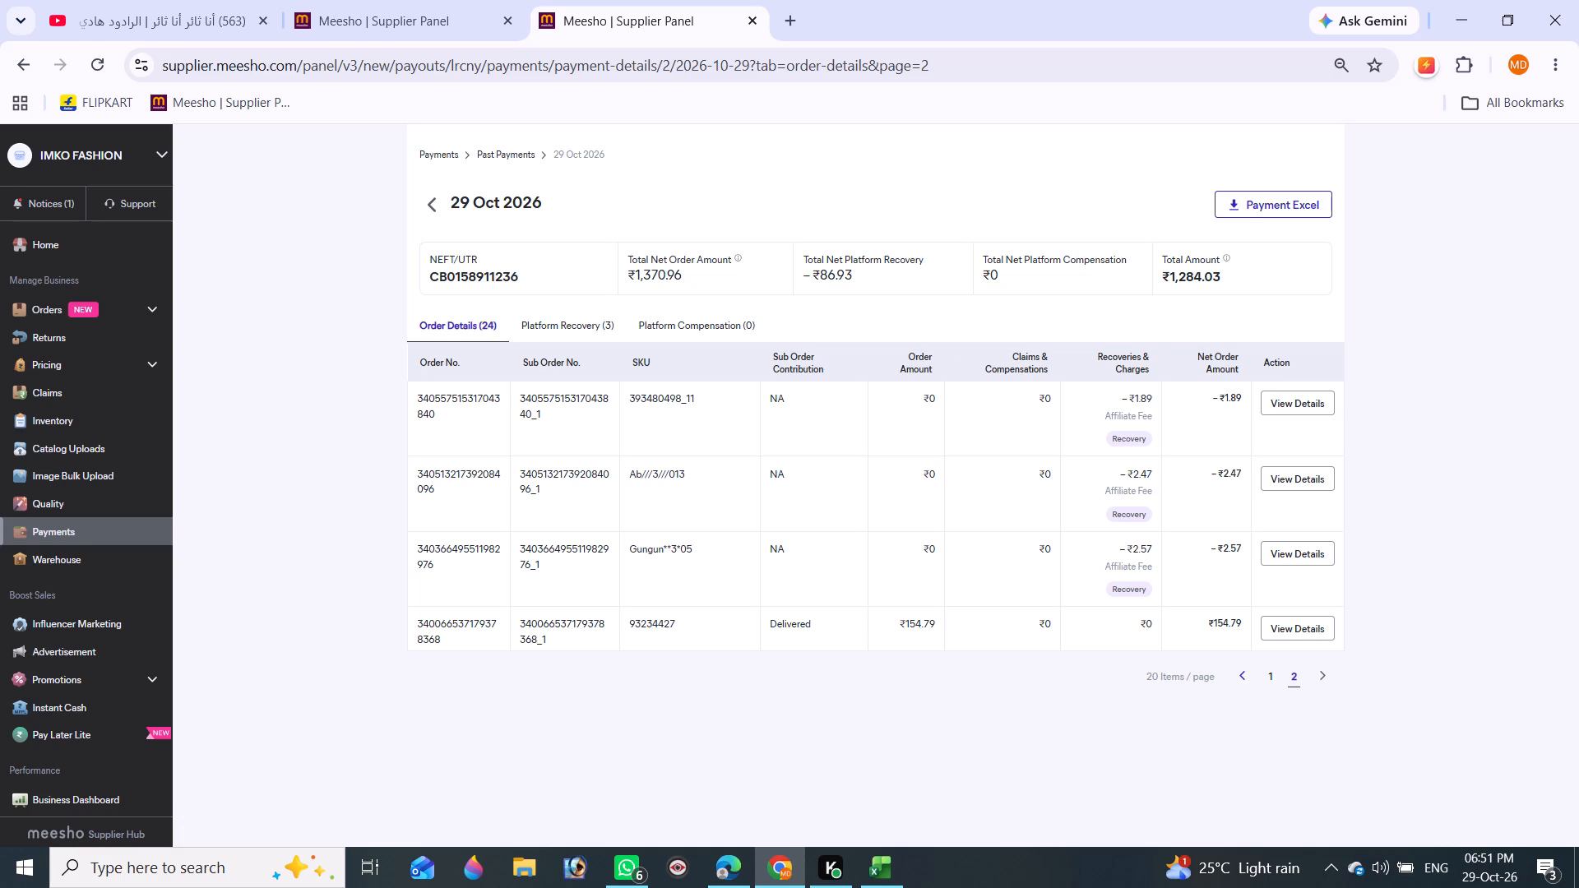
Switch back to the hisaab kitaab workbook in Excel and enter 3 in the blank cell N13 of TREND OCT.
click(911, 878)
click(871, 864)
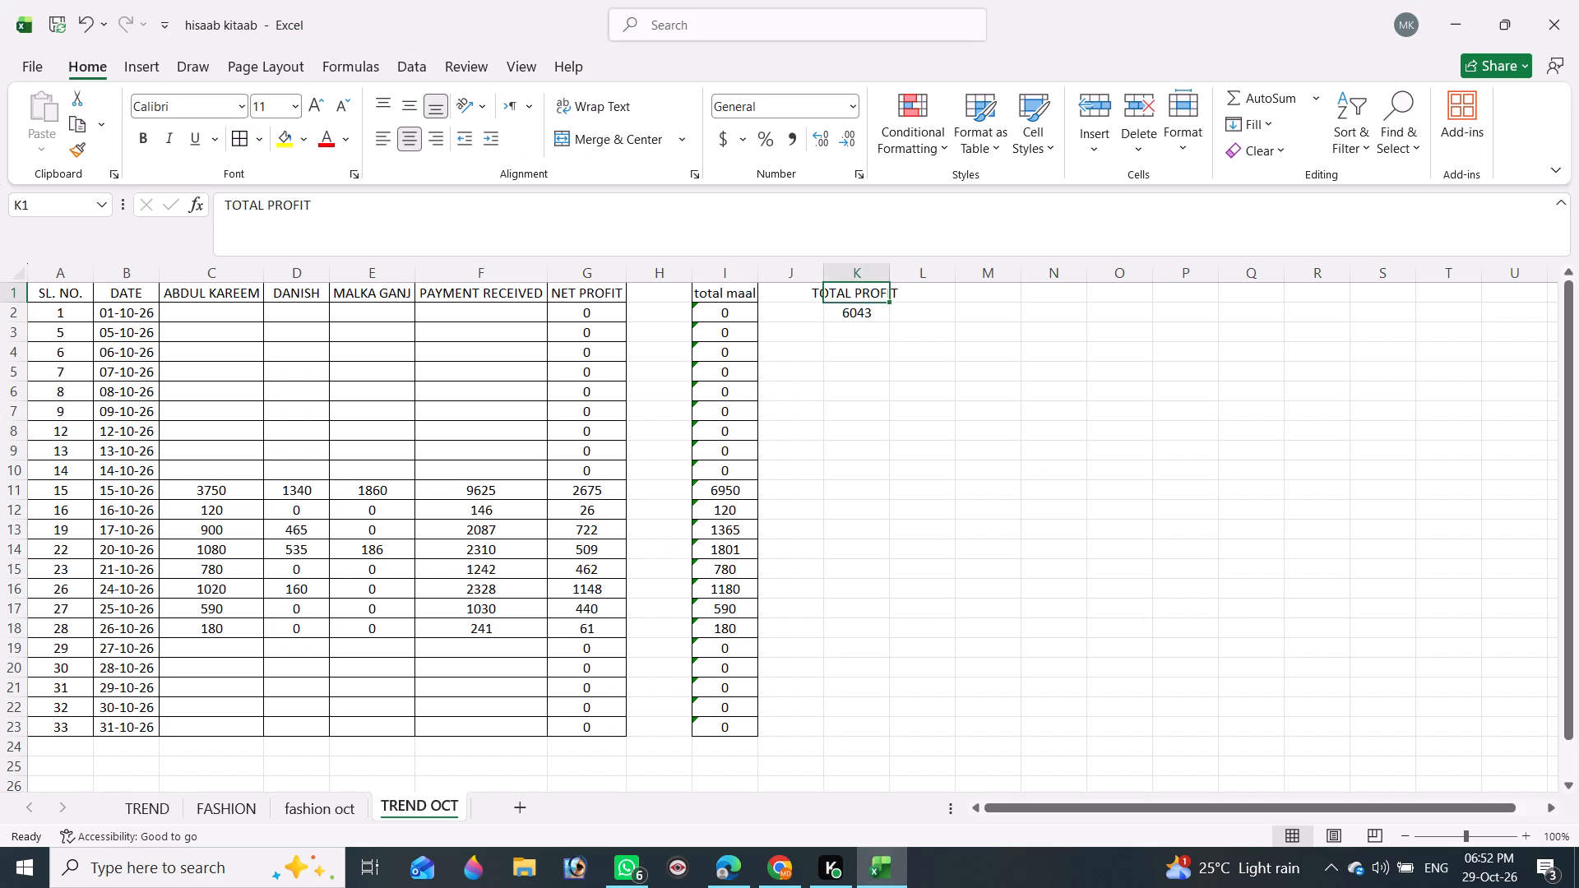
click(1048, 530)
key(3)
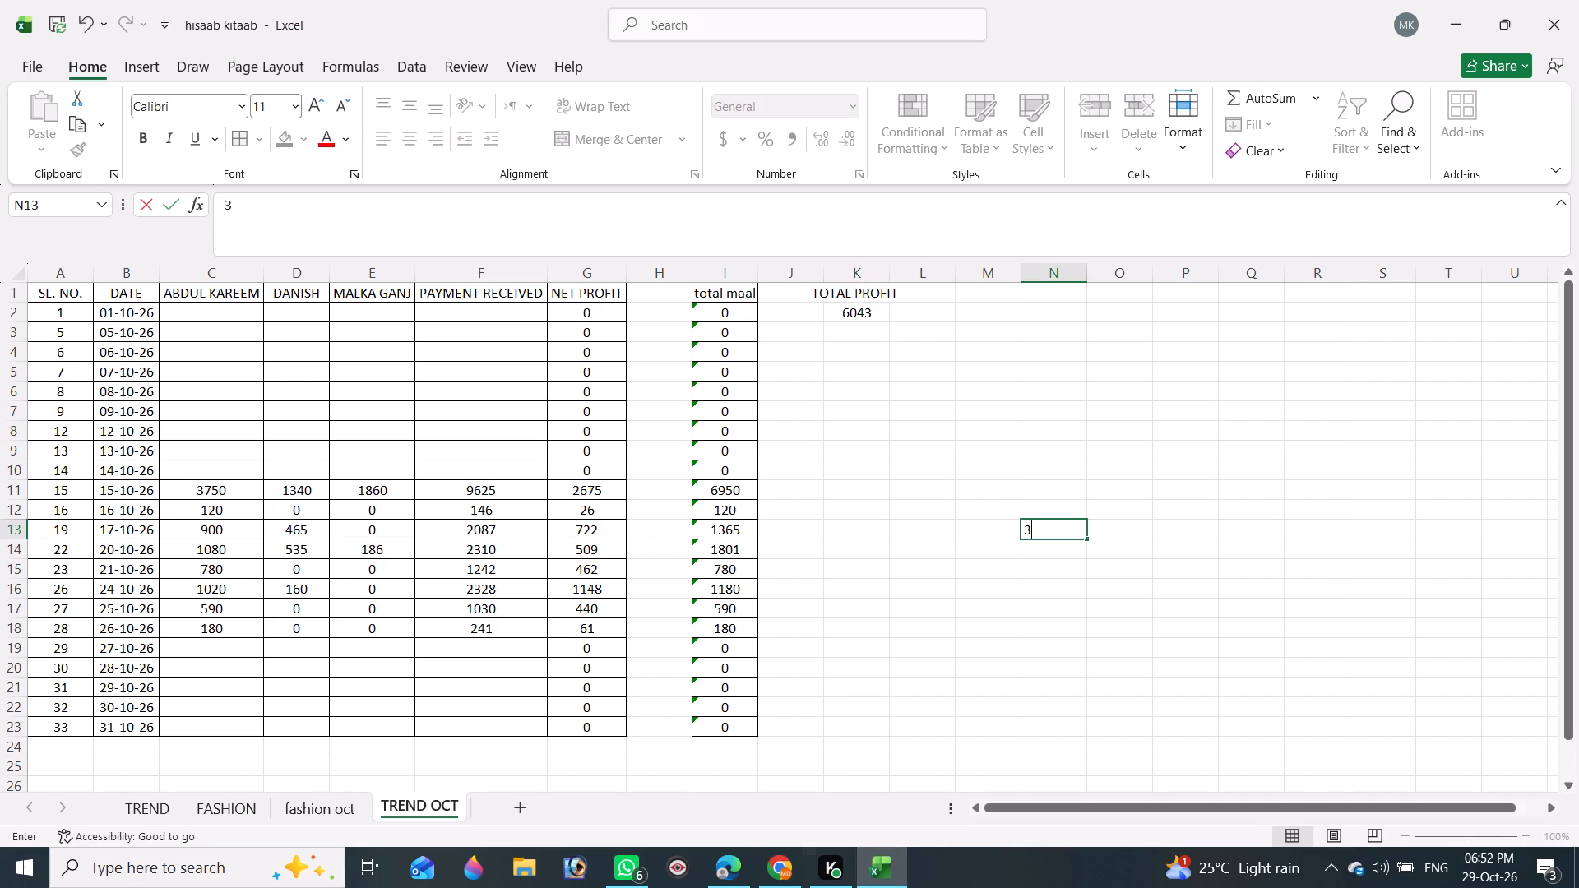
Return to the Meesho payment in Chrome and review all orders on page 1, checking which are delivered or returned.
click(767, 875)
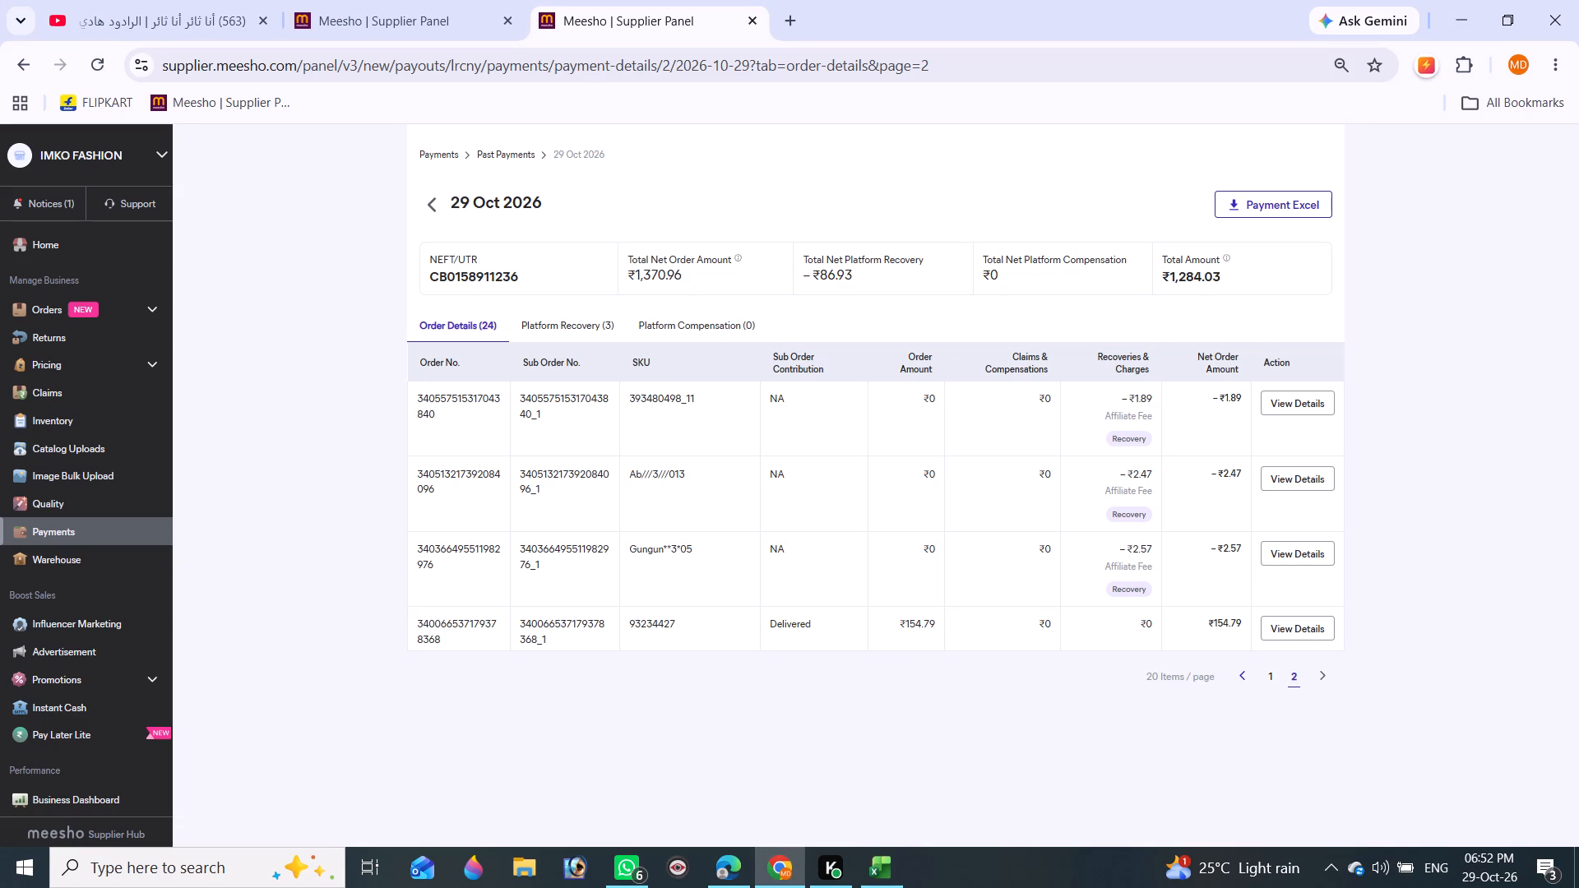
click(1270, 676)
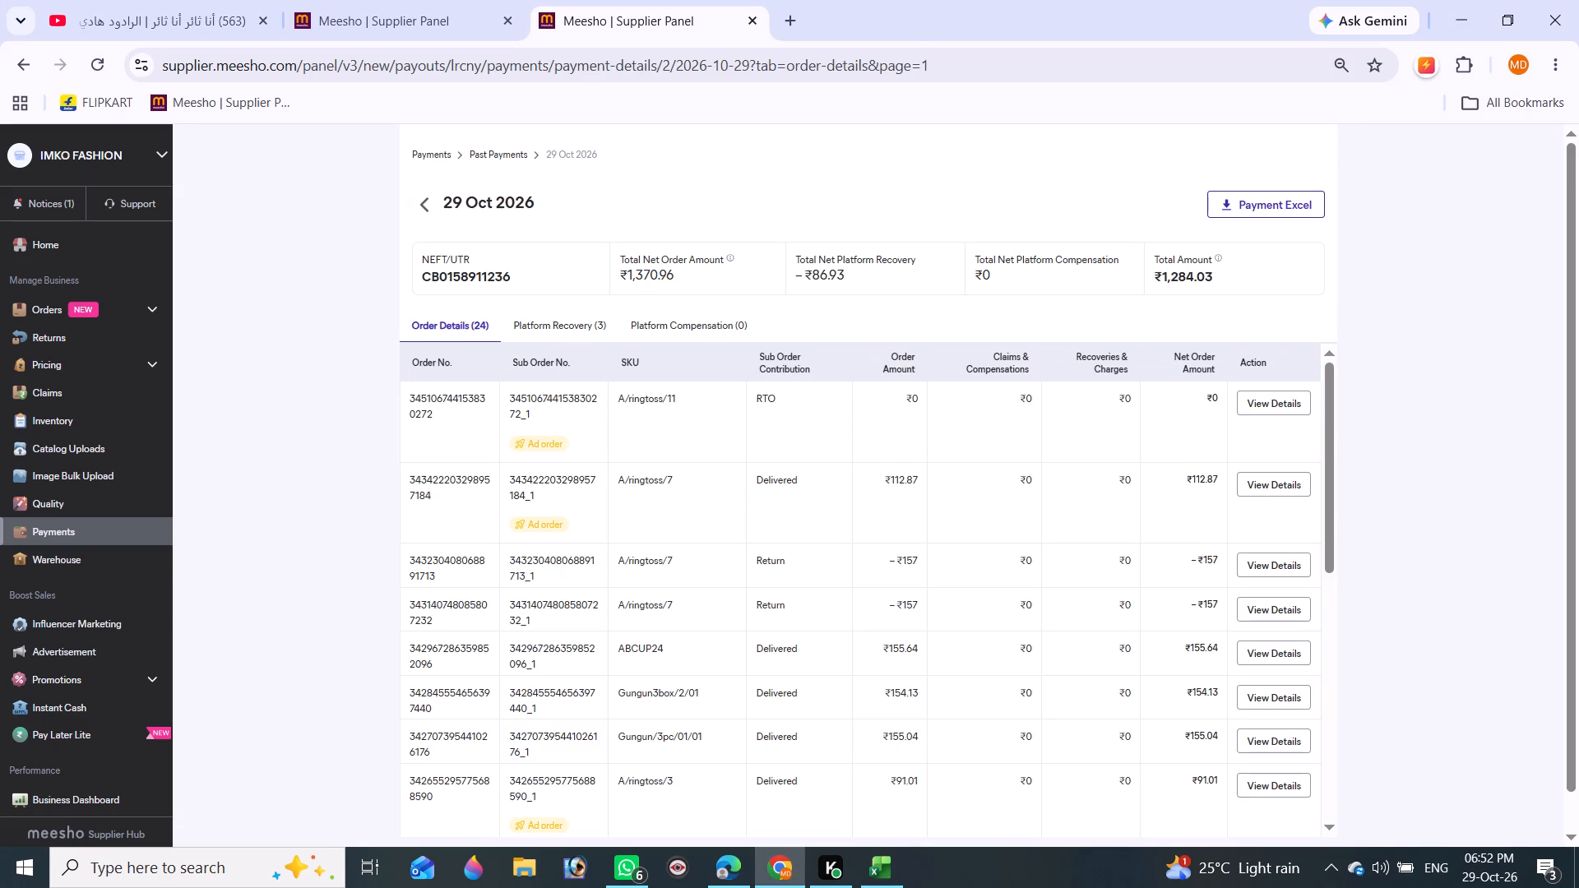
drag(1327, 506, 1382, 868)
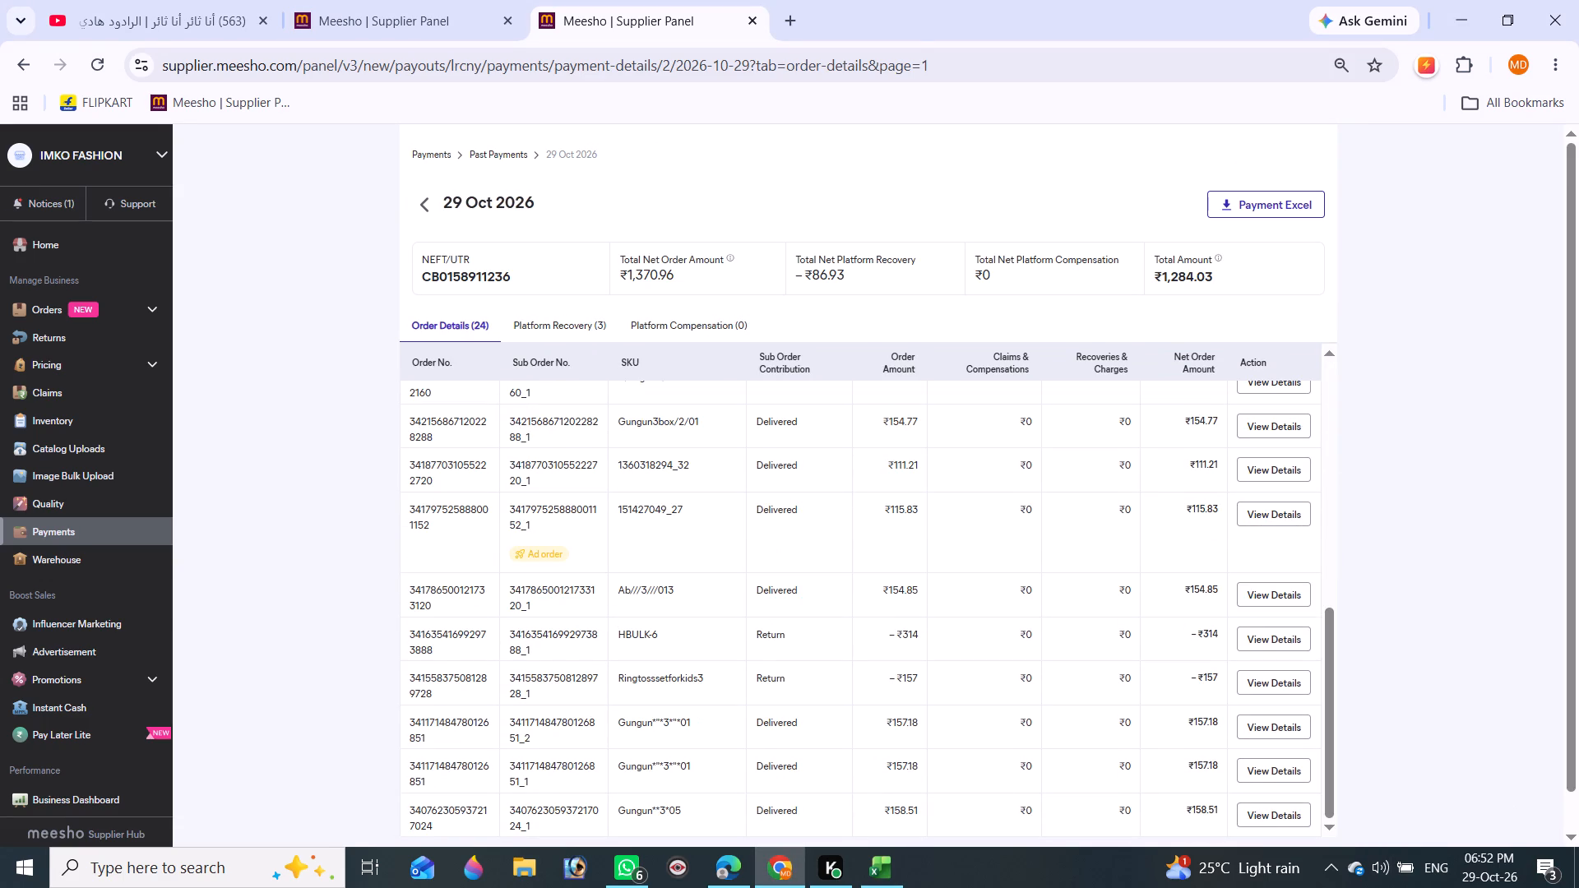
drag(1325, 749, 1325, 748)
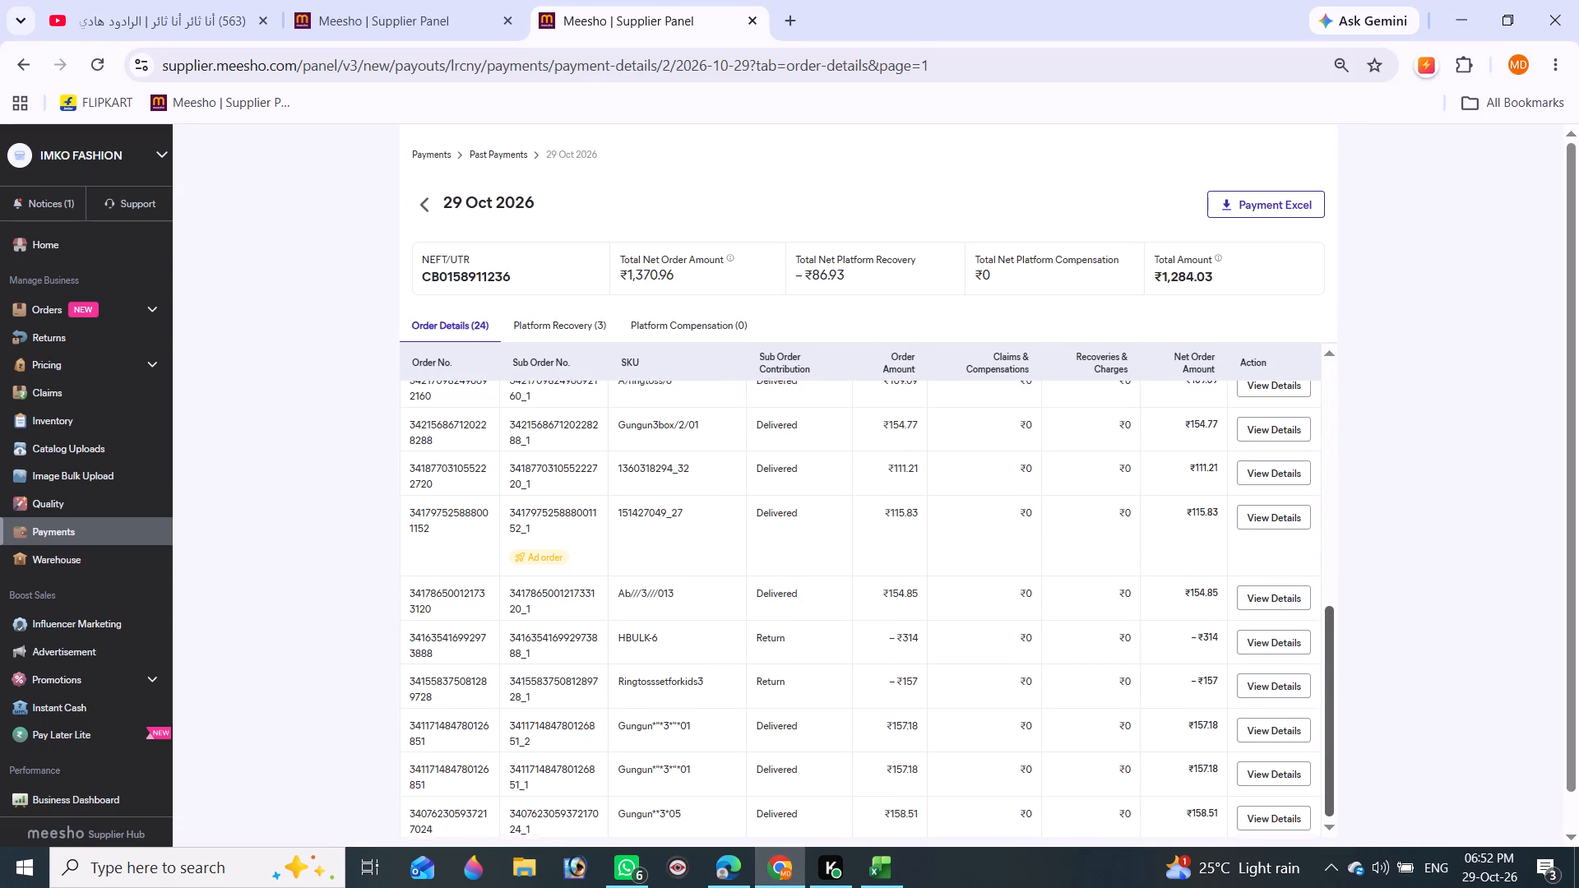
drag(1325, 748, 1322, 725)
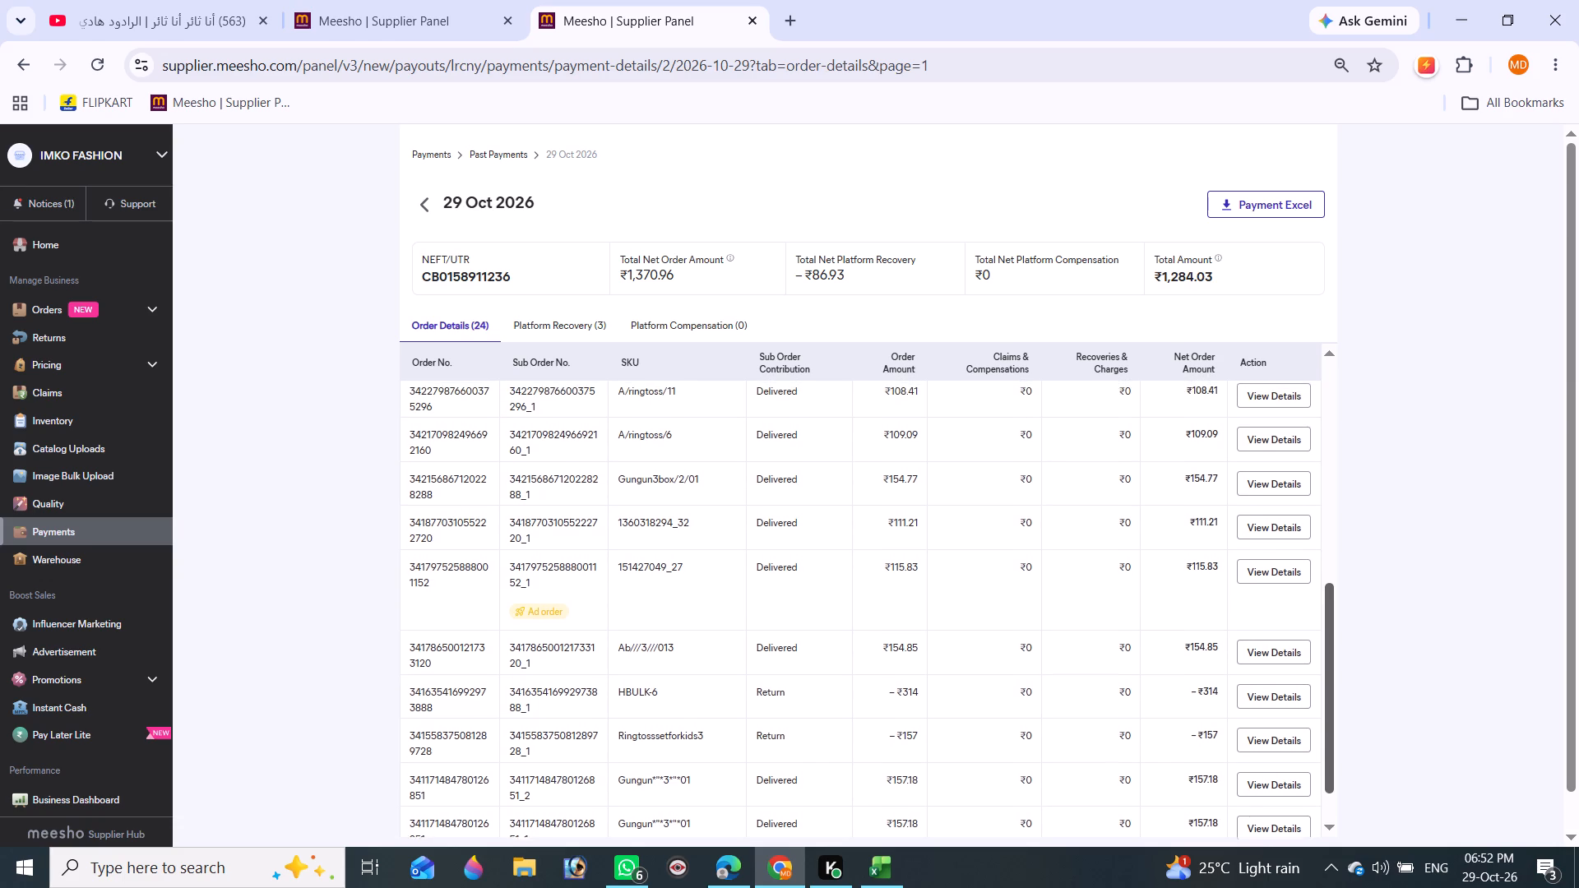
drag(1322, 725, 1318, 694)
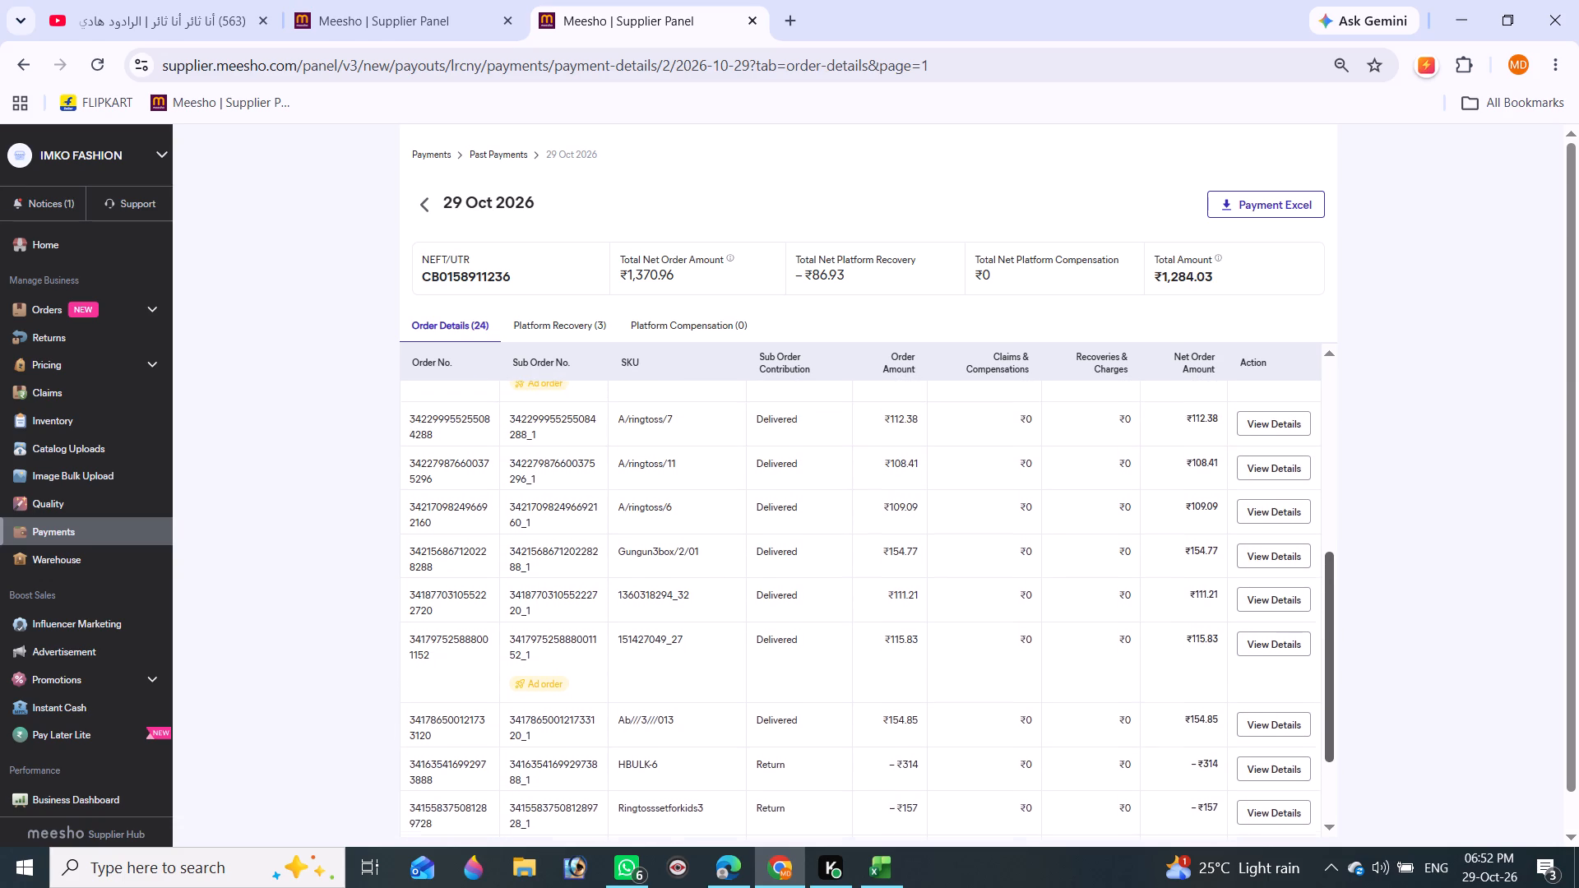
drag(1318, 694, 1318, 669)
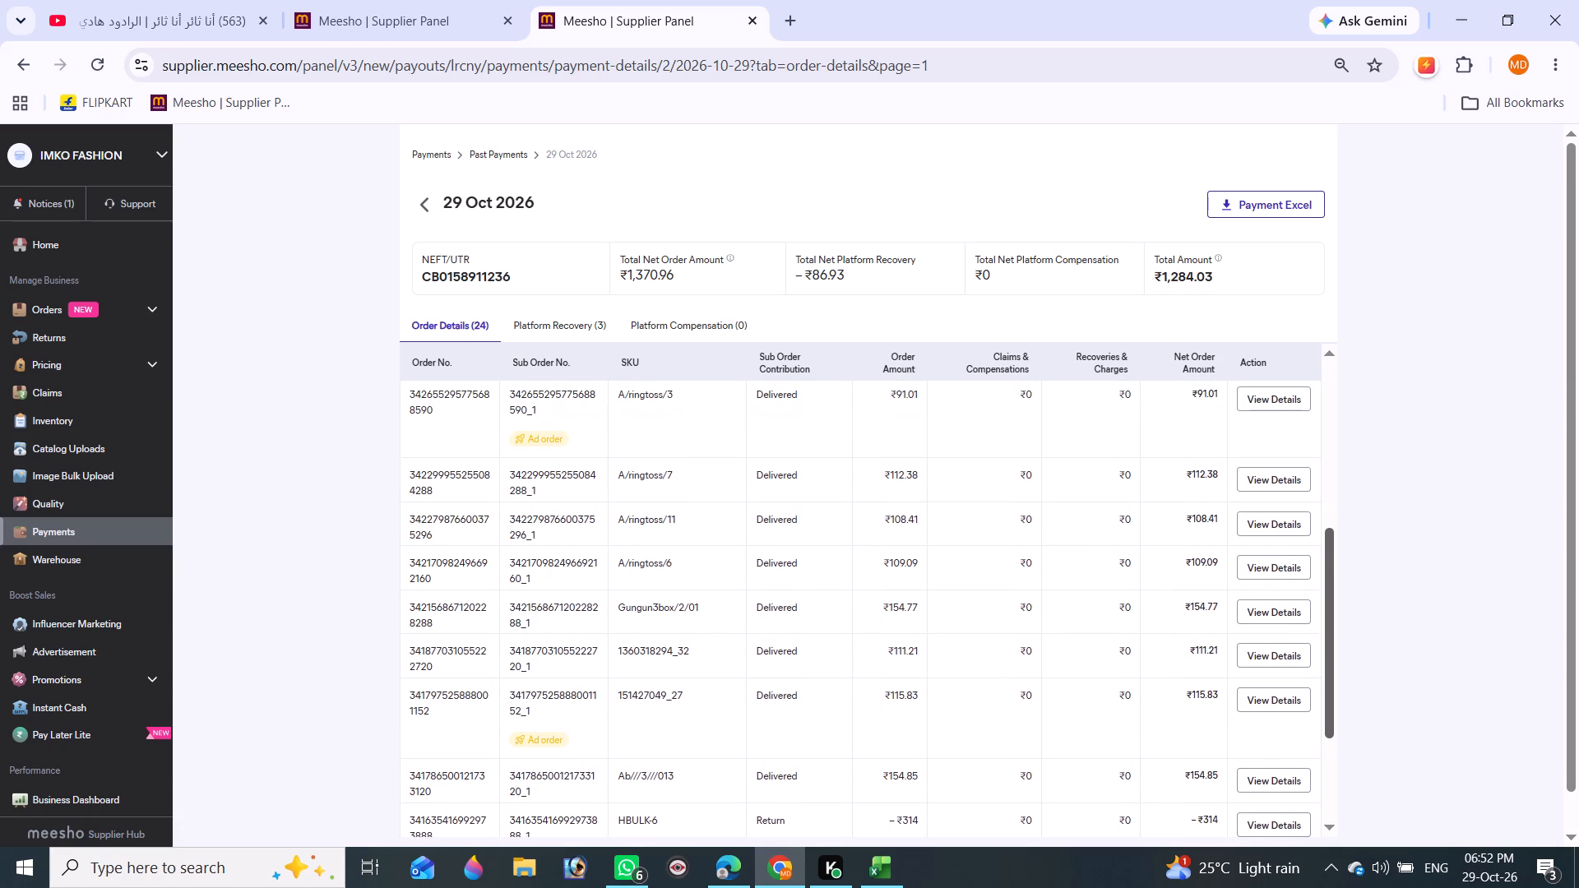
drag(1318, 669, 1318, 618)
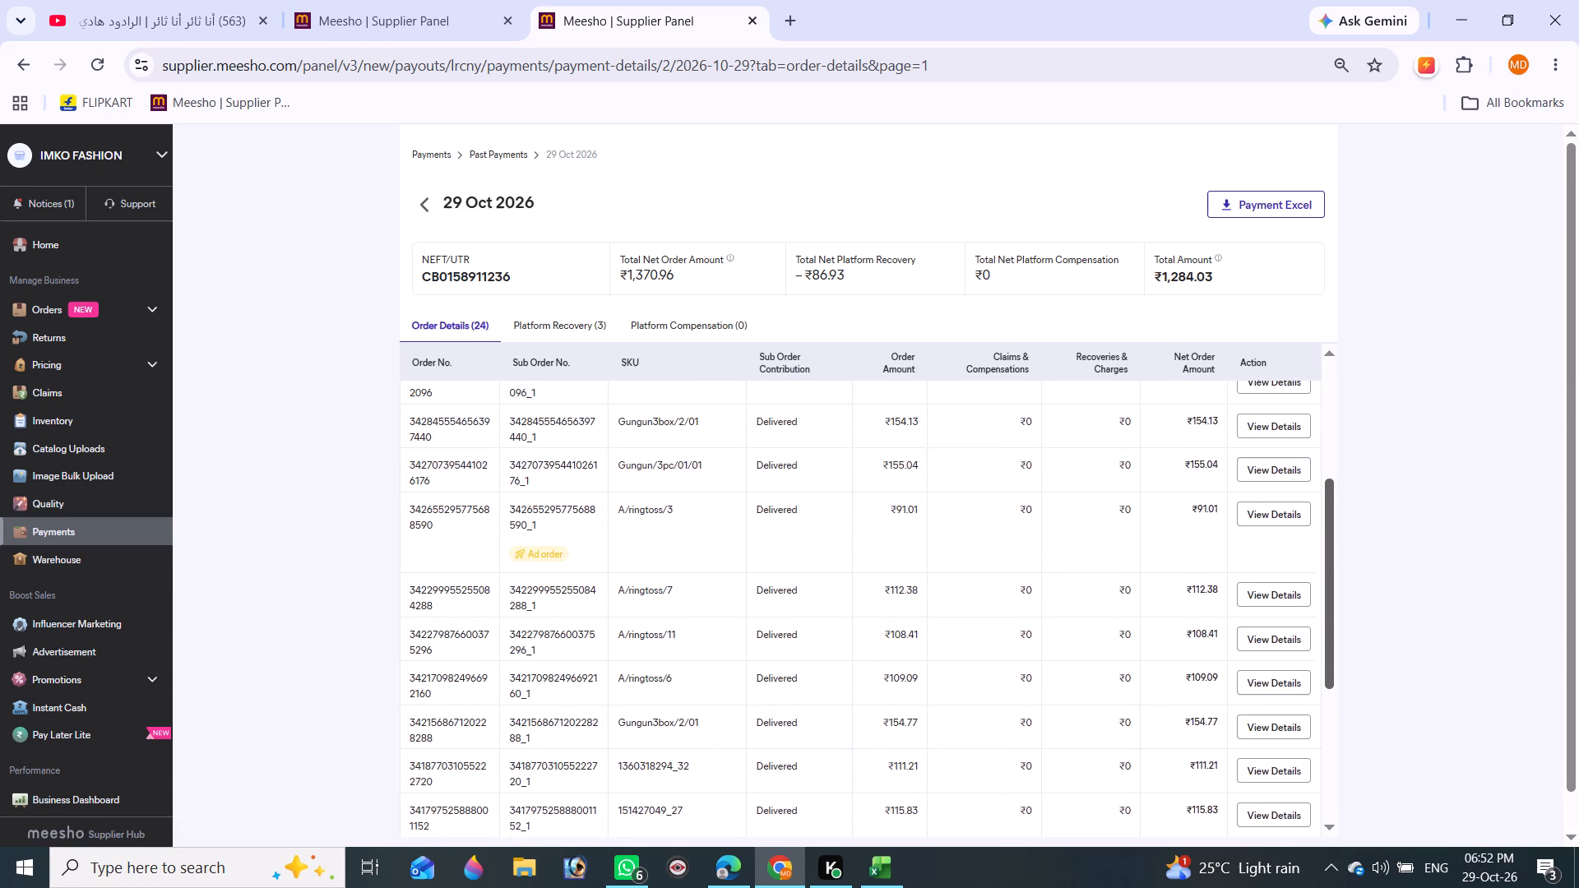
drag(1318, 618, 1320, 580)
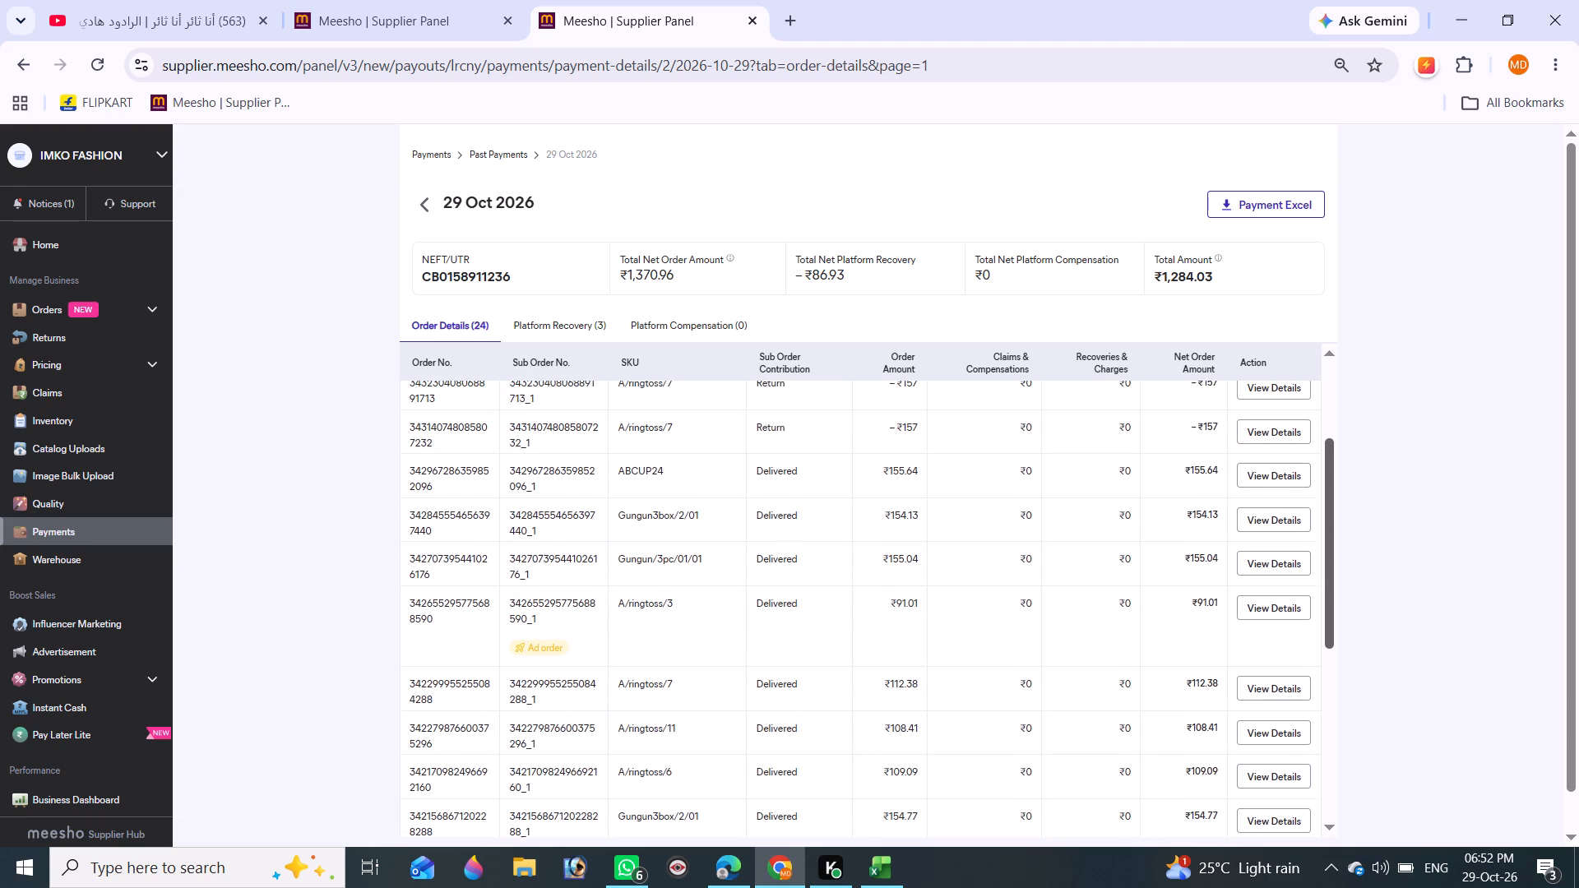
drag(1320, 580, 1317, 506)
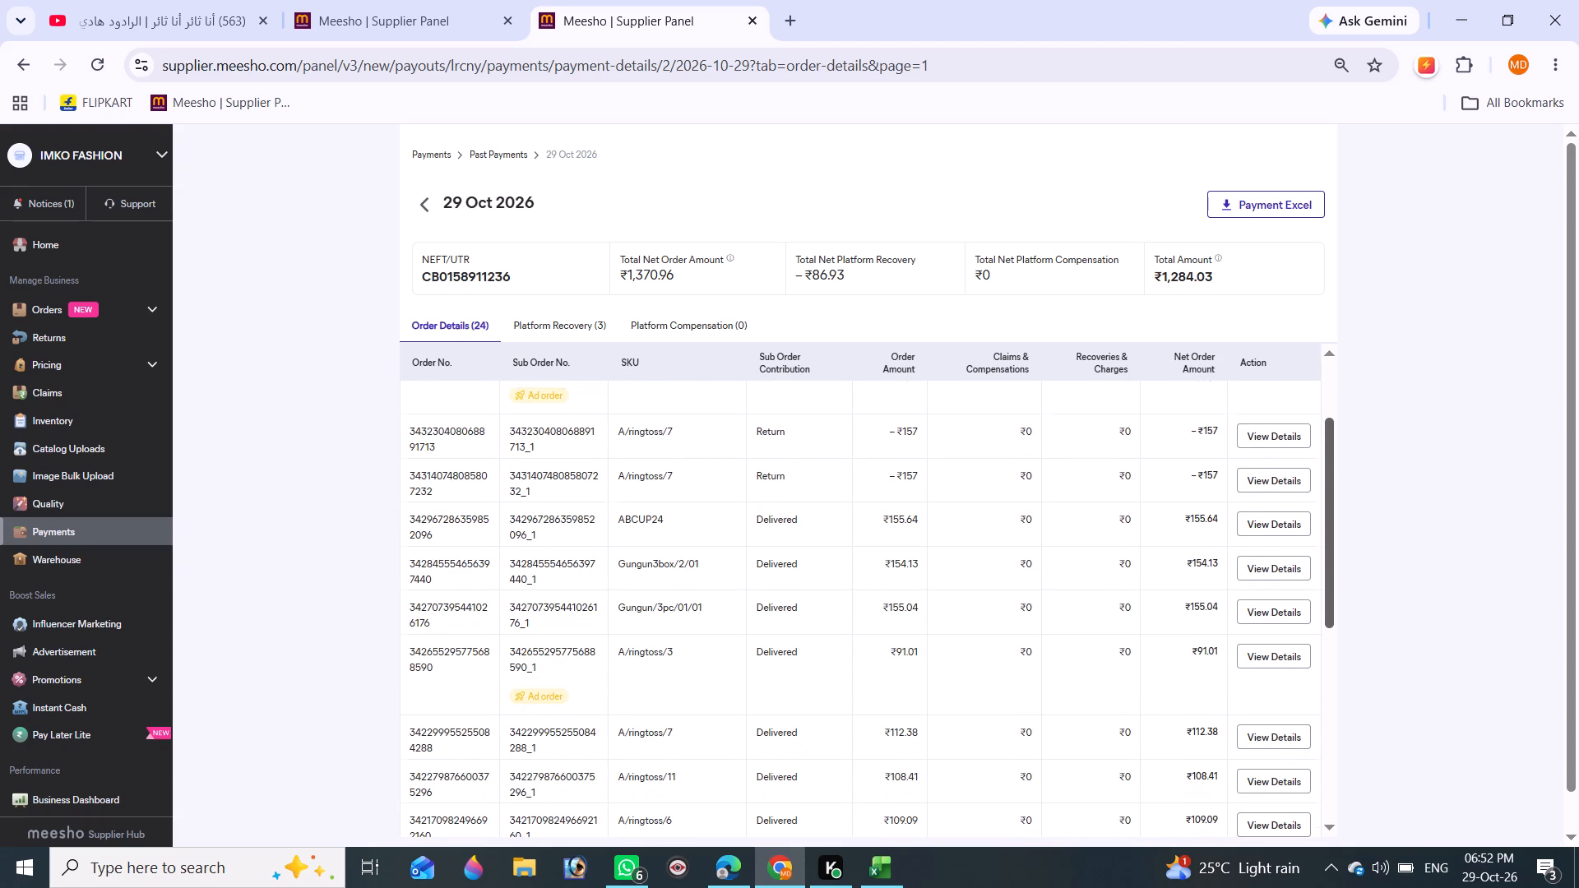
drag(1317, 506, 1315, 457)
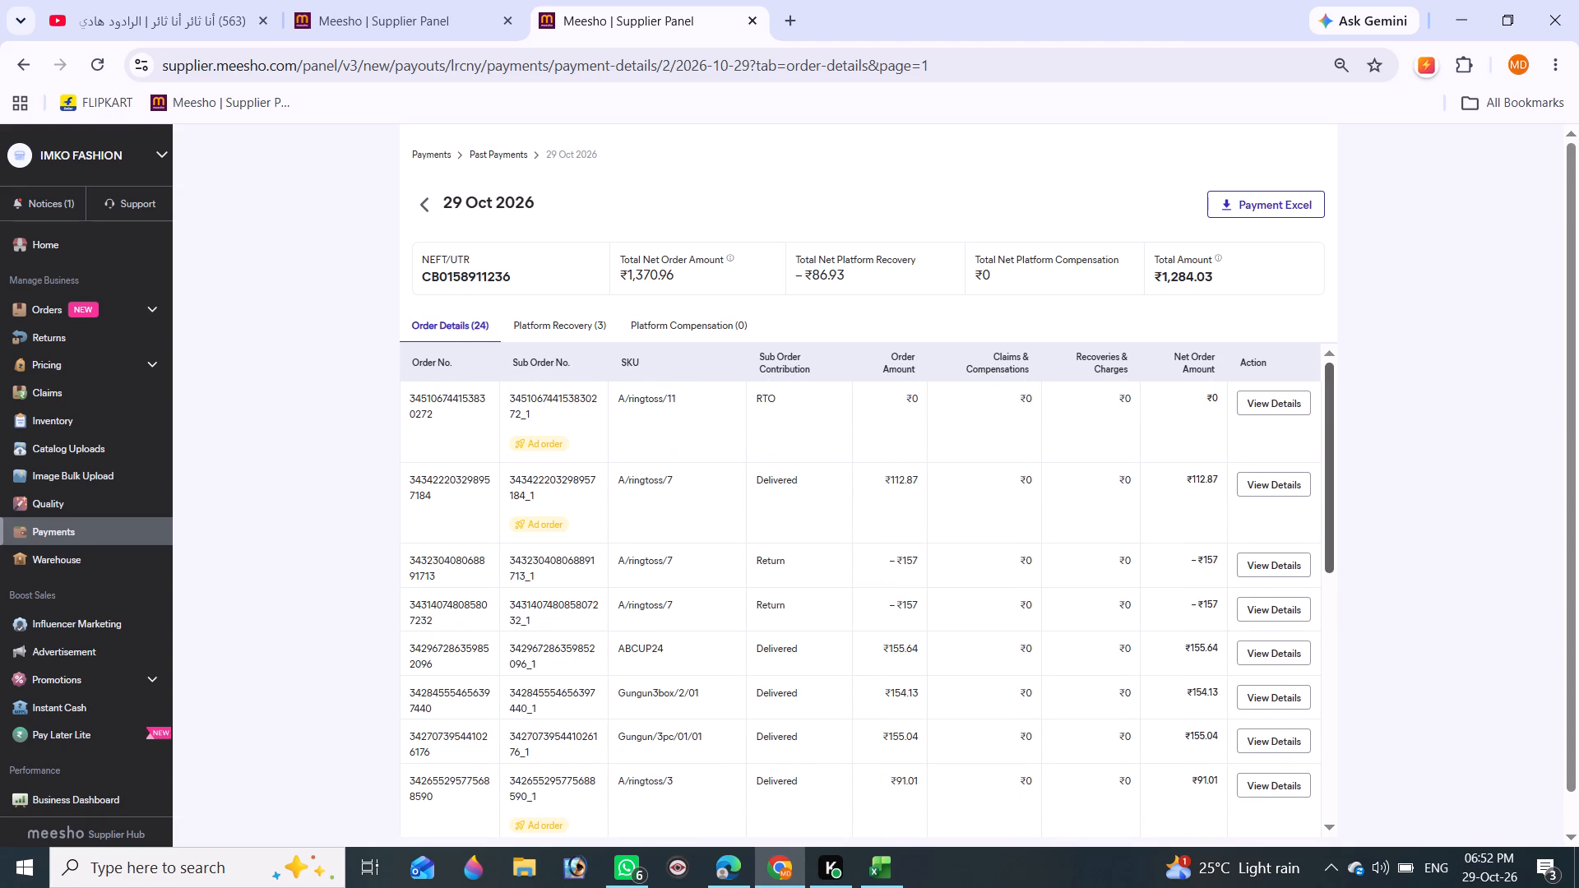
Switch back to Excel and enter 24 in cell N14, below the 3.
click(891, 866)
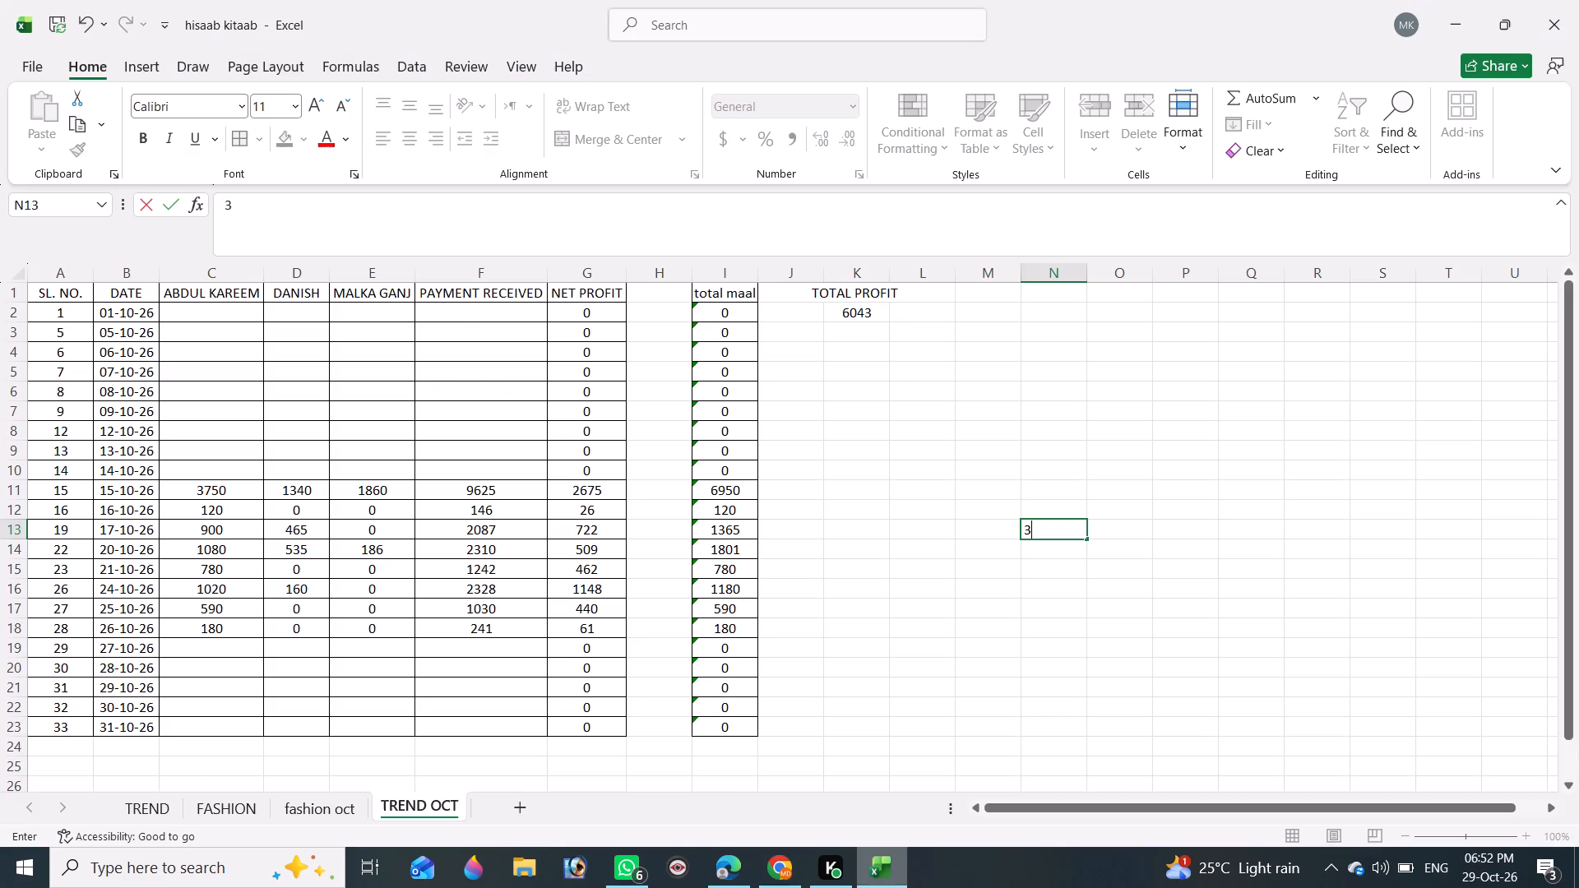
click(1059, 555)
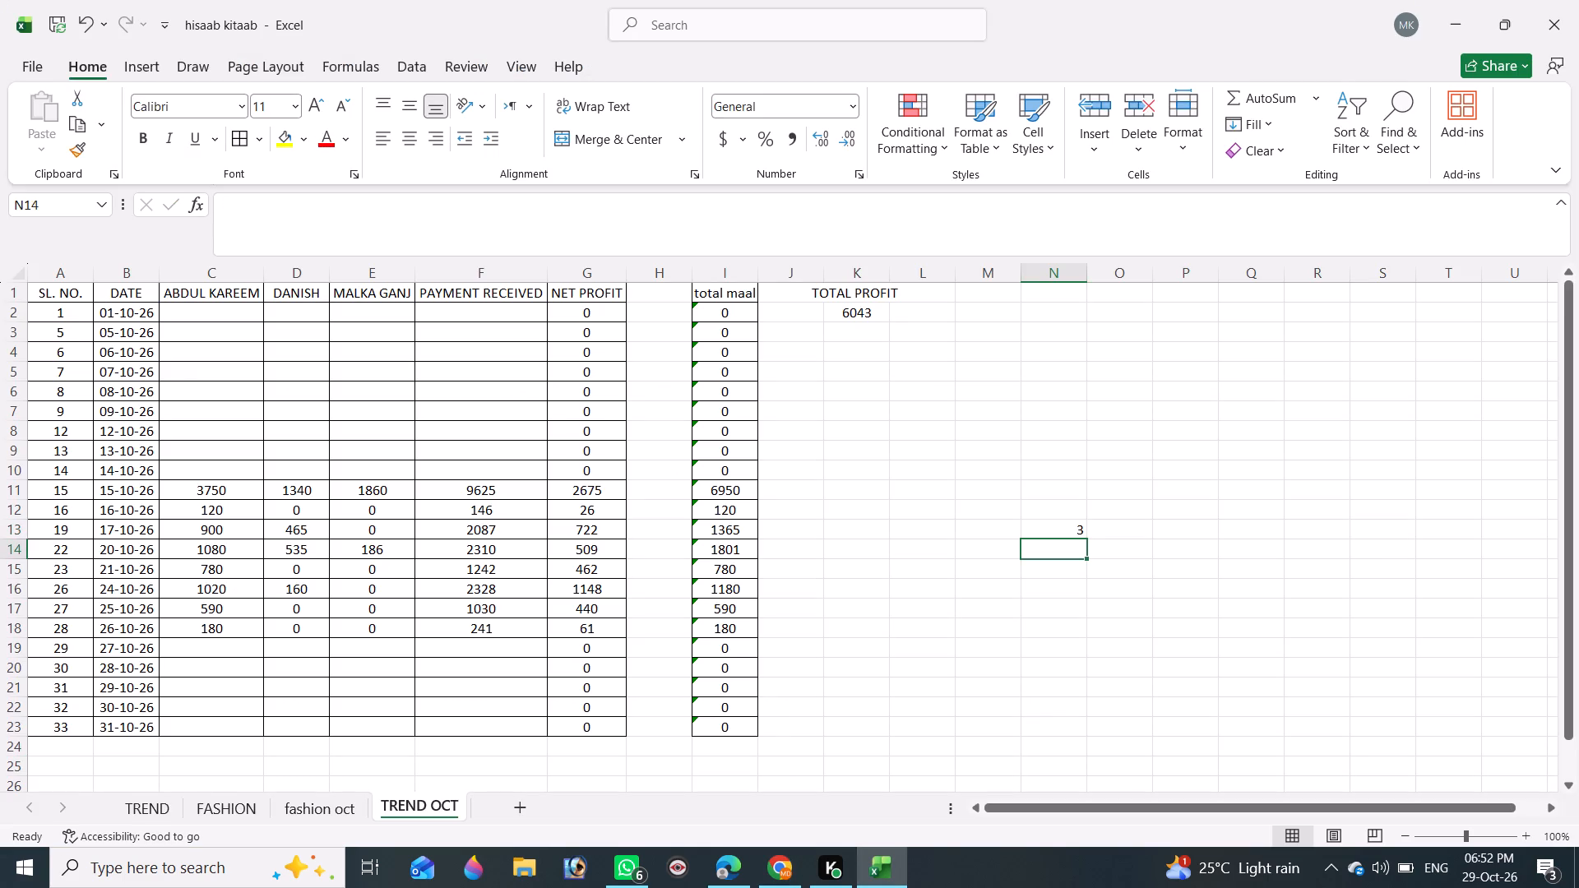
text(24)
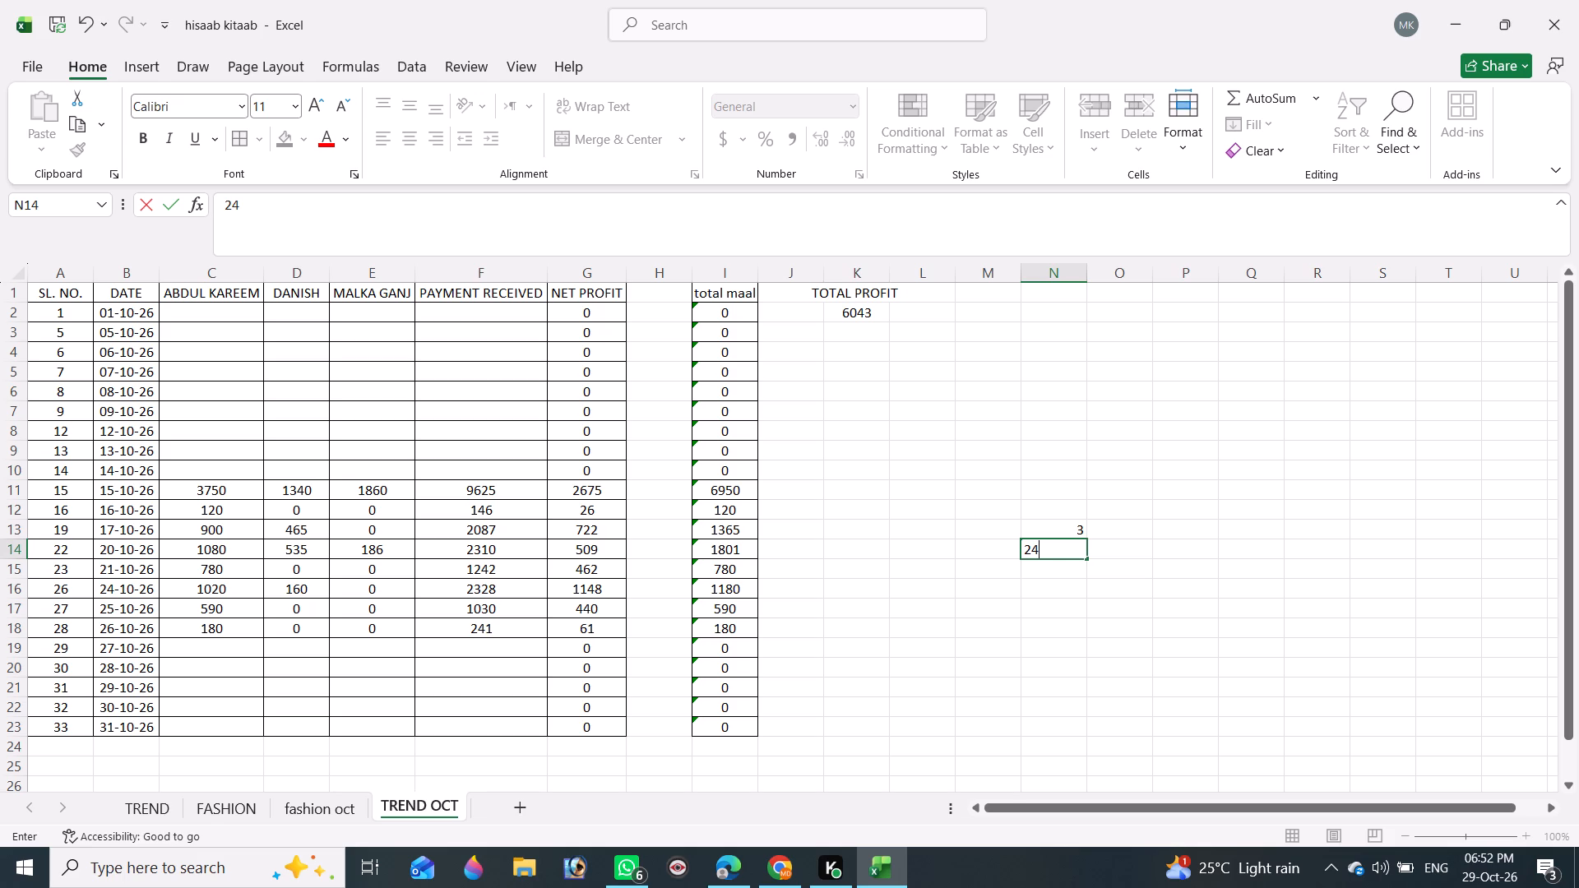
Return to the Meesho payment in Chrome and review the page 1 order list again, checking the SKUs and returns.
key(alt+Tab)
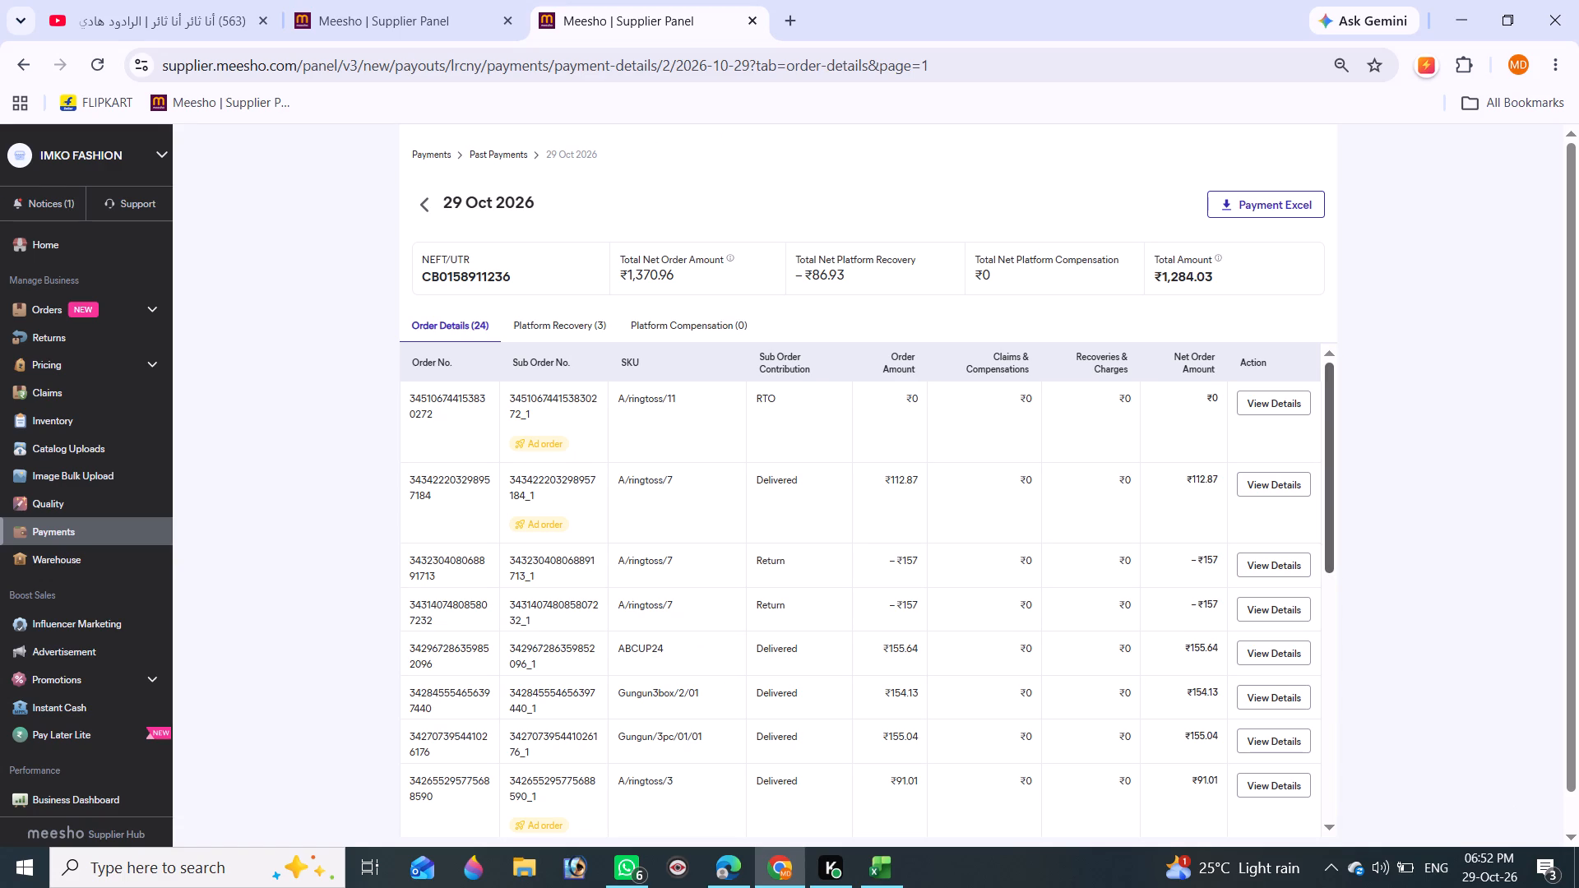
drag(1336, 539, 1329, 569)
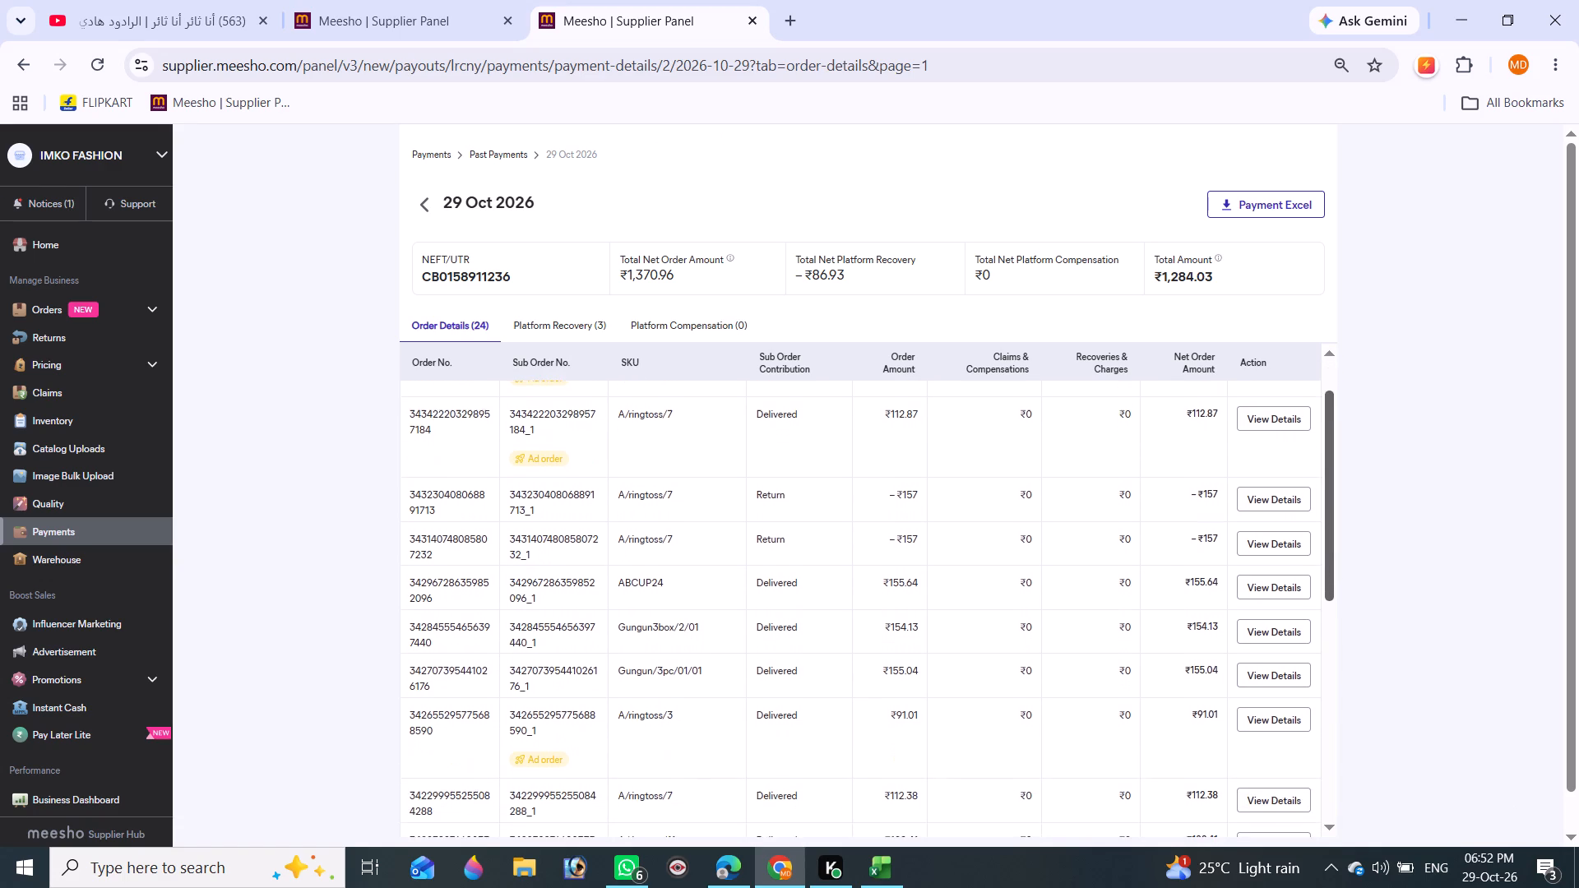
drag(1329, 569, 1321, 629)
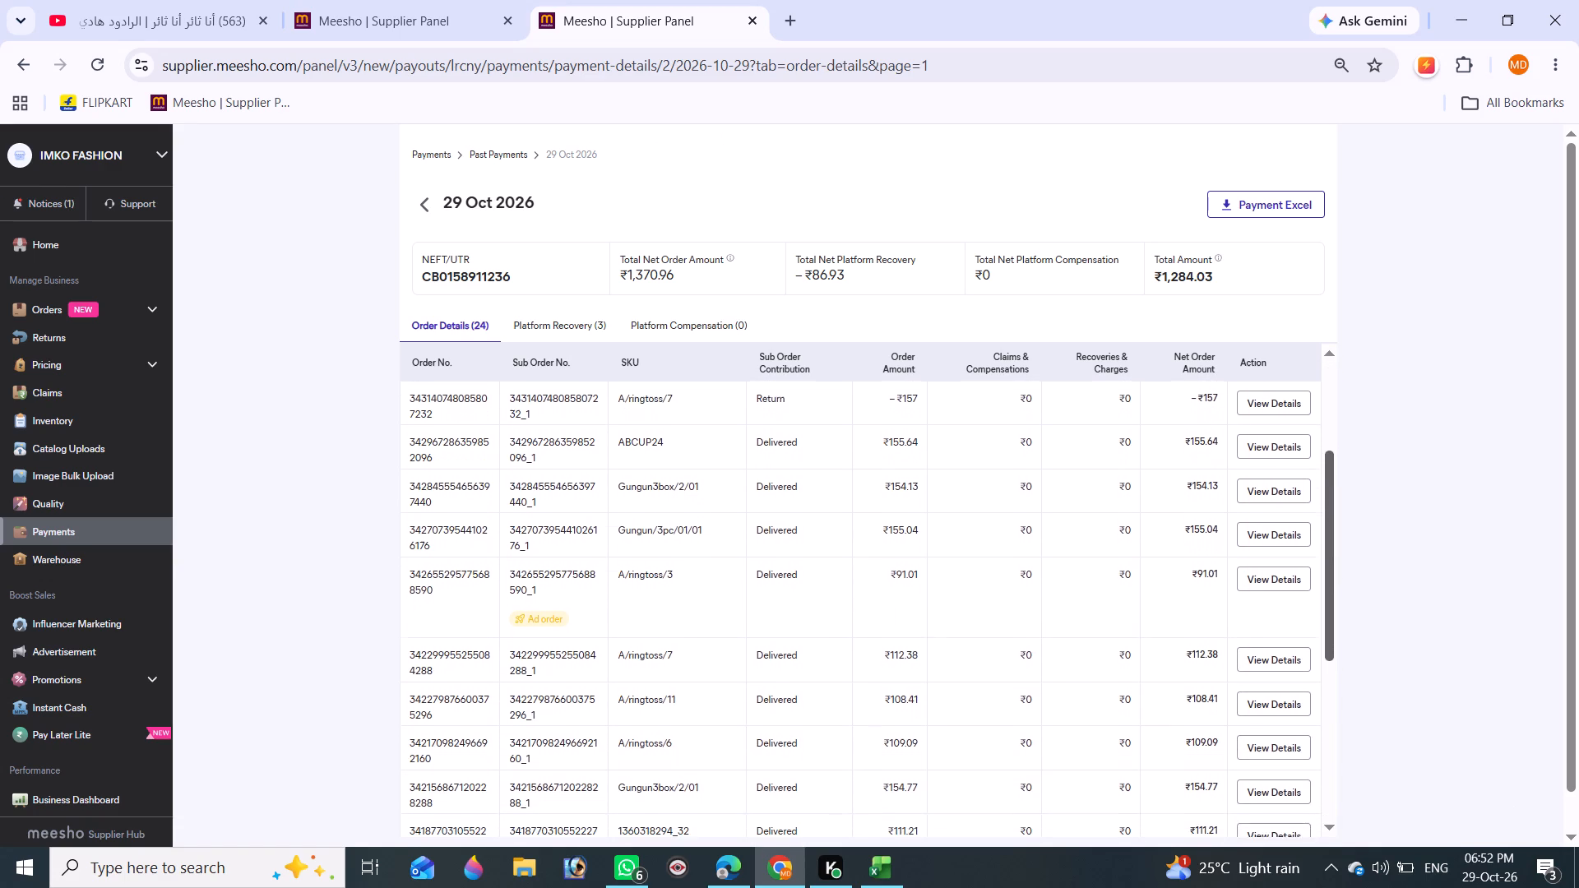
drag(1321, 629, 1314, 678)
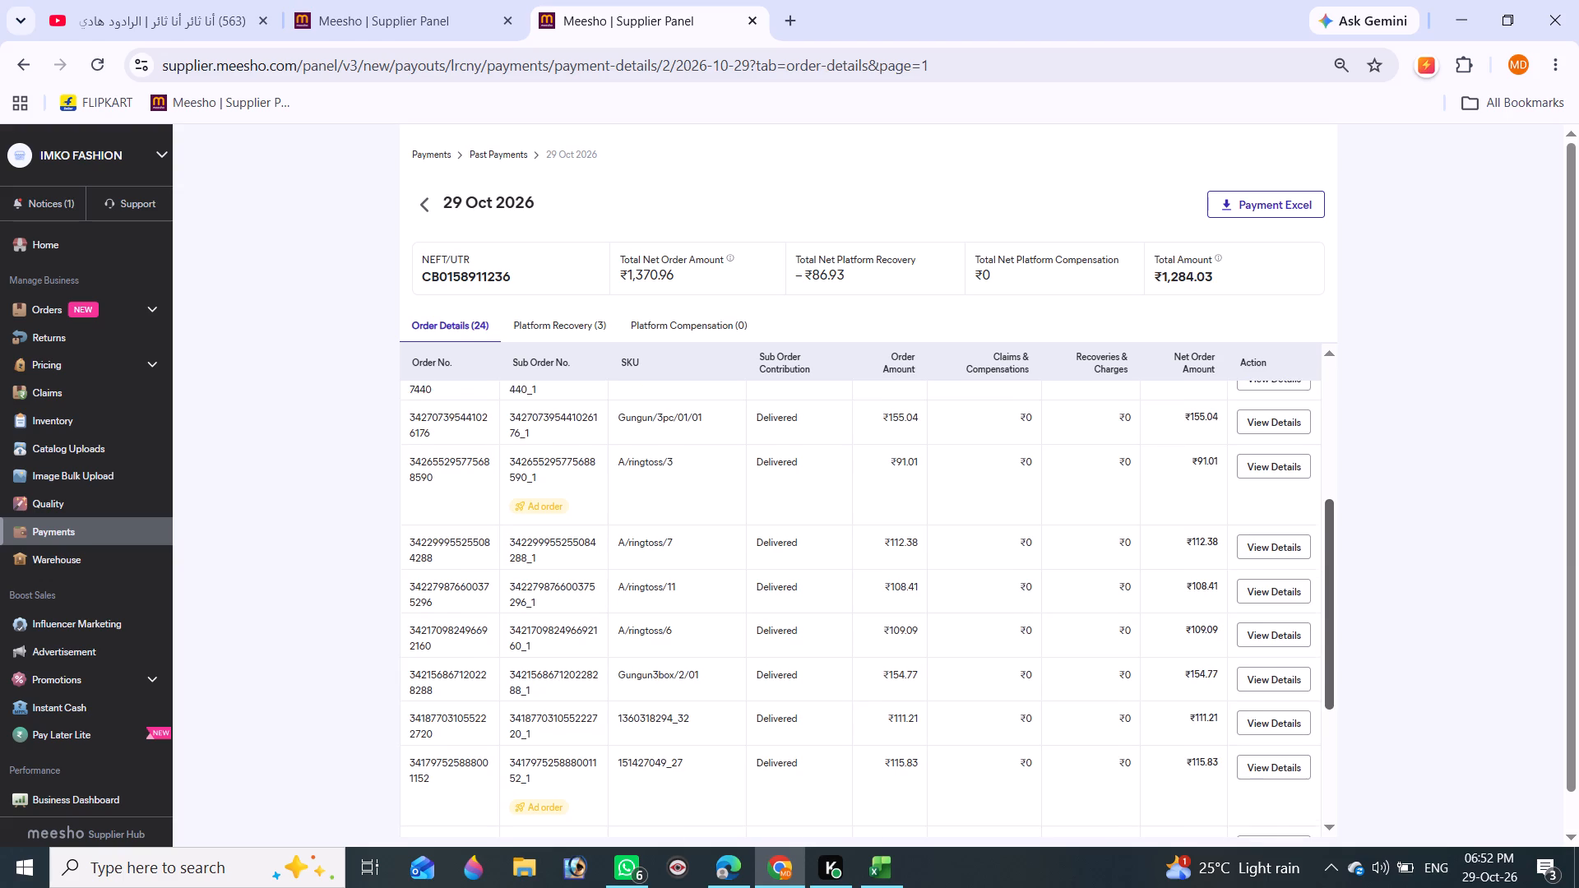
drag(1314, 678, 1309, 761)
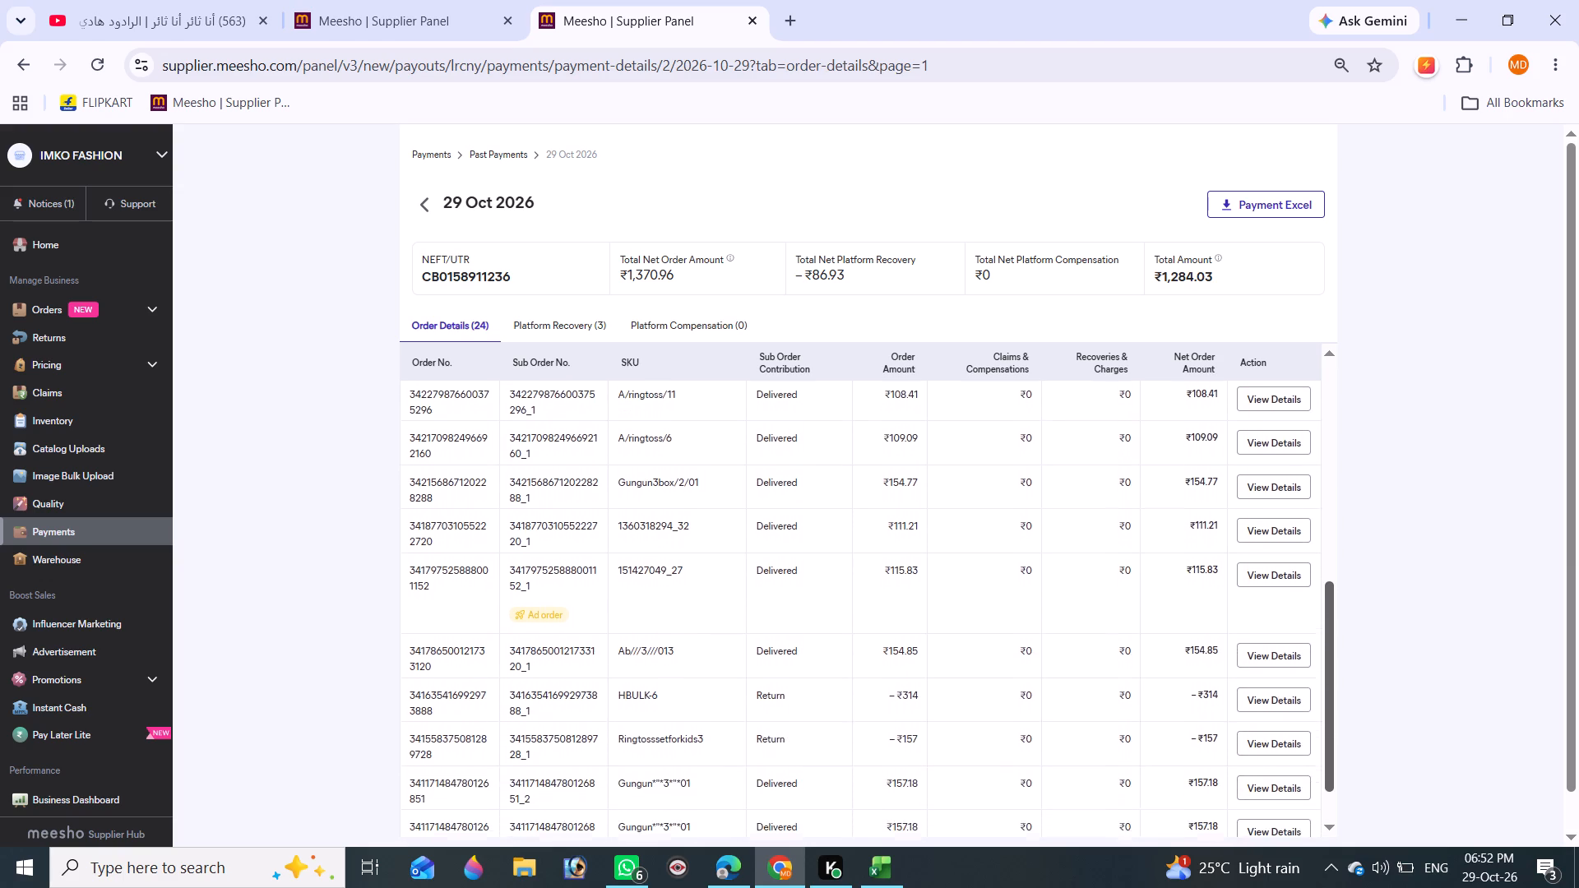
drag(1309, 761, 1303, 793)
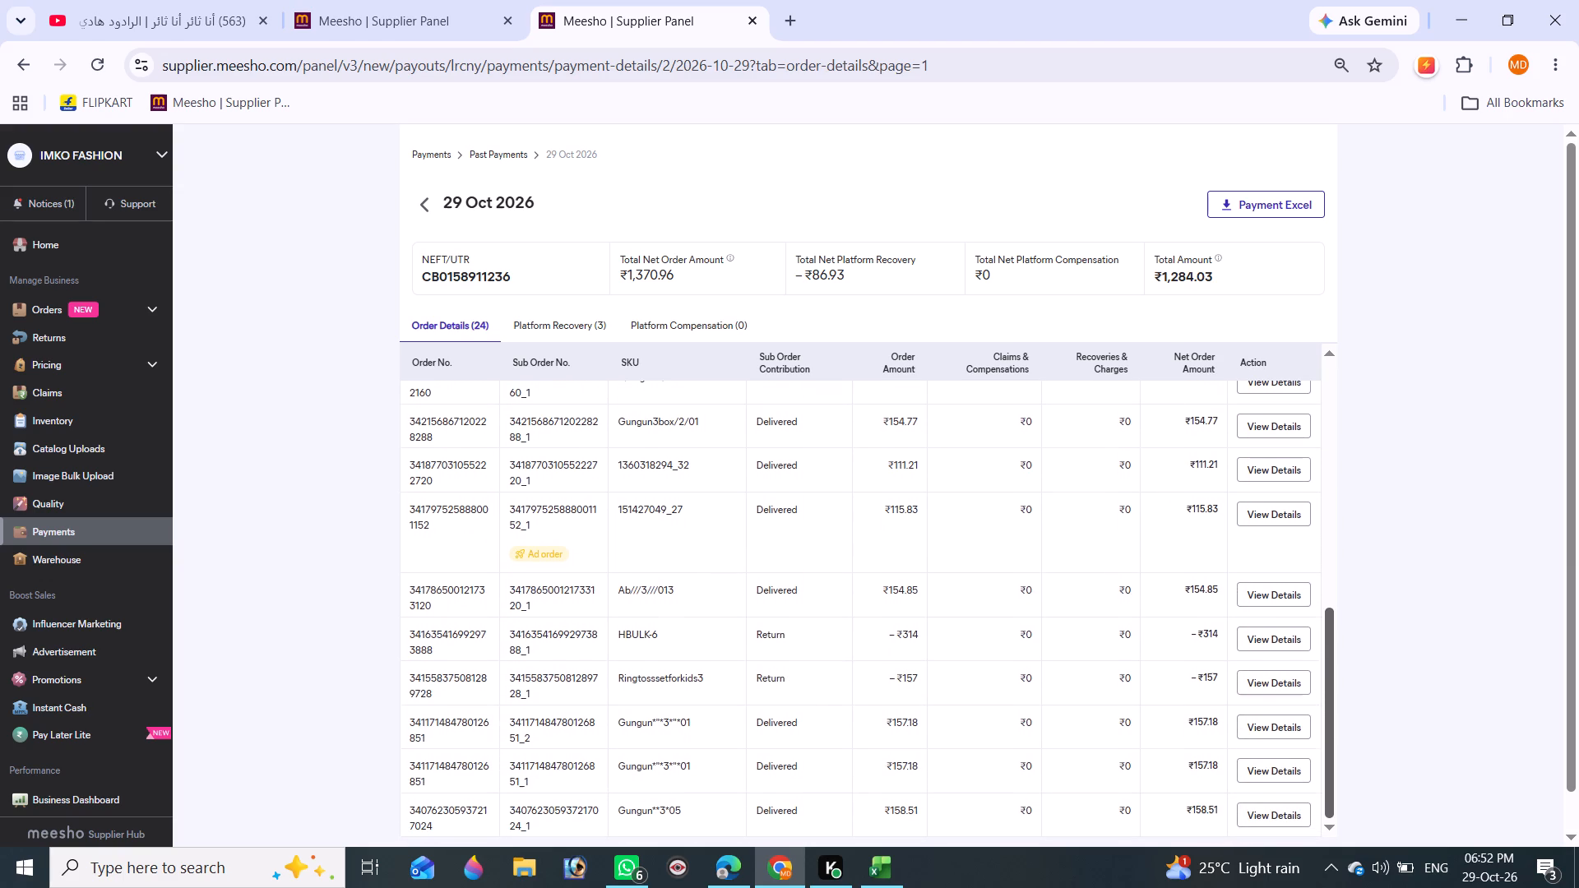
drag(1303, 793, 1310, 516)
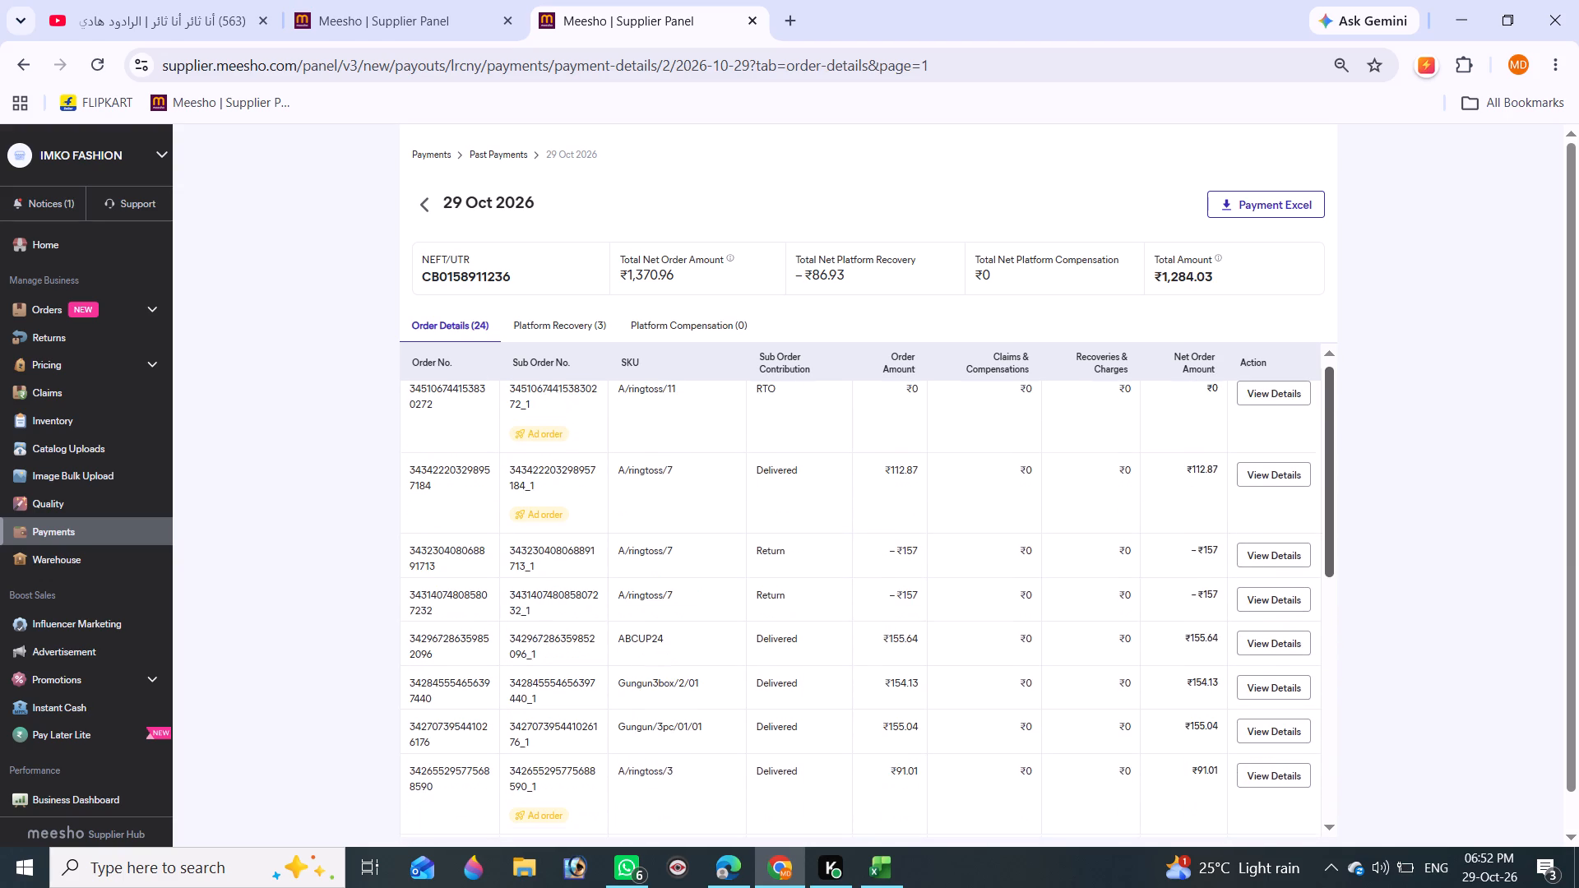
drag(1310, 516, 1310, 516)
Switch back to Excel and enter 6 in cell P12 and 1 in cell P13 of TREND OCT.
key(alt+Tab)
click(1041, 569)
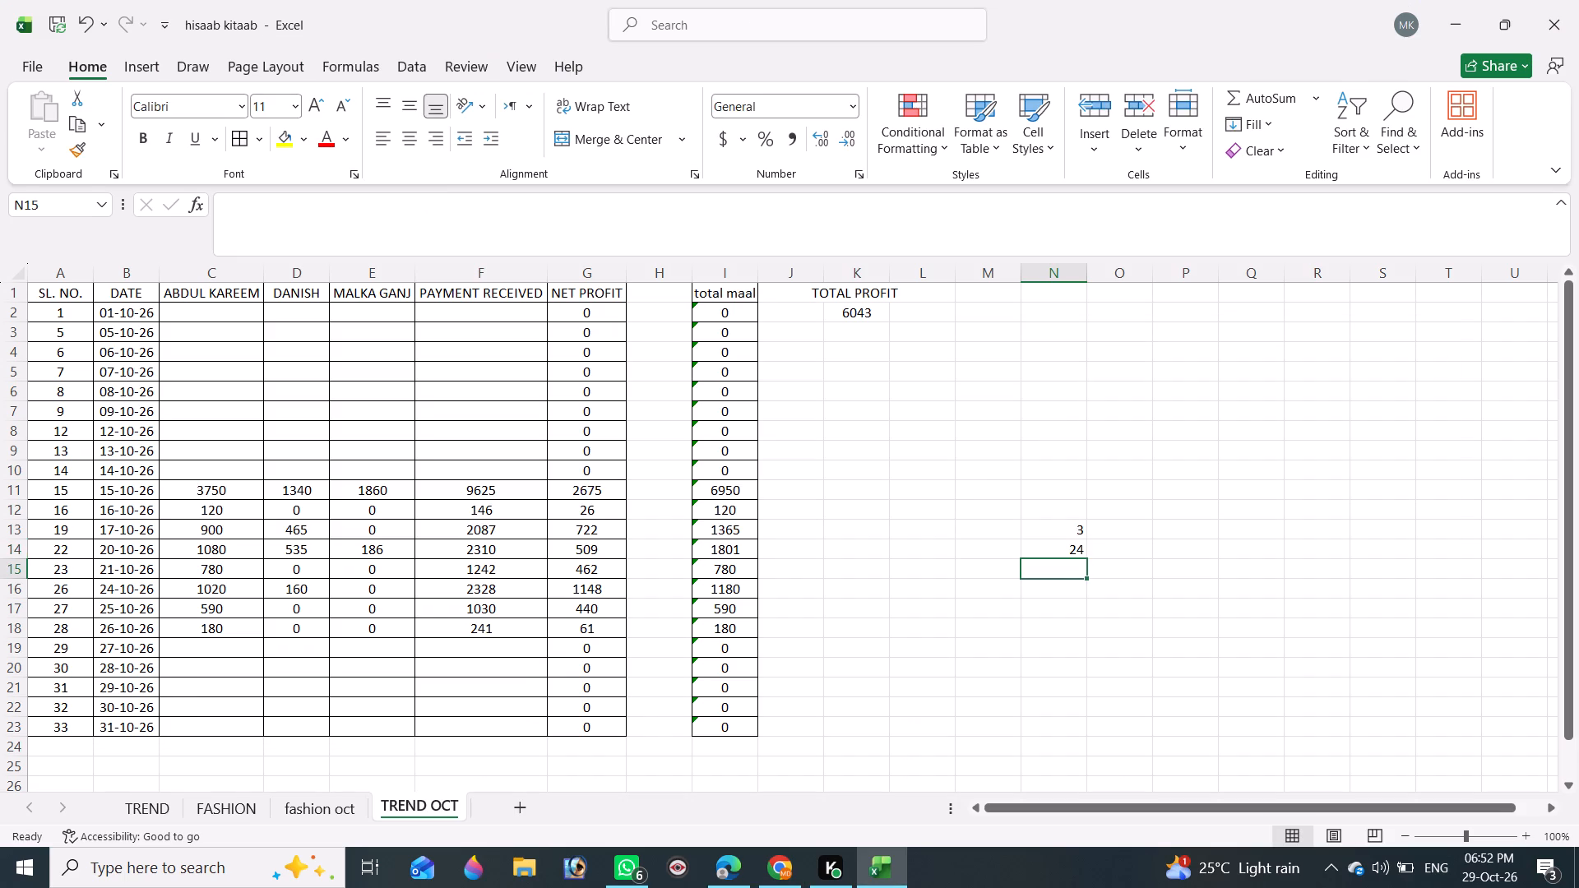
click(1159, 516)
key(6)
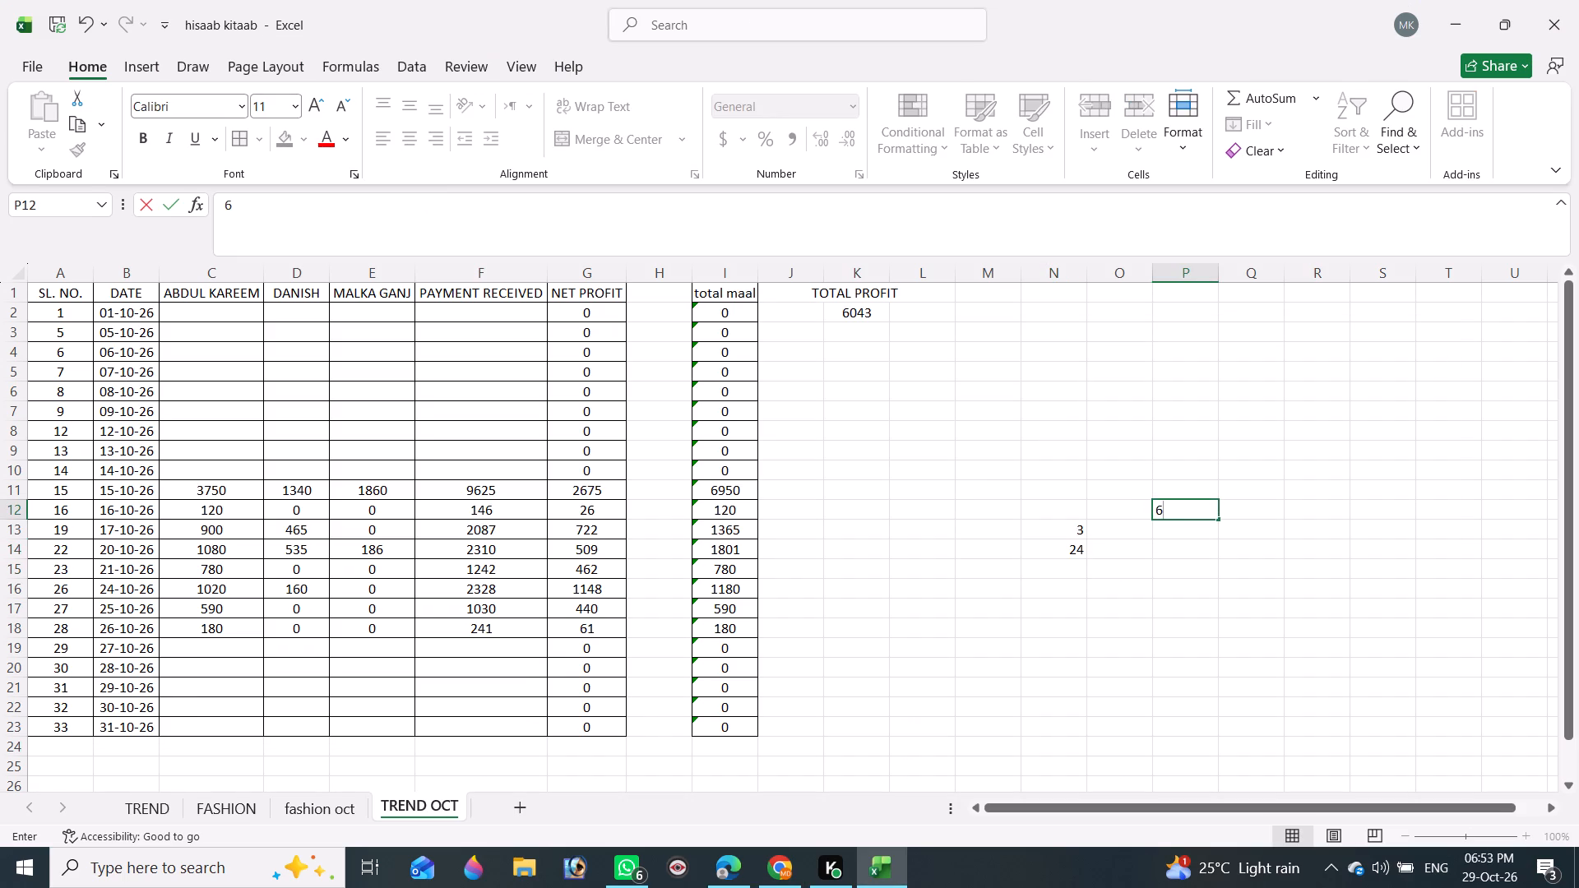
key(Down)
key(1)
key(Return)
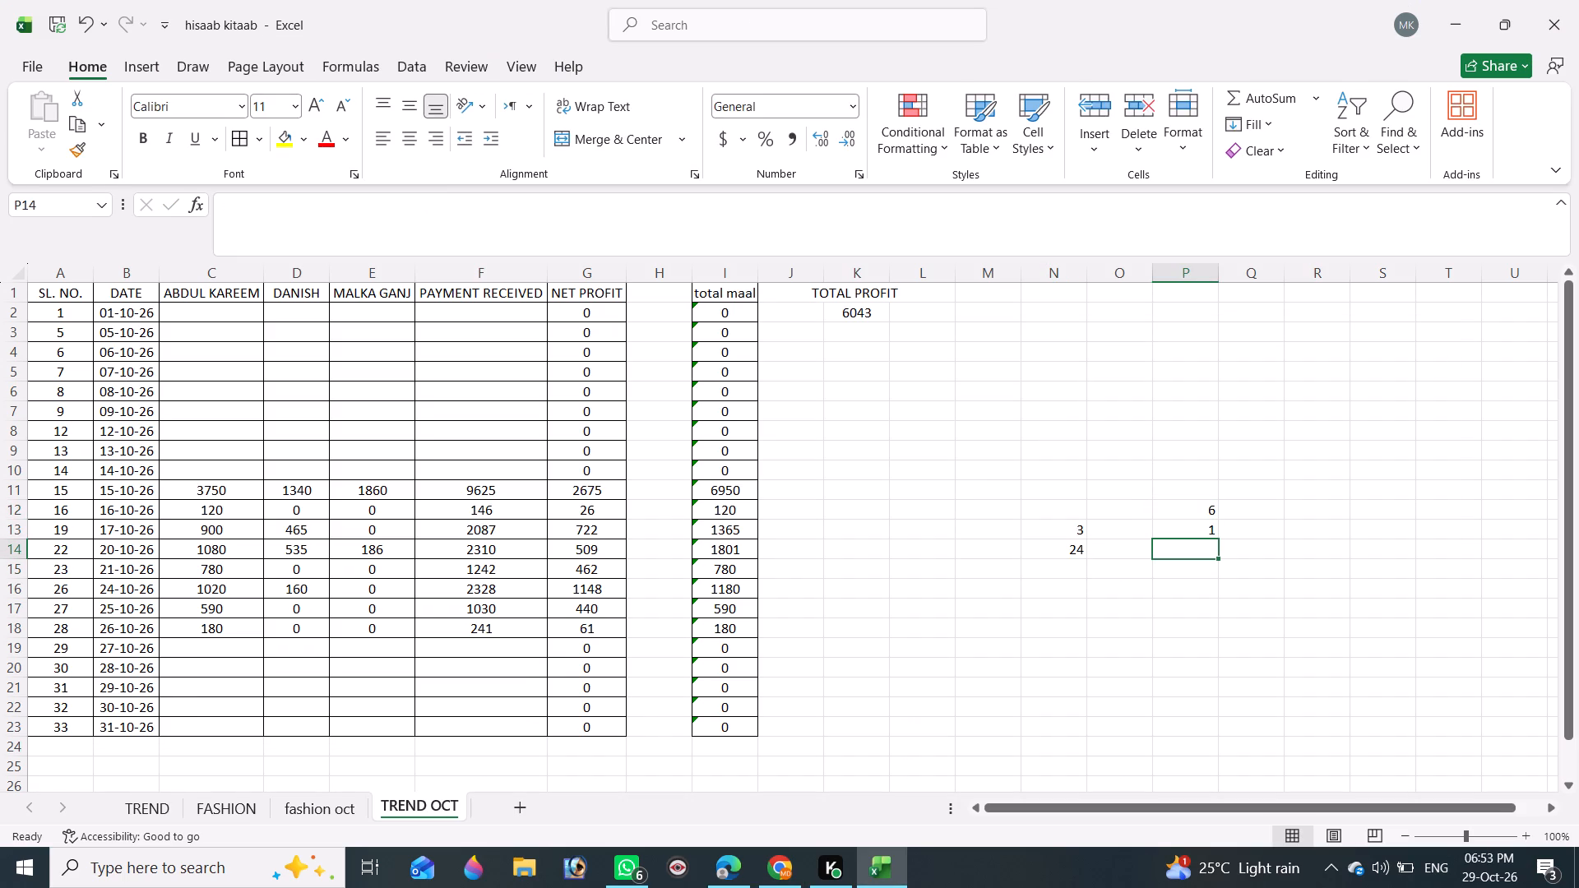
Calculate 27*32 in cell N15 of TREND OCT, below the 24.
click(1056, 575)
key(BackSpace)
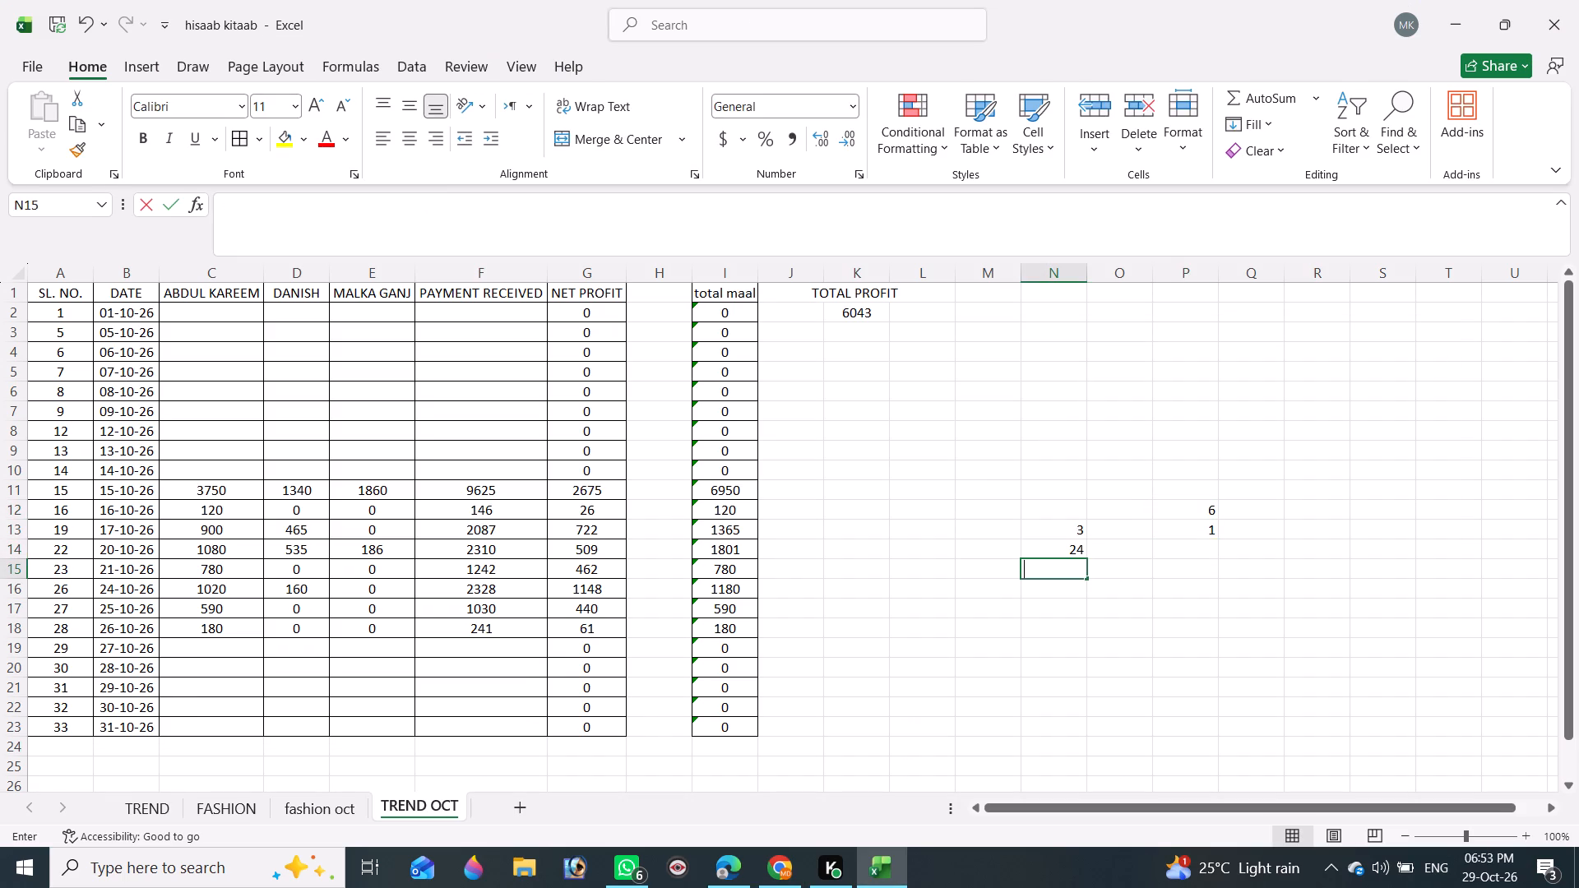
key(BackSpace)
key(equal)
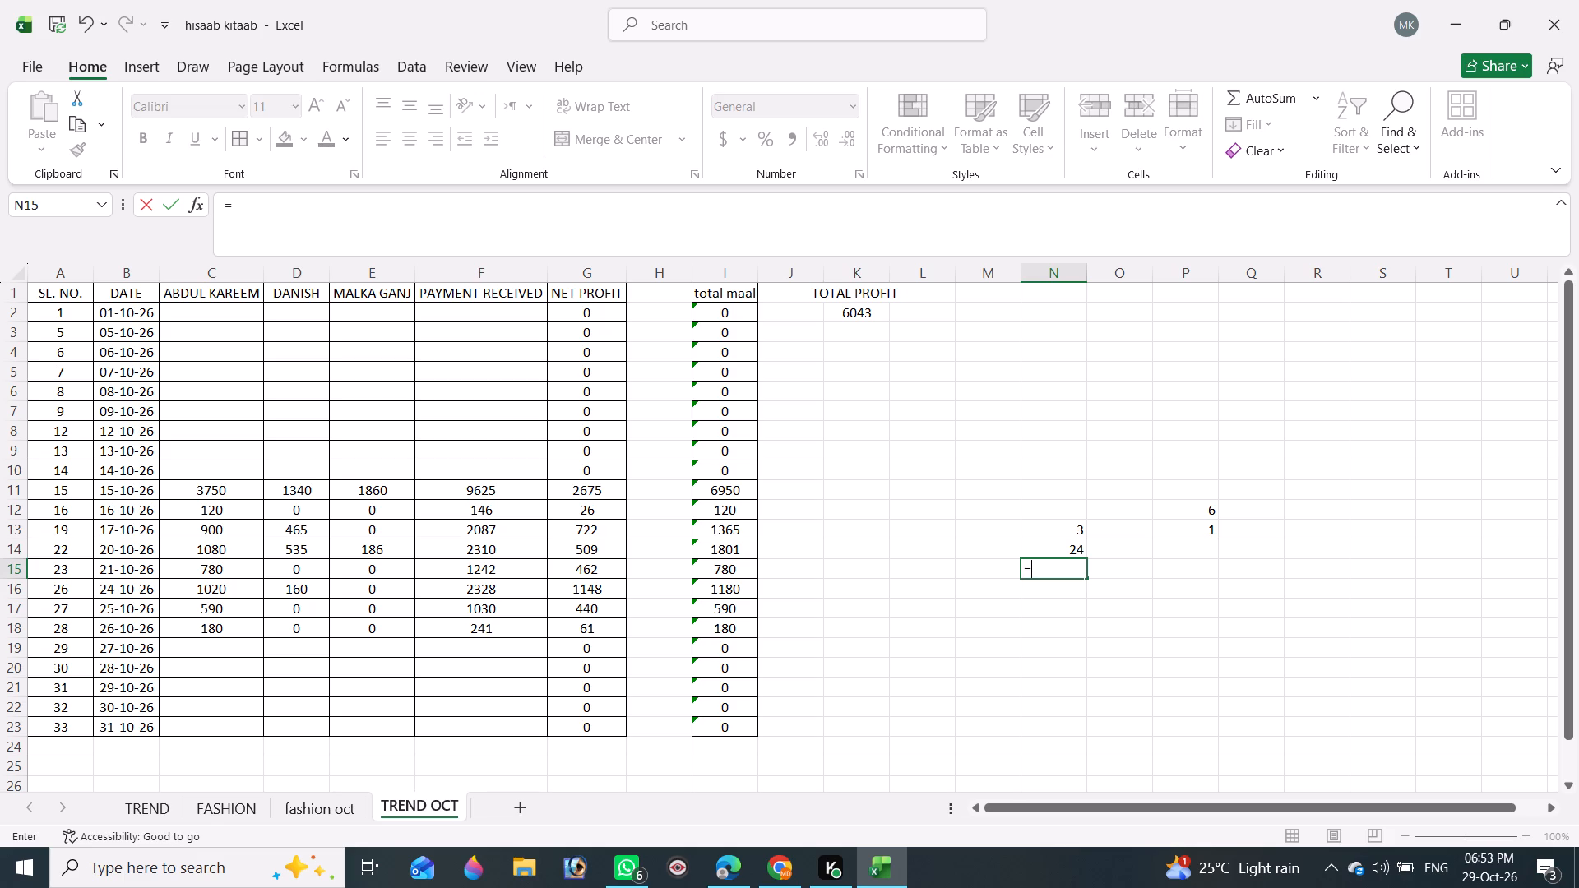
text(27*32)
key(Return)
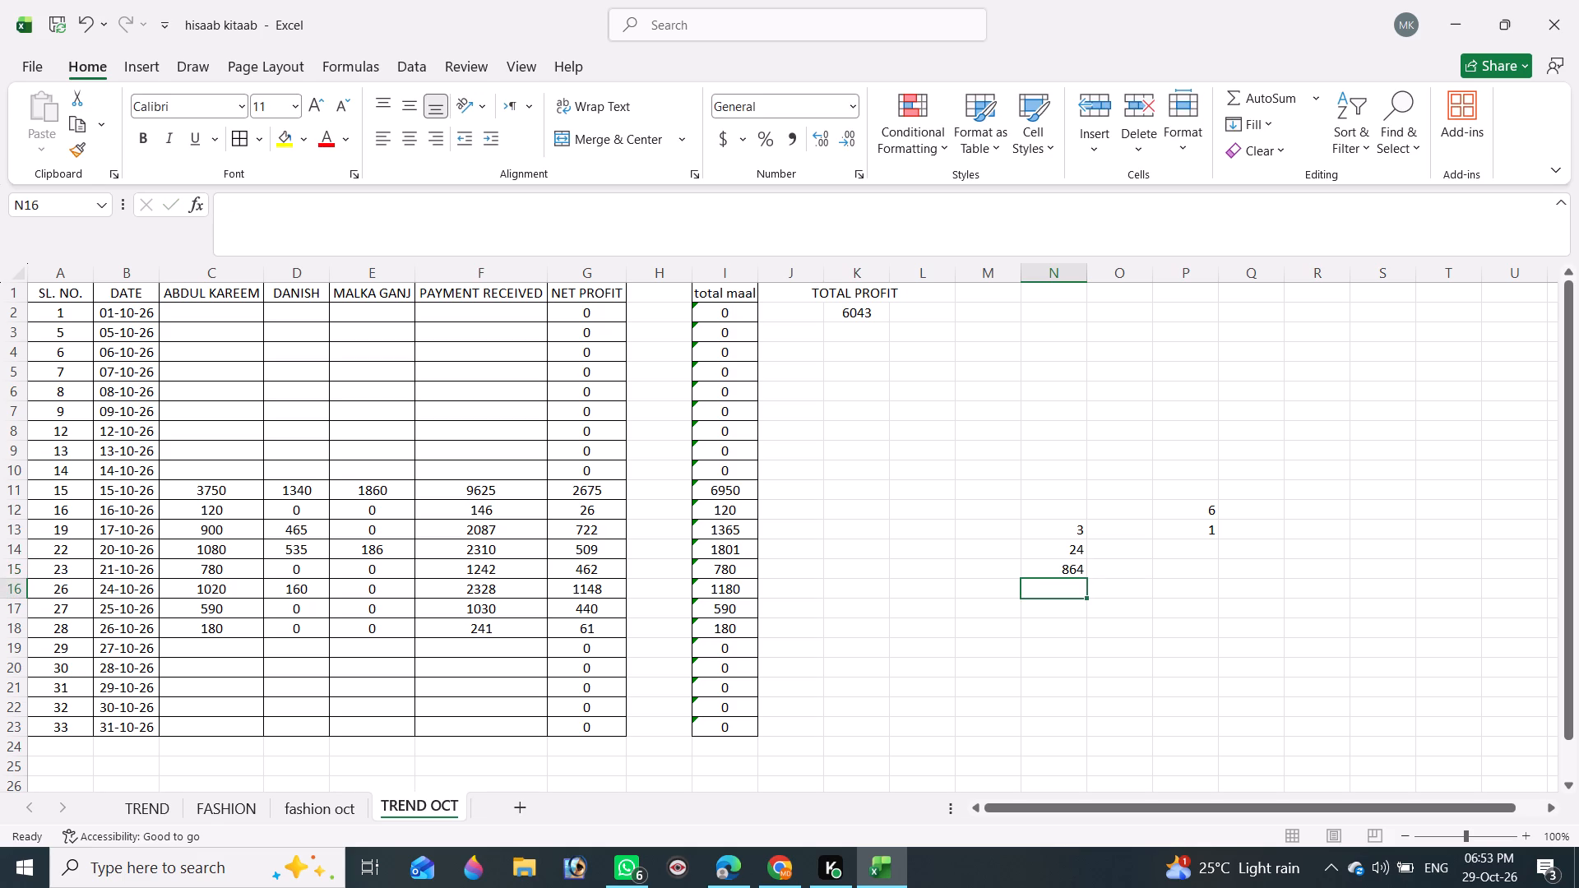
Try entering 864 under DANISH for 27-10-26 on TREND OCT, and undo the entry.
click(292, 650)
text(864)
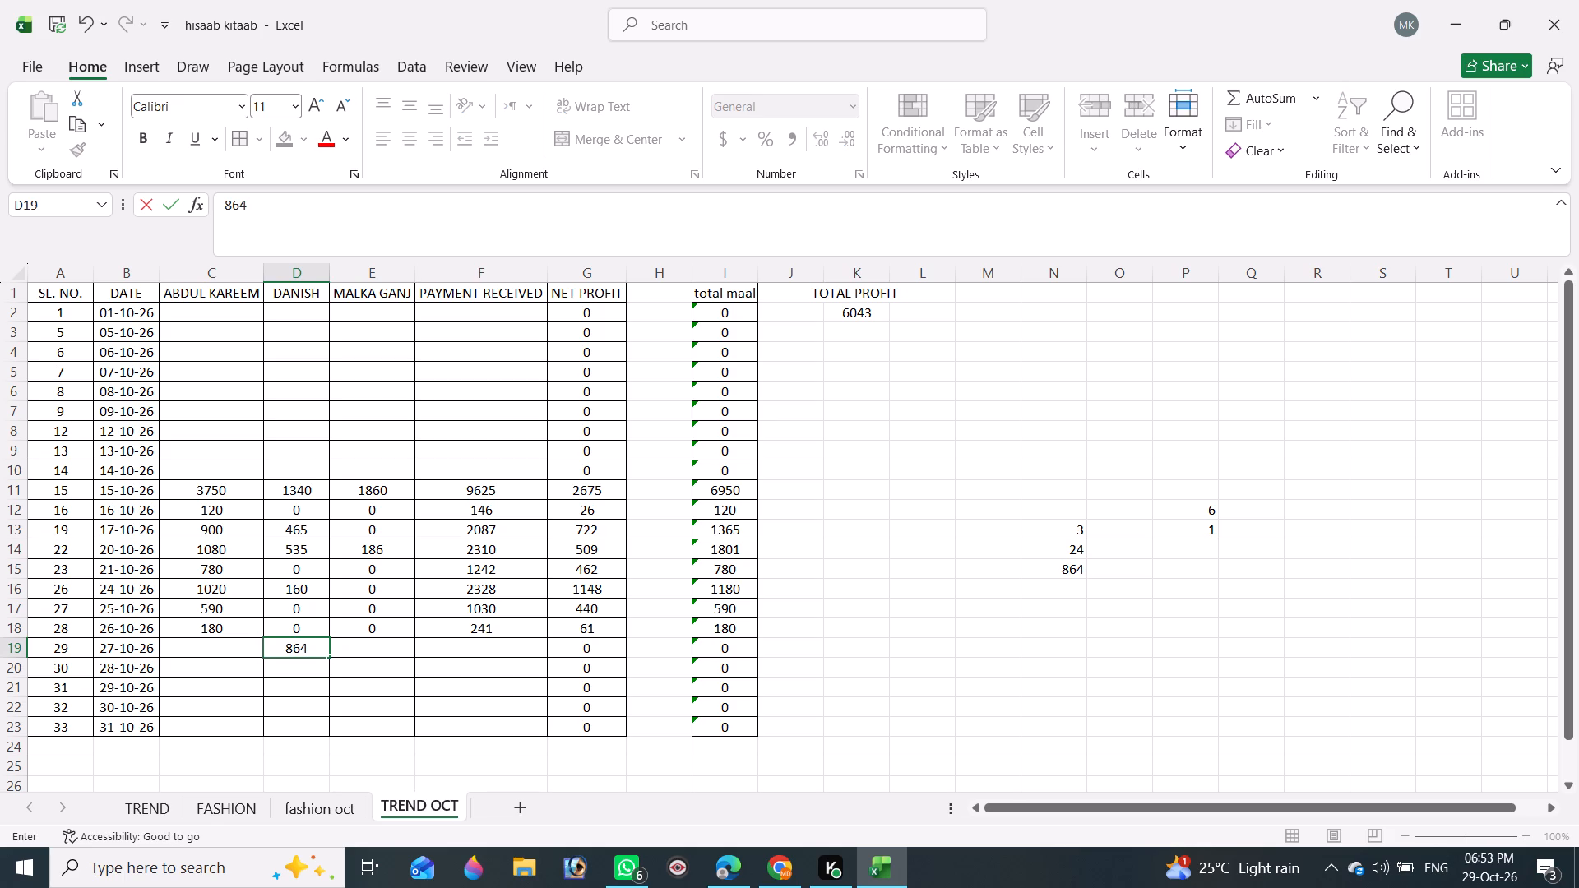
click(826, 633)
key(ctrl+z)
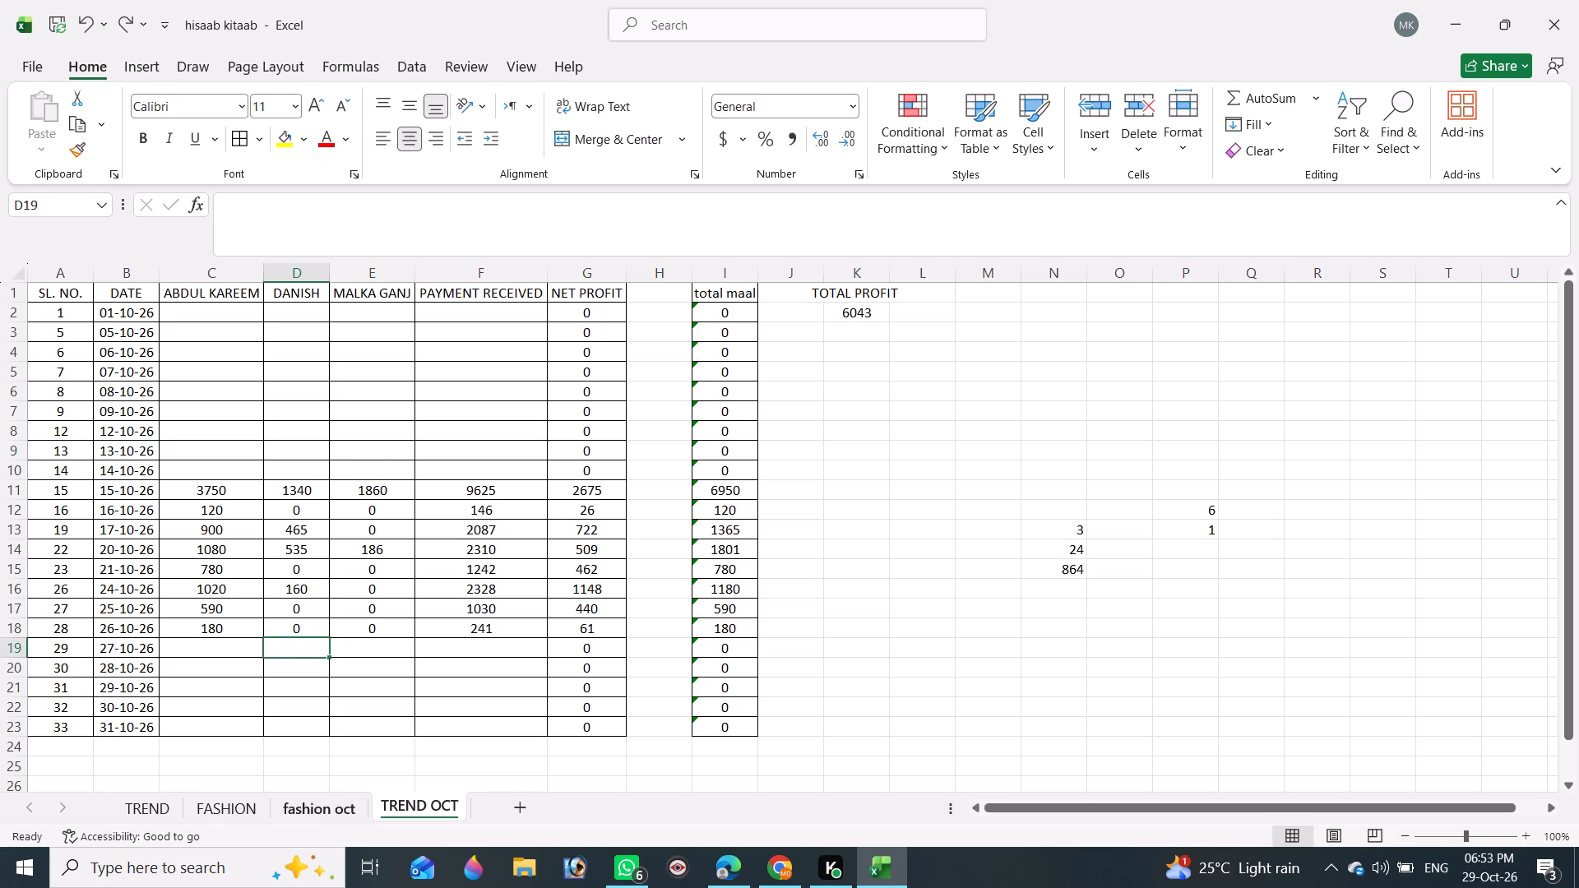
On the fashion oct sheet, enter 864 under DANISH for 29-10-26.
click(307, 807)
click(273, 644)
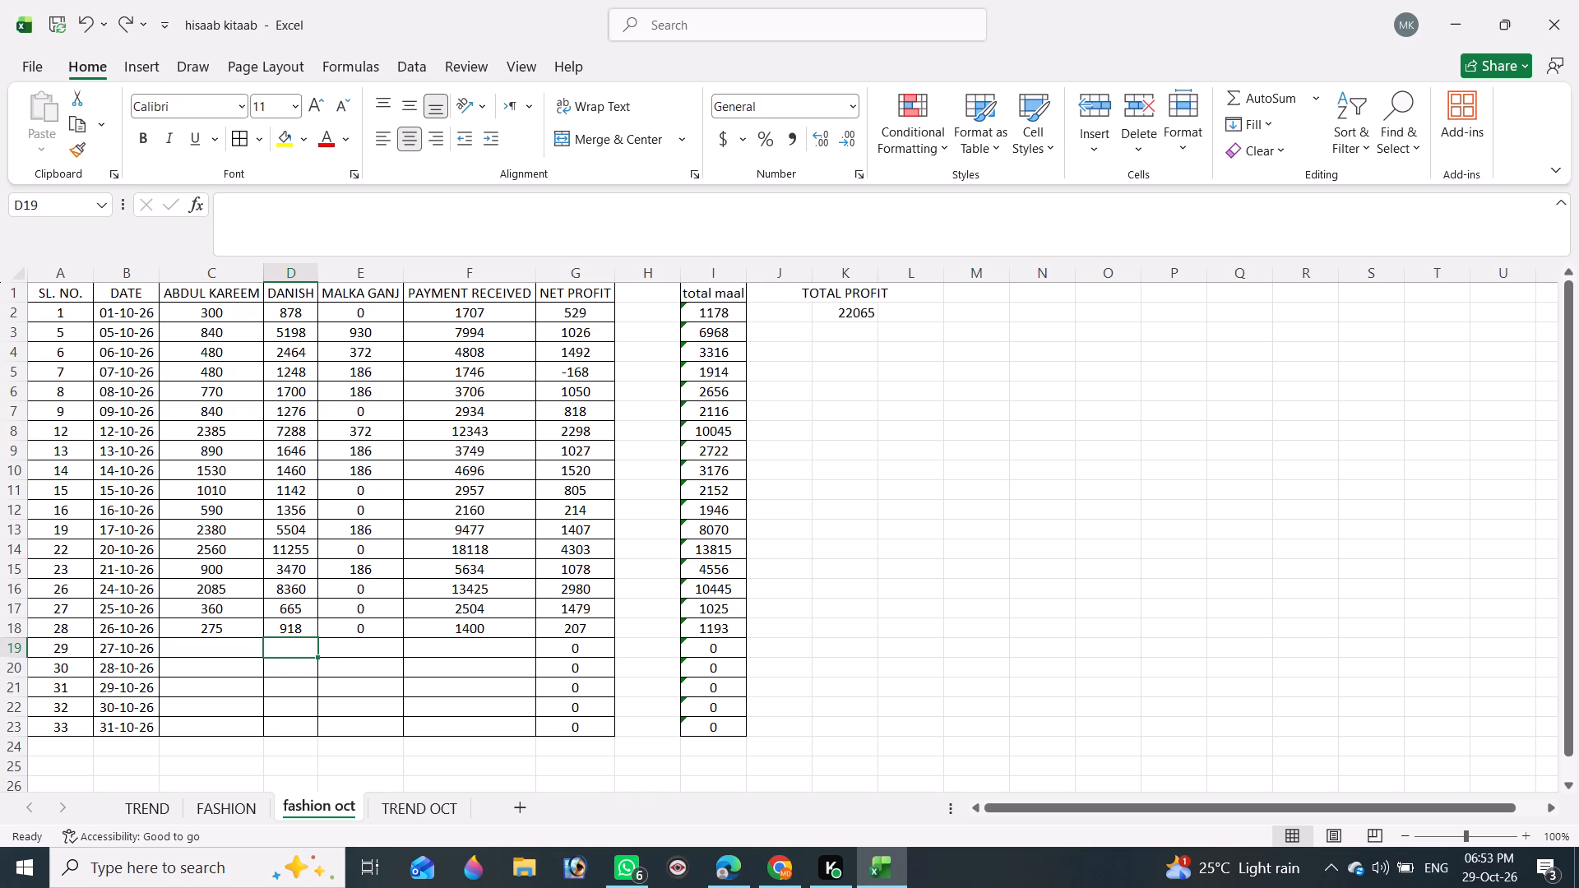
click(393, 802)
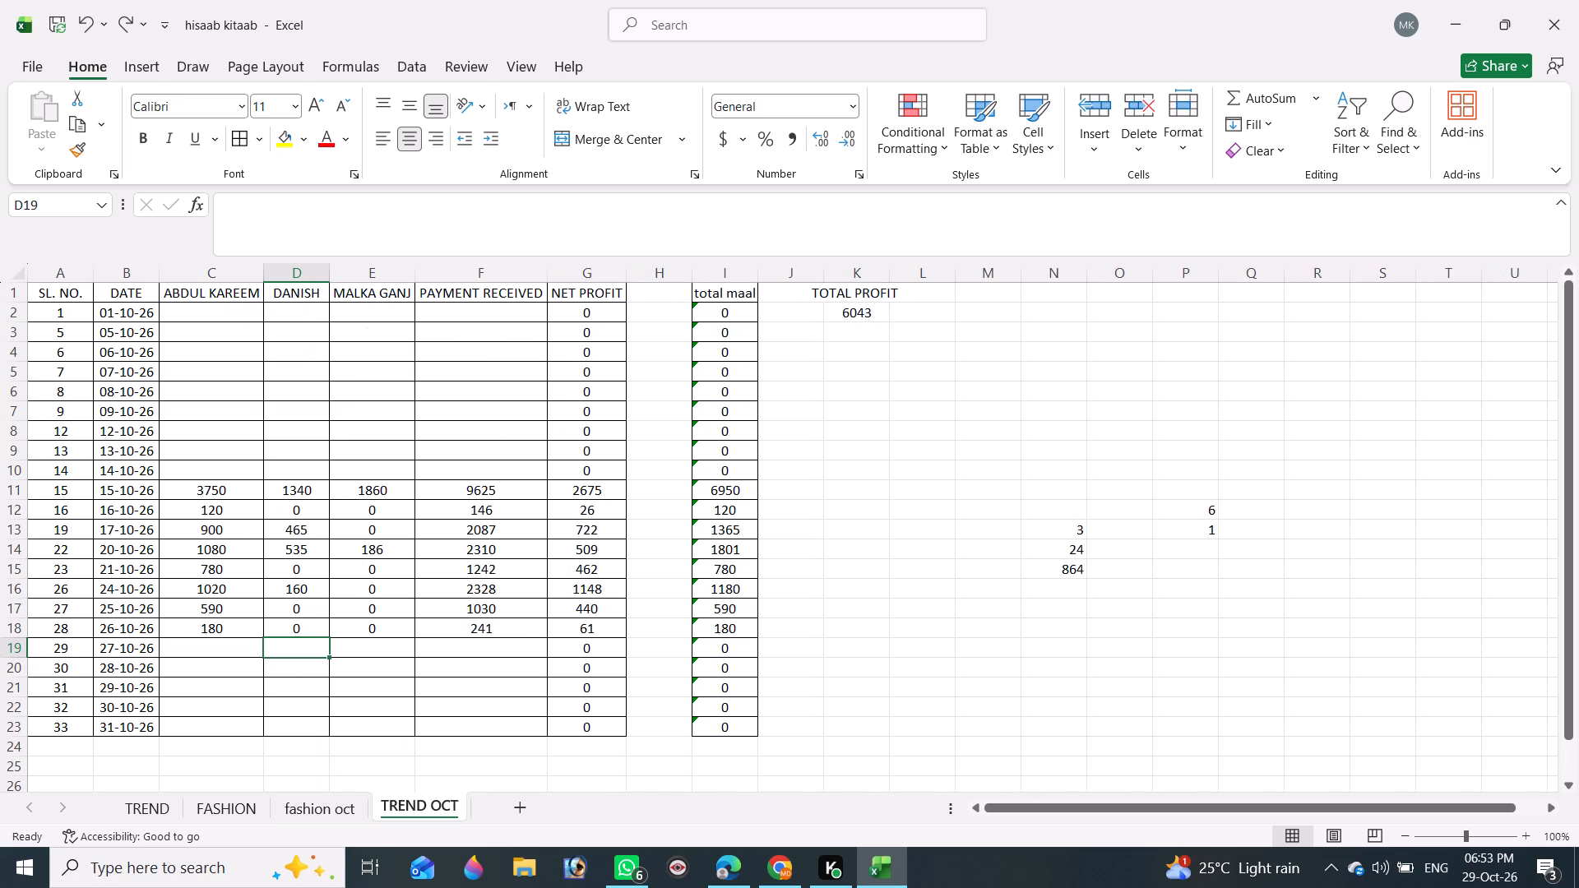
click(339, 798)
click(278, 689)
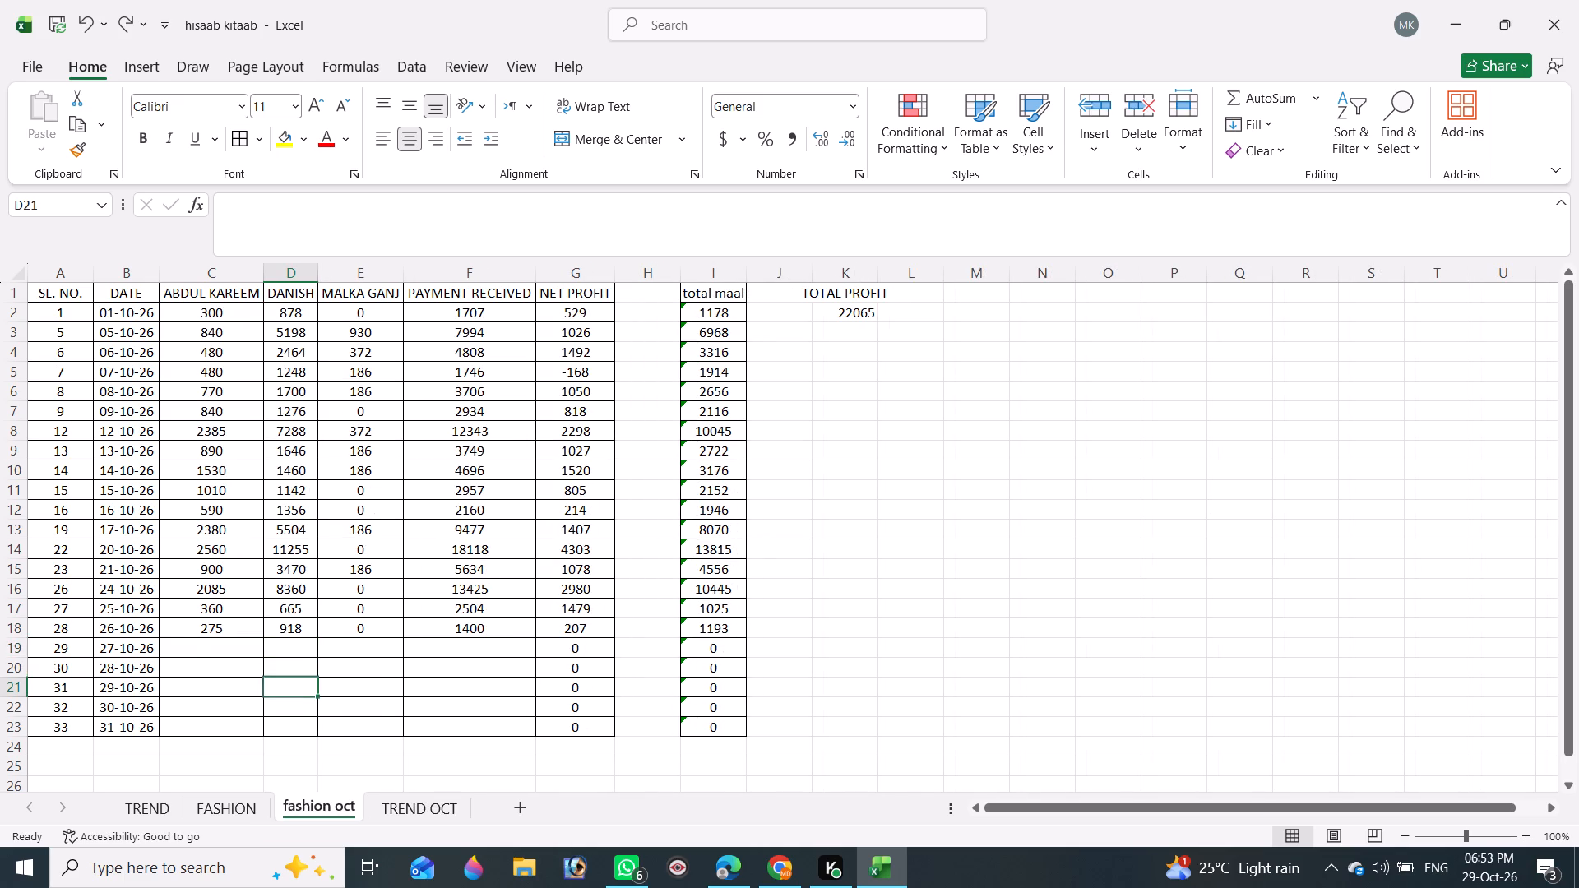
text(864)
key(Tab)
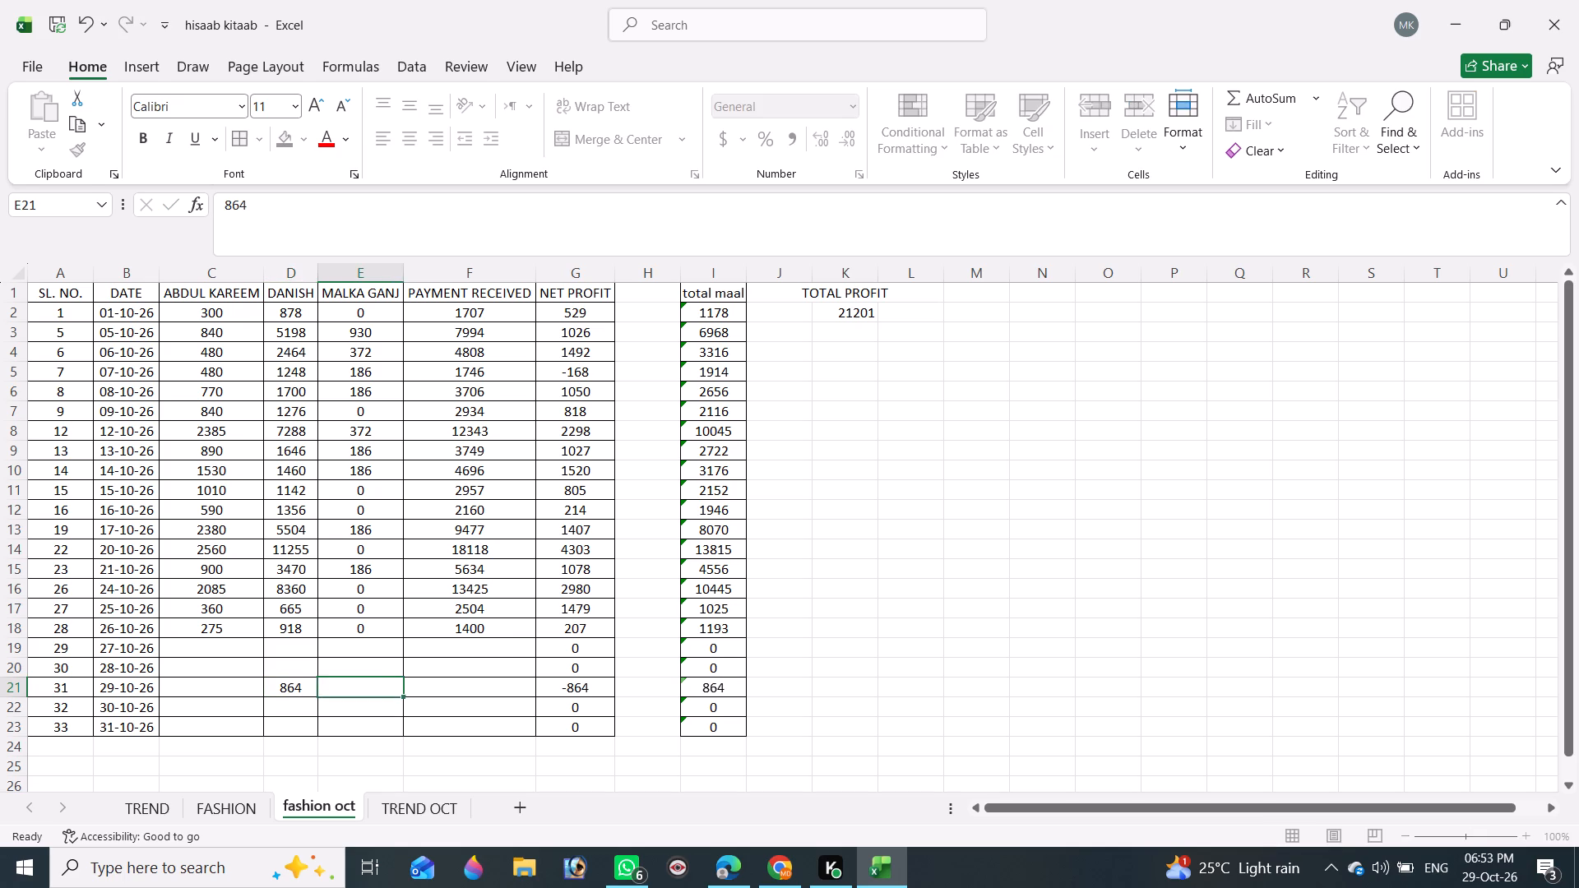
Glance at the Meesho payment in Chrome, return to Excel and calculate 60*7 in cell P19 of TREND OCT.
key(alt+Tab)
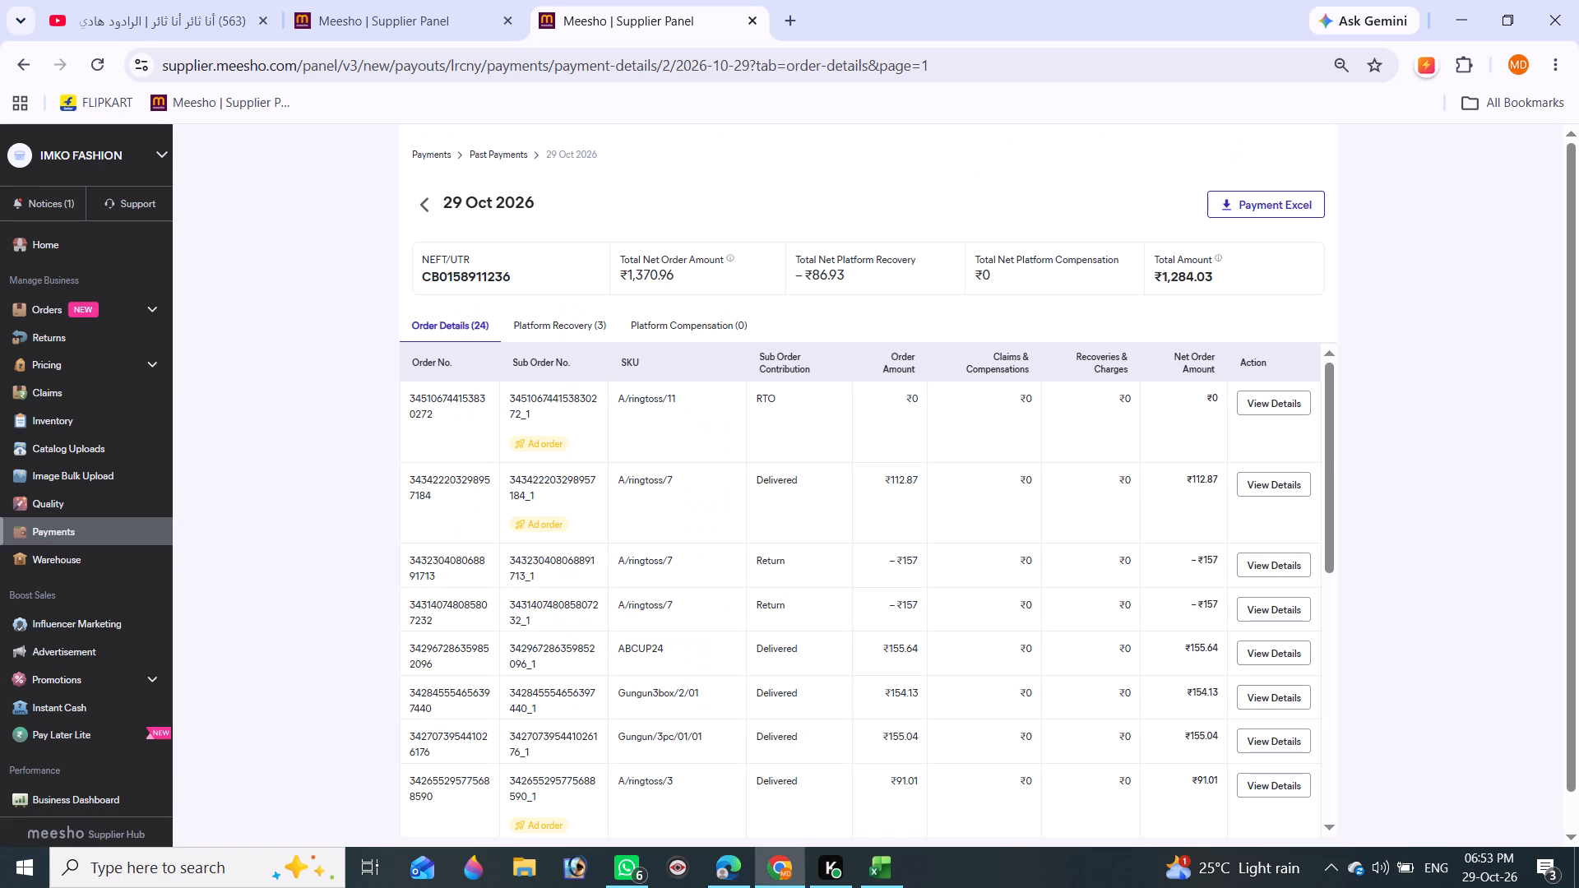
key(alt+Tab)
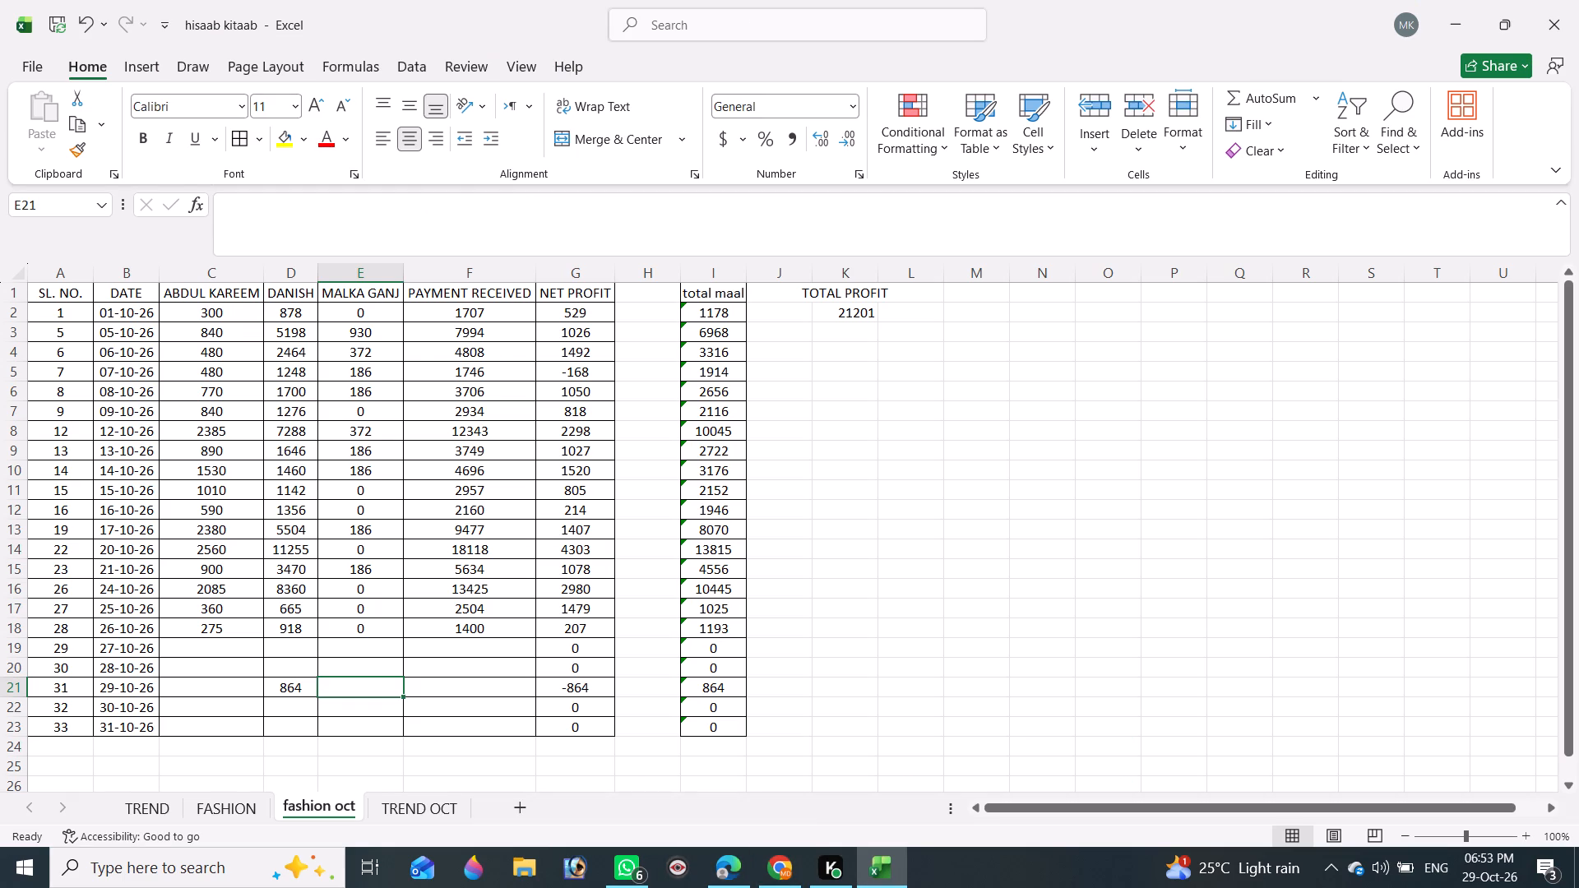
click(442, 824)
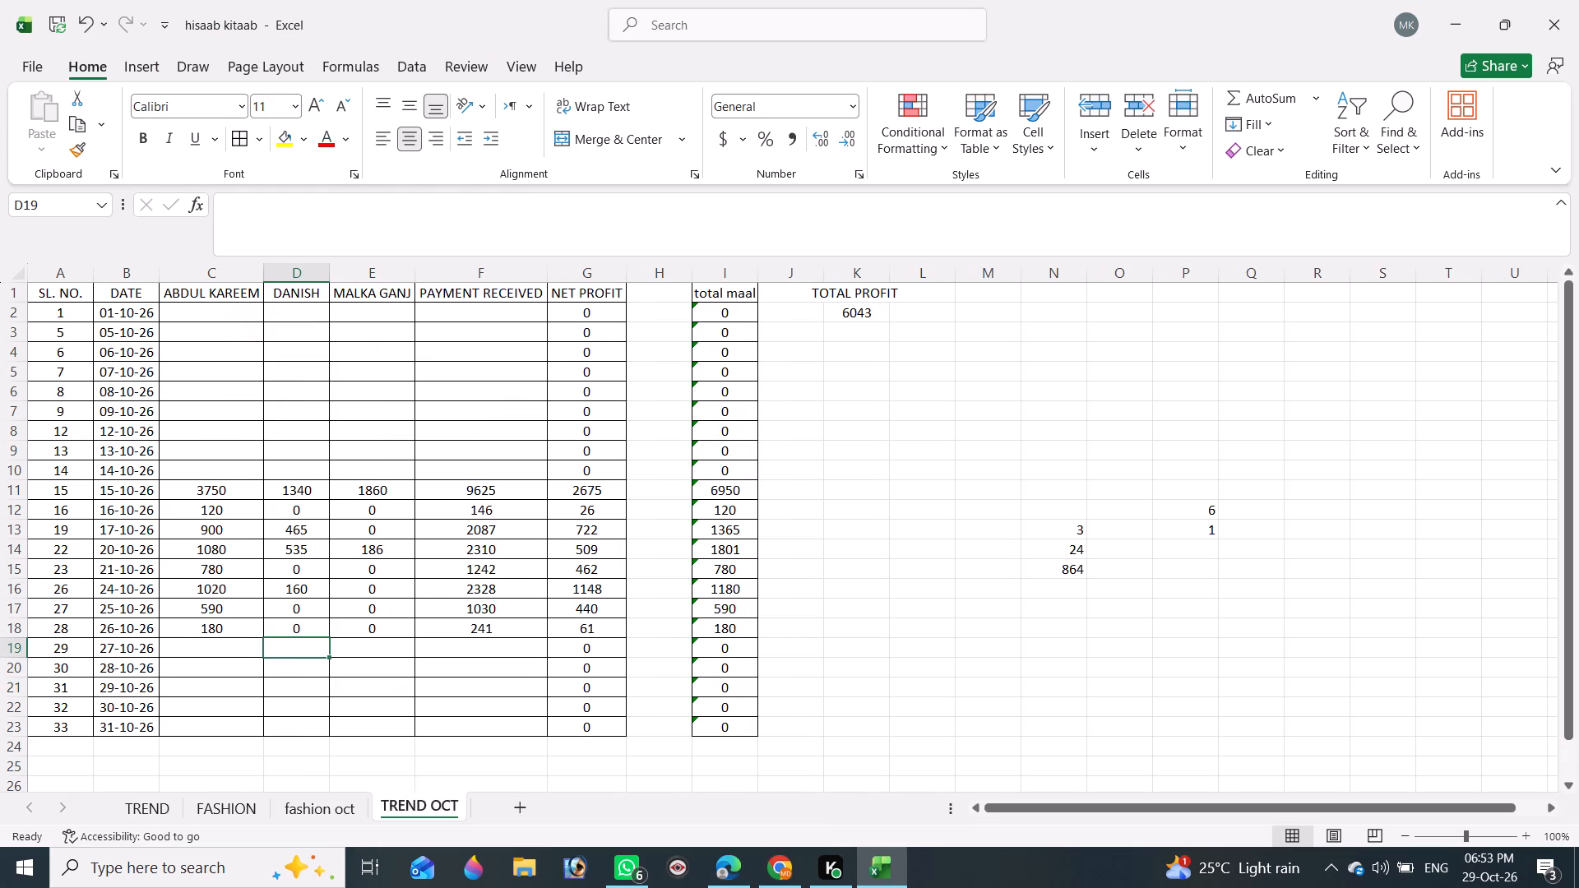
drag(1155, 648, 1146, 648)
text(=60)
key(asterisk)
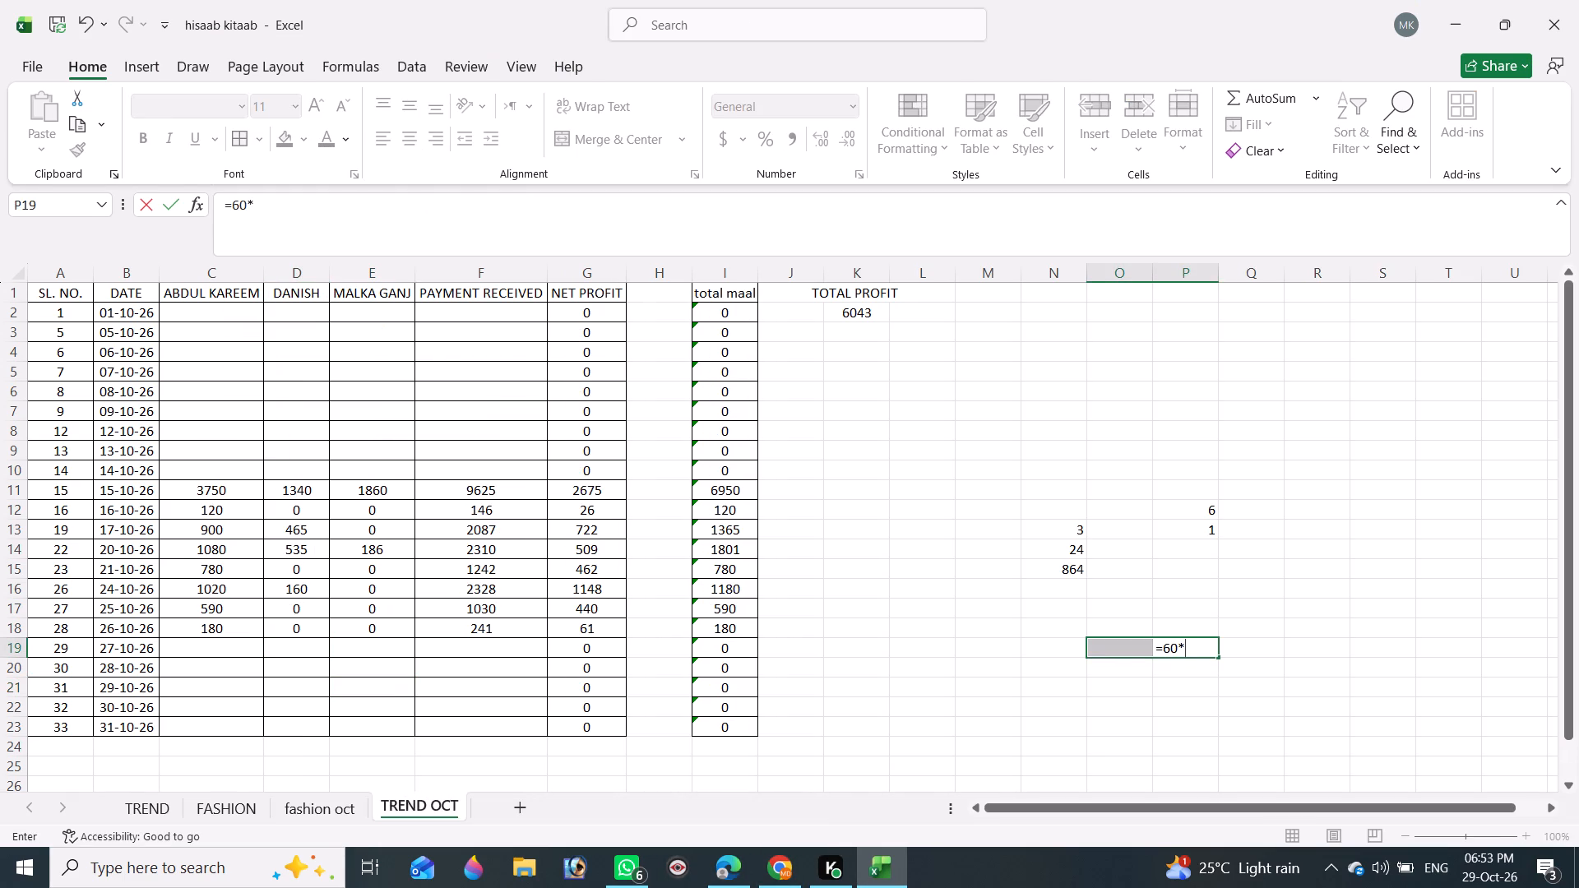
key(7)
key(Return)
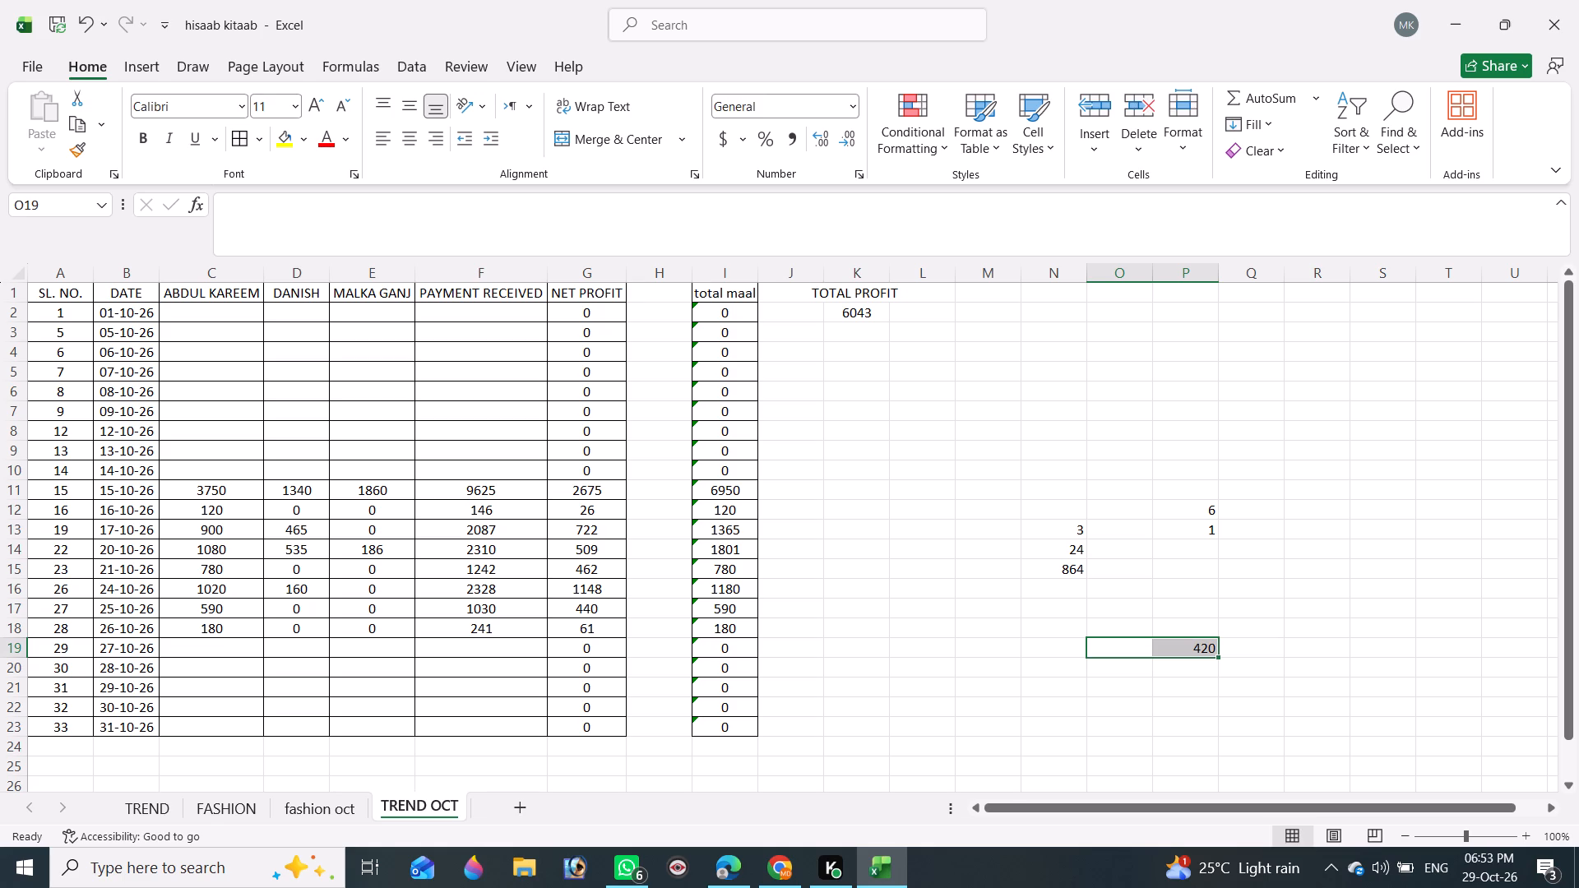
click(357, 814)
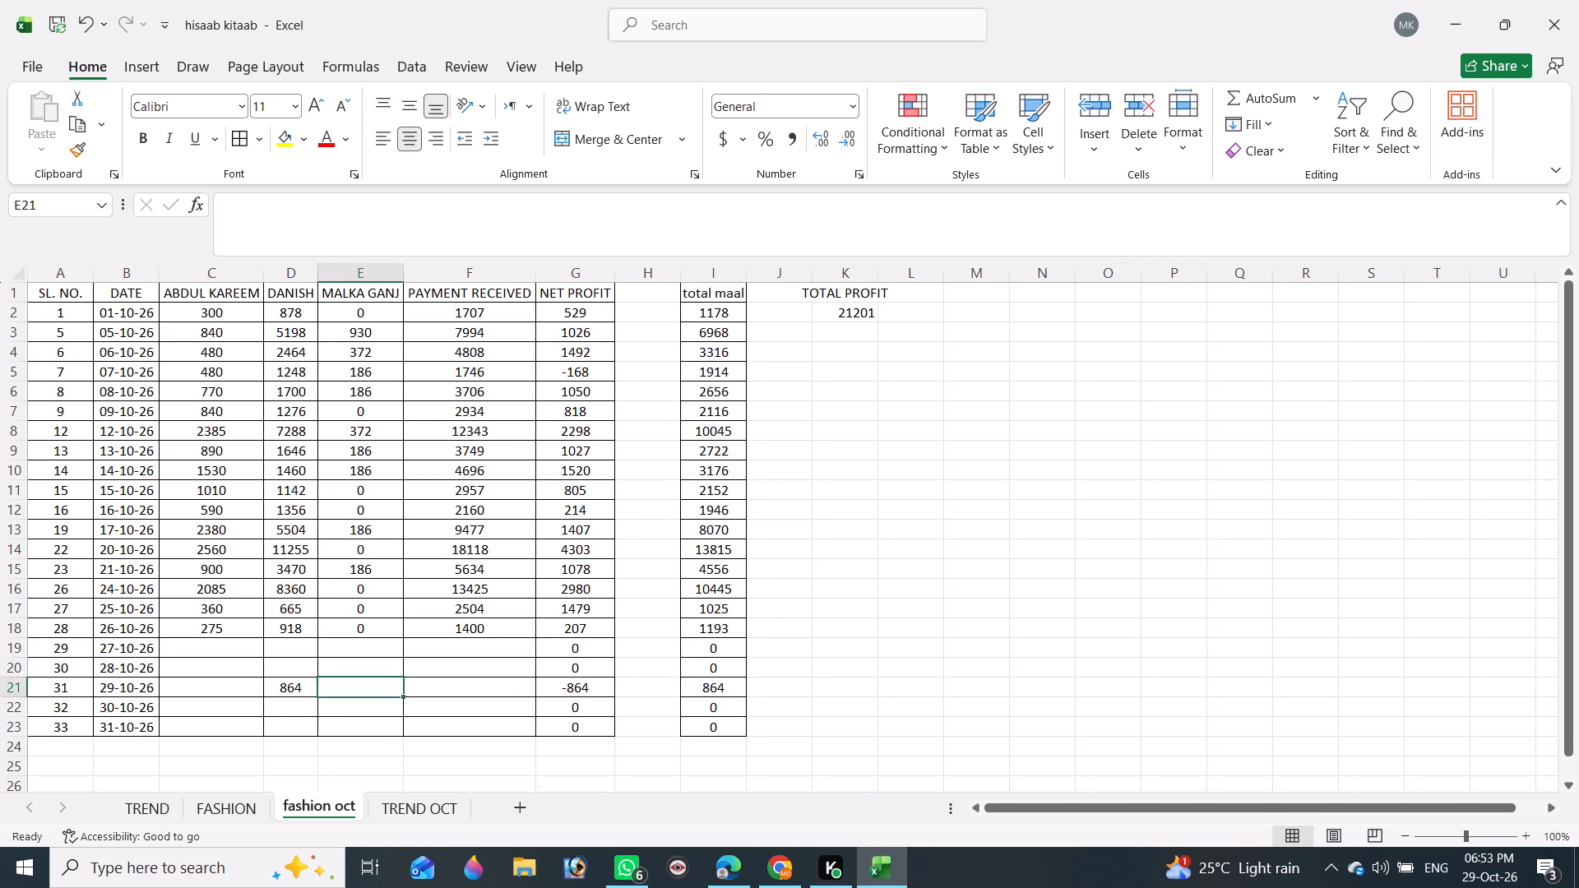
click(220, 683)
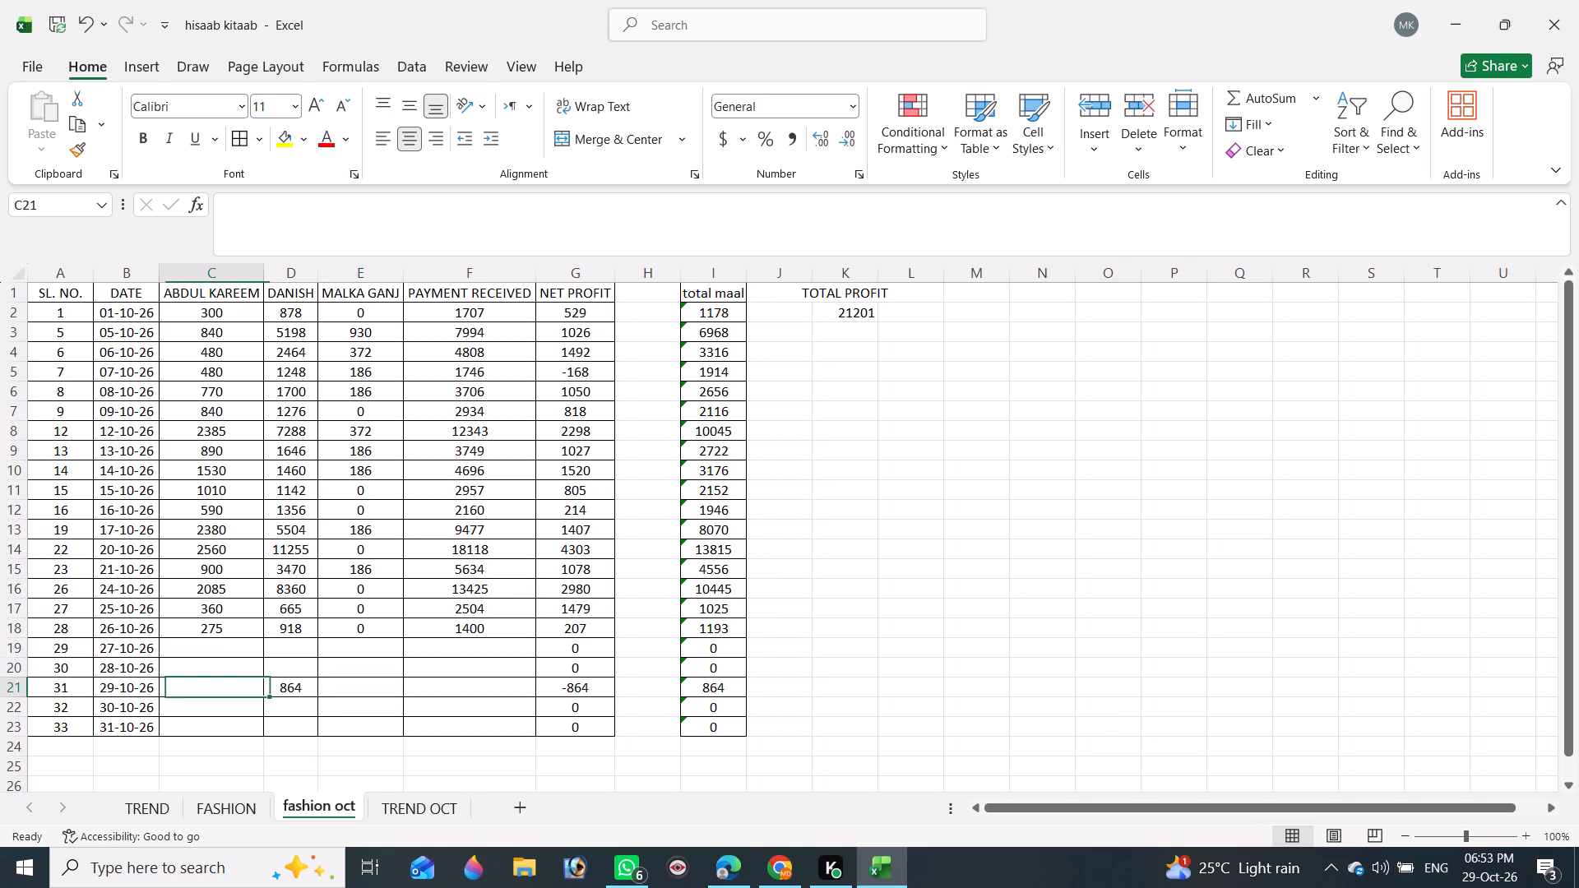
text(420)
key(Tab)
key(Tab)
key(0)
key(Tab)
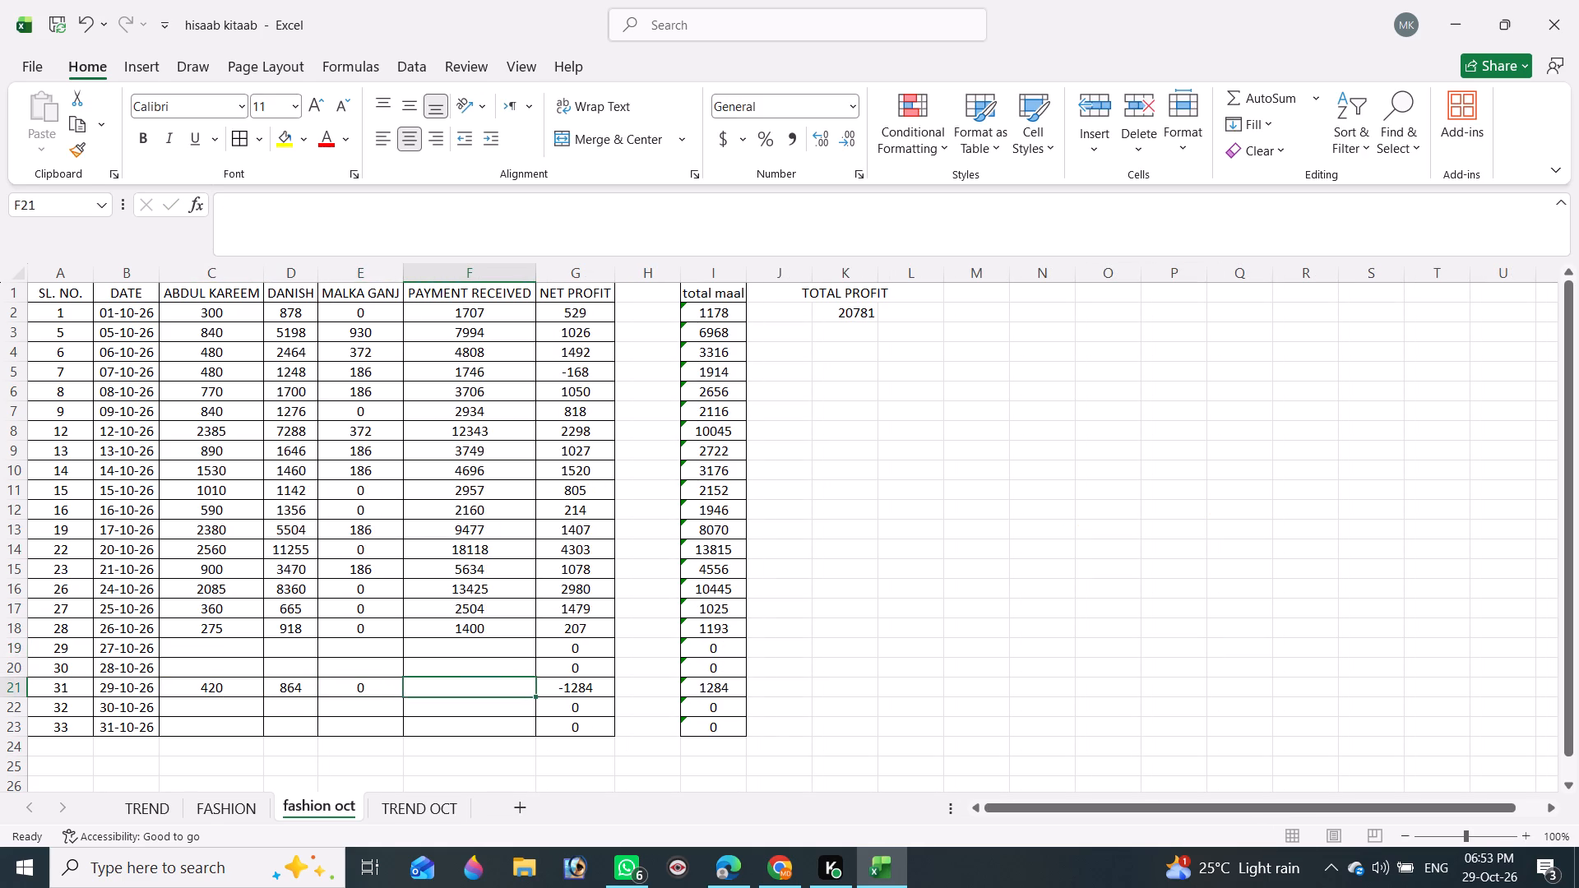
Check the total amount of the Meesho payment in Chrome and enter 1284 as PAYMENT RECEIVED for 29-10-26 on fashion oct.
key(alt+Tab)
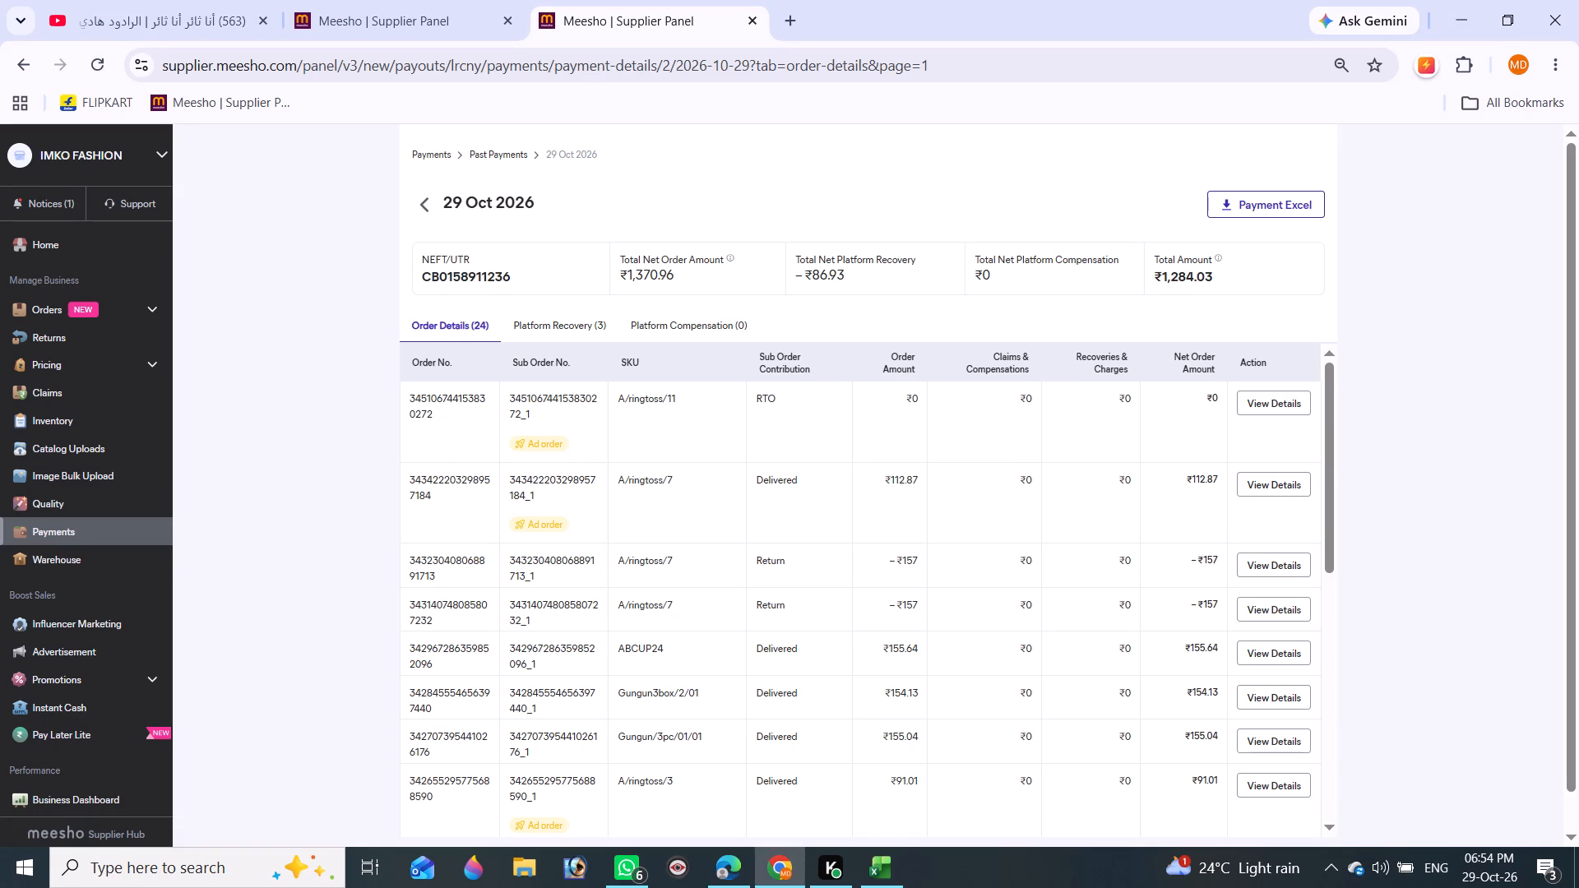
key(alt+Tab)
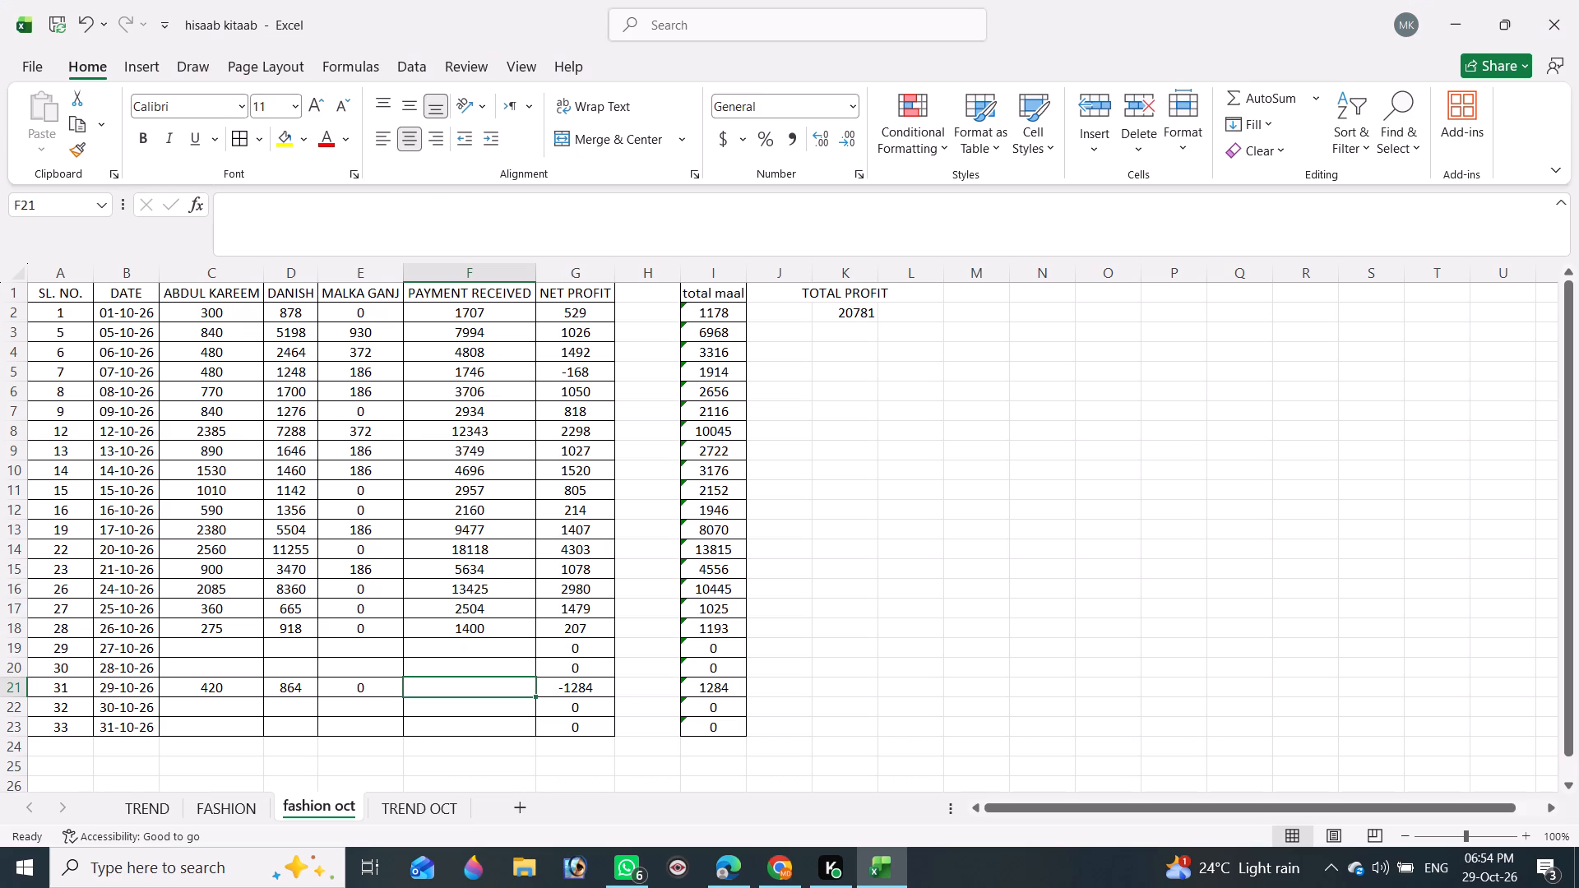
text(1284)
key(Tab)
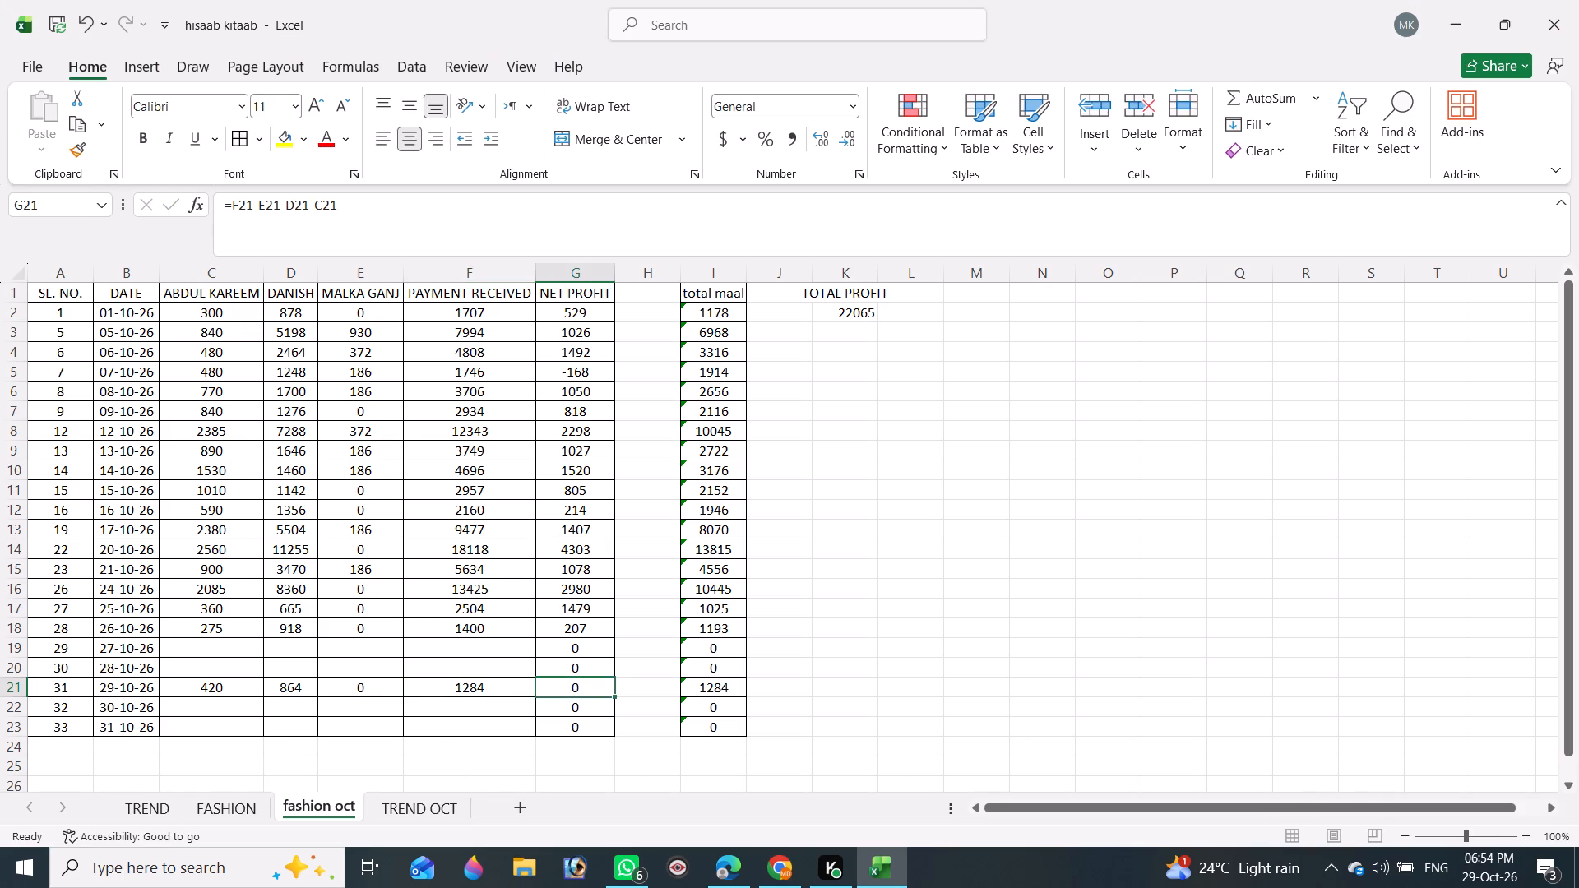
Compare the 29-10-26 row with the Meesho payment in Chrome and recheck its order list for SKUs, delivered orders and returns.
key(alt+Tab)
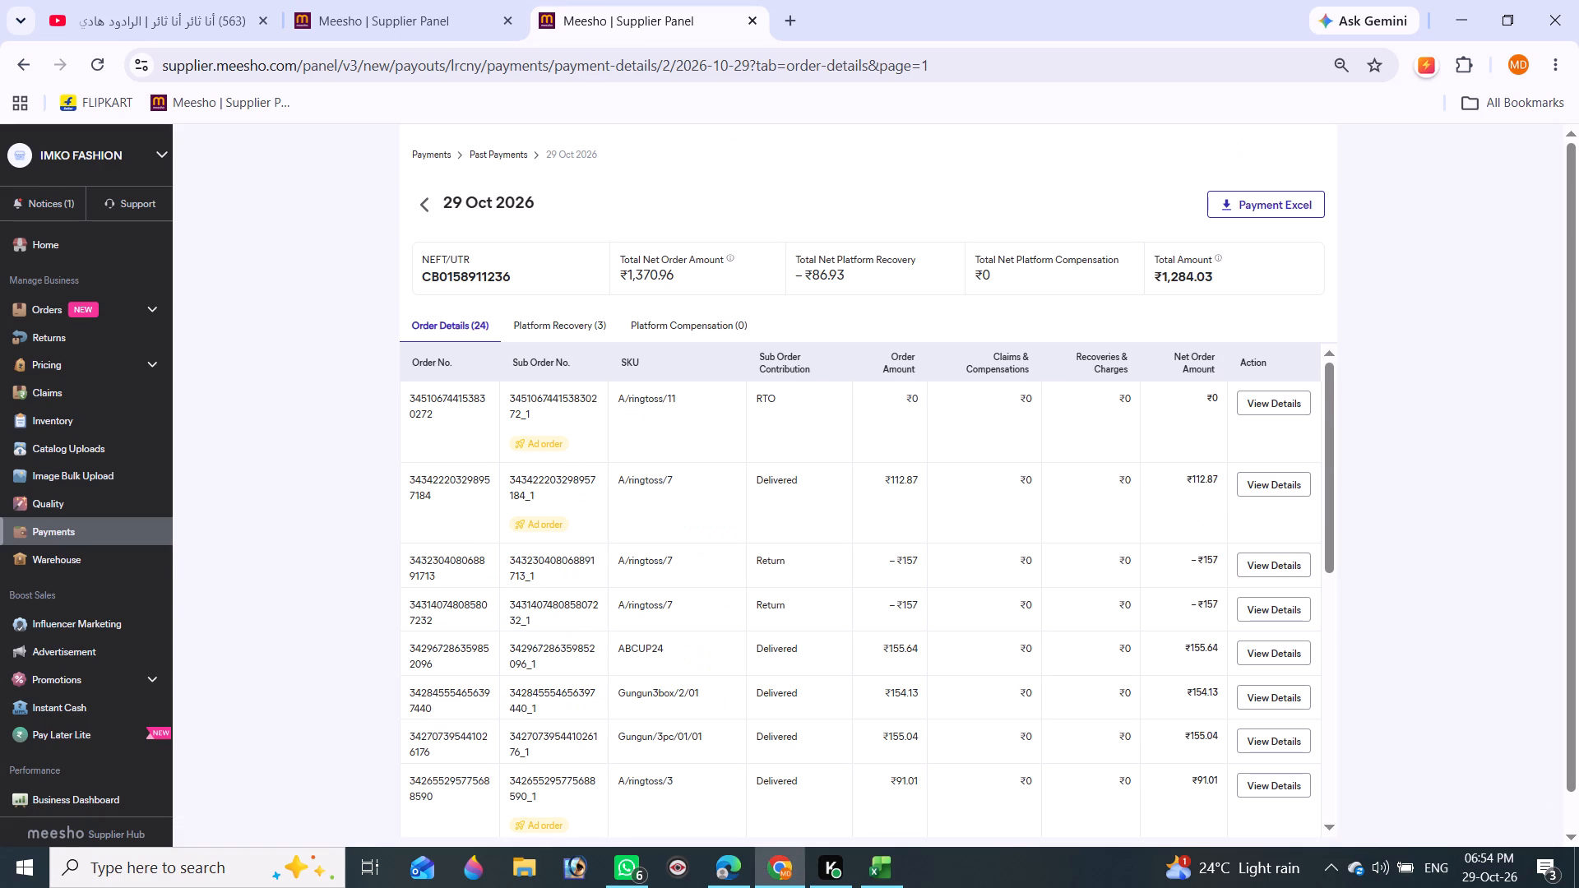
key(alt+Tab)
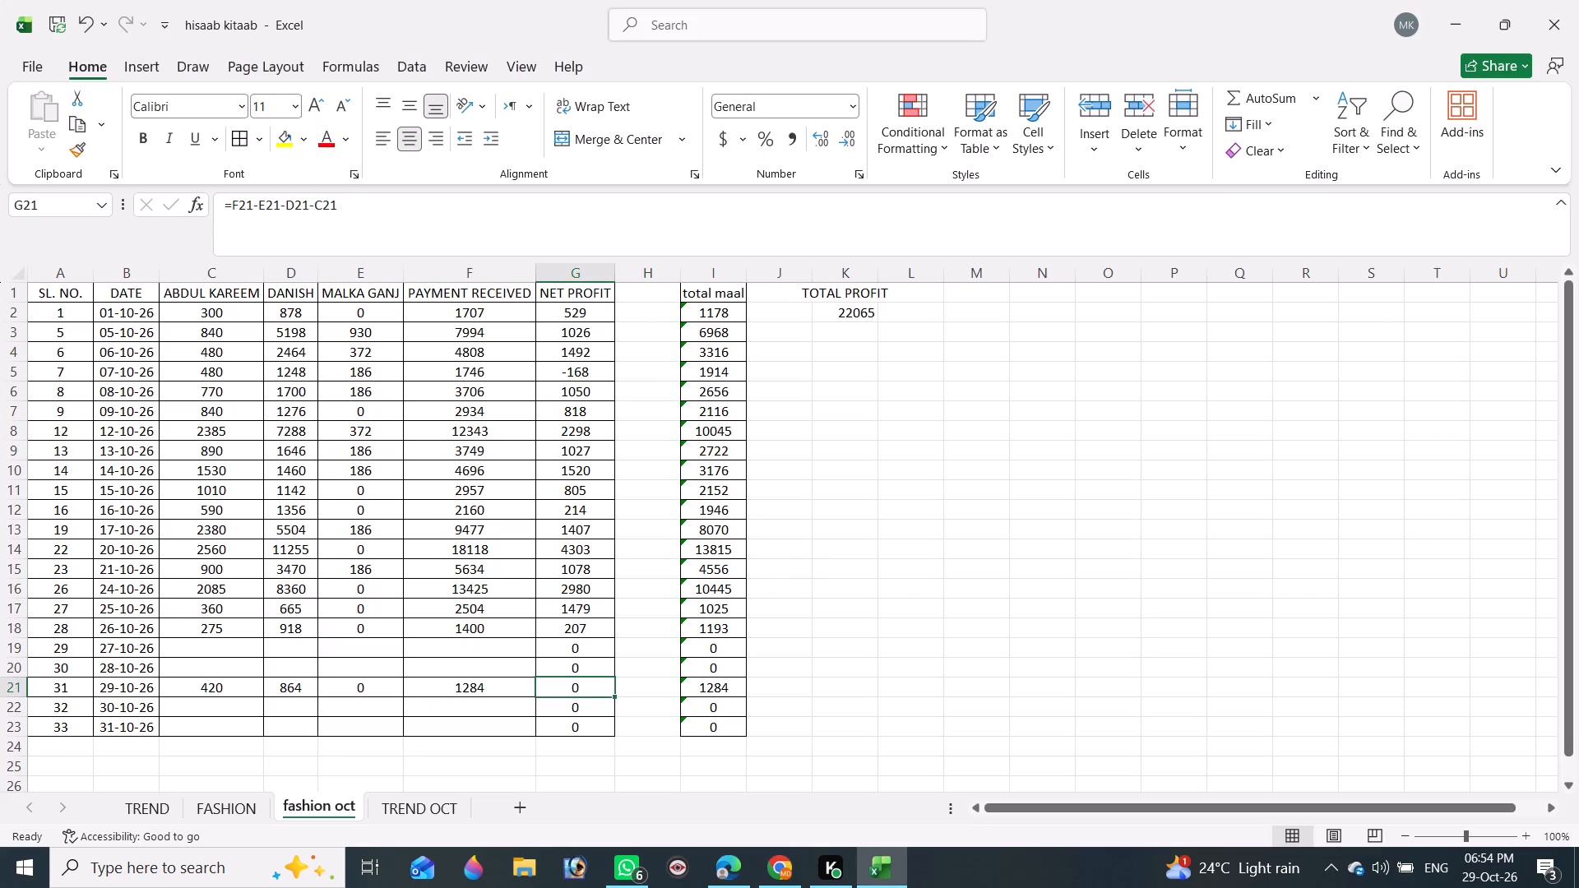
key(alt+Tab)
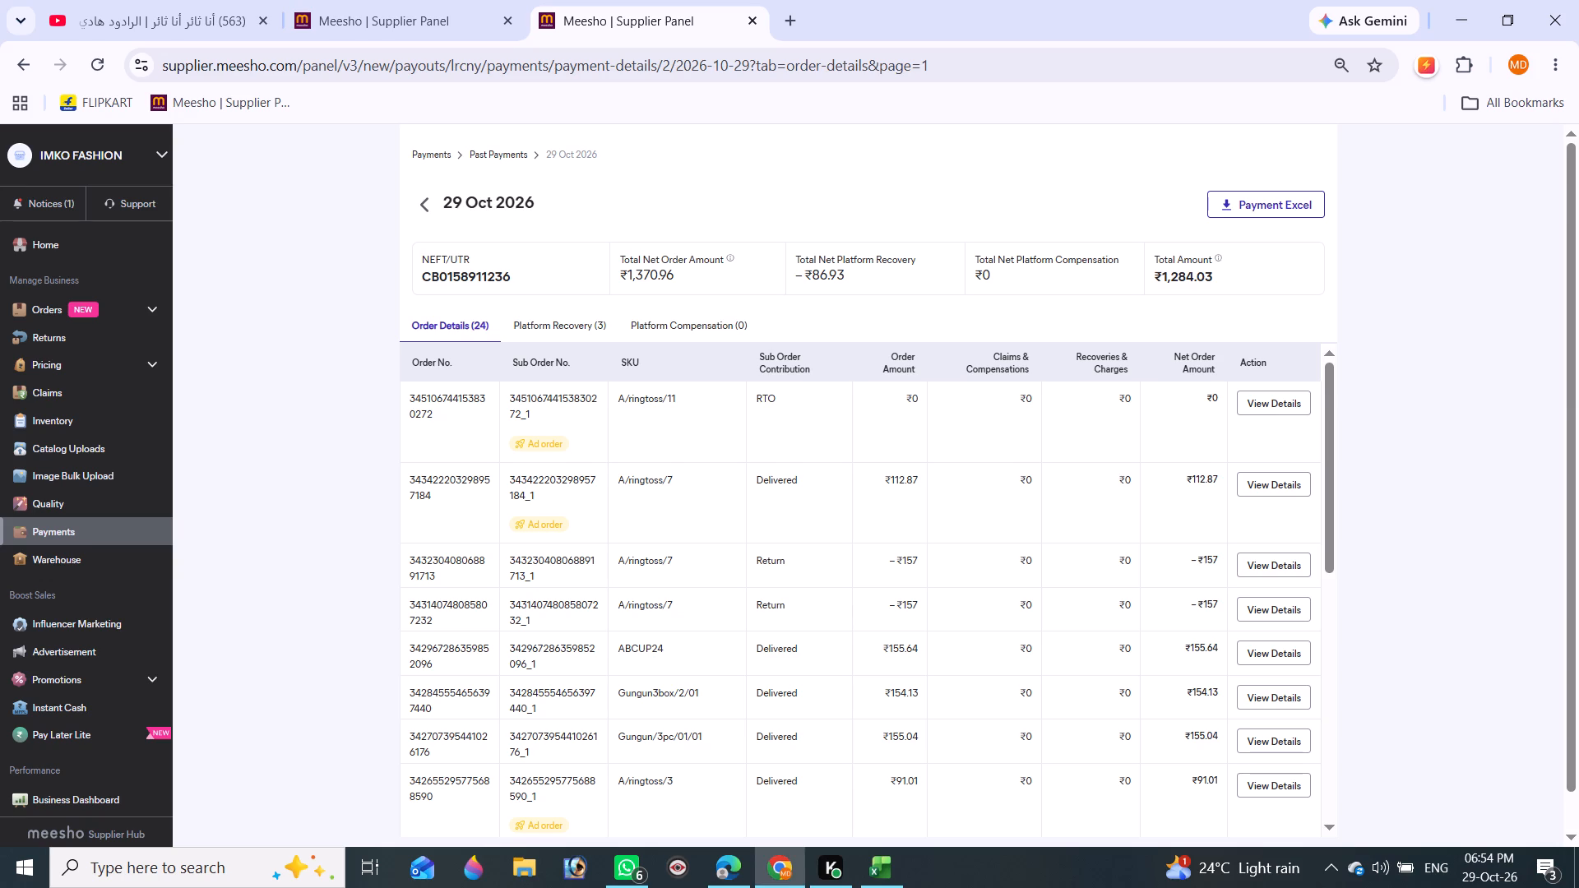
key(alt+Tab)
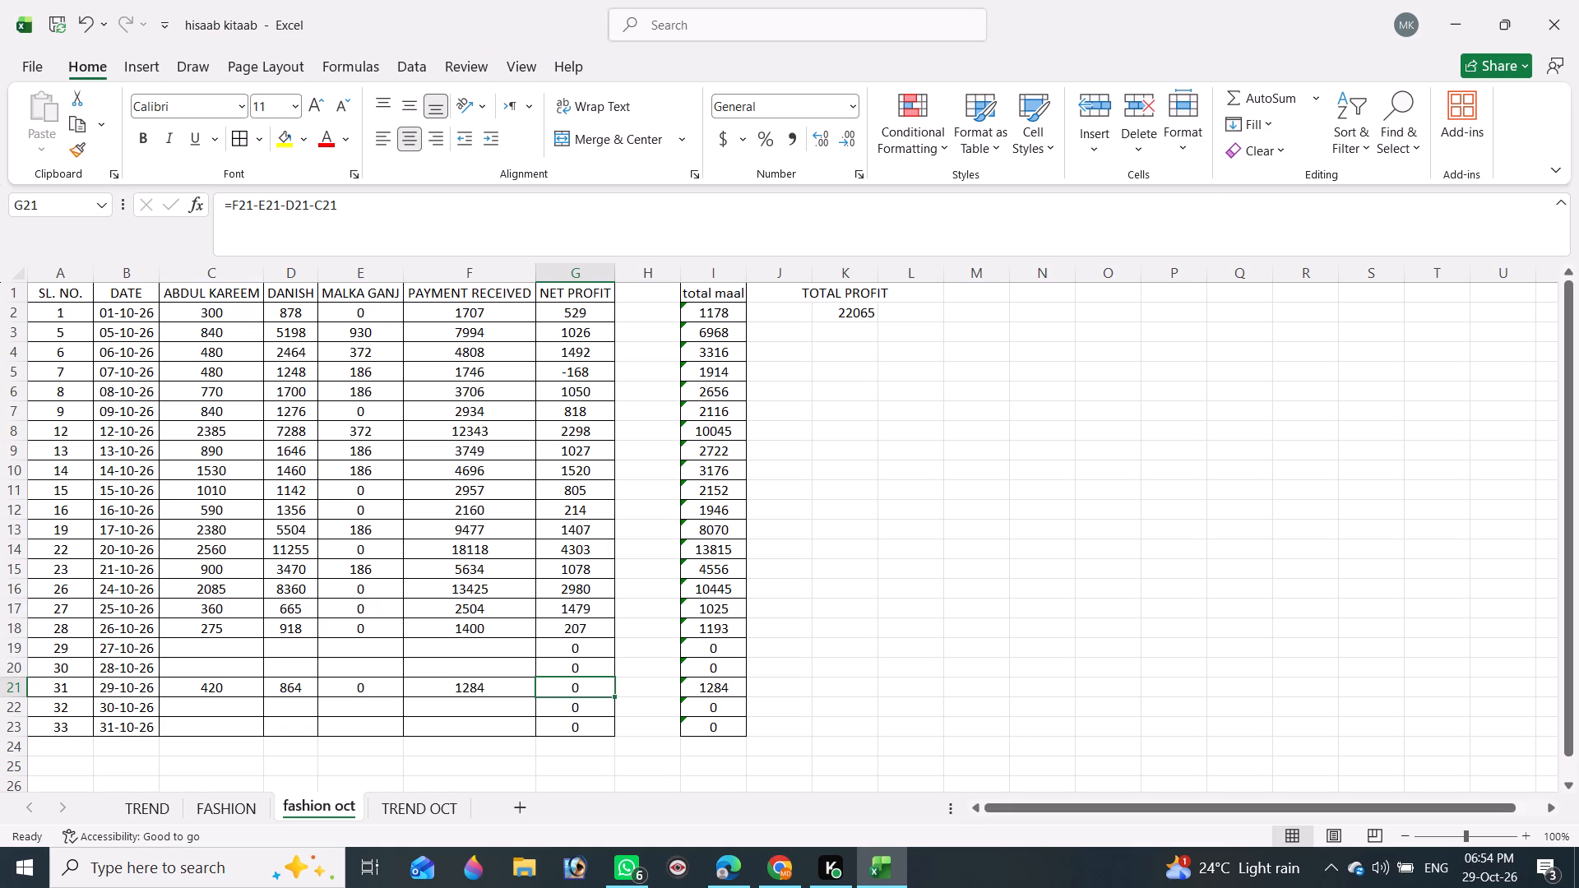
click(805, 887)
scroll(936, 334, up, 1)
scroll(958, 381, down, 1)
scroll(984, 474, up, 1)
scroll(990, 516, down, 1)
scroll(1001, 571, up, 1)
scroll(1001, 571, down, 1)
click(1317, 577)
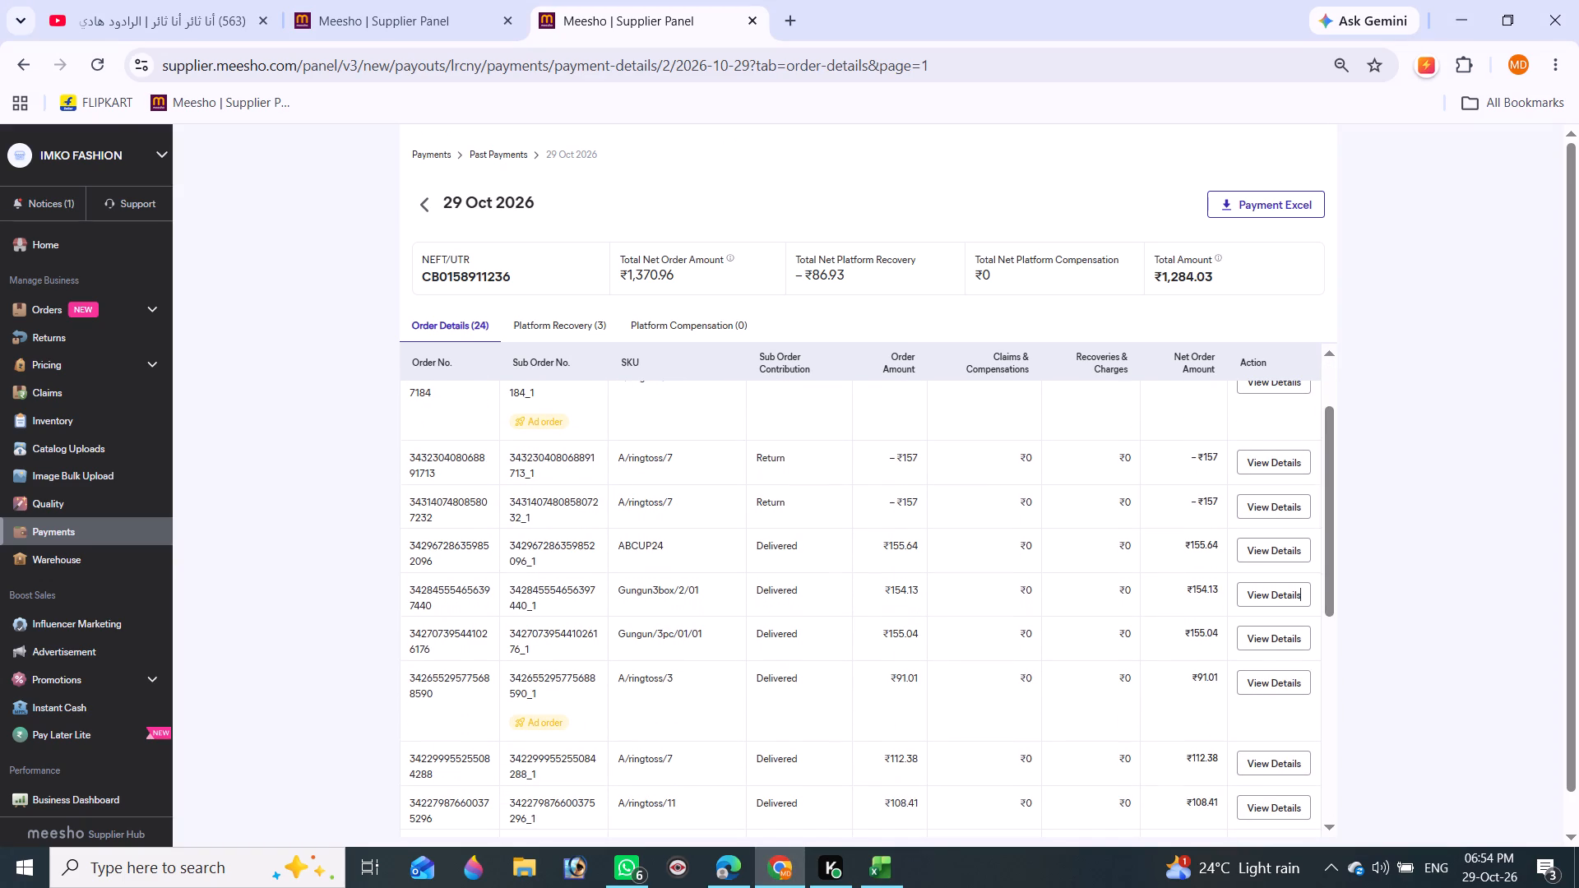
drag(1331, 583, 1311, 887)
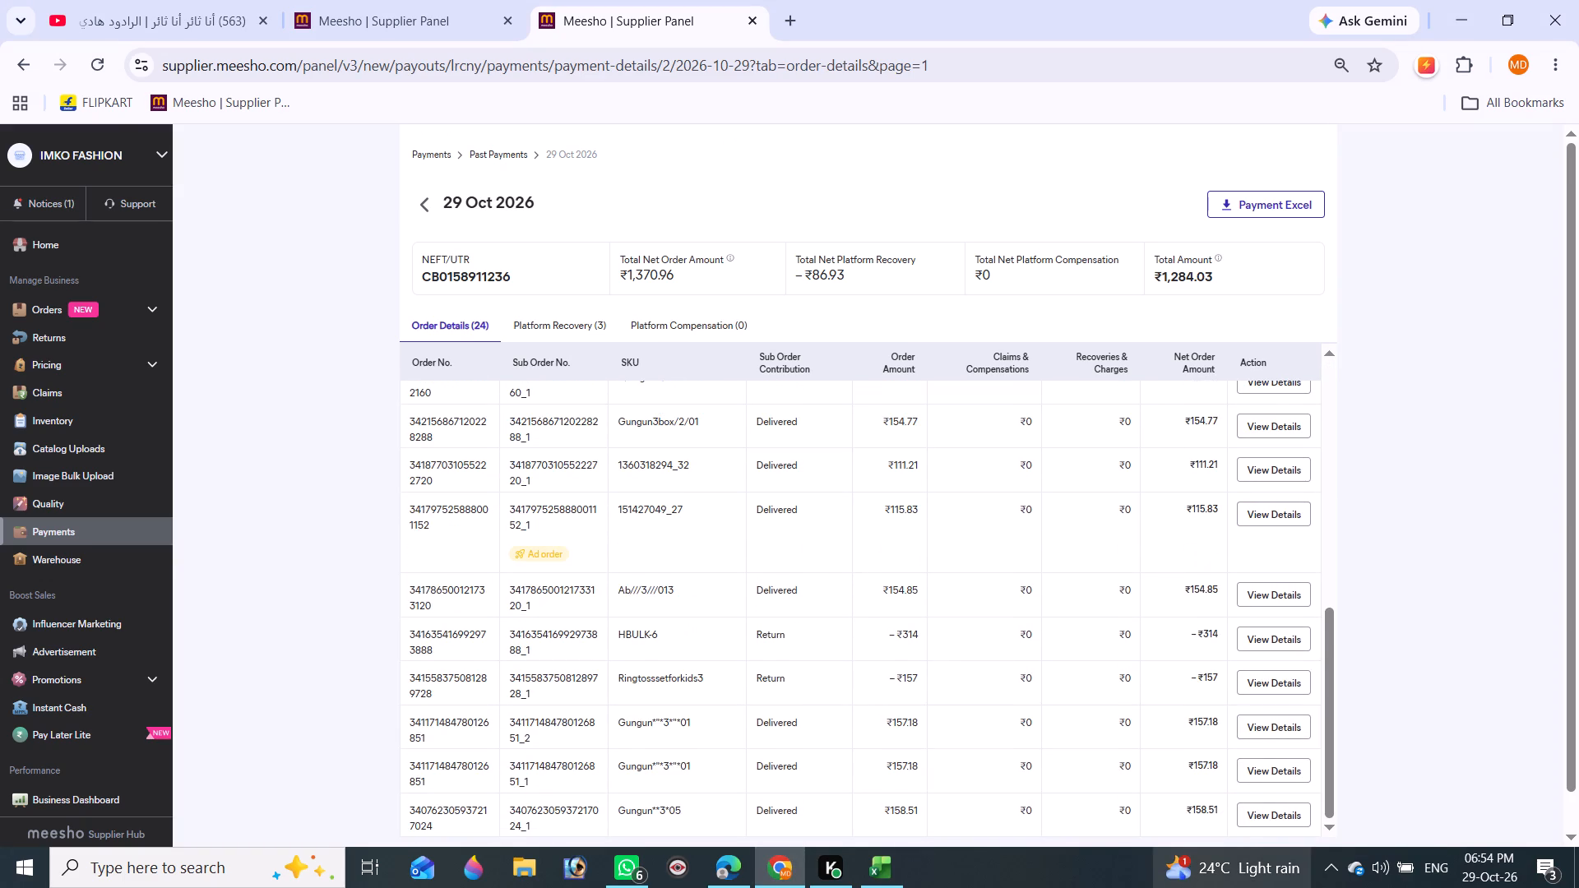
click(526, 728)
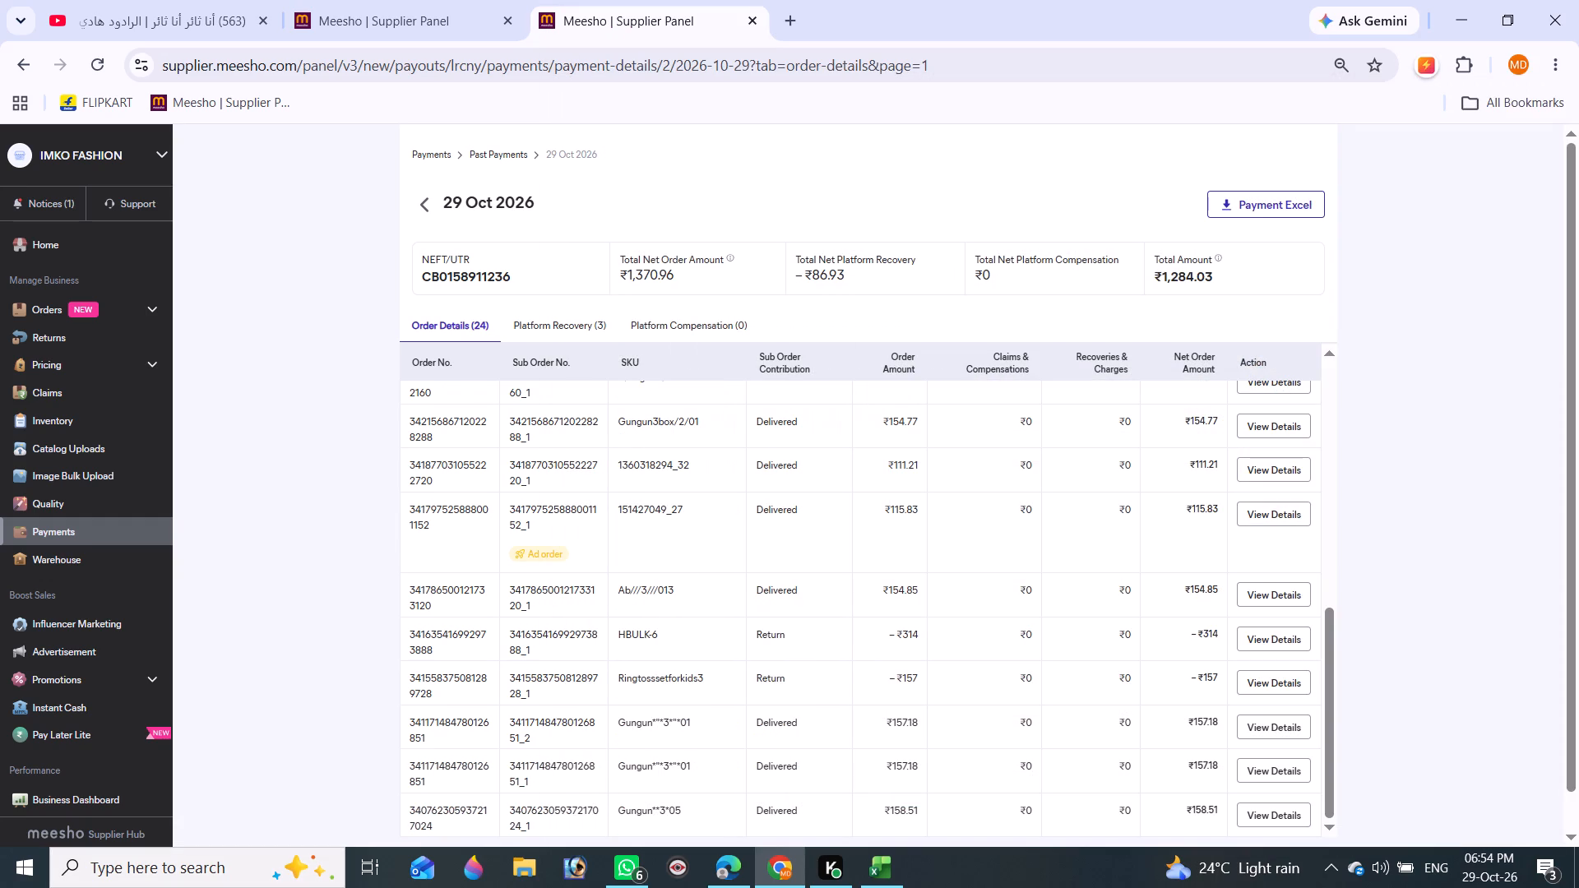
drag(1330, 742, 1332, 714)
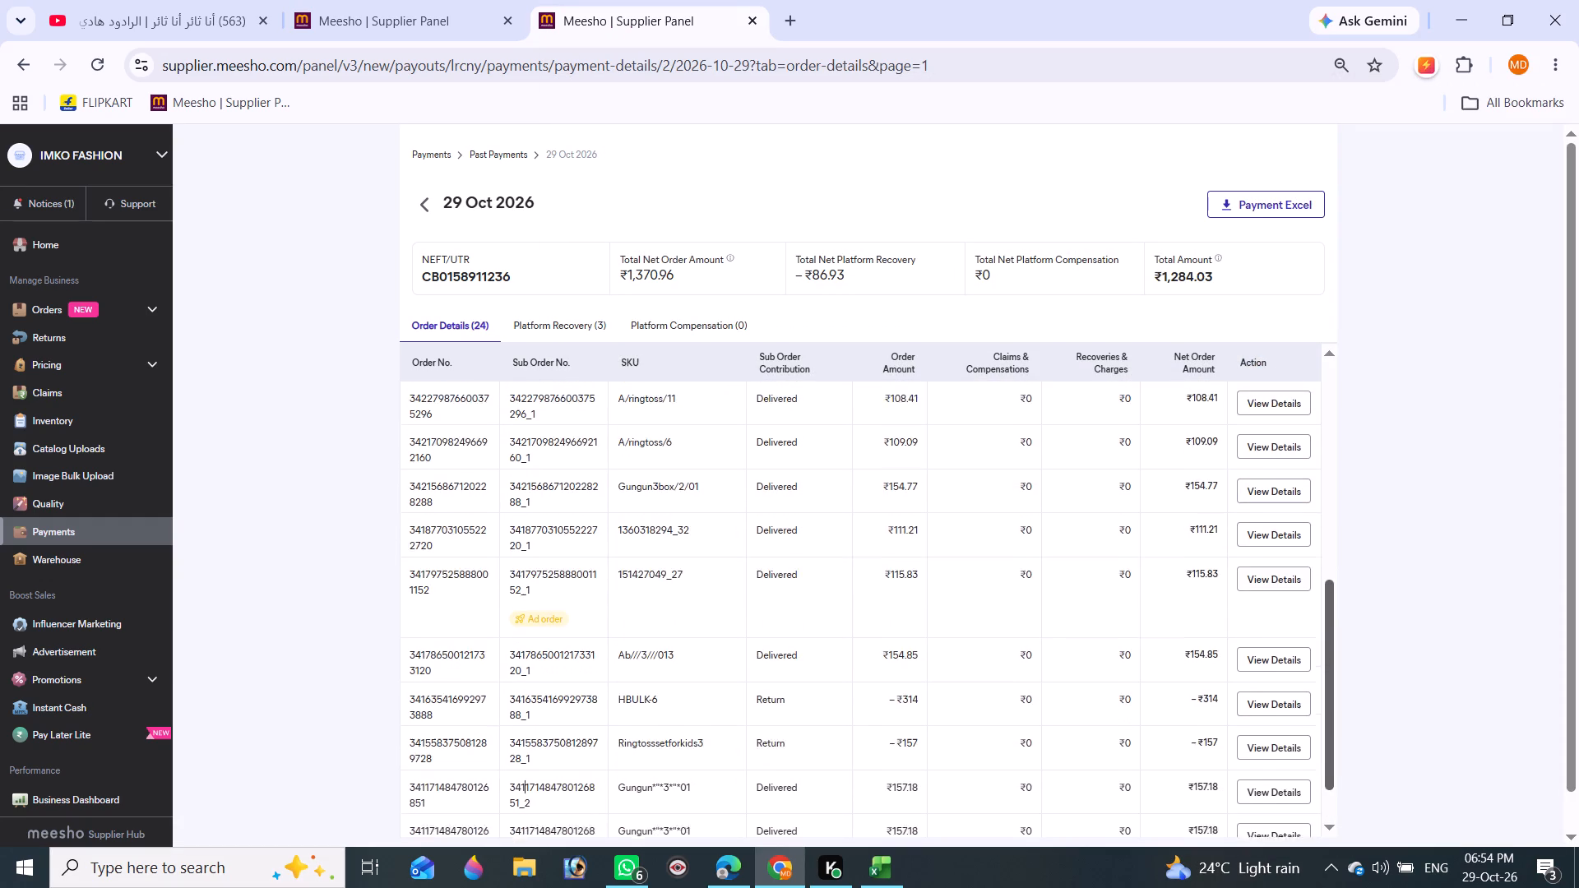
drag(1332, 714, 1317, 614)
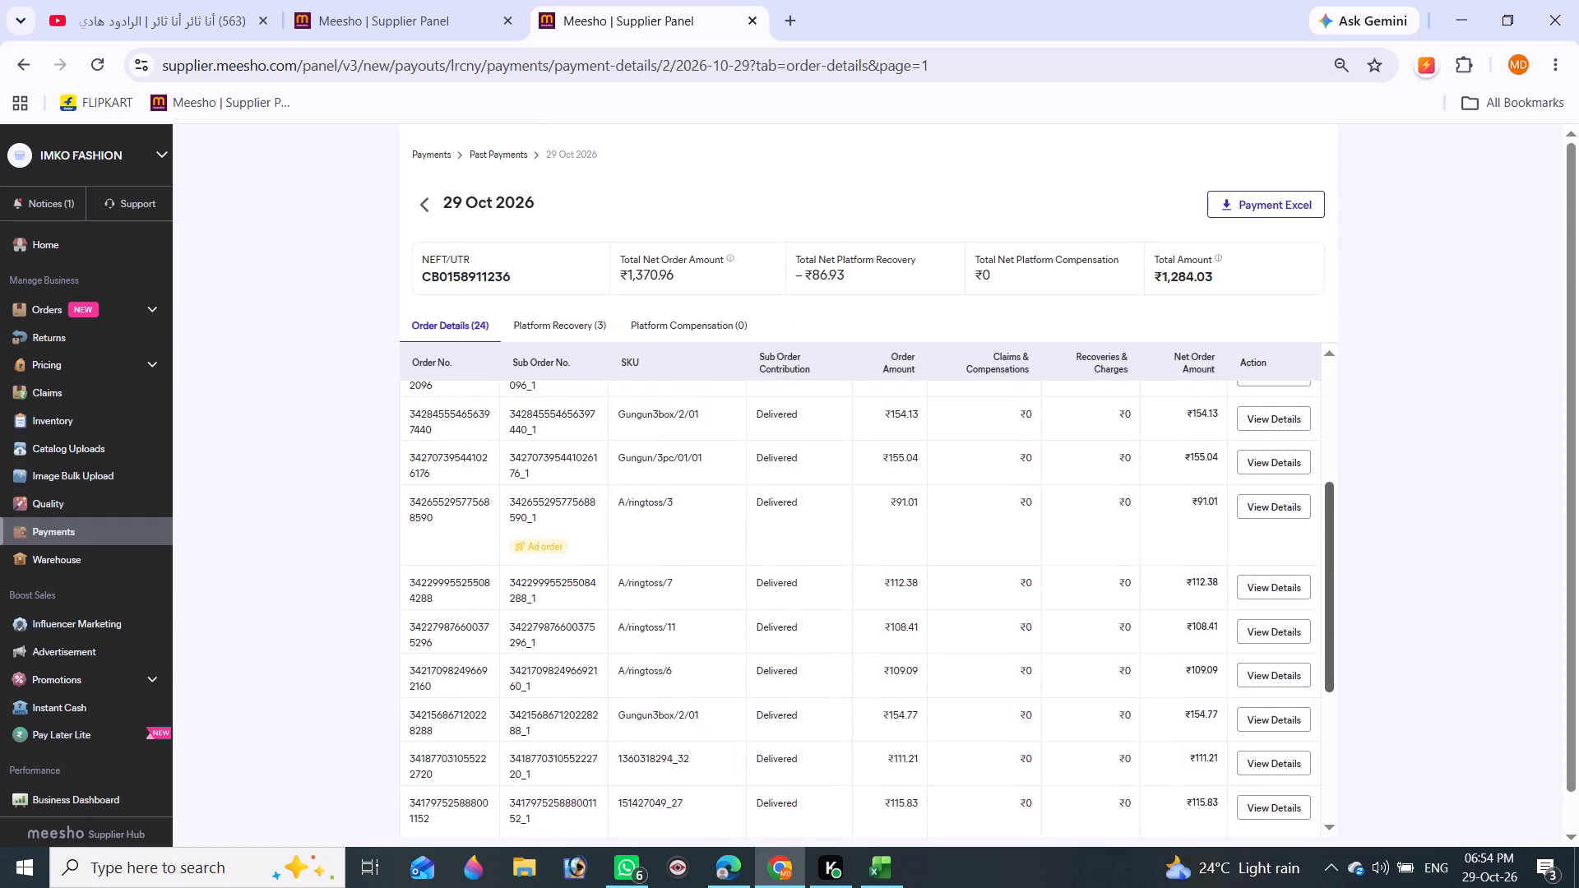
drag(1317, 614, 1296, 503)
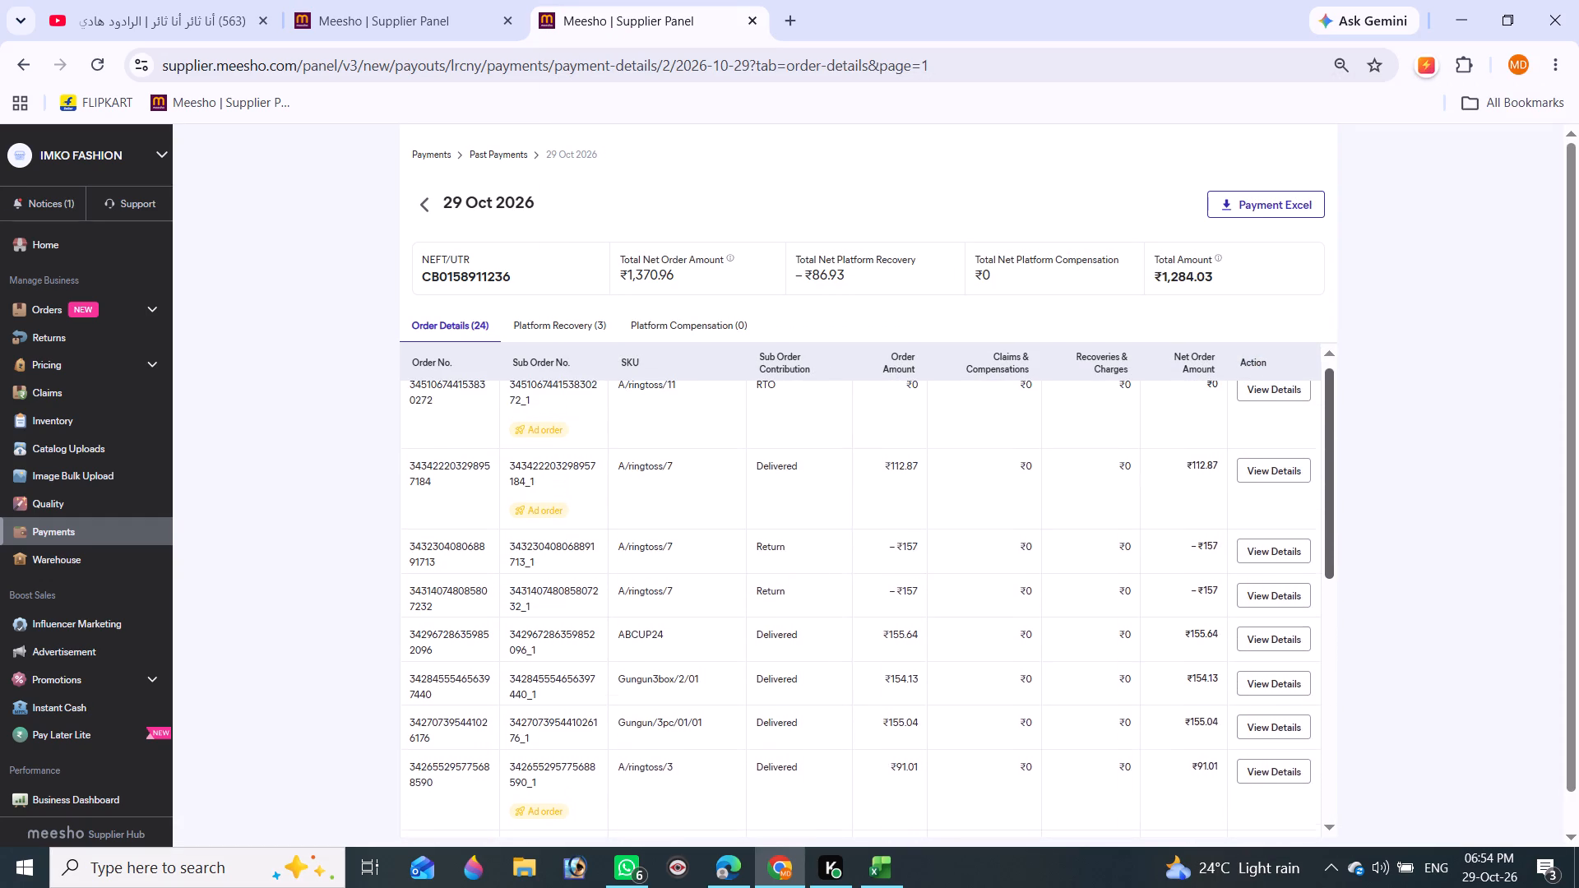
drag(1296, 503, 1319, 534)
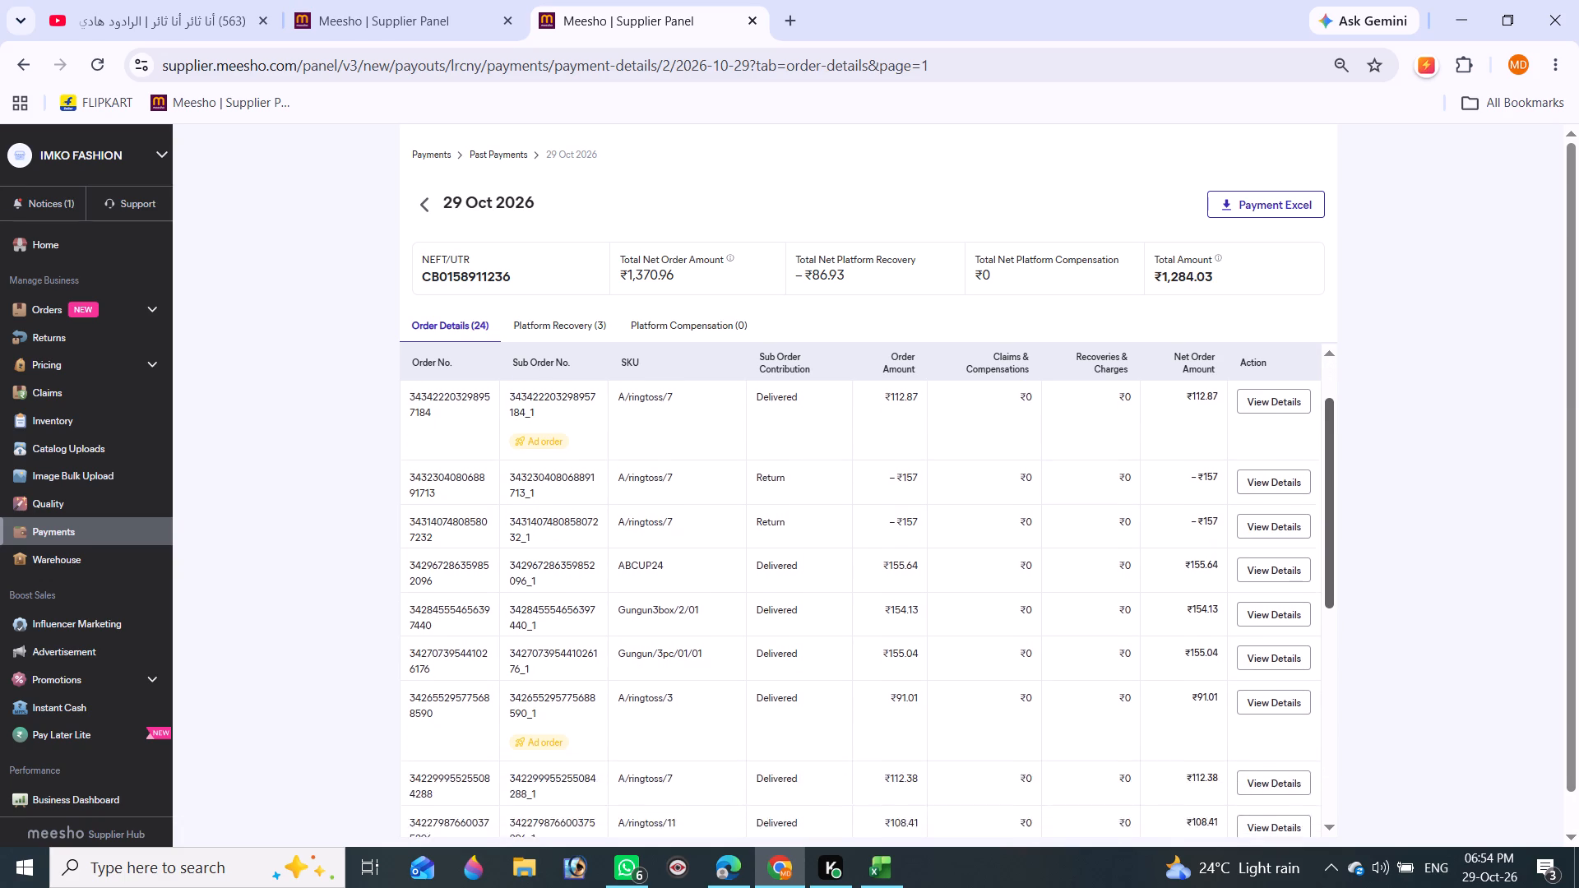
drag(1319, 534, 1321, 576)
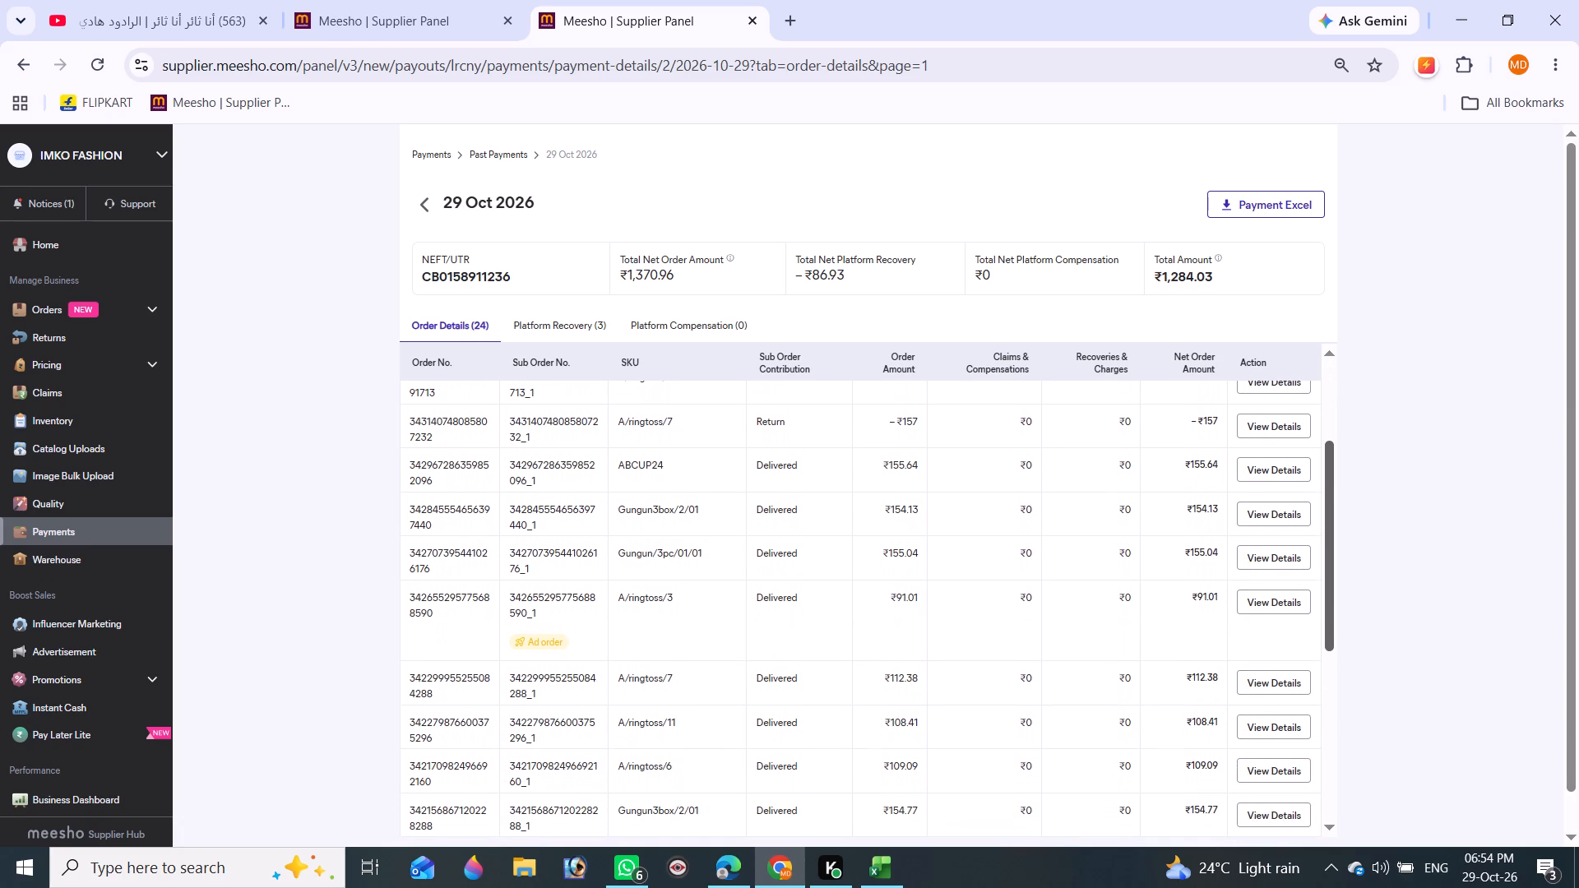
drag(1321, 576, 1317, 650)
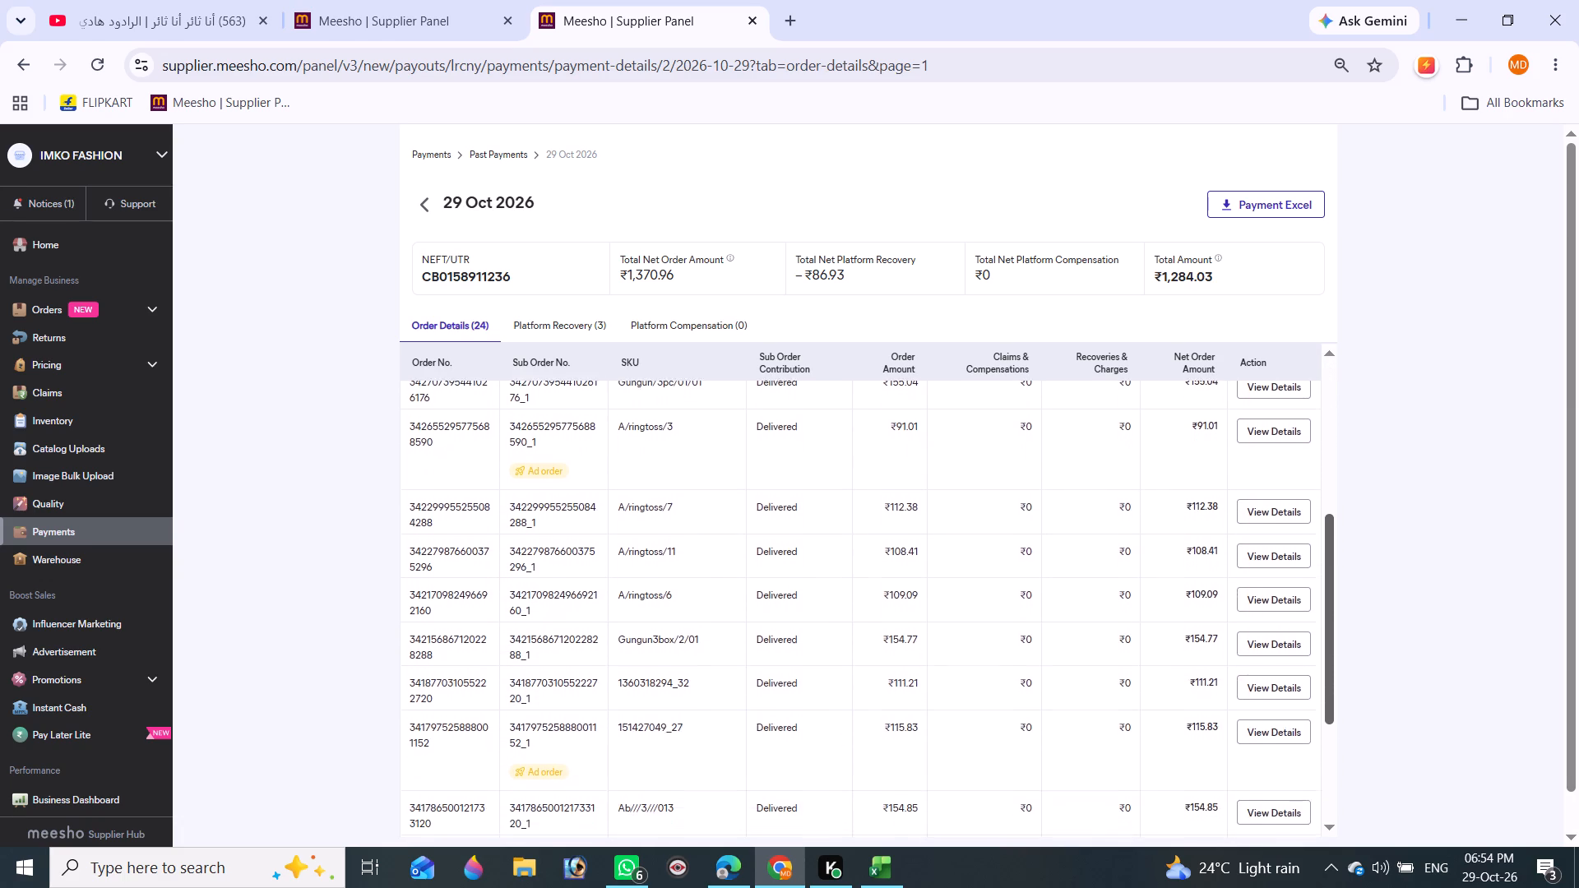
drag(1317, 650, 1317, 741)
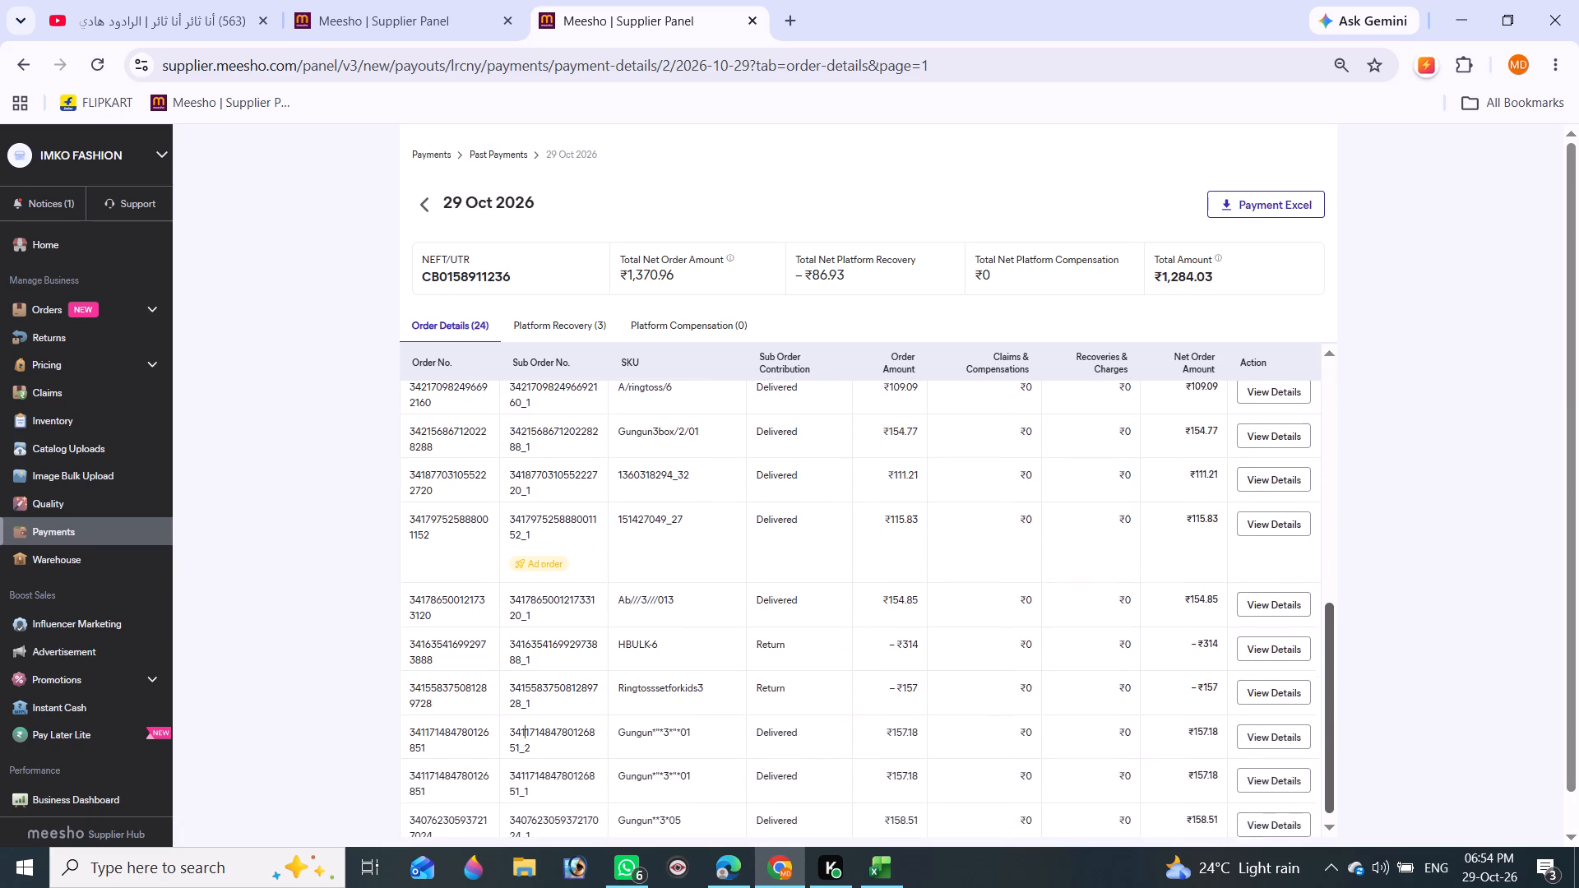
drag(1317, 741, 1319, 772)
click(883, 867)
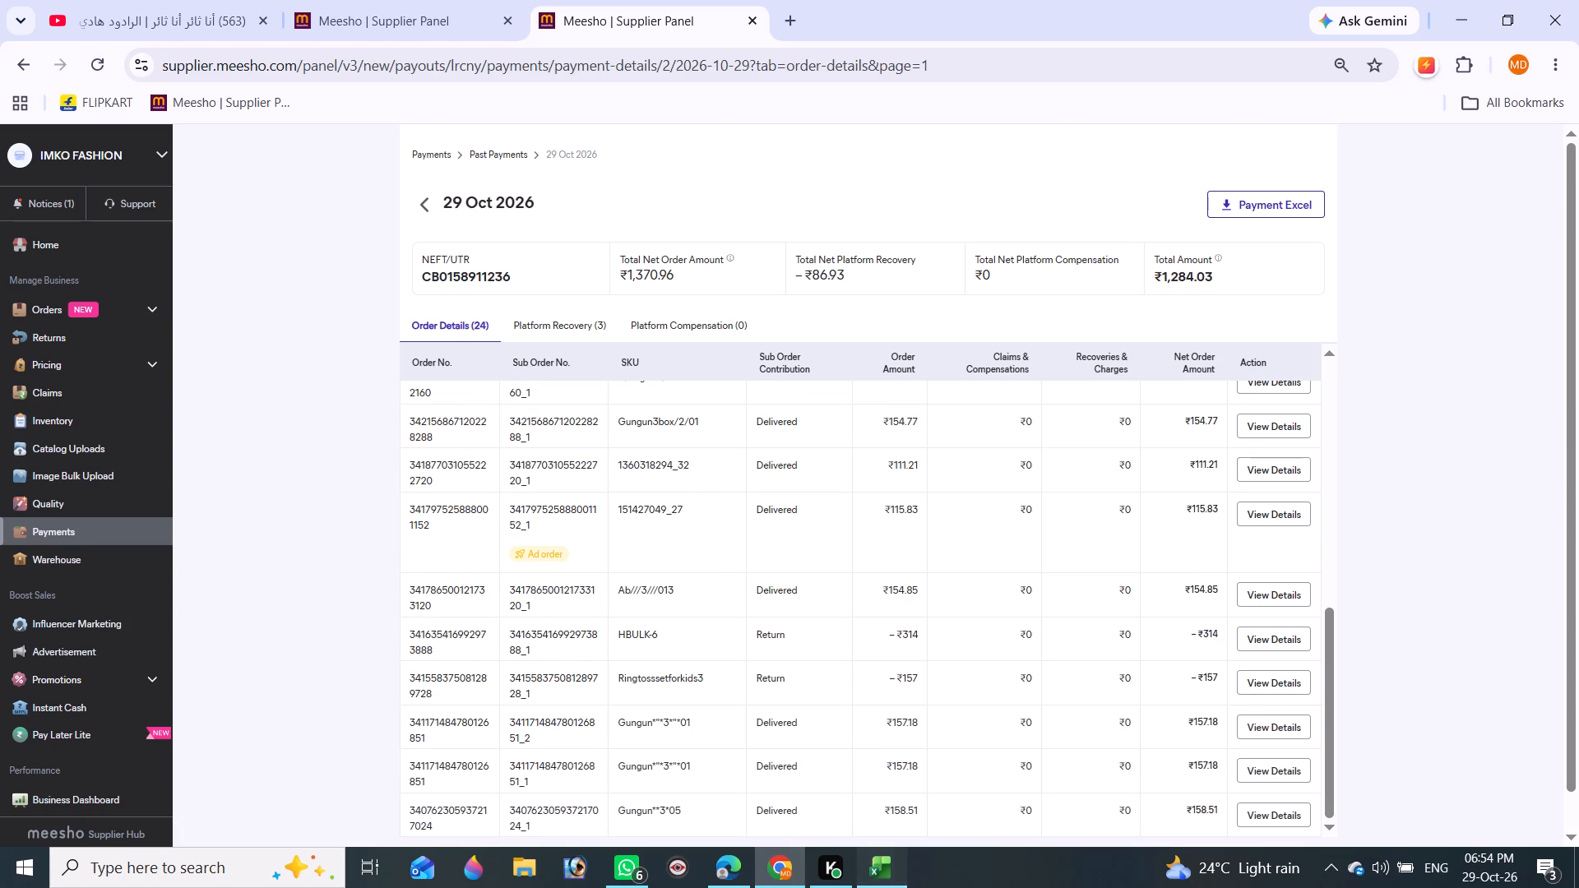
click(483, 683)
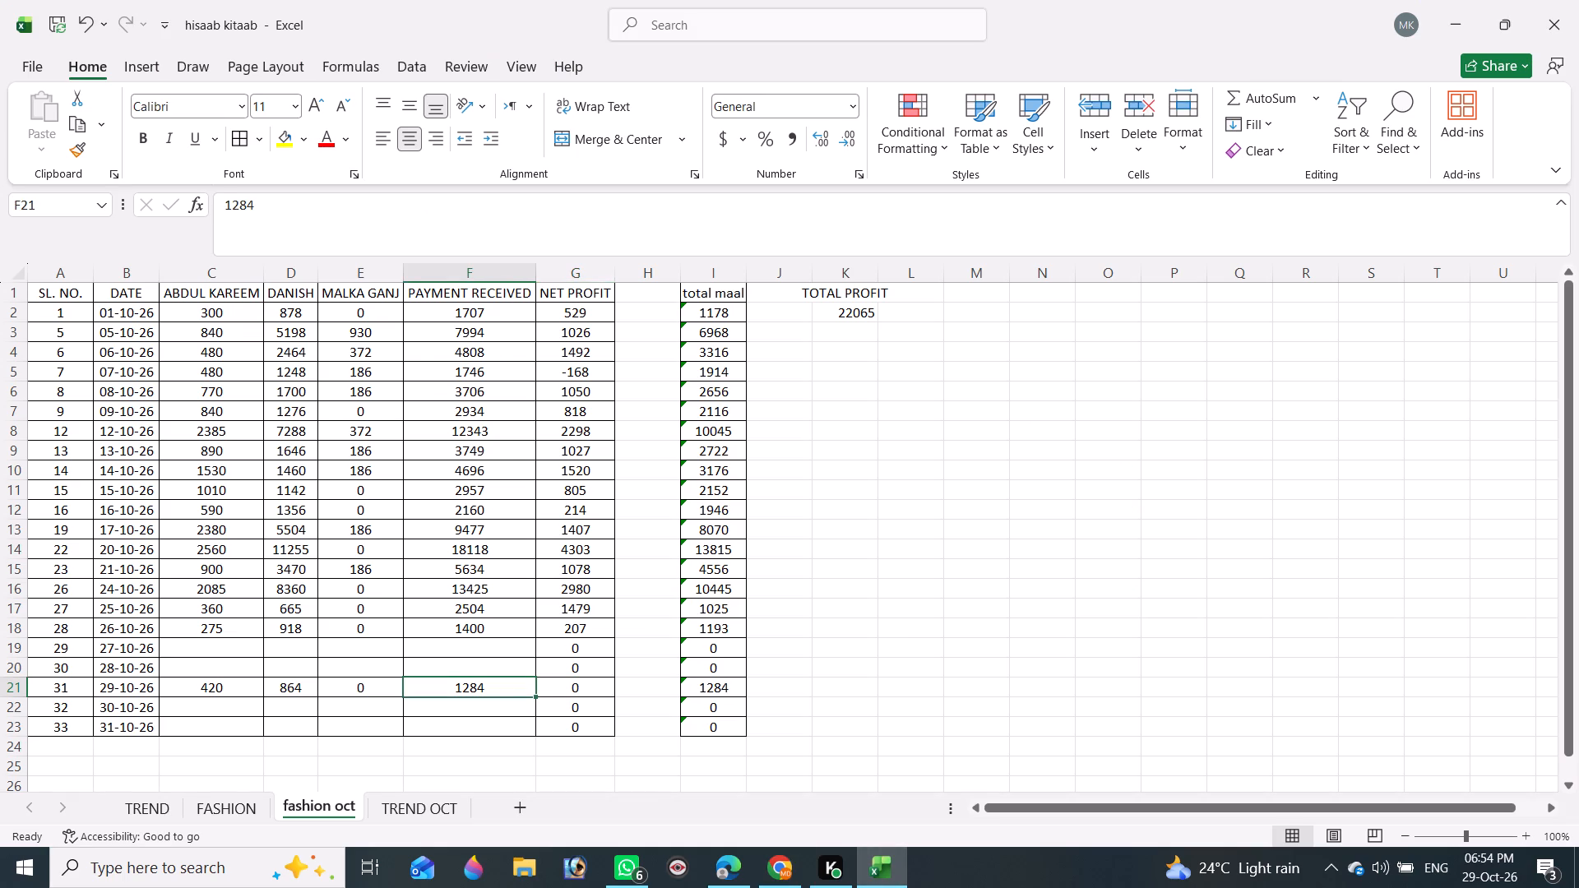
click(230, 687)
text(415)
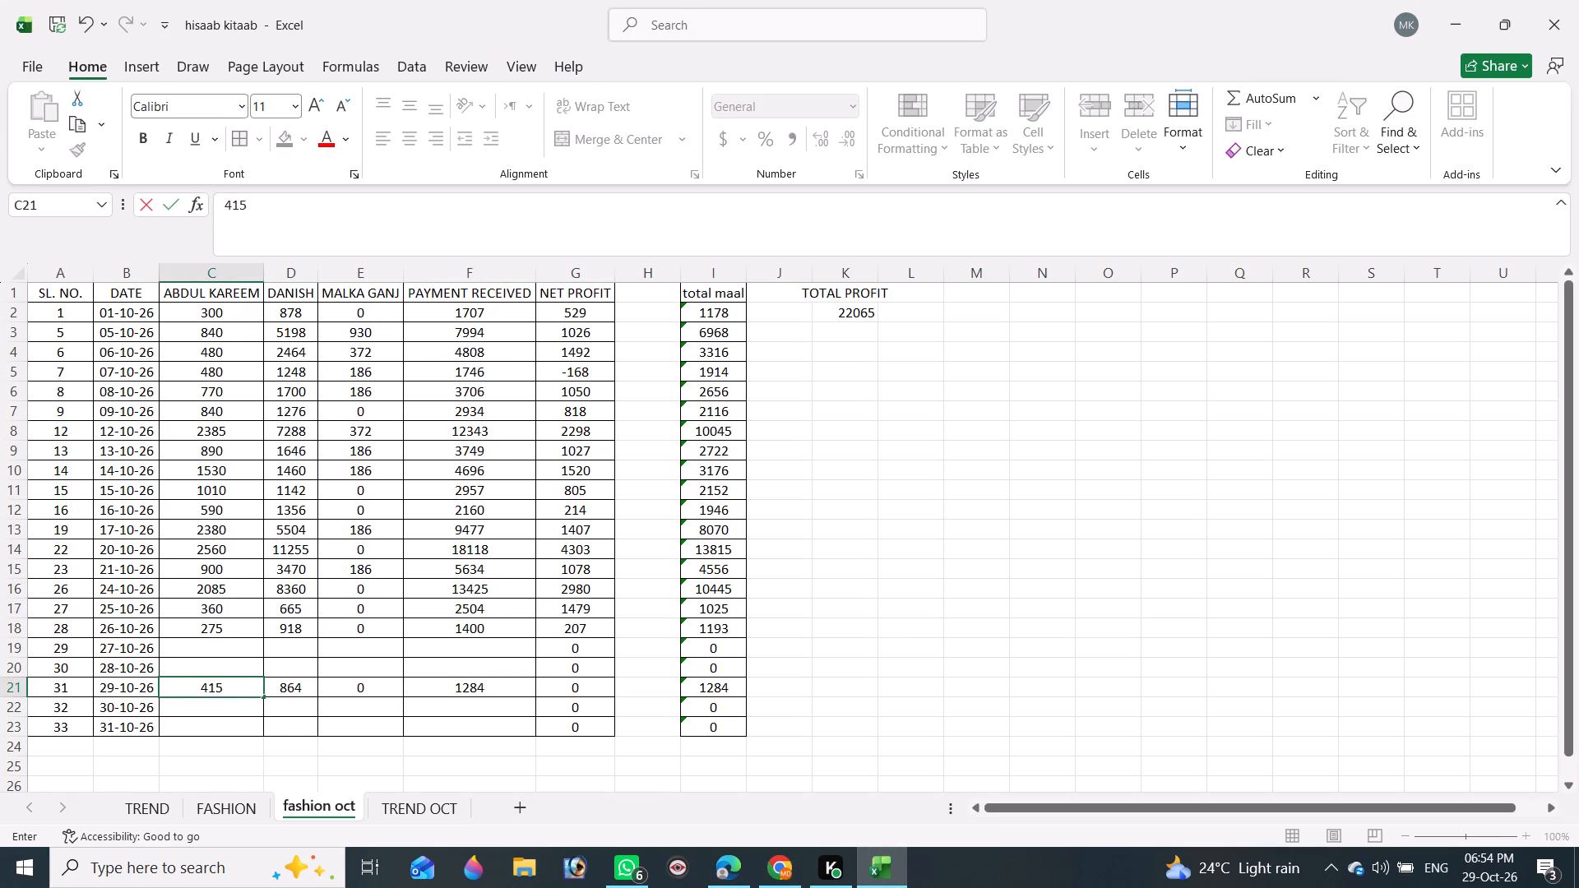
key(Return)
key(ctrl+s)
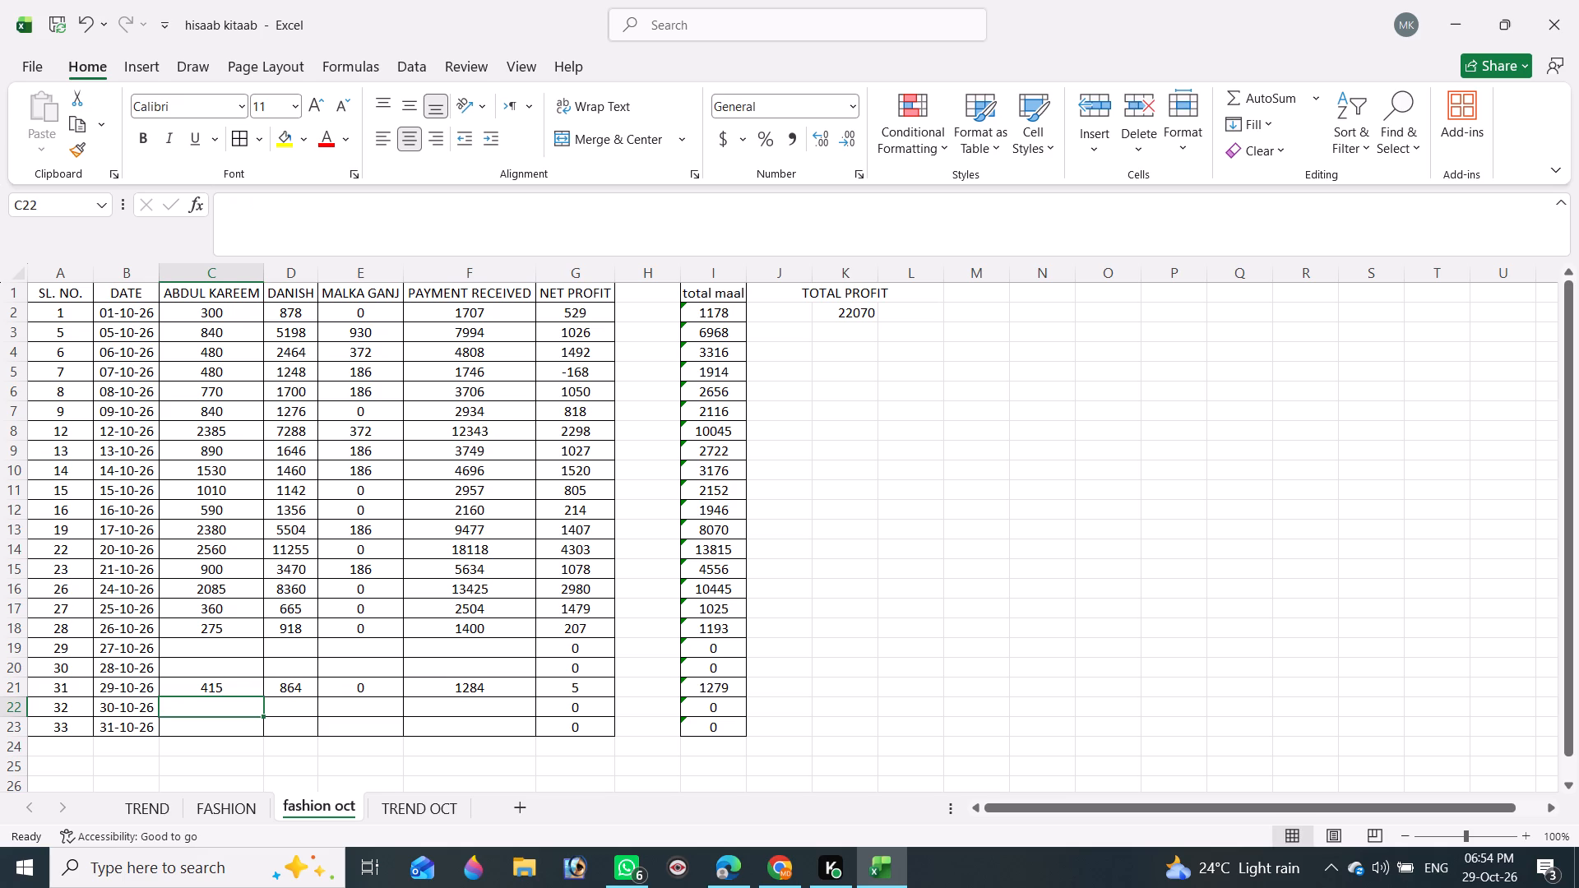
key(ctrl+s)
click(200, 650)
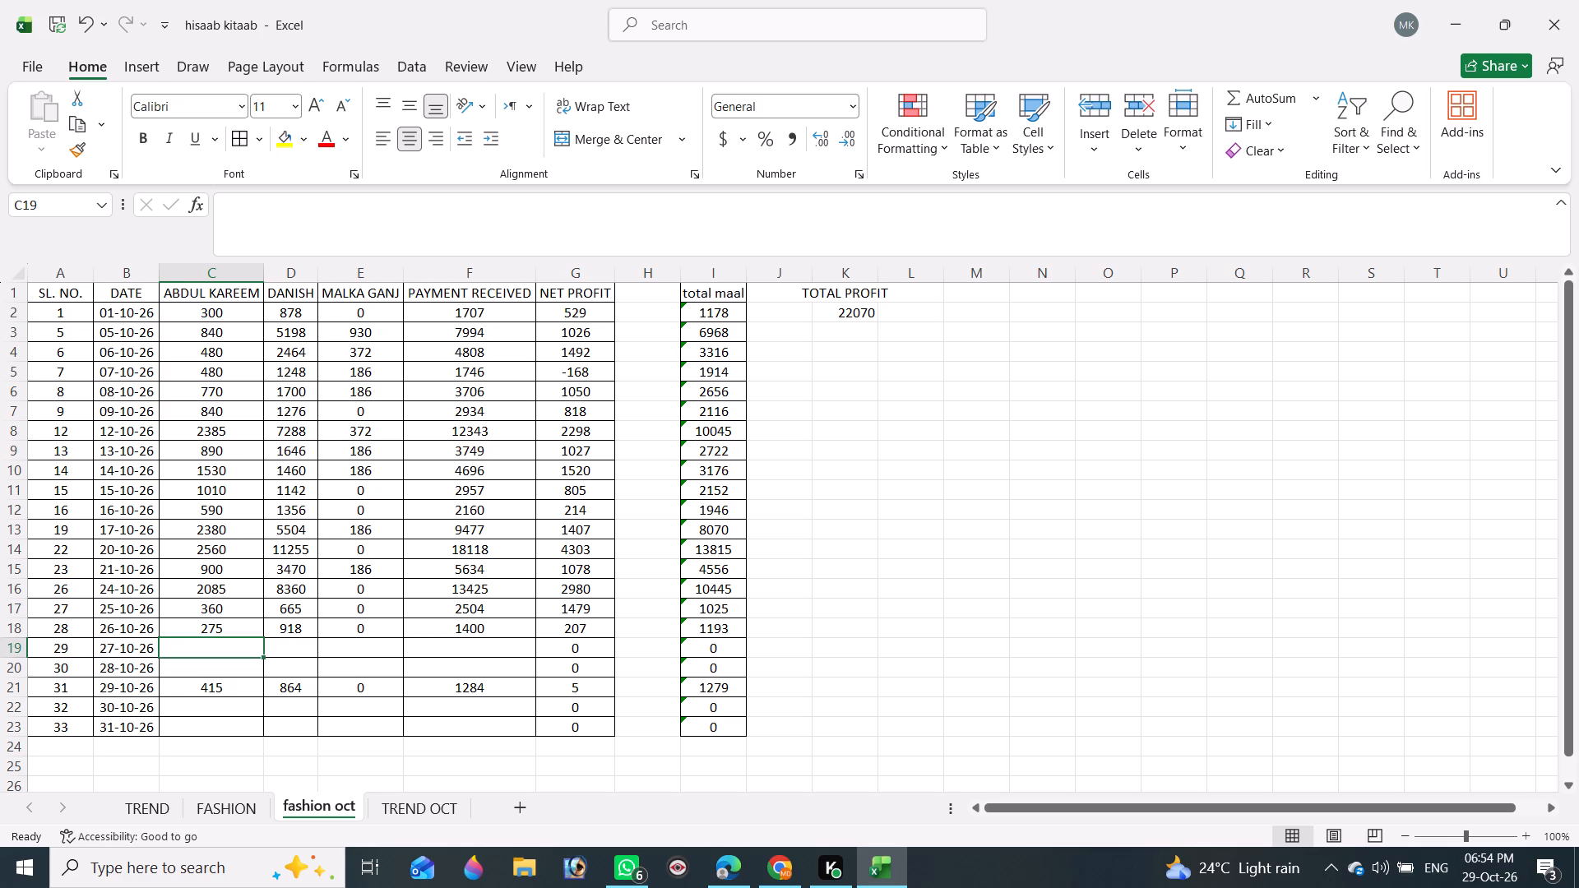
drag(214, 691, 524, 701)
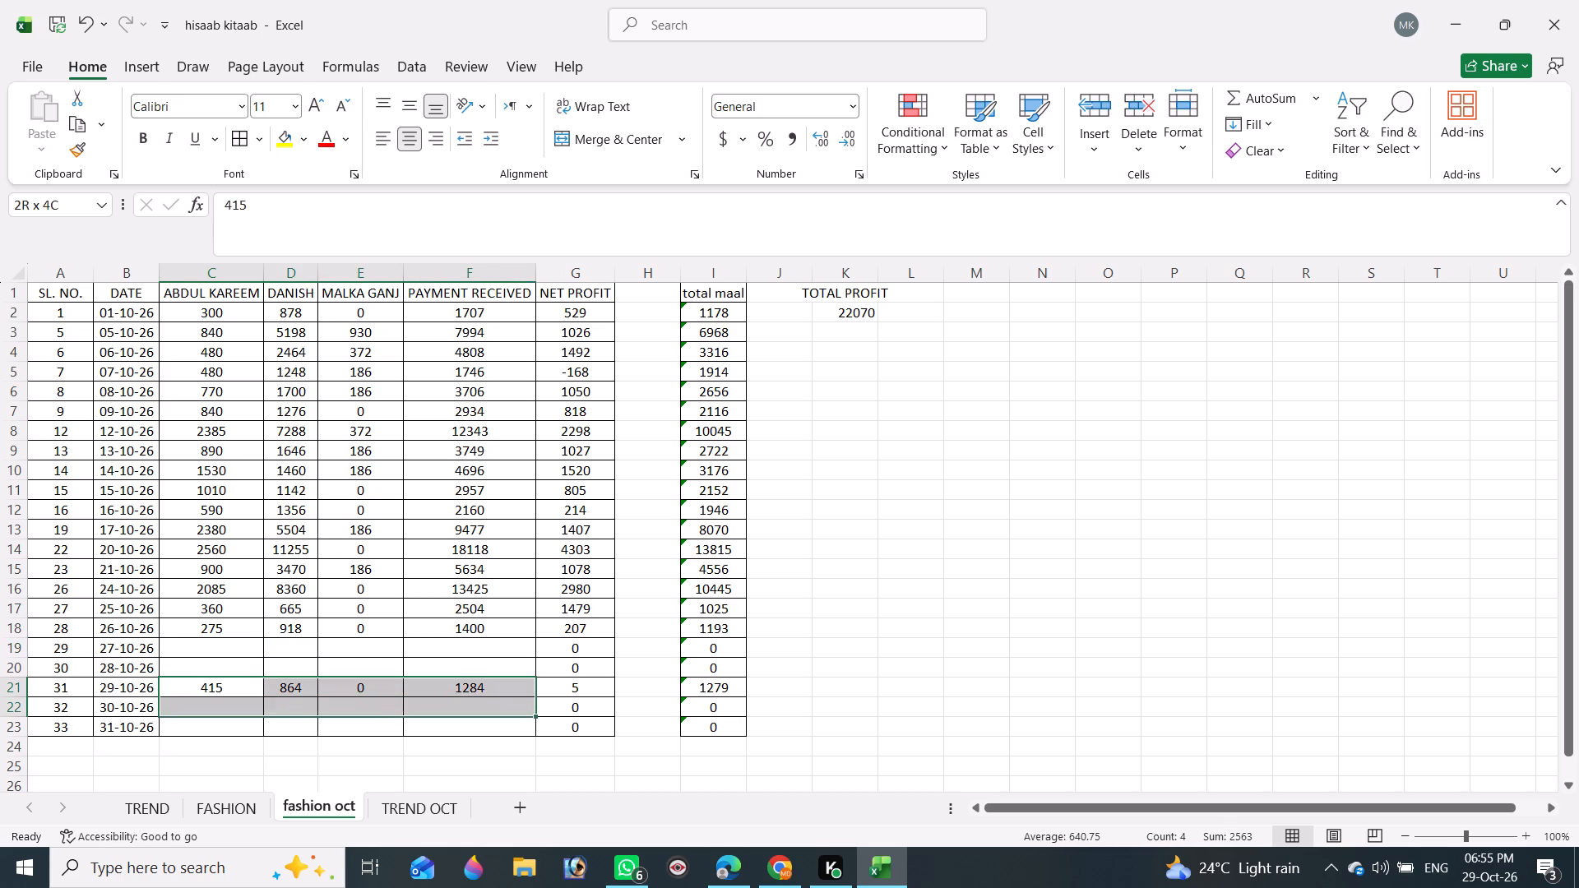
drag(524, 701, 550, 691)
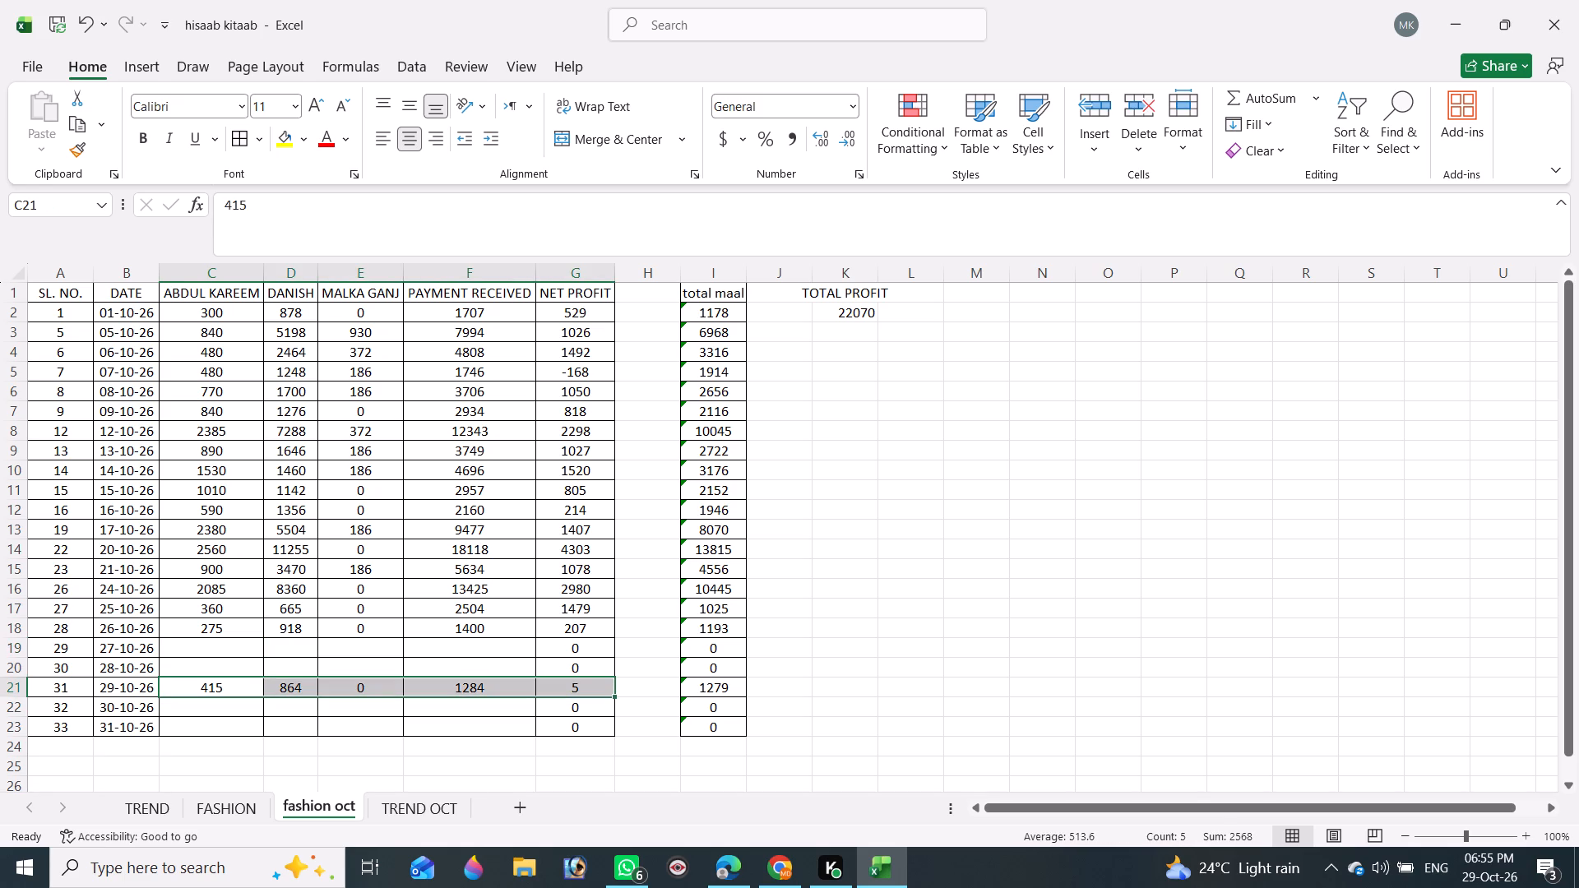
click(877, 669)
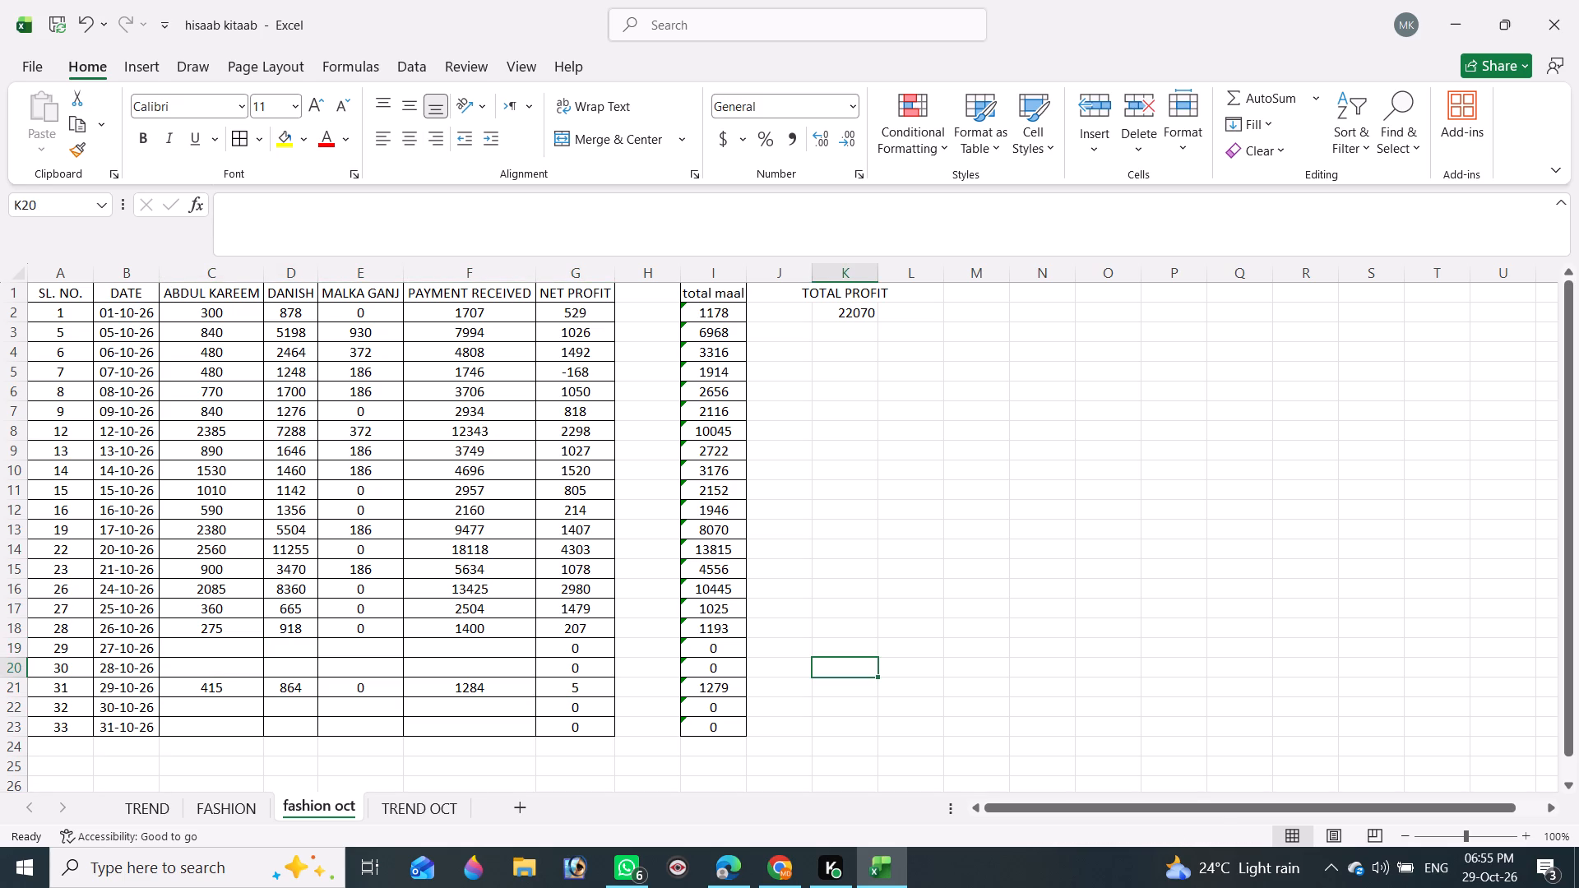
click(206, 634)
click(214, 648)
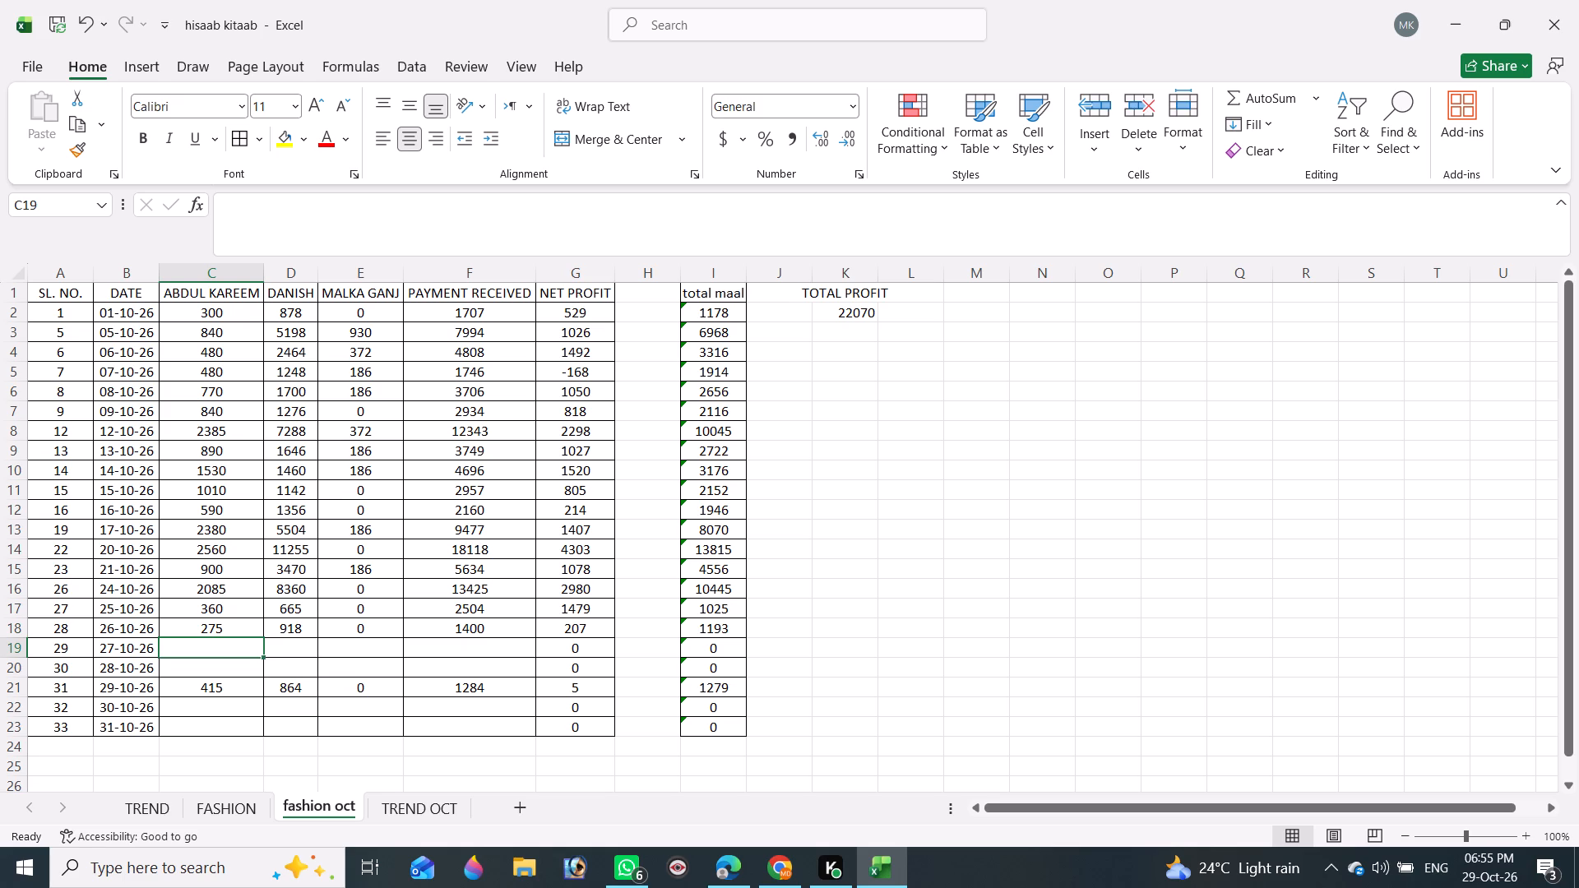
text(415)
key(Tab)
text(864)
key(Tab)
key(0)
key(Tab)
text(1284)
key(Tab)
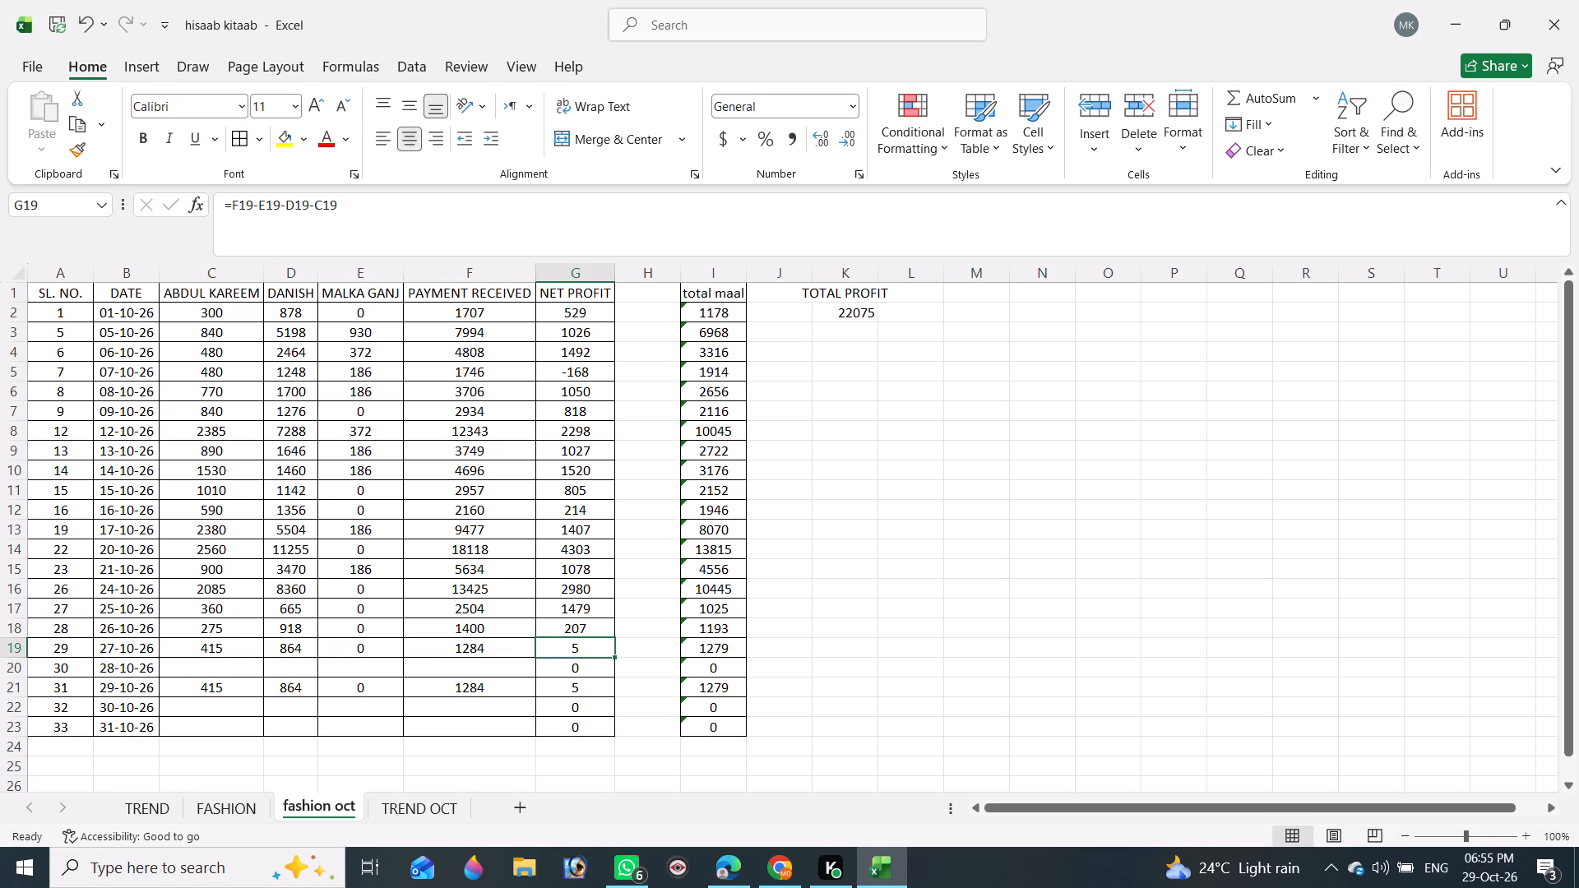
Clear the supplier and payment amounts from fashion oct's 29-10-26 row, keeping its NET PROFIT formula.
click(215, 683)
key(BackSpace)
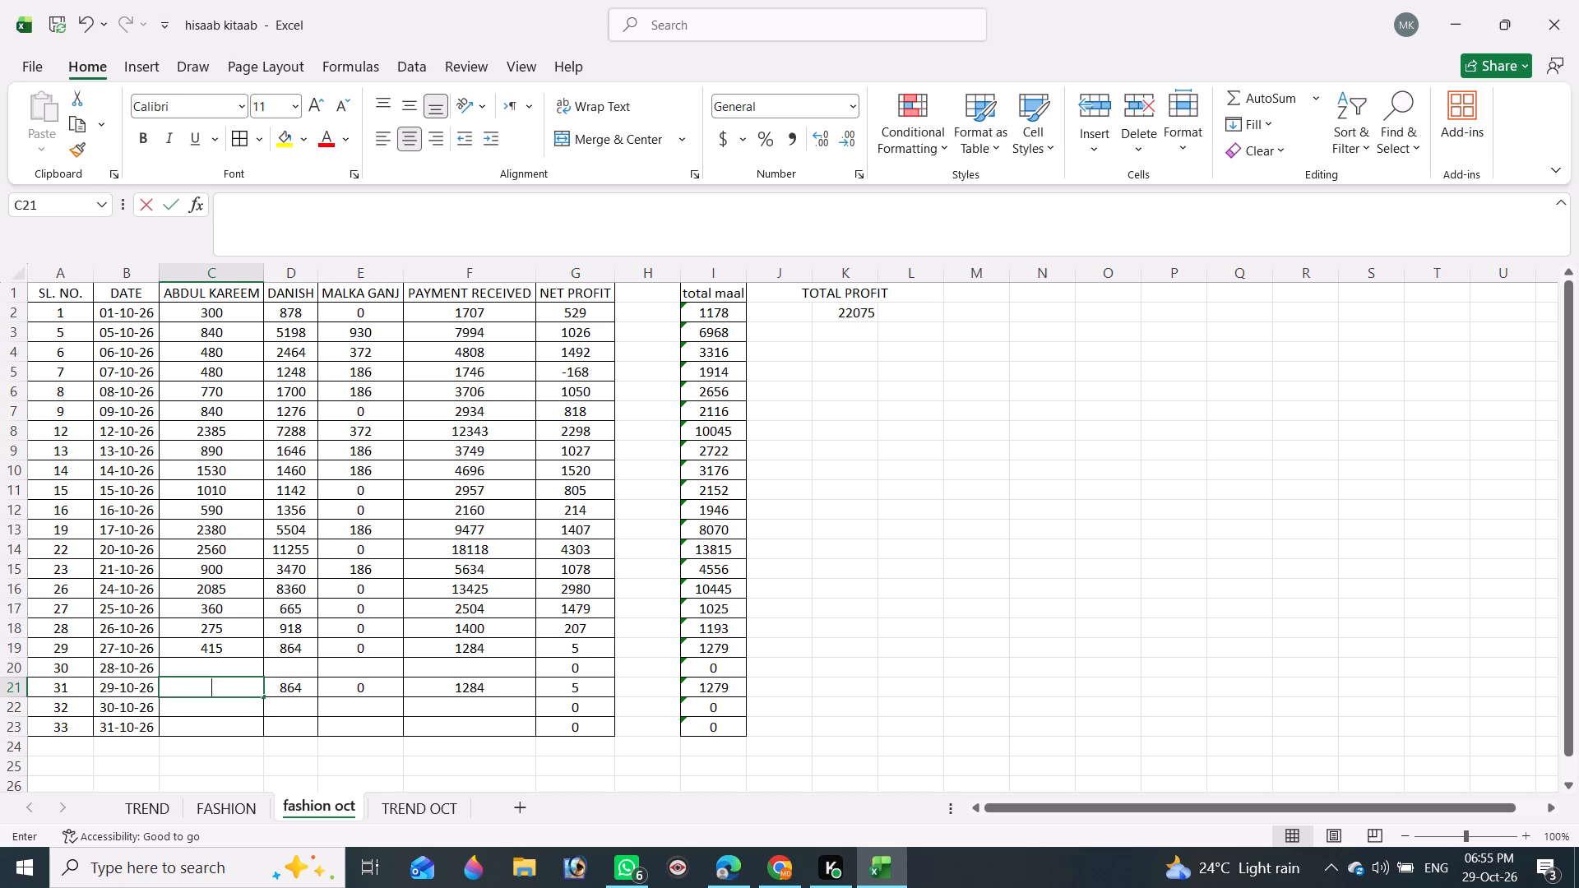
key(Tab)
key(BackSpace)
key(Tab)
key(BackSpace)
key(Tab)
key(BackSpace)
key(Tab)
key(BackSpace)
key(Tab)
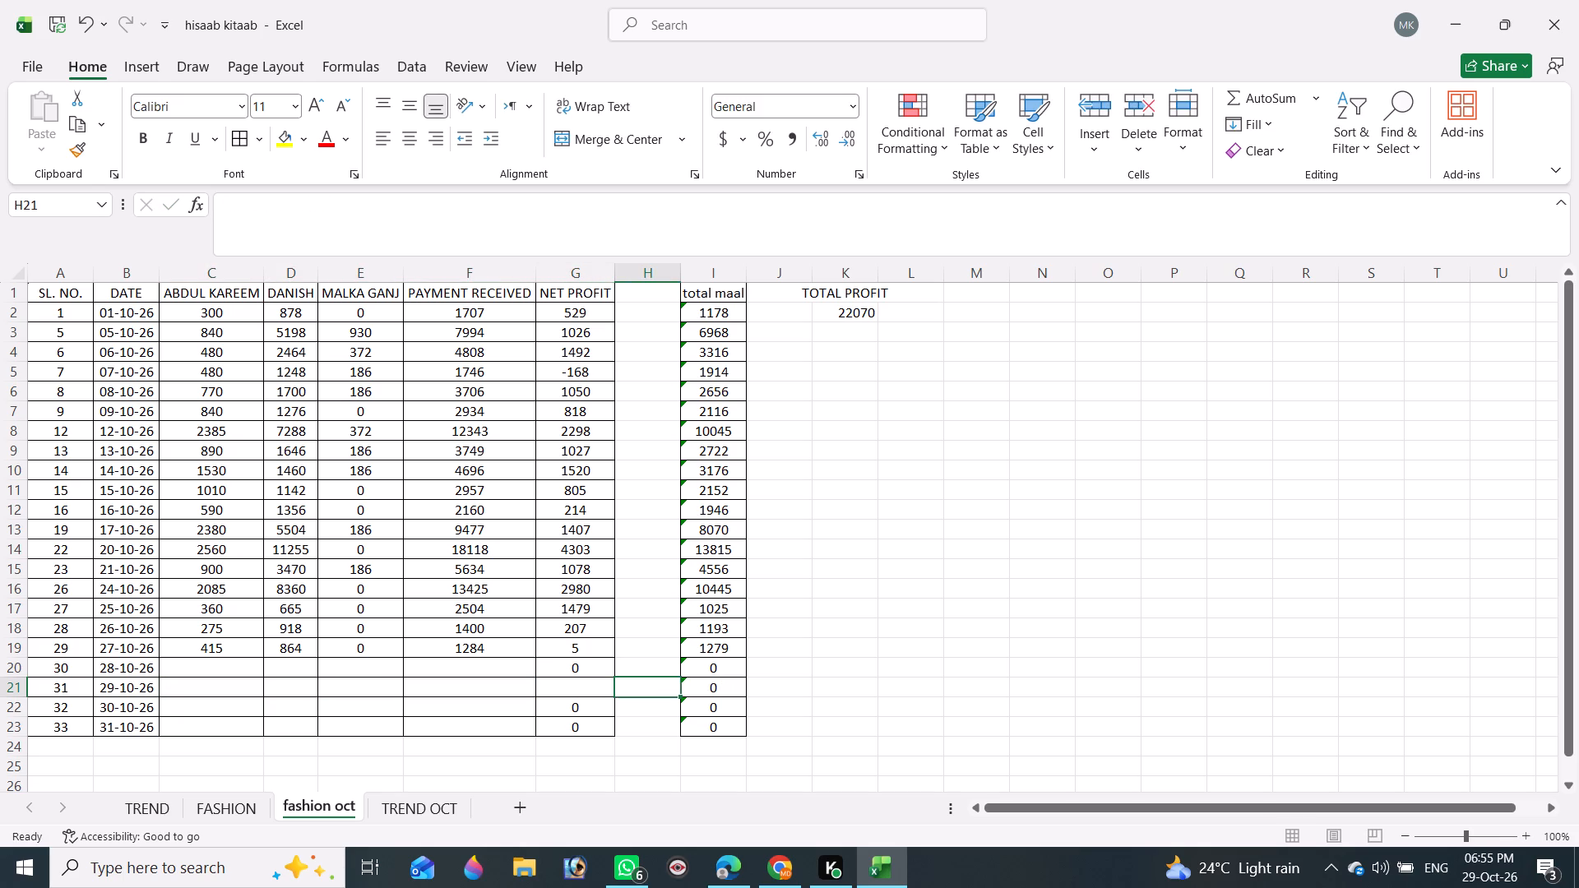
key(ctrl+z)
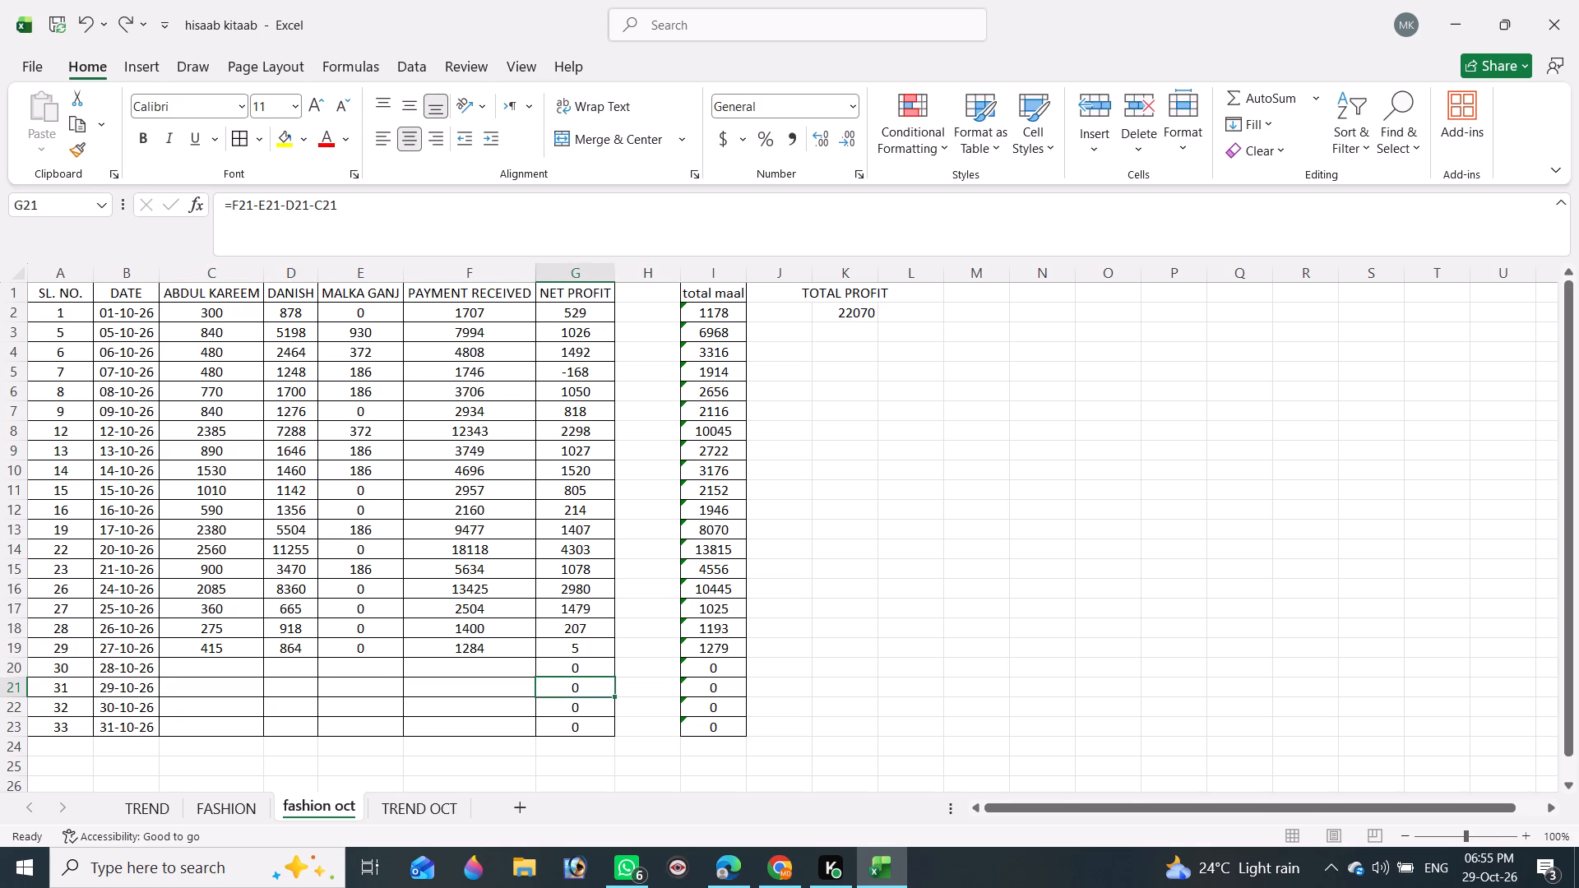
Delete the 29-10-26, 30-10-26 and 31-10-26 rows from fashion oct and save the workbook.
drag(4, 705, 0, 728)
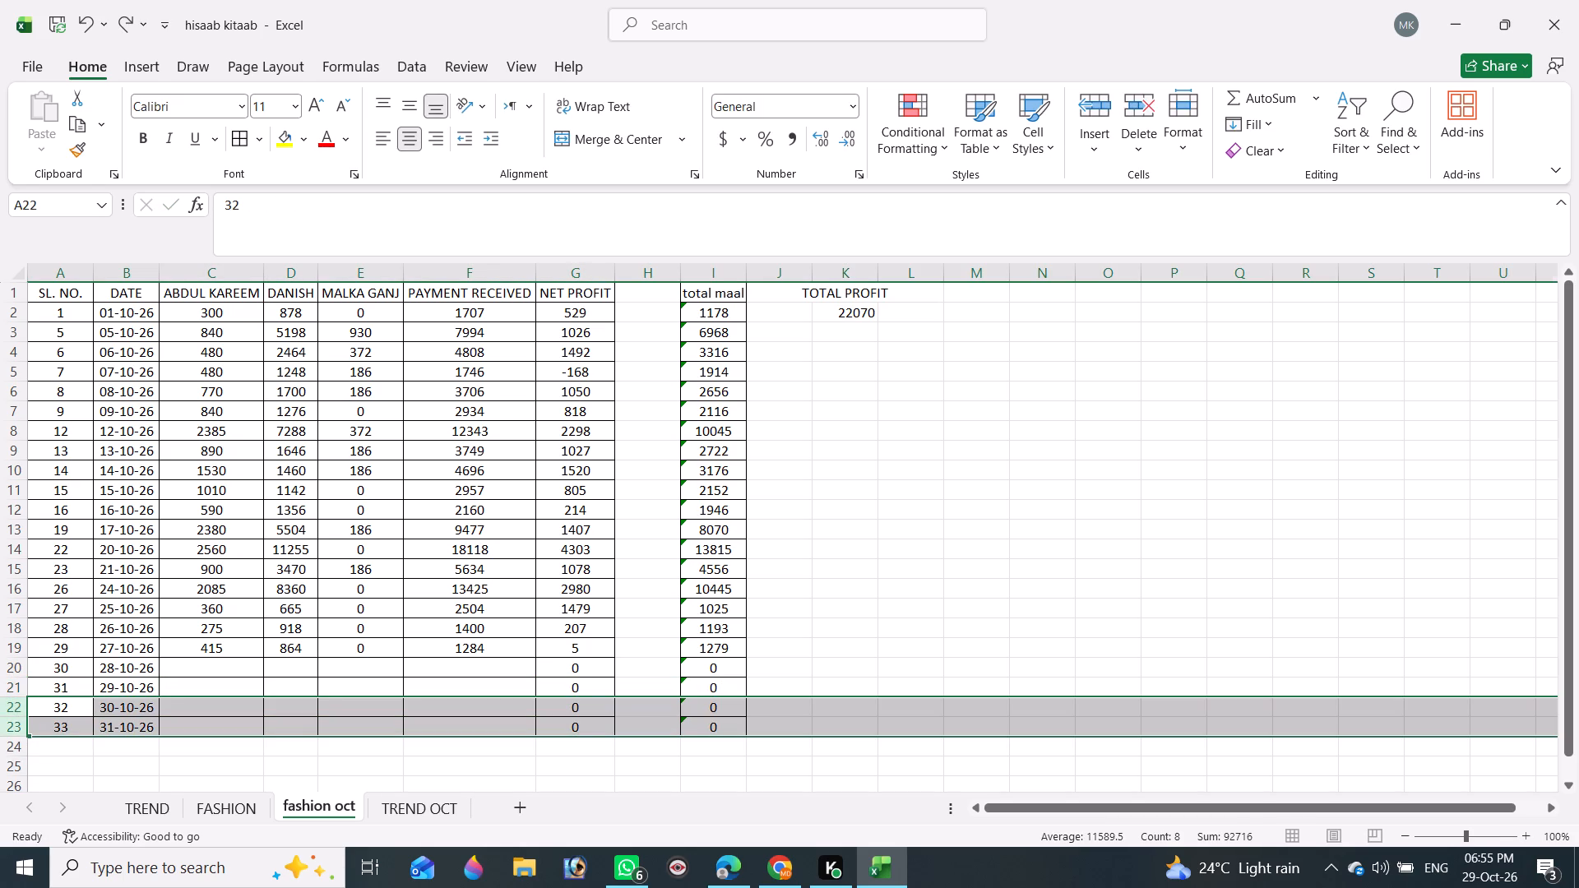
key(ctrl+minus)
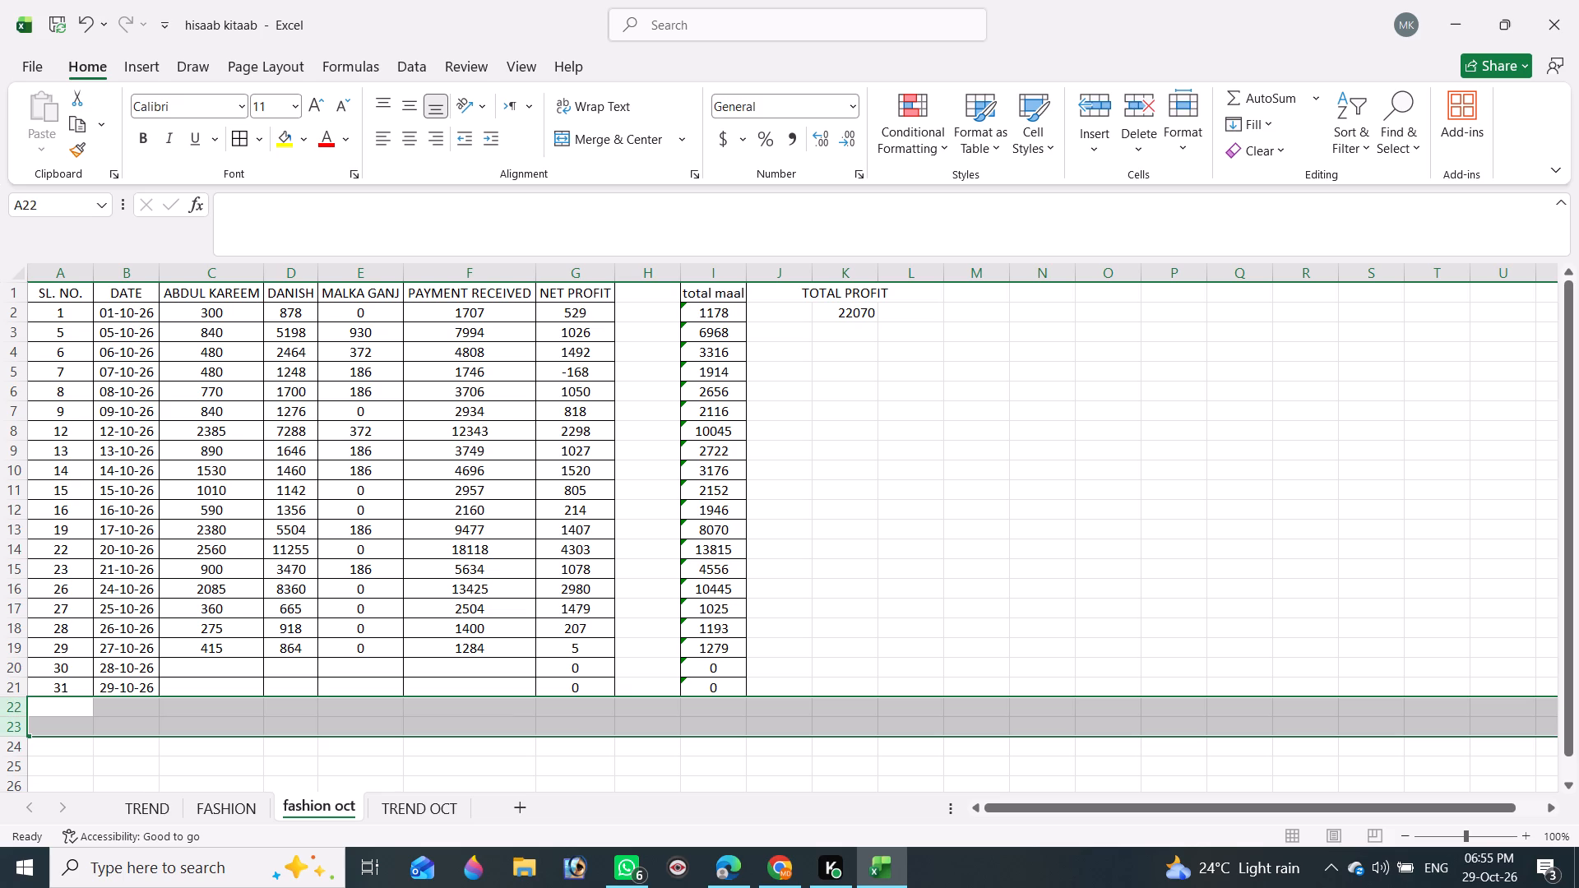
click(0, 689)
key(ctrl+minus)
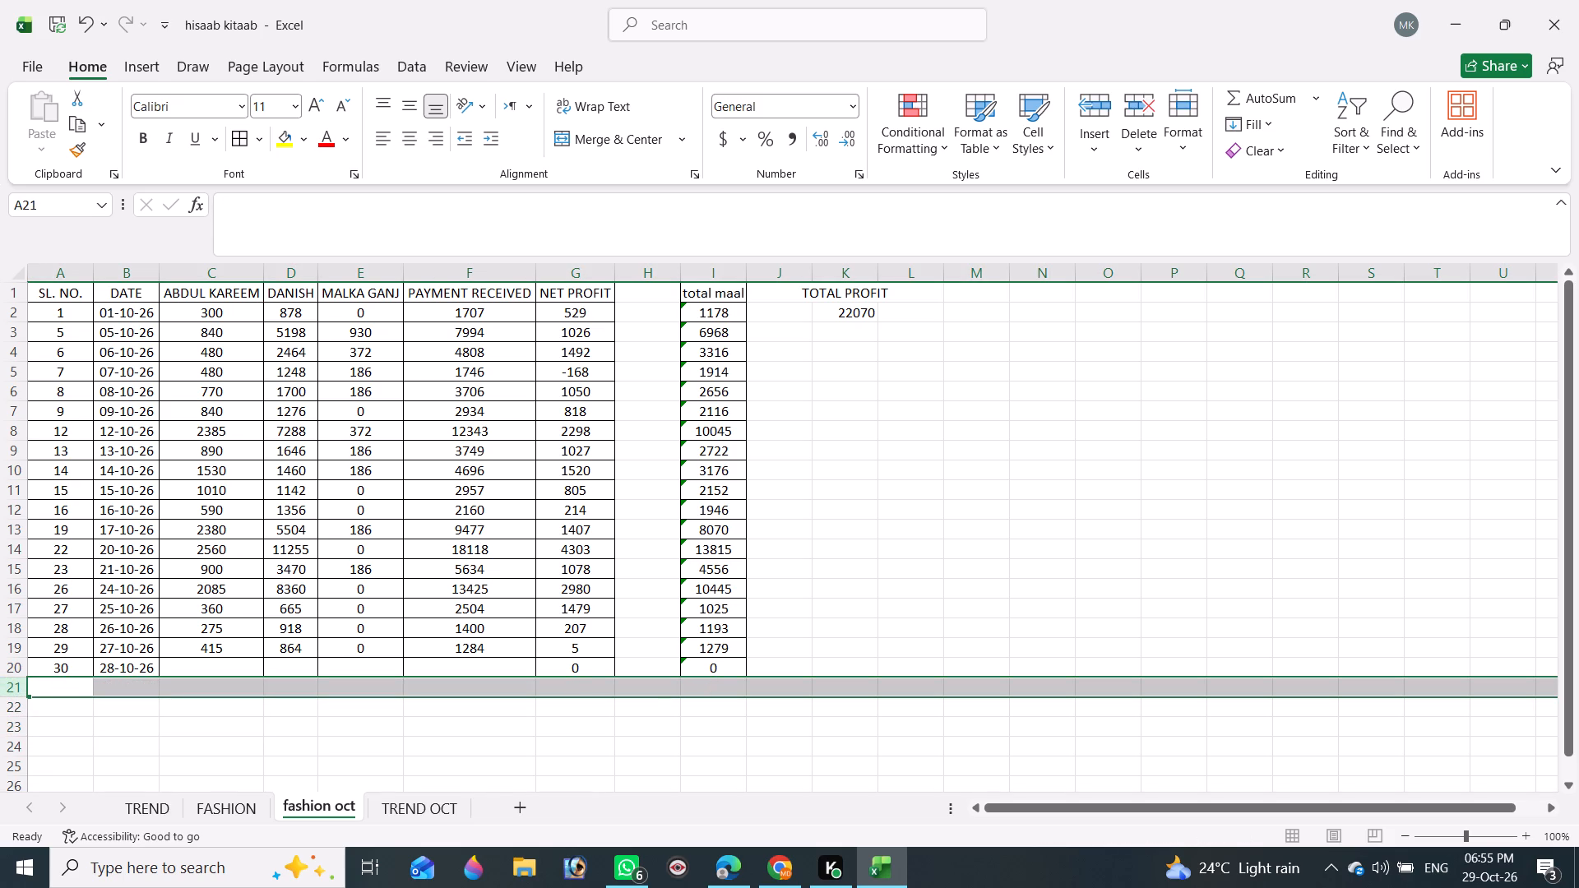
click(922, 595)
key(ctrl+s)
key(ctrl+s)
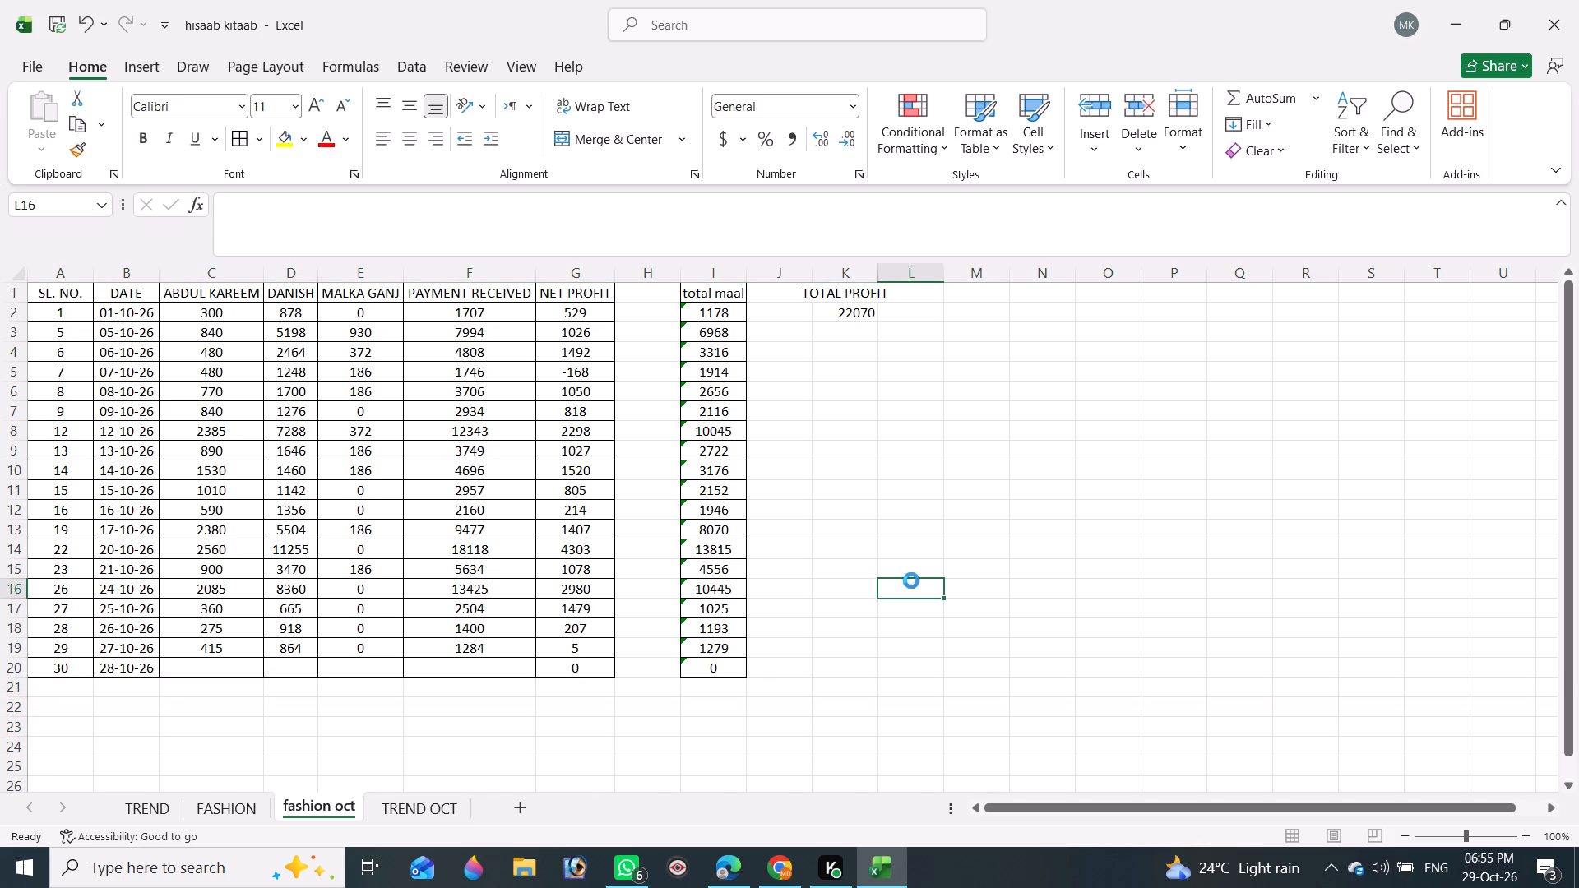
key(ctrl+s)
key(ctrl+s)
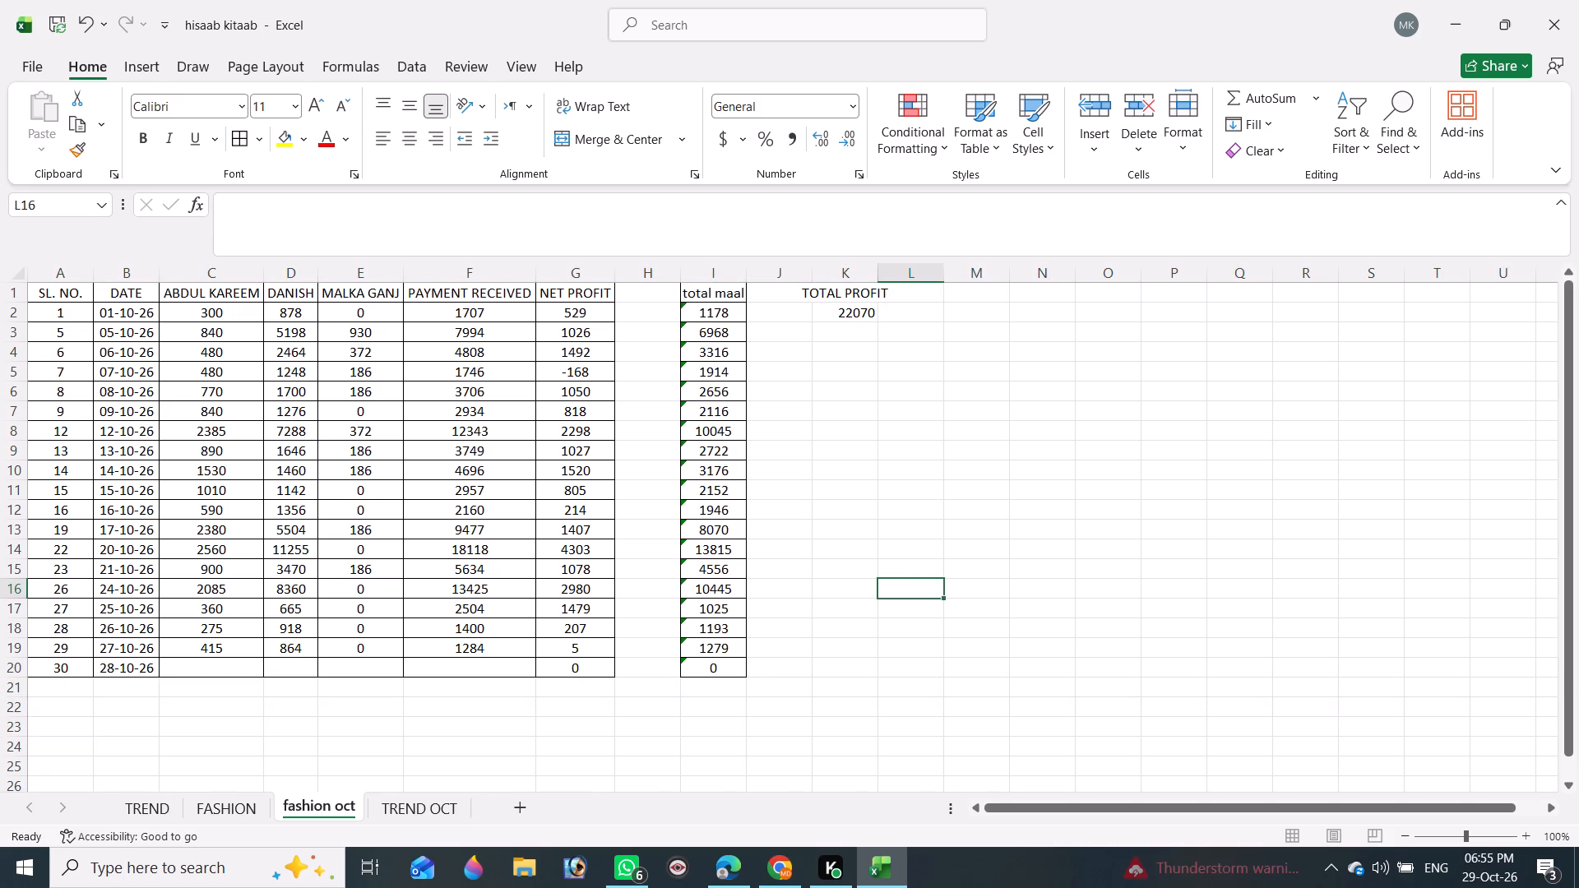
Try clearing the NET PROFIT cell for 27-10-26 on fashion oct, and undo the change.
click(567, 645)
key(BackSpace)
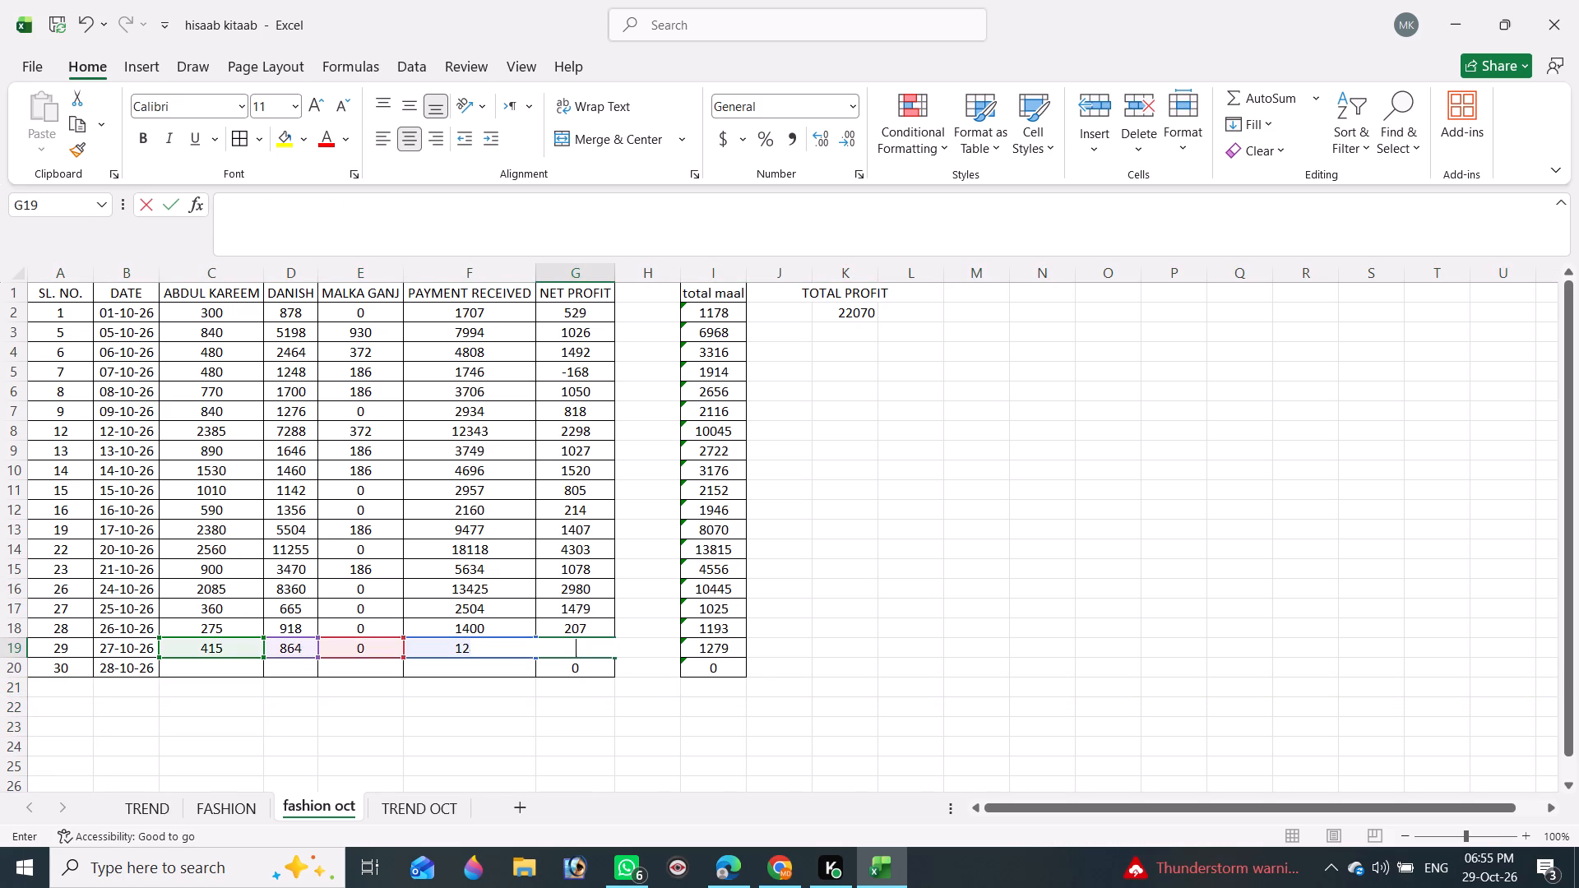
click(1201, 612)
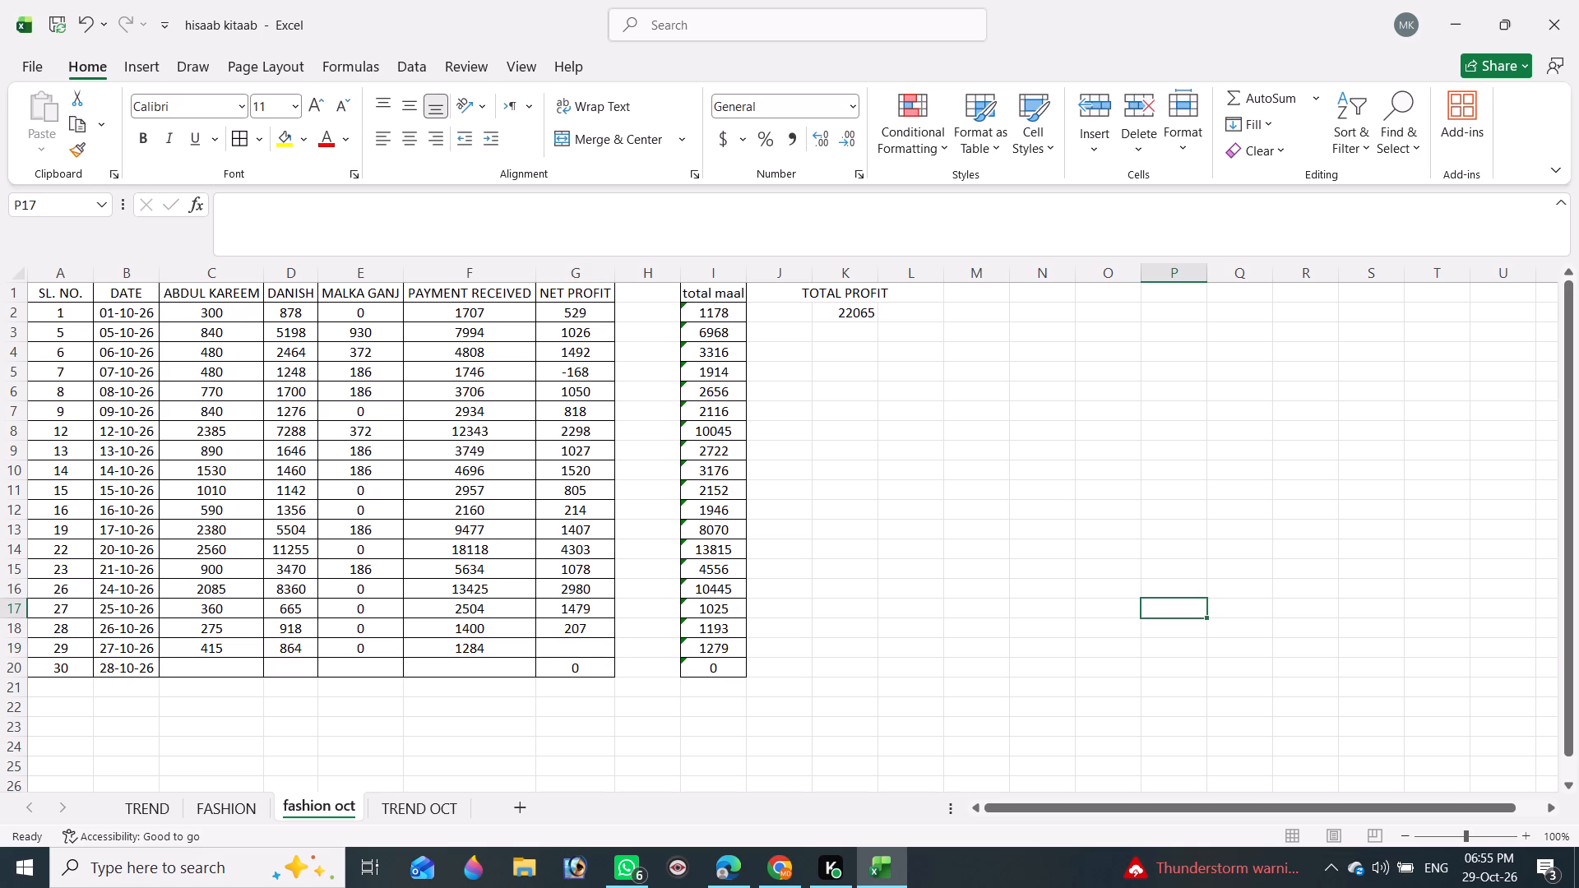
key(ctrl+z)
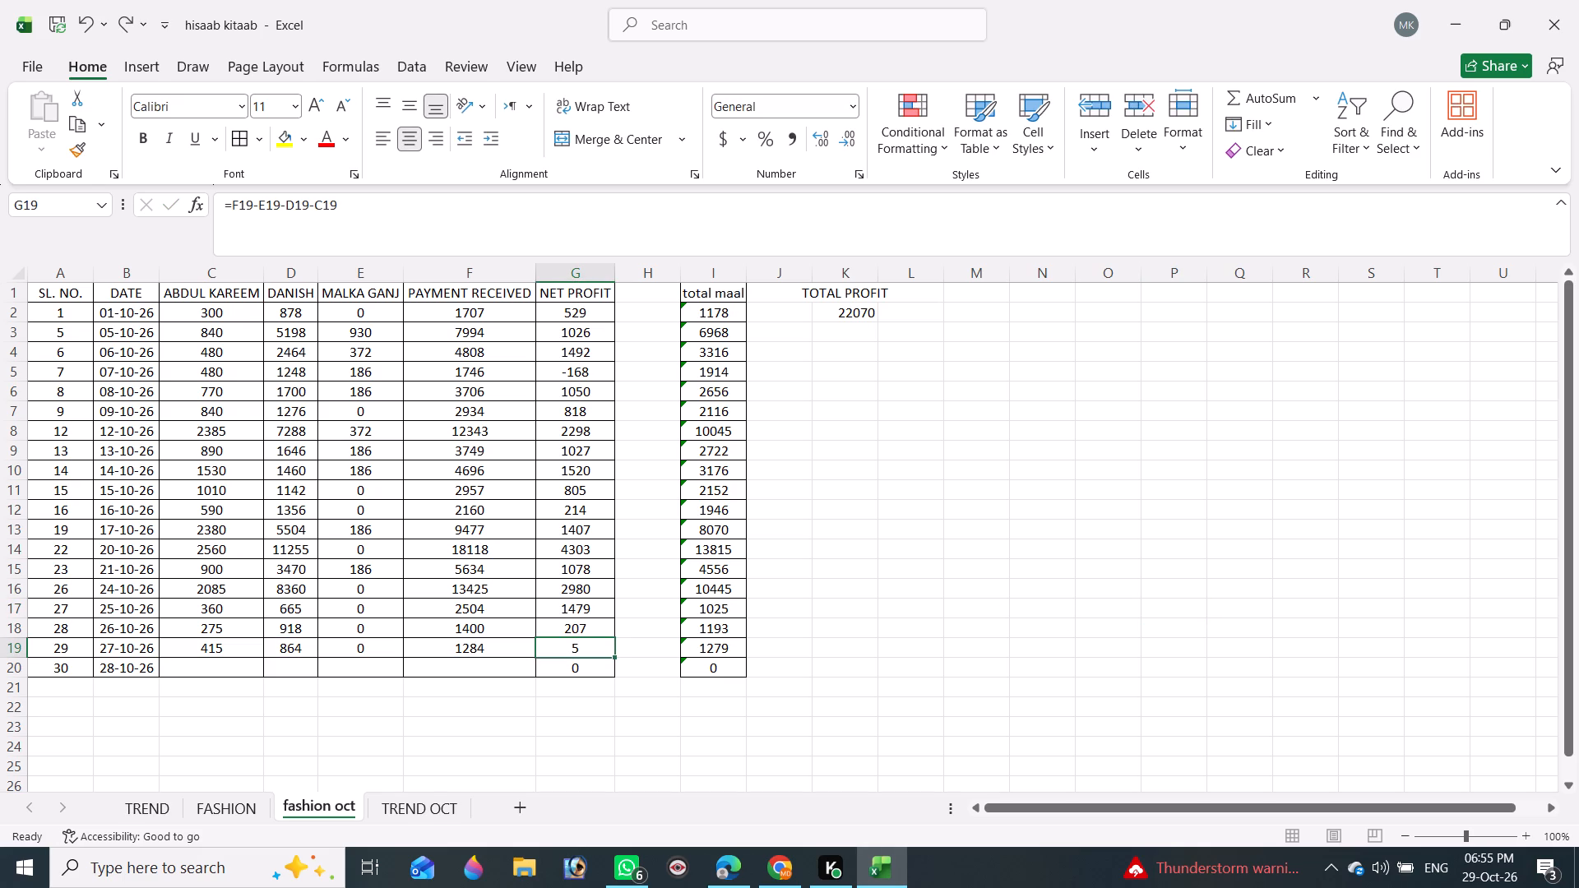
Open the TREND OCT sheet, switch to Edge and look through IMKO TRENDS' last 30 days of Meesho payments.
click(416, 813)
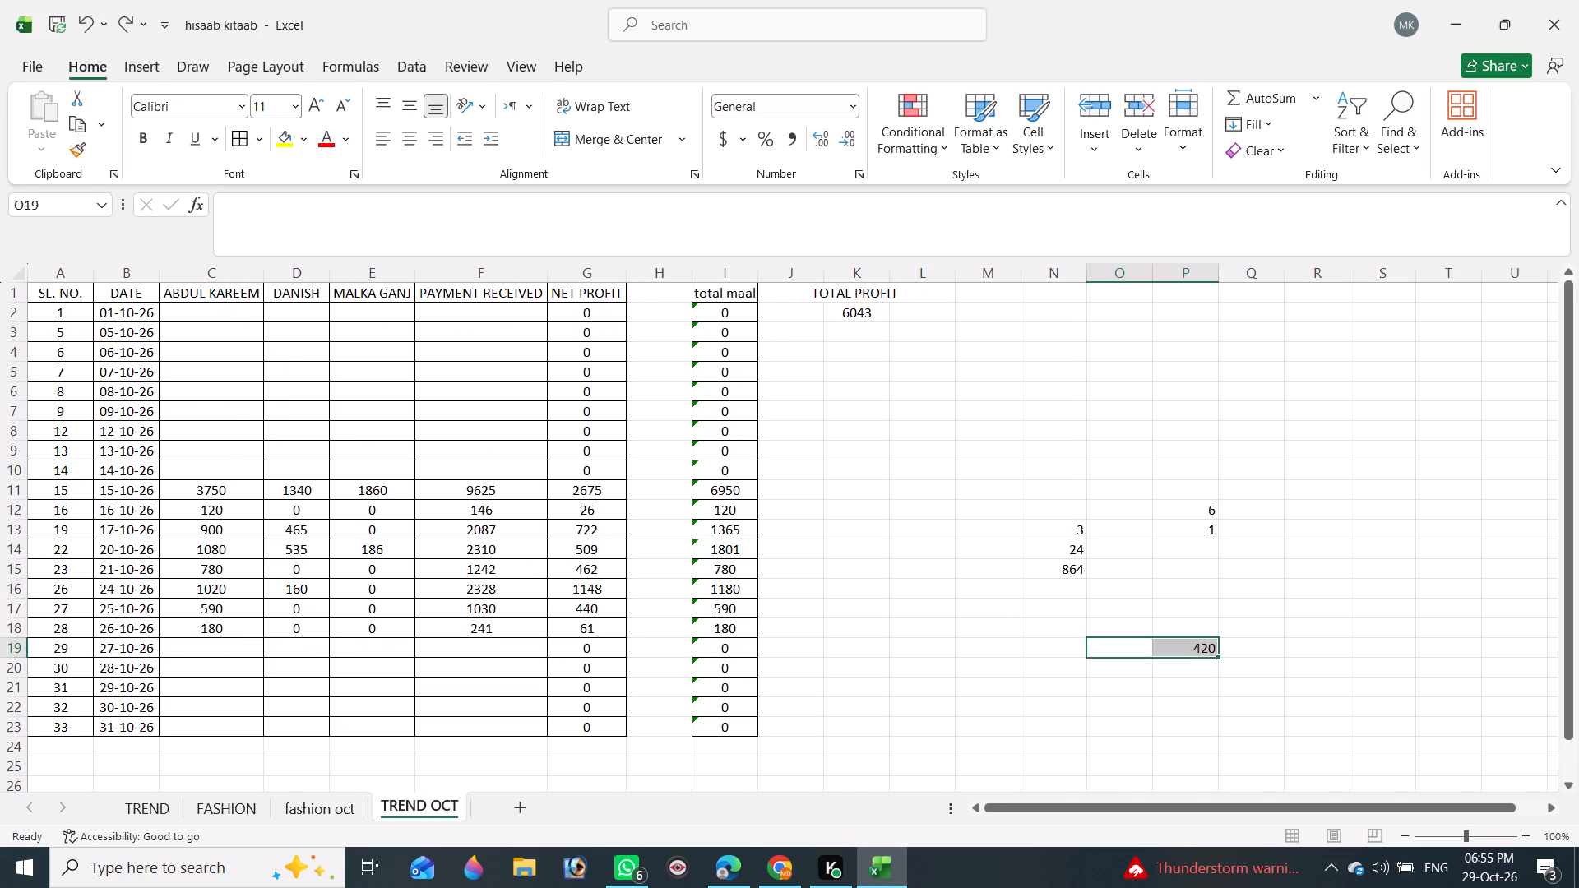
click(734, 874)
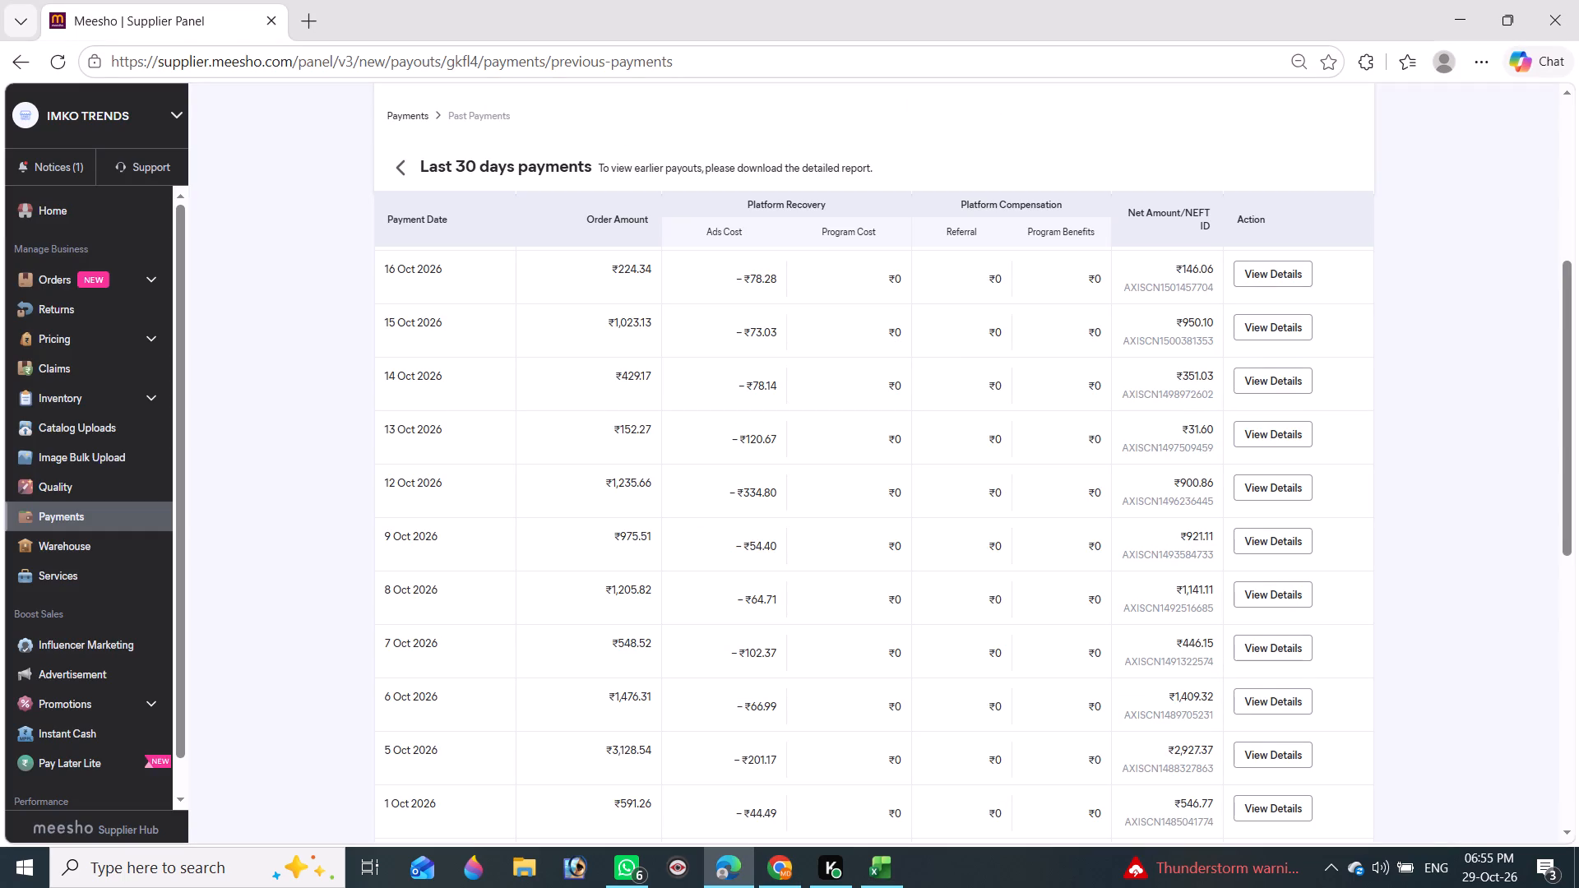
scroll(359, 442, up, 1)
scroll(359, 442, down, 1)
scroll(359, 442, up, 1)
scroll(359, 441, down, 1)
scroll(358, 440, up, 1)
scroll(358, 440, down, 1)
scroll(358, 440, up, 3)
scroll(359, 429, down, 1)
scroll(363, 417, up, 1)
scroll(363, 417, down, 1)
scroll(363, 417, up, 1)
scroll(363, 417, down, 1)
scroll(378, 414, up, 5)
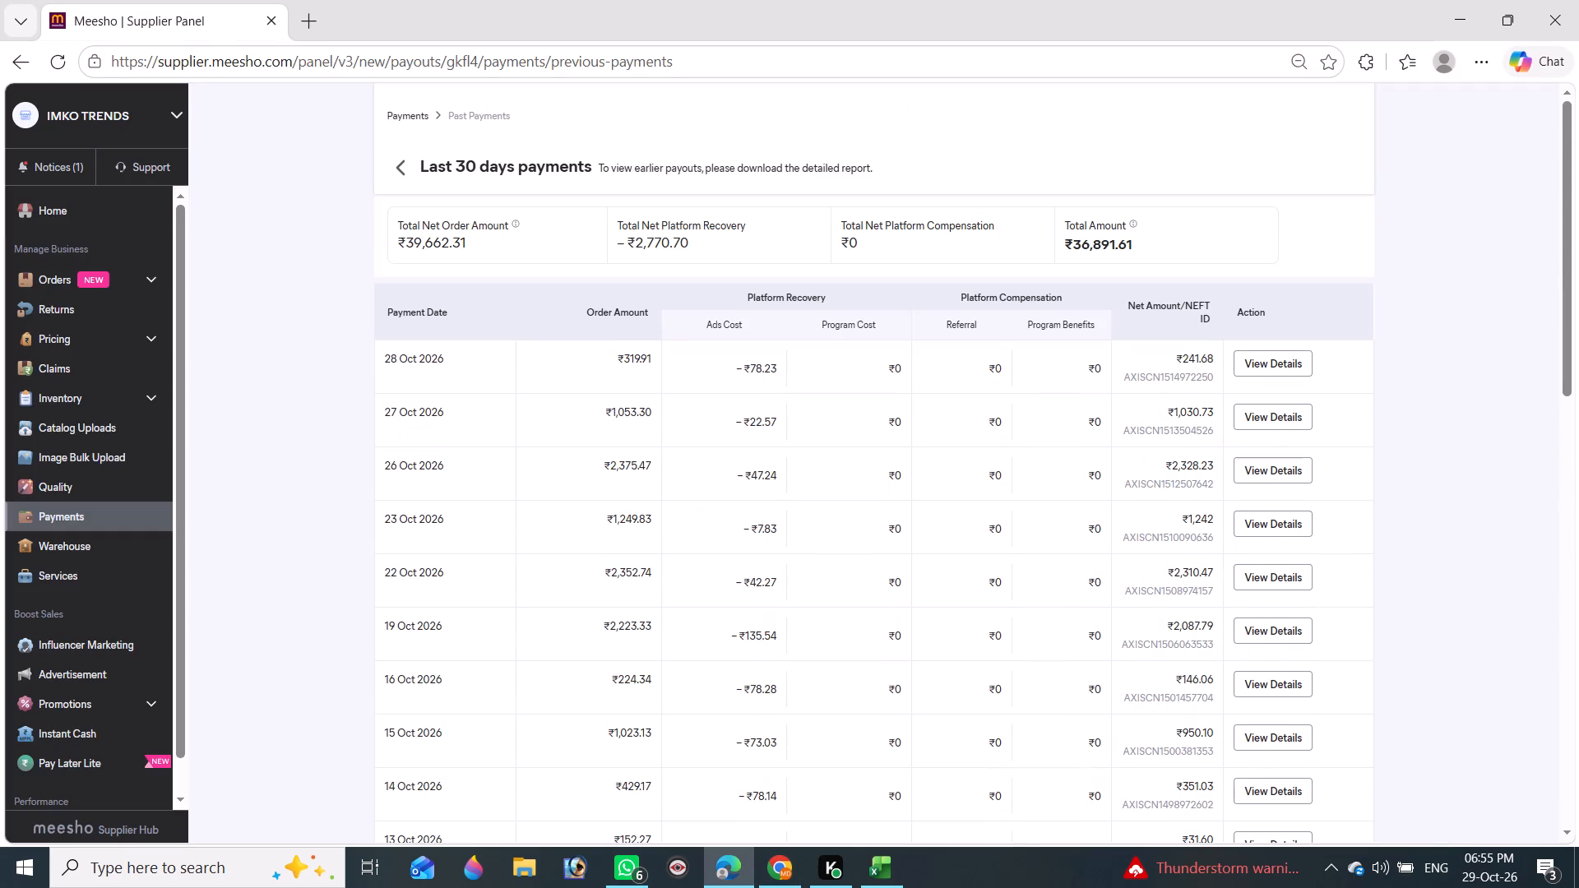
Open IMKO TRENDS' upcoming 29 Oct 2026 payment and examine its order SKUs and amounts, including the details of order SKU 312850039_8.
click(405, 169)
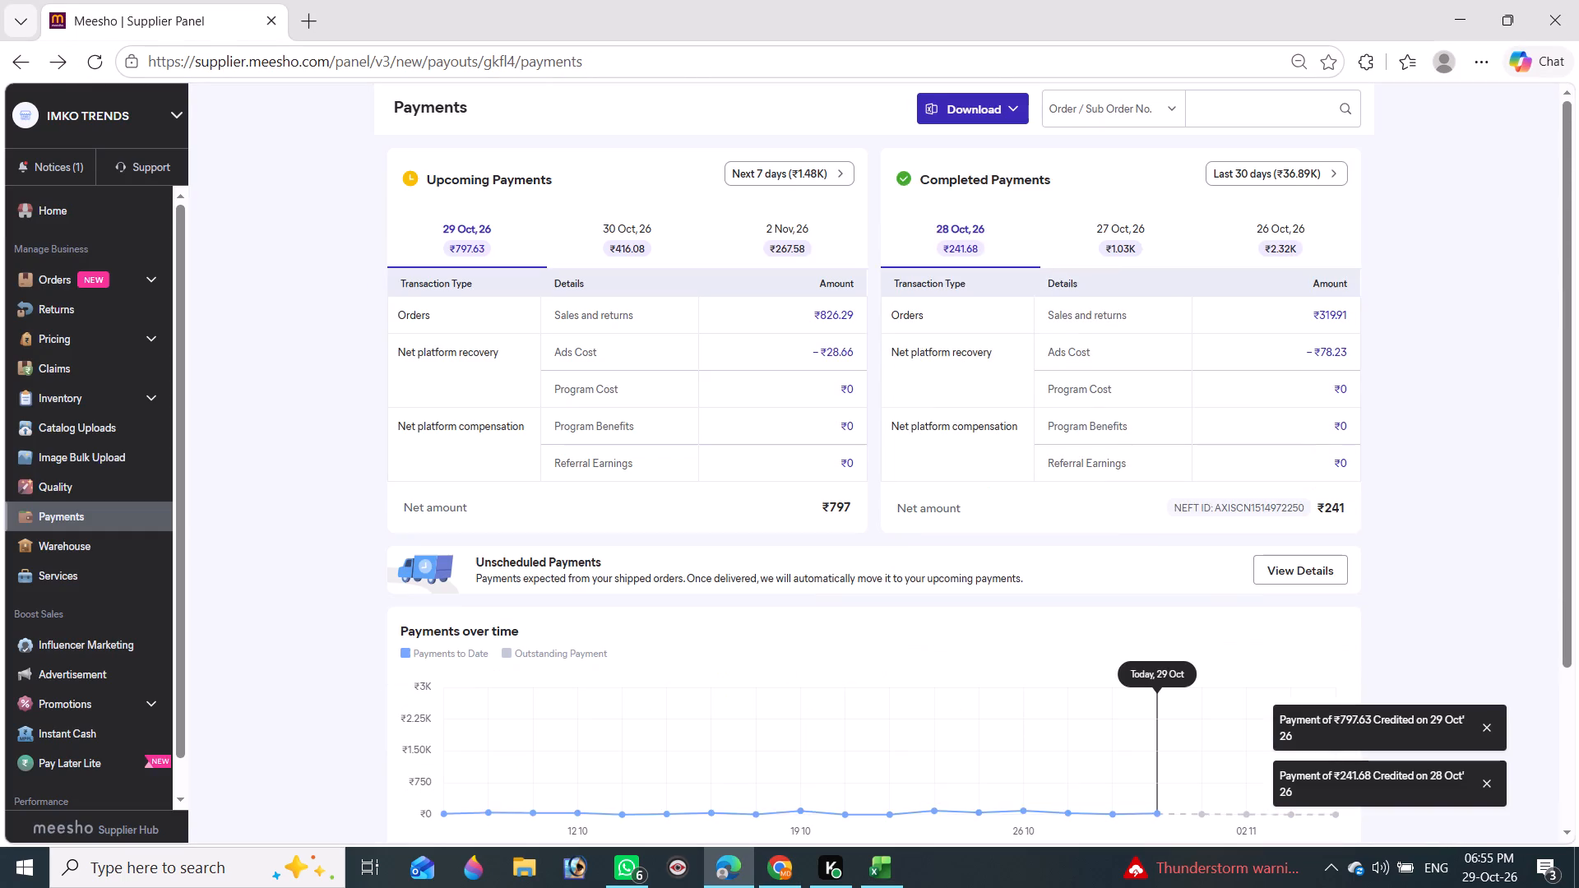
click(821, 179)
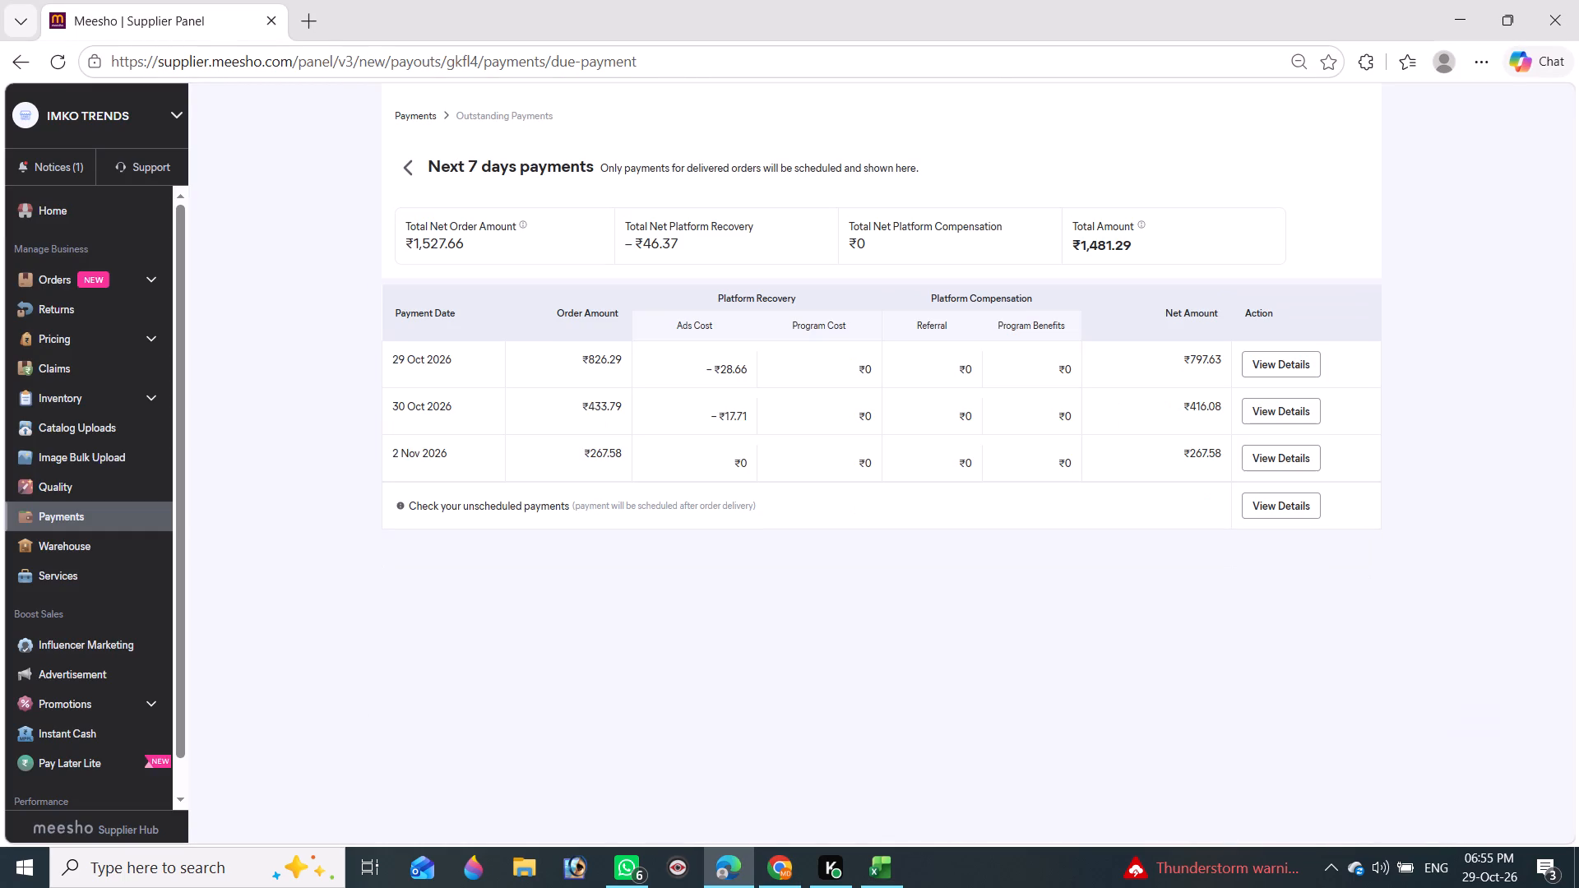
click(1263, 368)
scroll(1092, 469, up, 2)
scroll(1045, 493, down, 1)
scroll(1044, 493, up, 1)
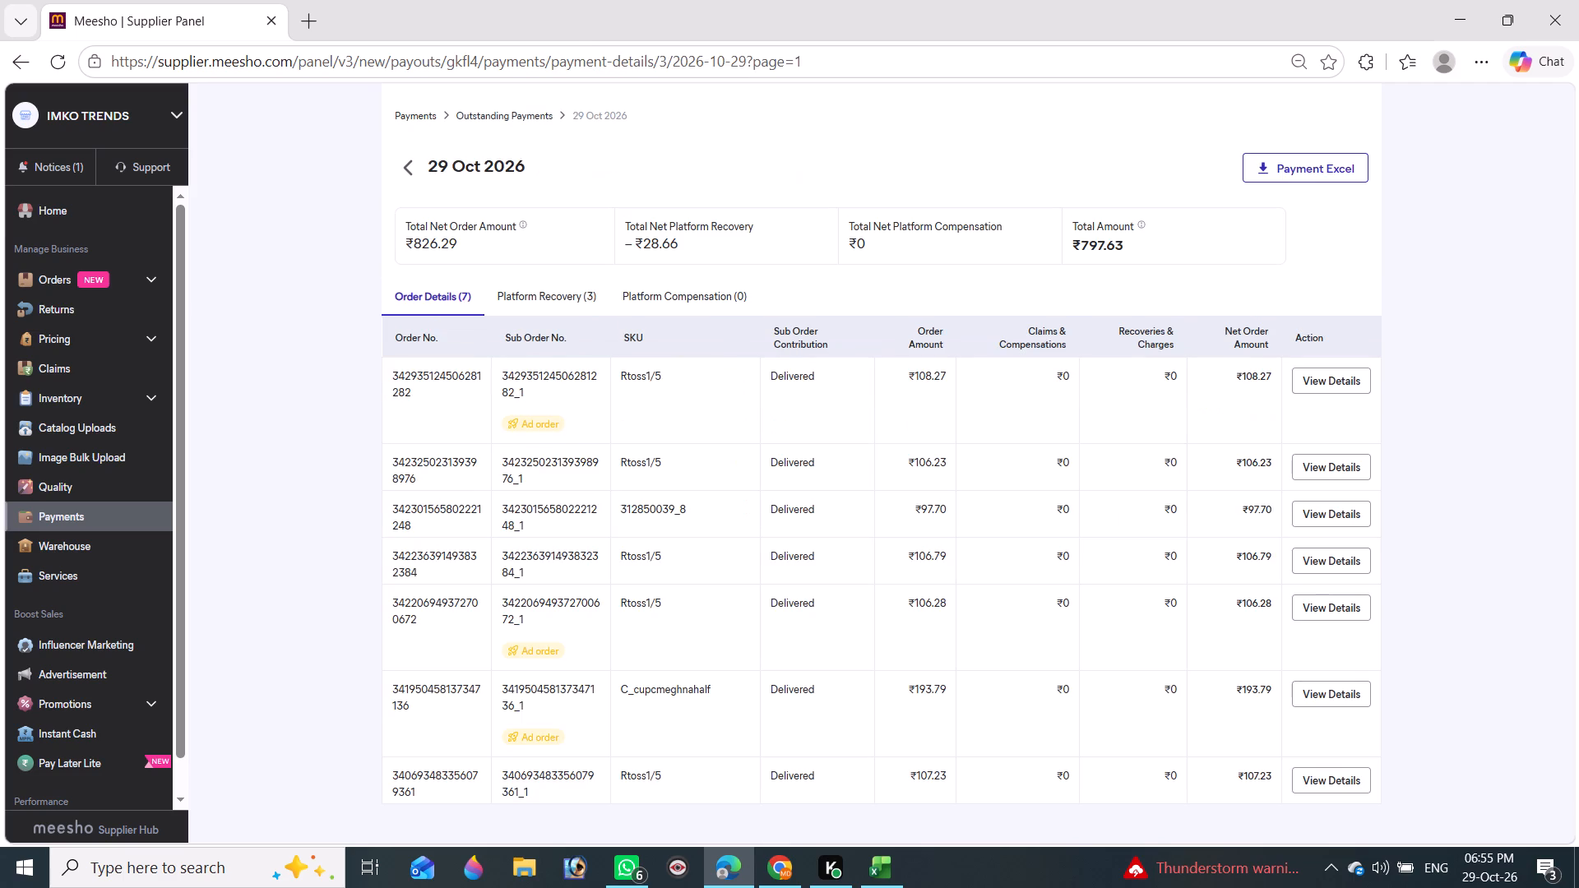
scroll(1044, 493, down, 1)
click(1332, 512)
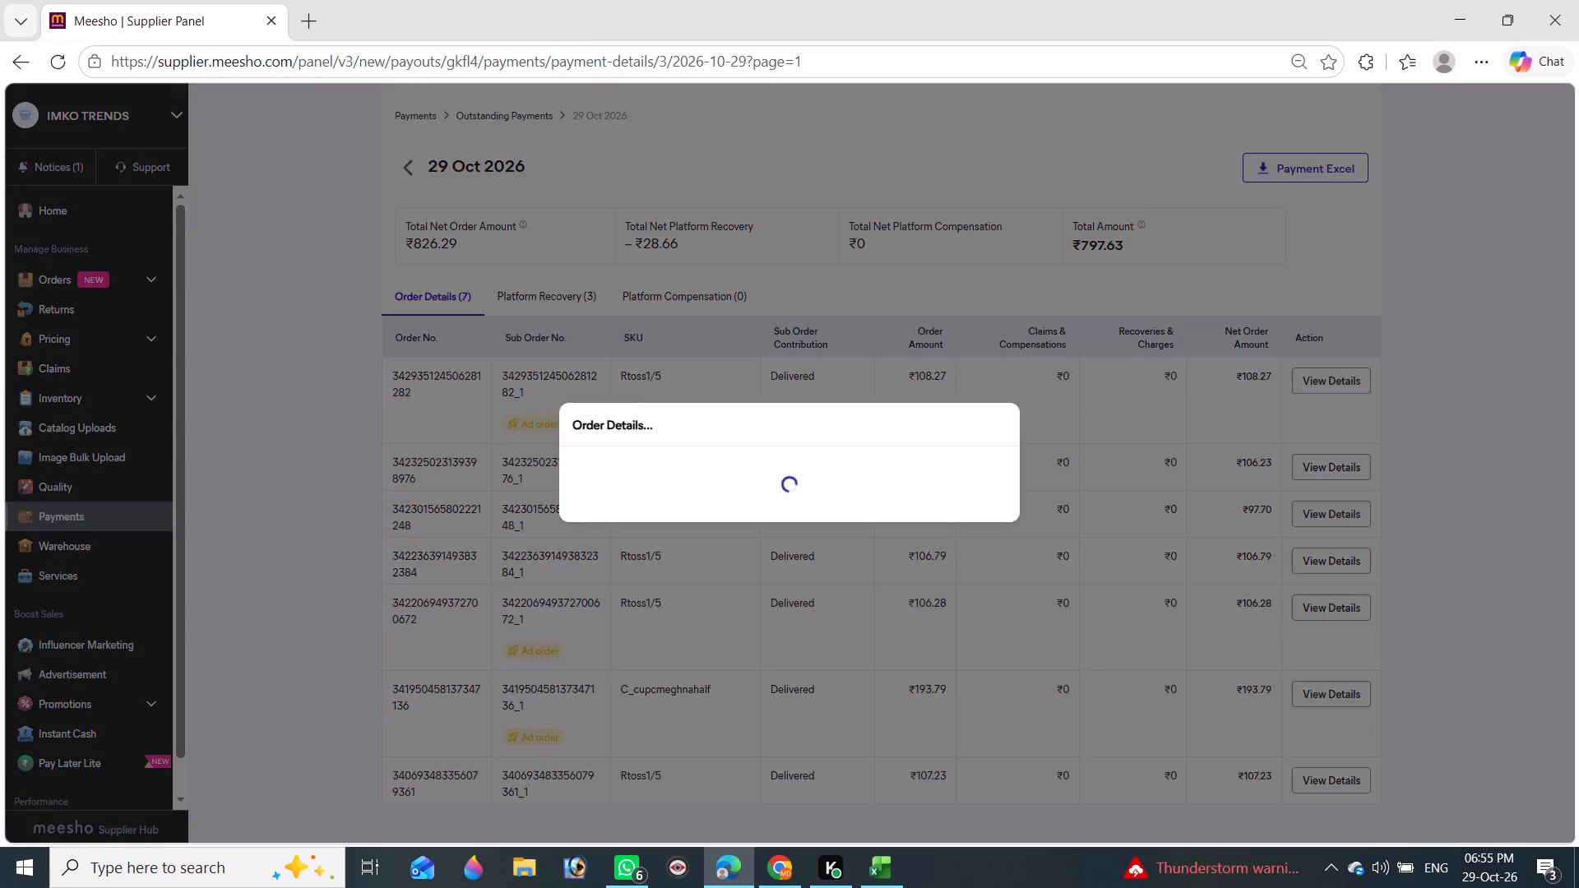
click(1058, 235)
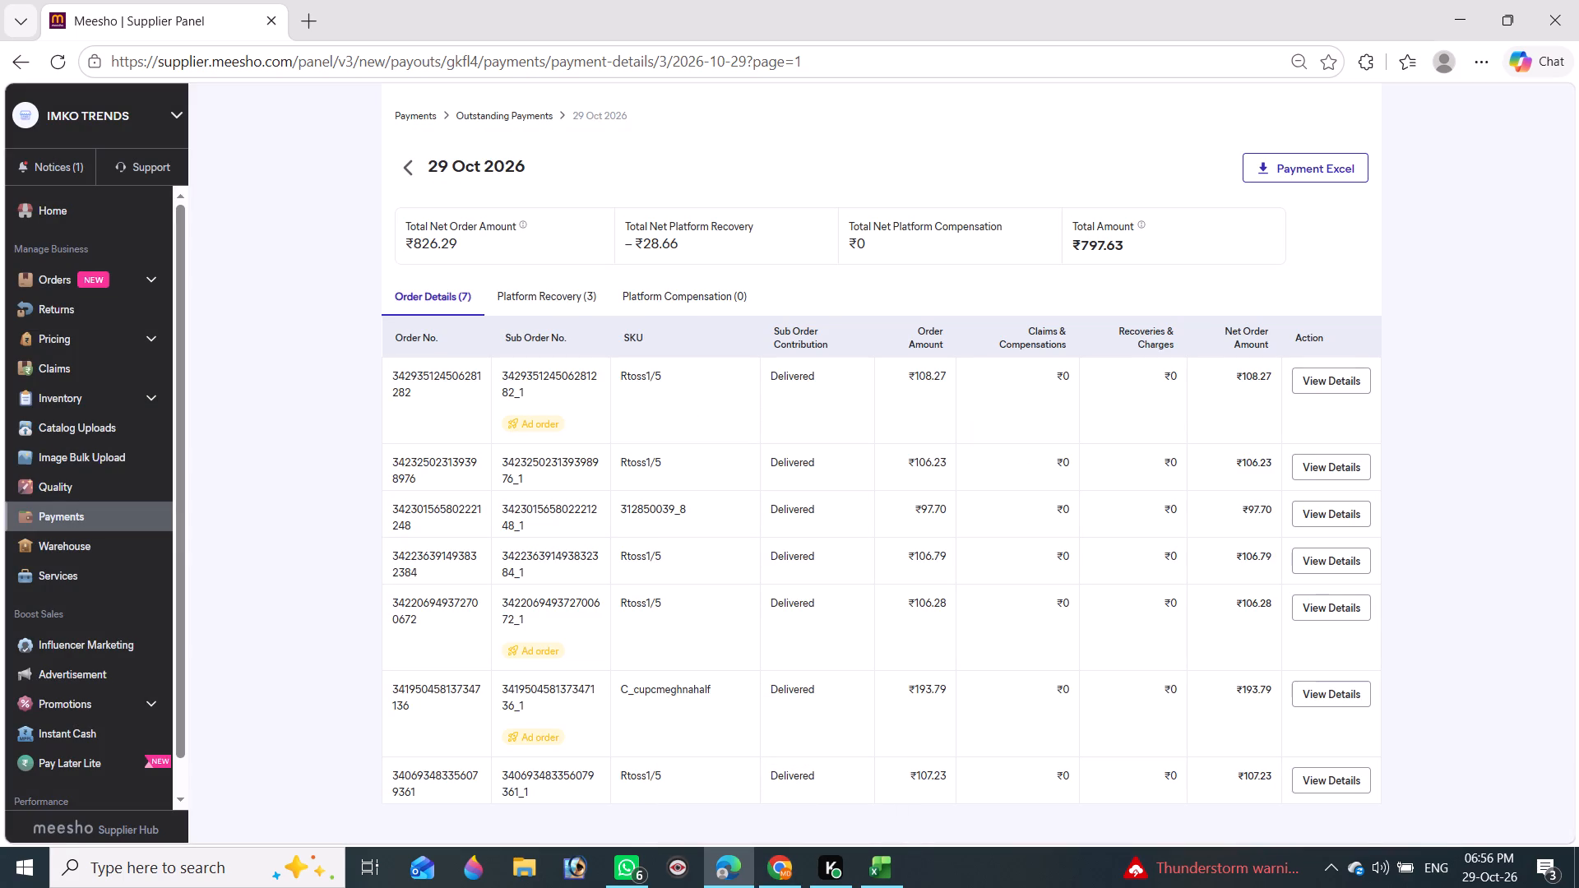
Switch to the hisaab kitaab workbook and enter 355 in the first supplier column of TREND OCT's 27-10-26 row, checking fashion oct.
click(784, 863)
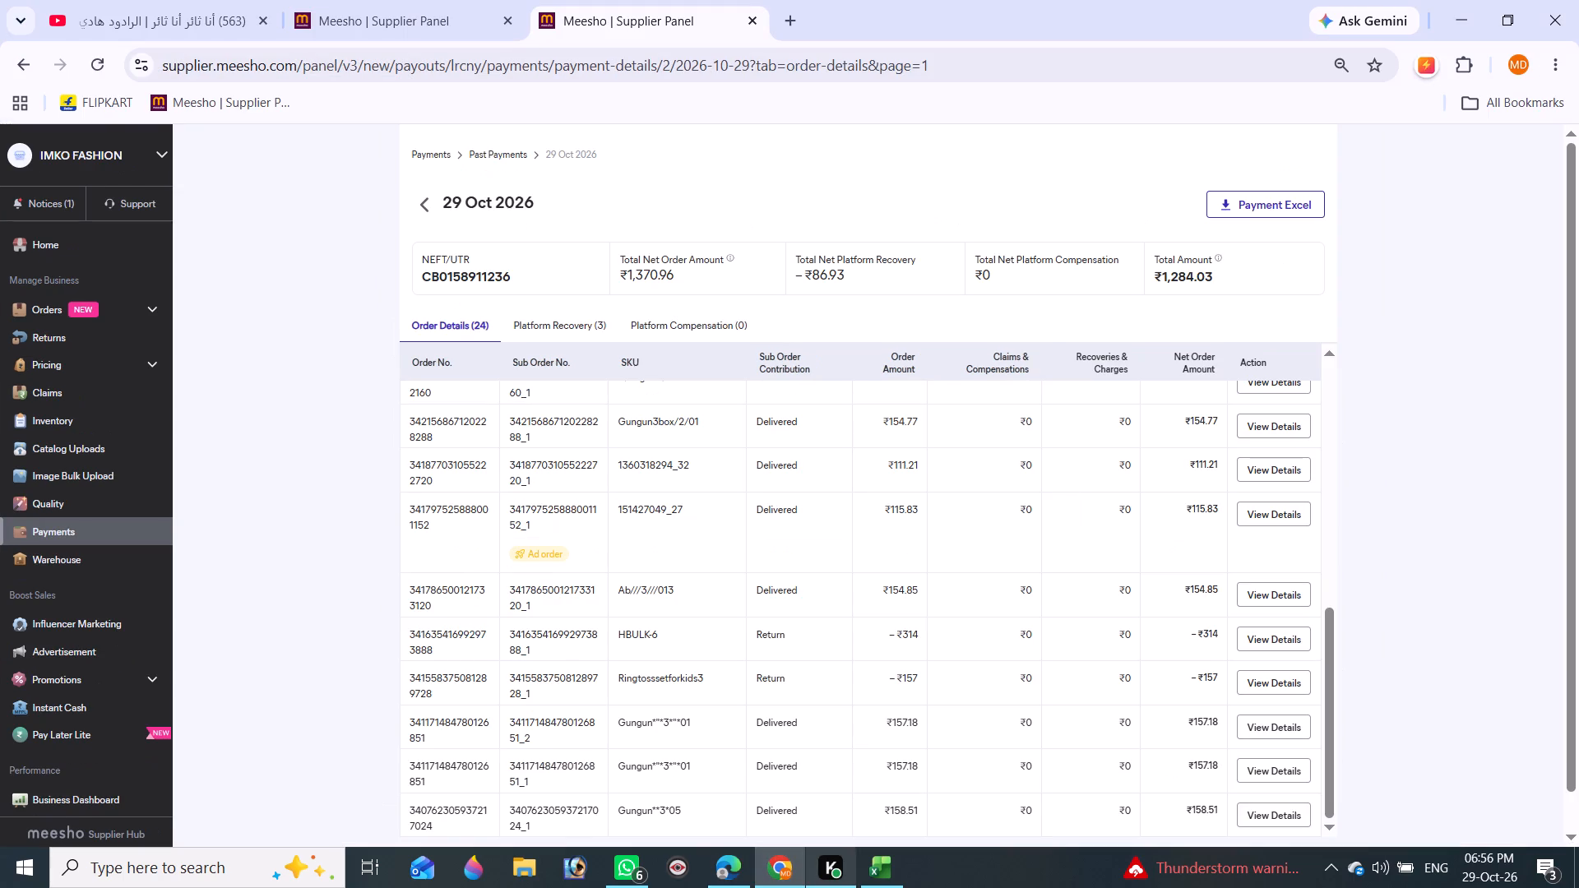
click(913, 868)
click(898, 865)
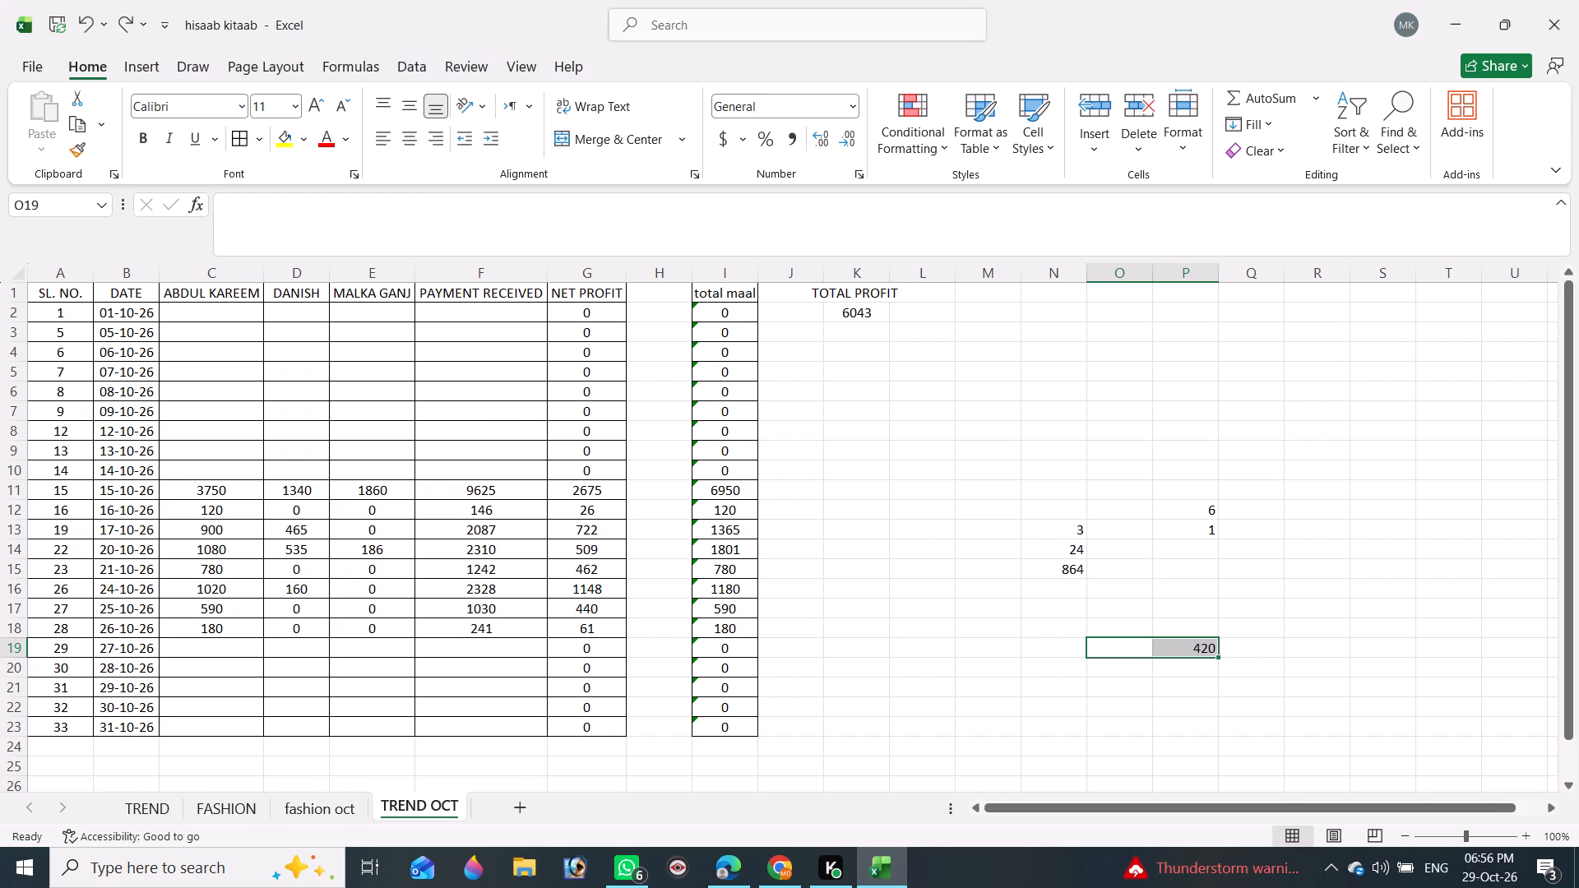
click(215, 648)
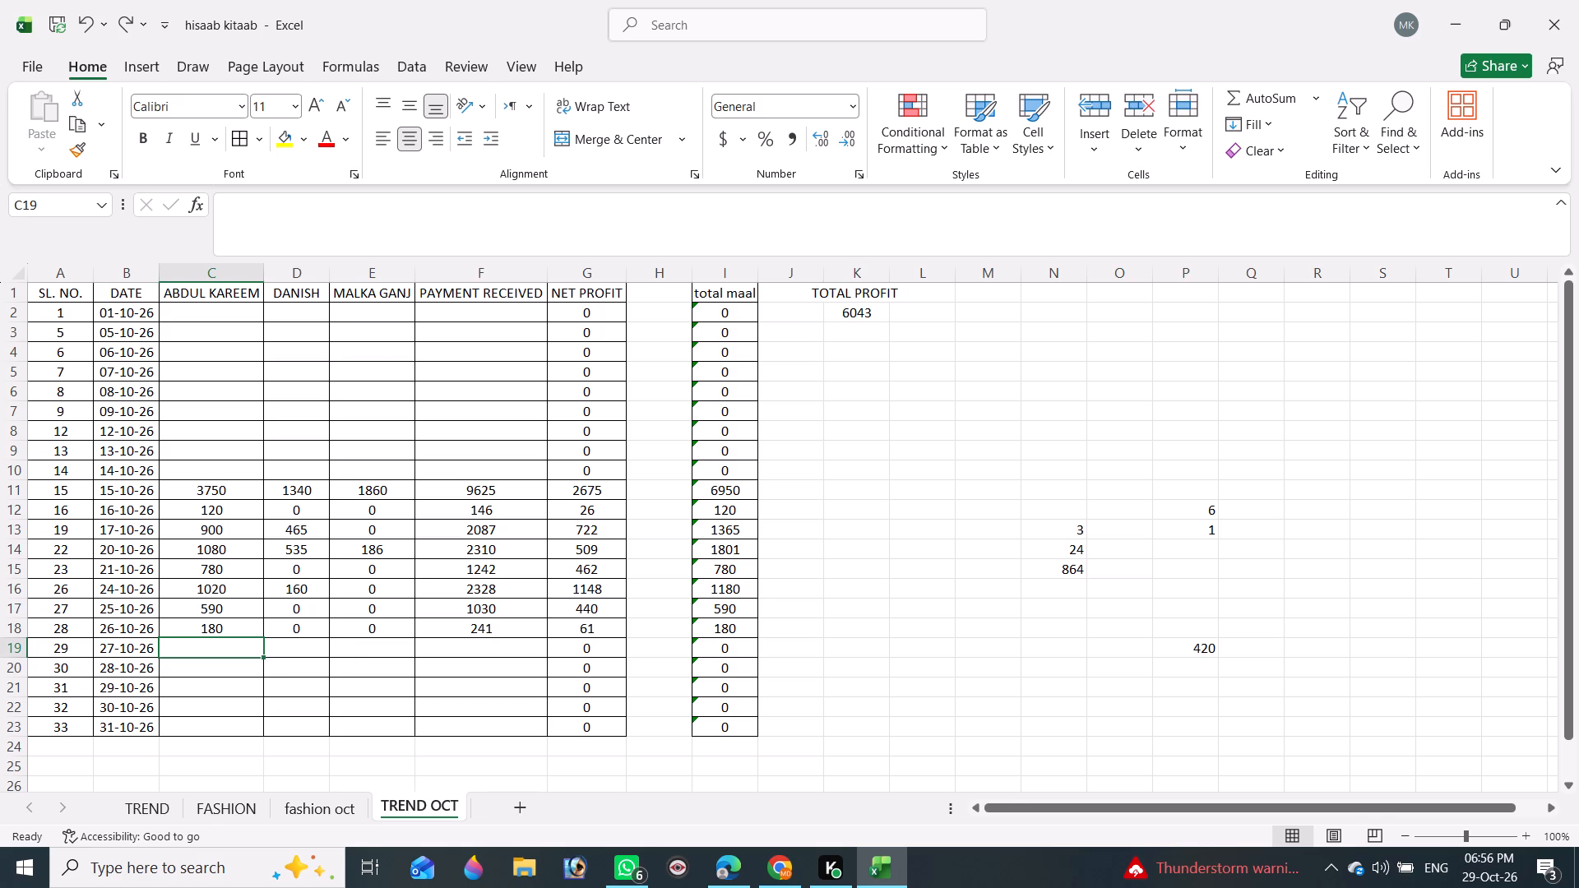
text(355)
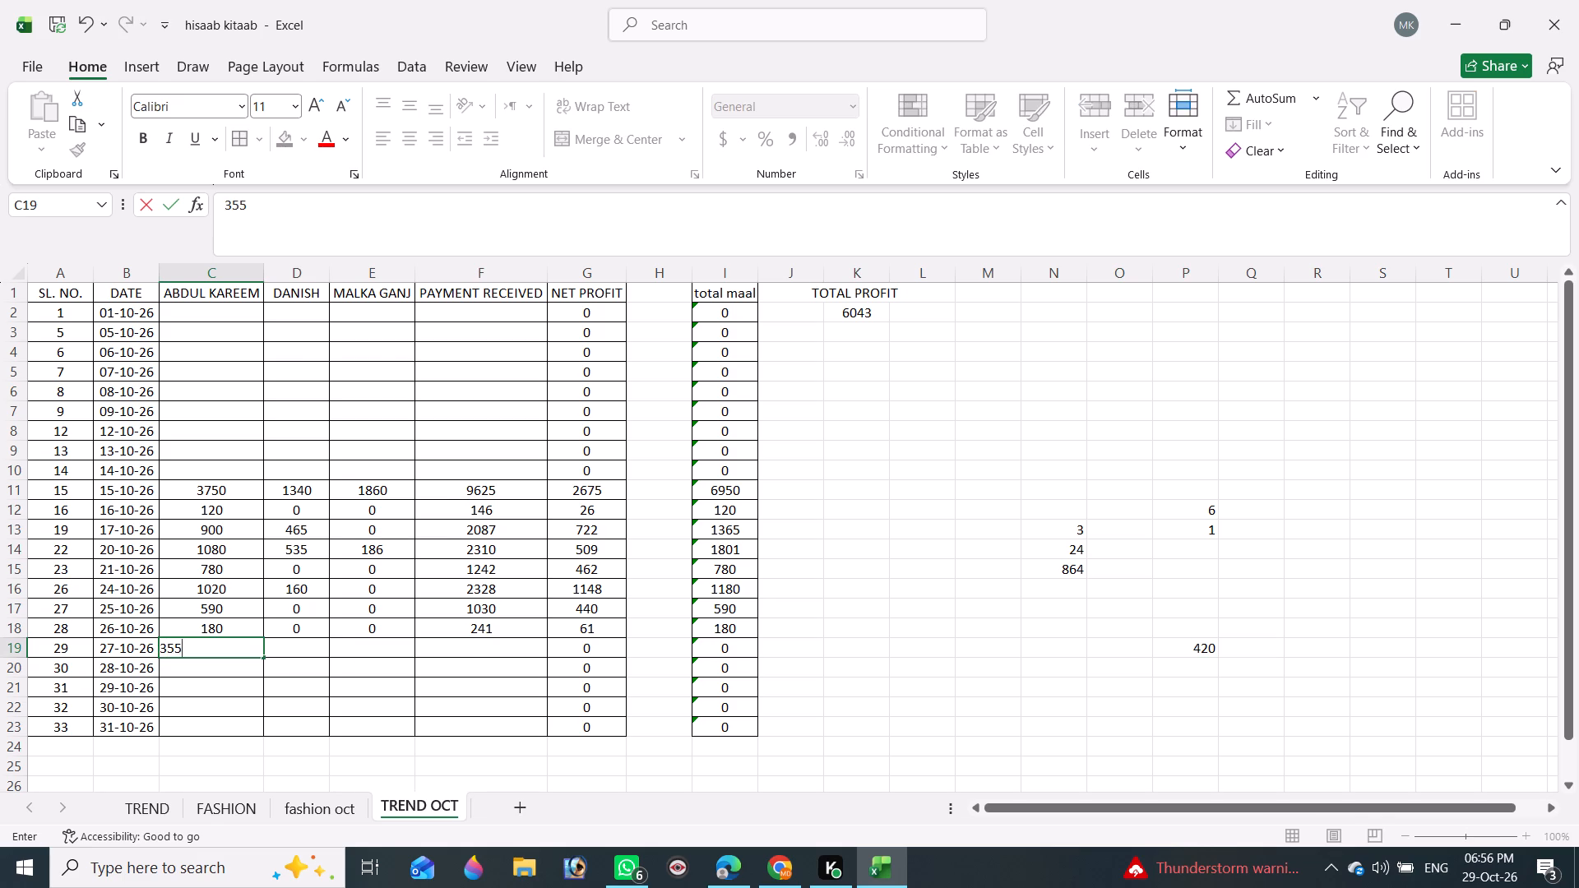
click(316, 802)
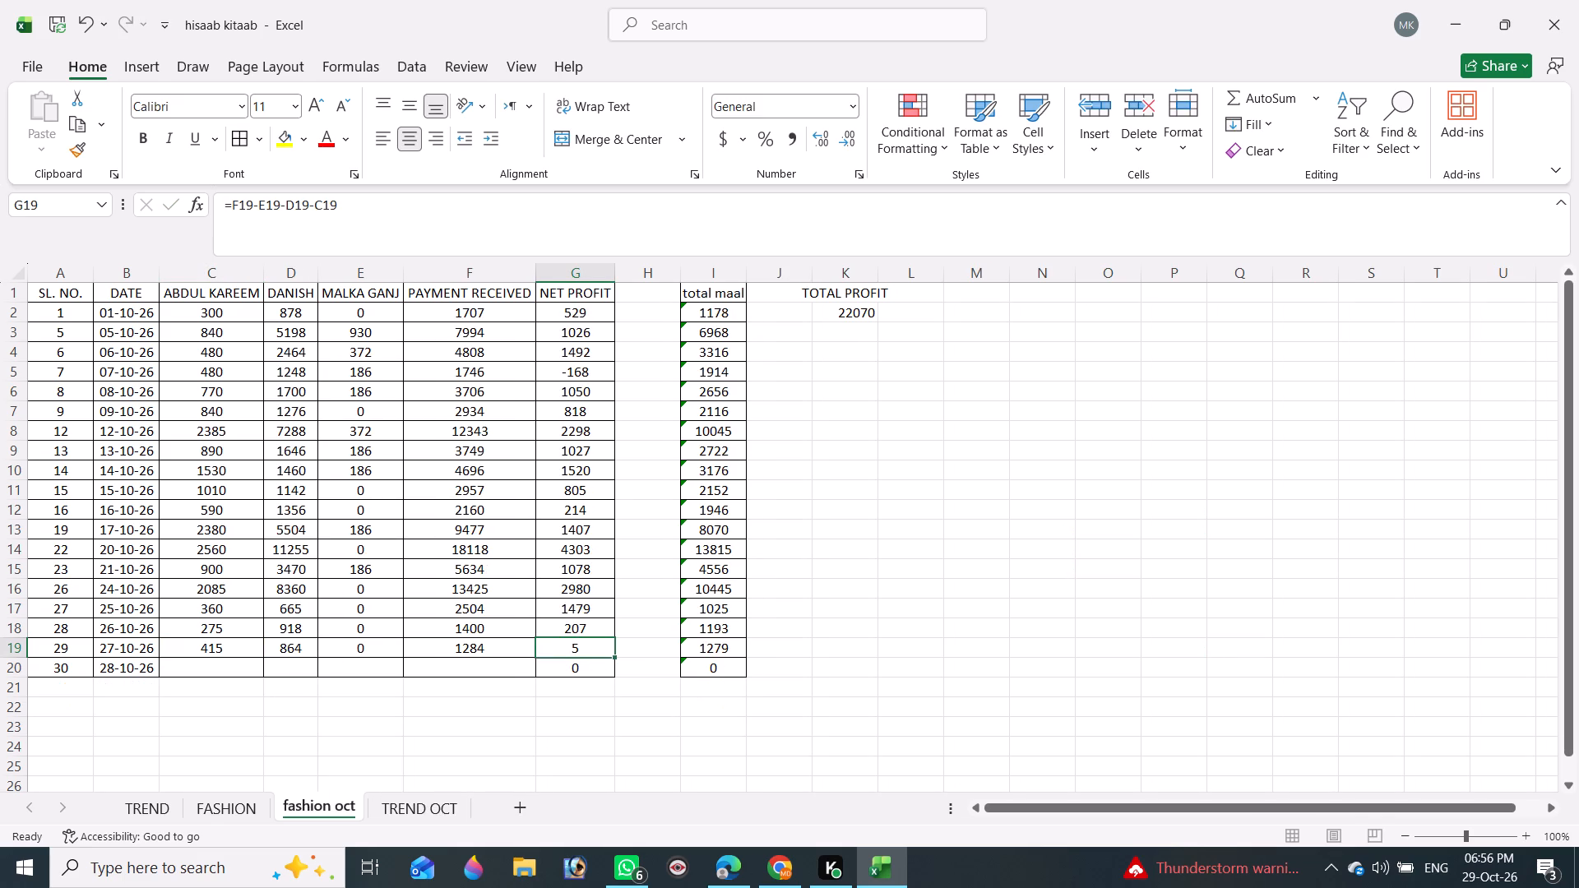
click(438, 810)
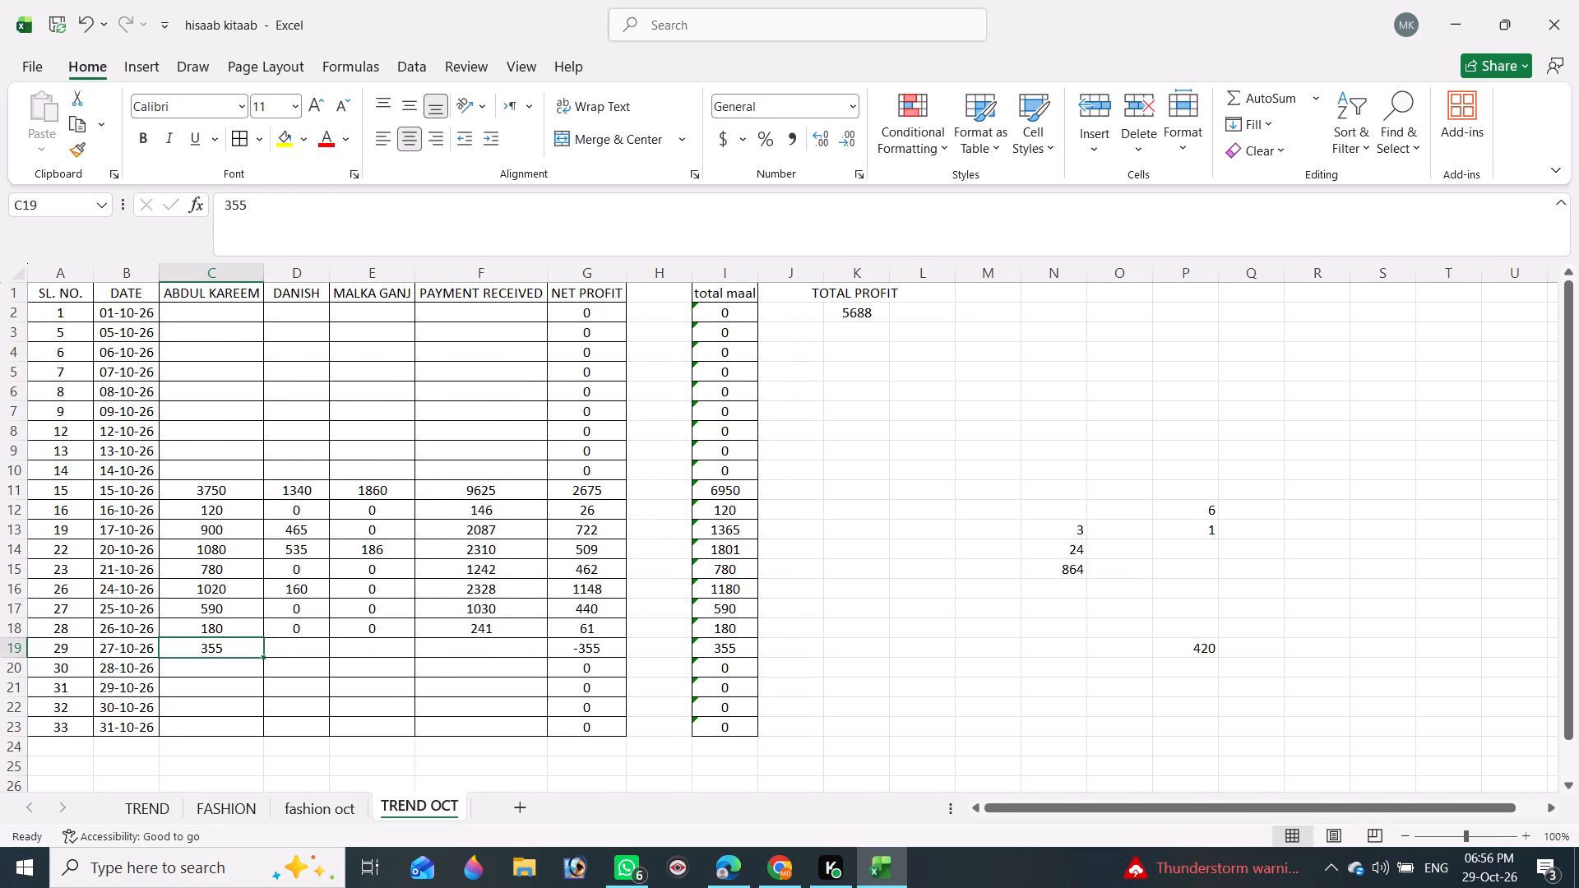
Check IMKO FASHION's payment orders in Chrome, and enter 150 for DANISH and 0 for MALKA GANJ in TREND OCT's 27-10-26 row.
click(777, 863)
scroll(840, 679, up, 1)
scroll(840, 678, down, 1)
scroll(840, 678, up, 1)
scroll(840, 678, down, 1)
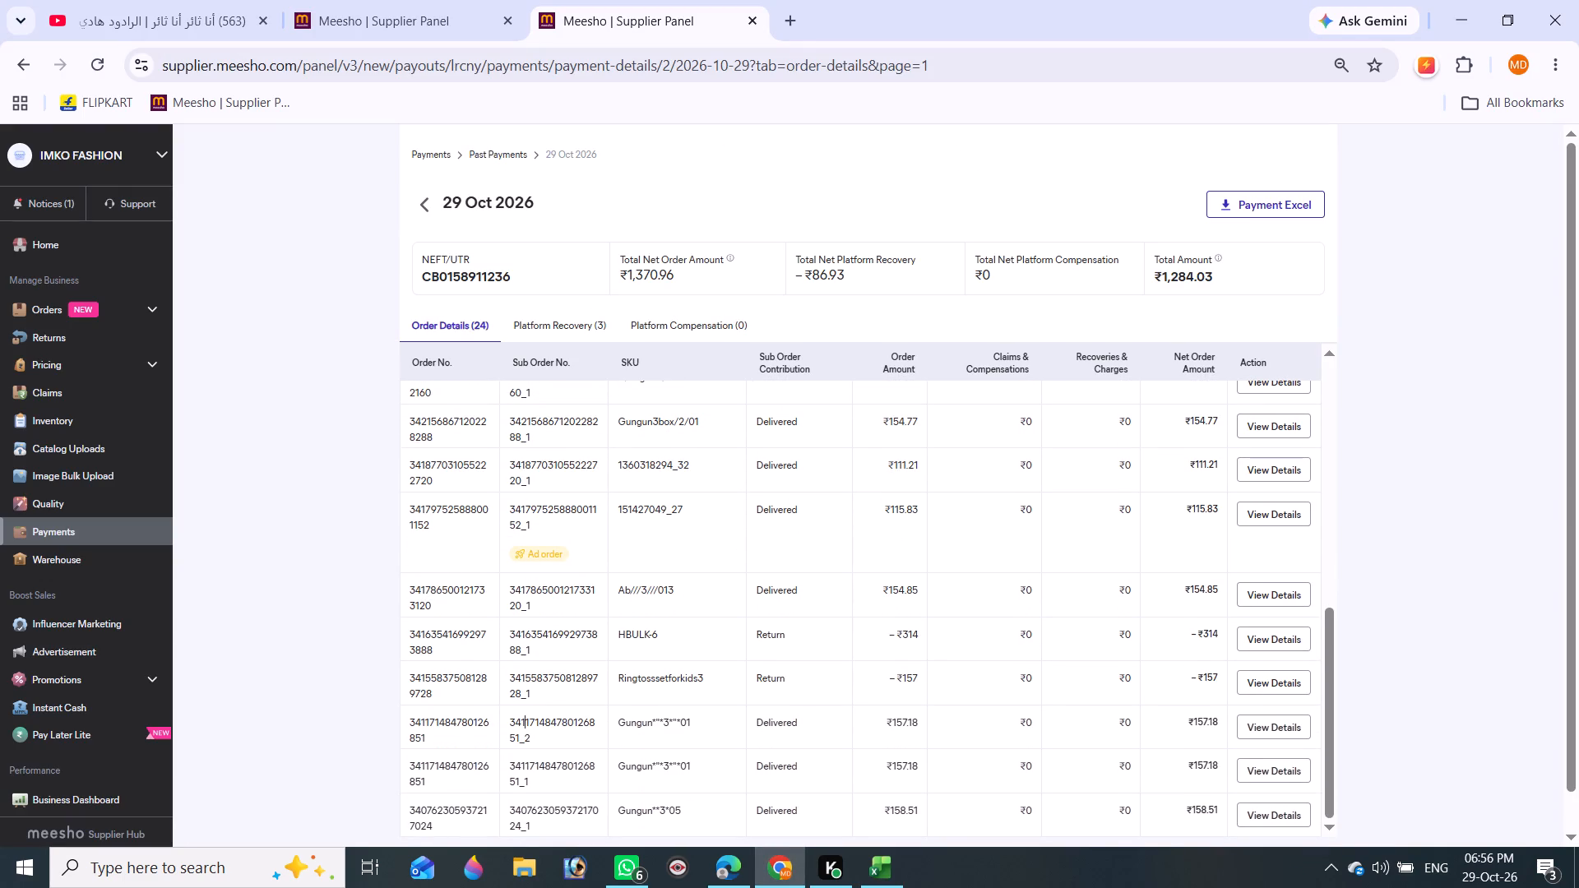
click(872, 865)
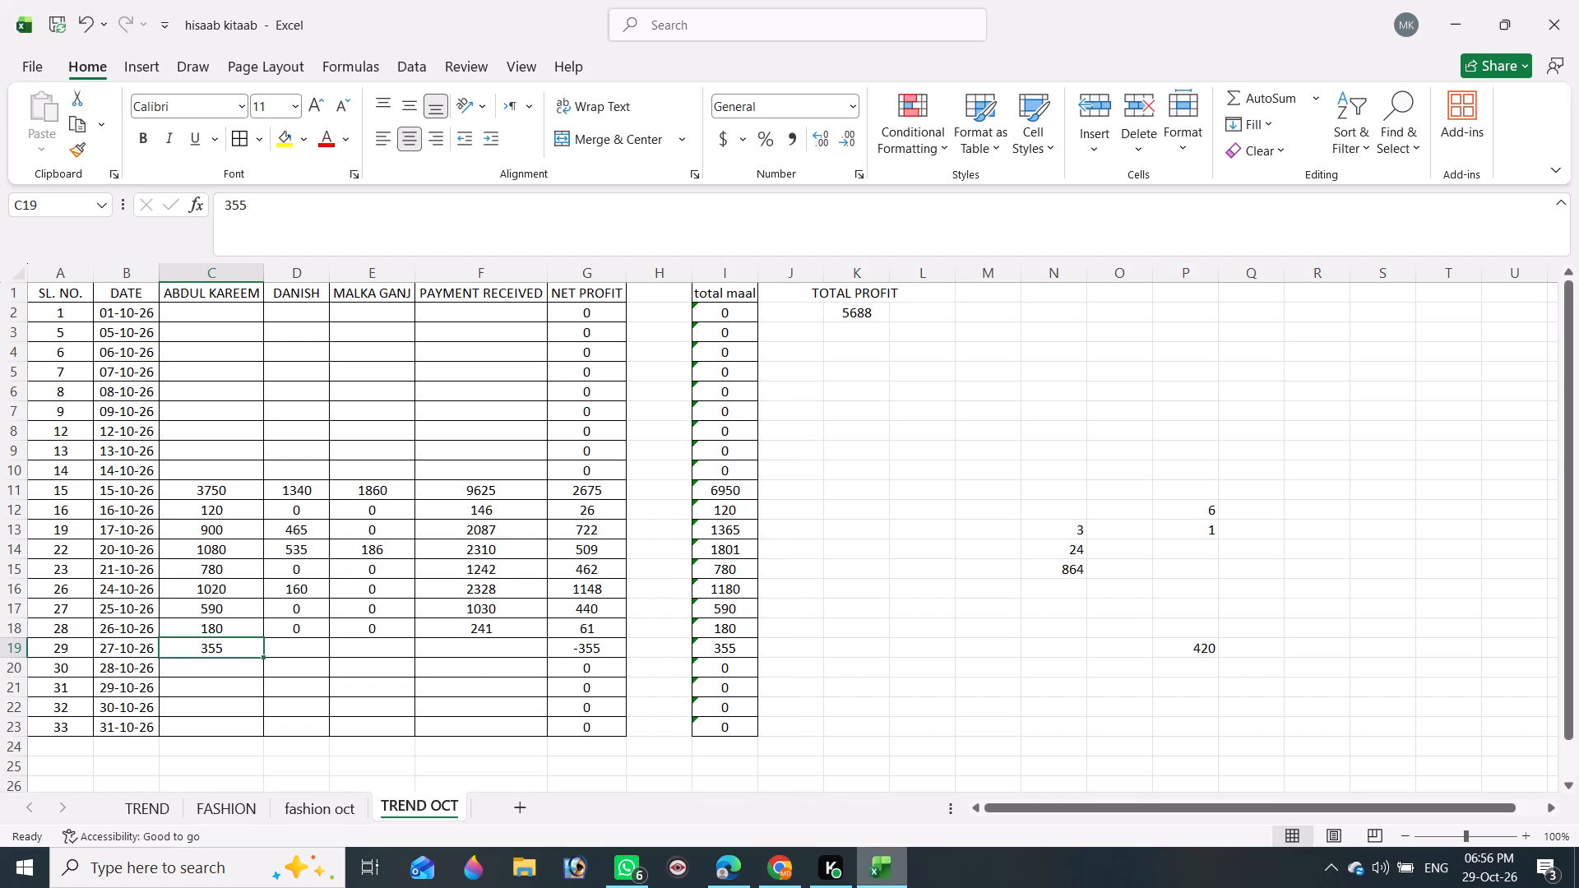
click(310, 647)
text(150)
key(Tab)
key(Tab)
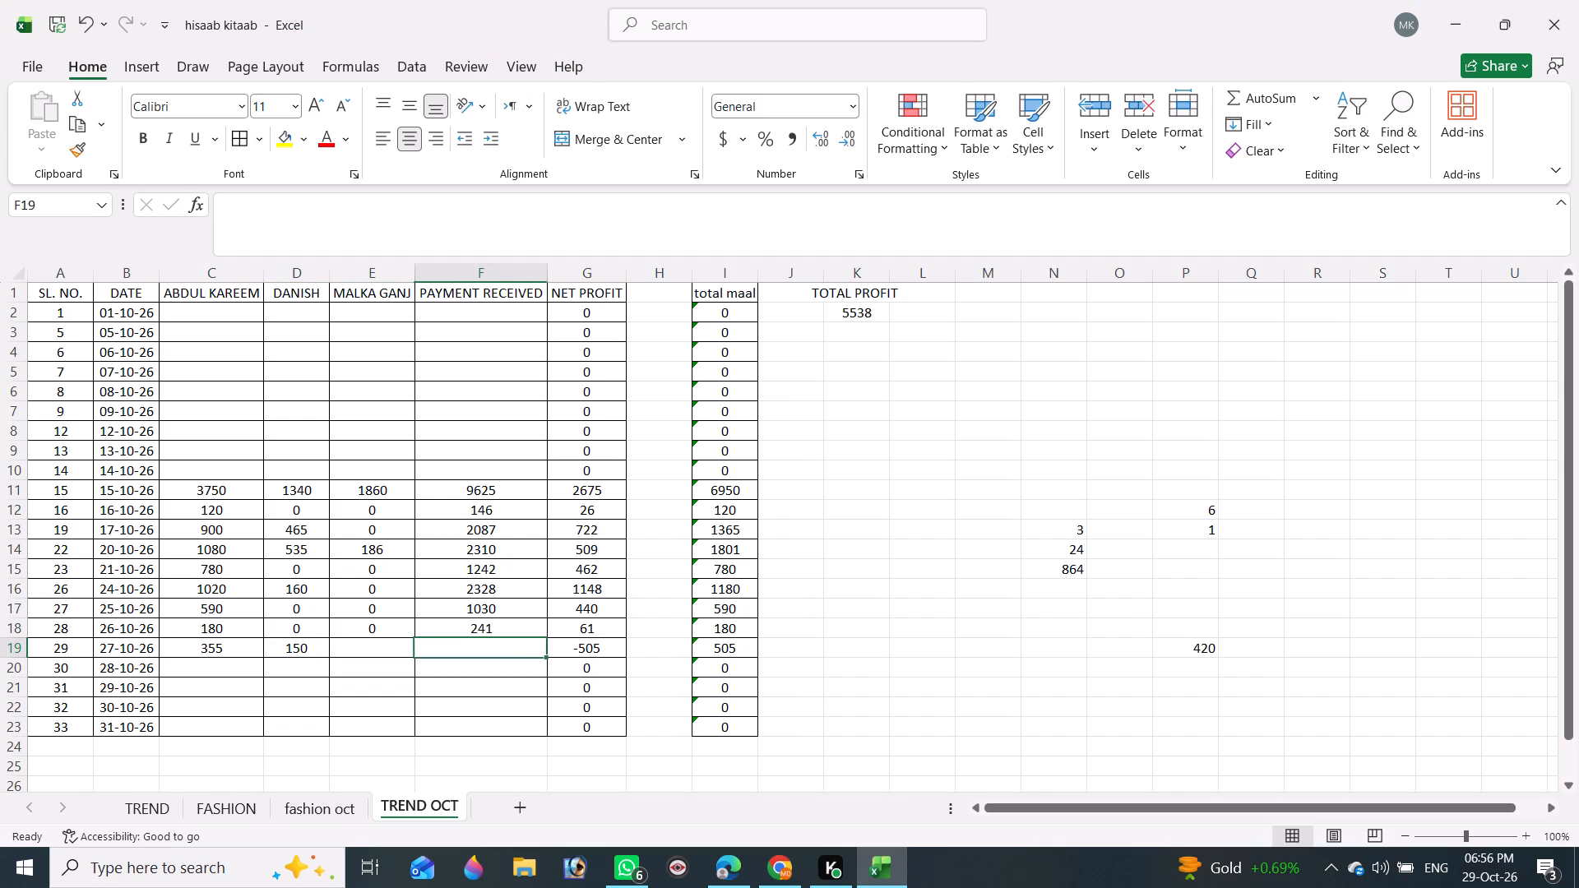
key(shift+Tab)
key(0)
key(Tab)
Switch to Edge and look up the total amount of IMKO TRENDS' 29 Oct 2026 payment for the PAYMENT RECEIVED cell.
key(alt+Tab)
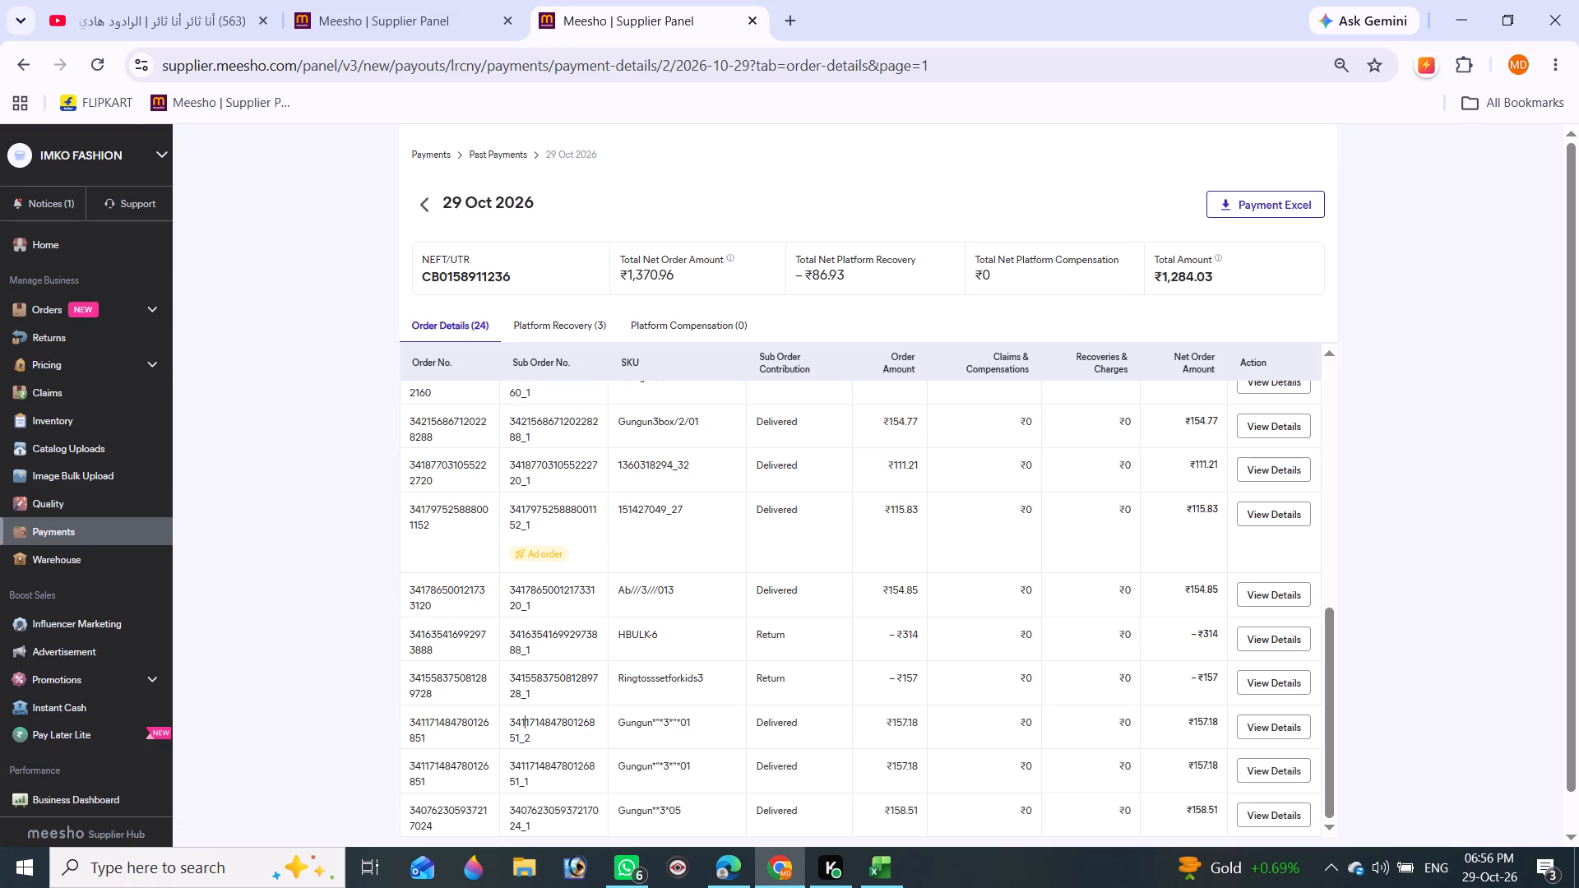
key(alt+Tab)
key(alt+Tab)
click(734, 887)
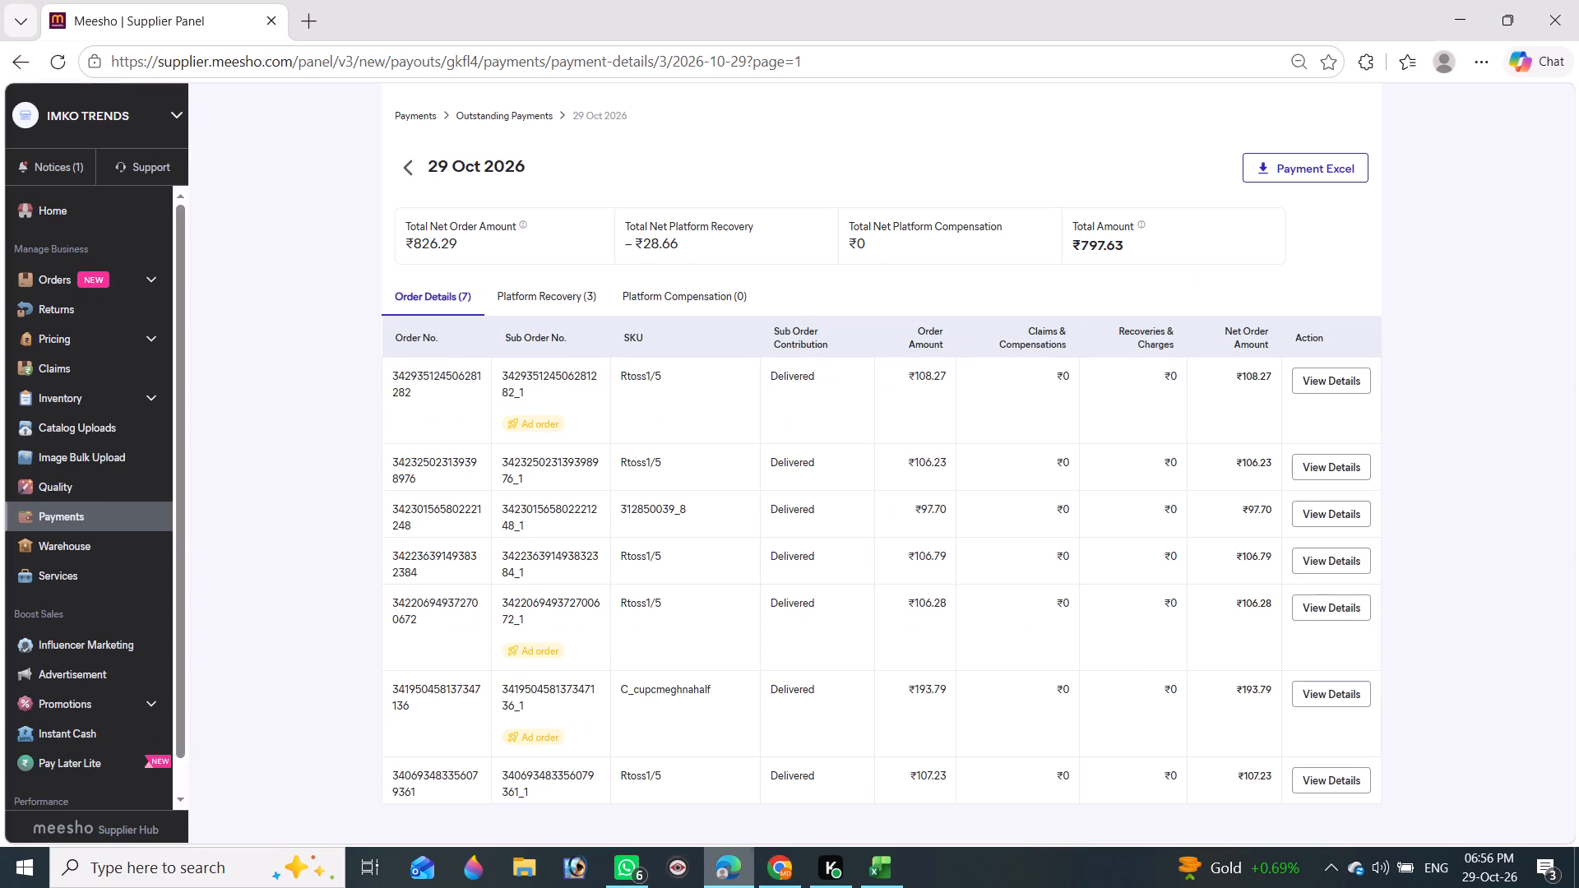
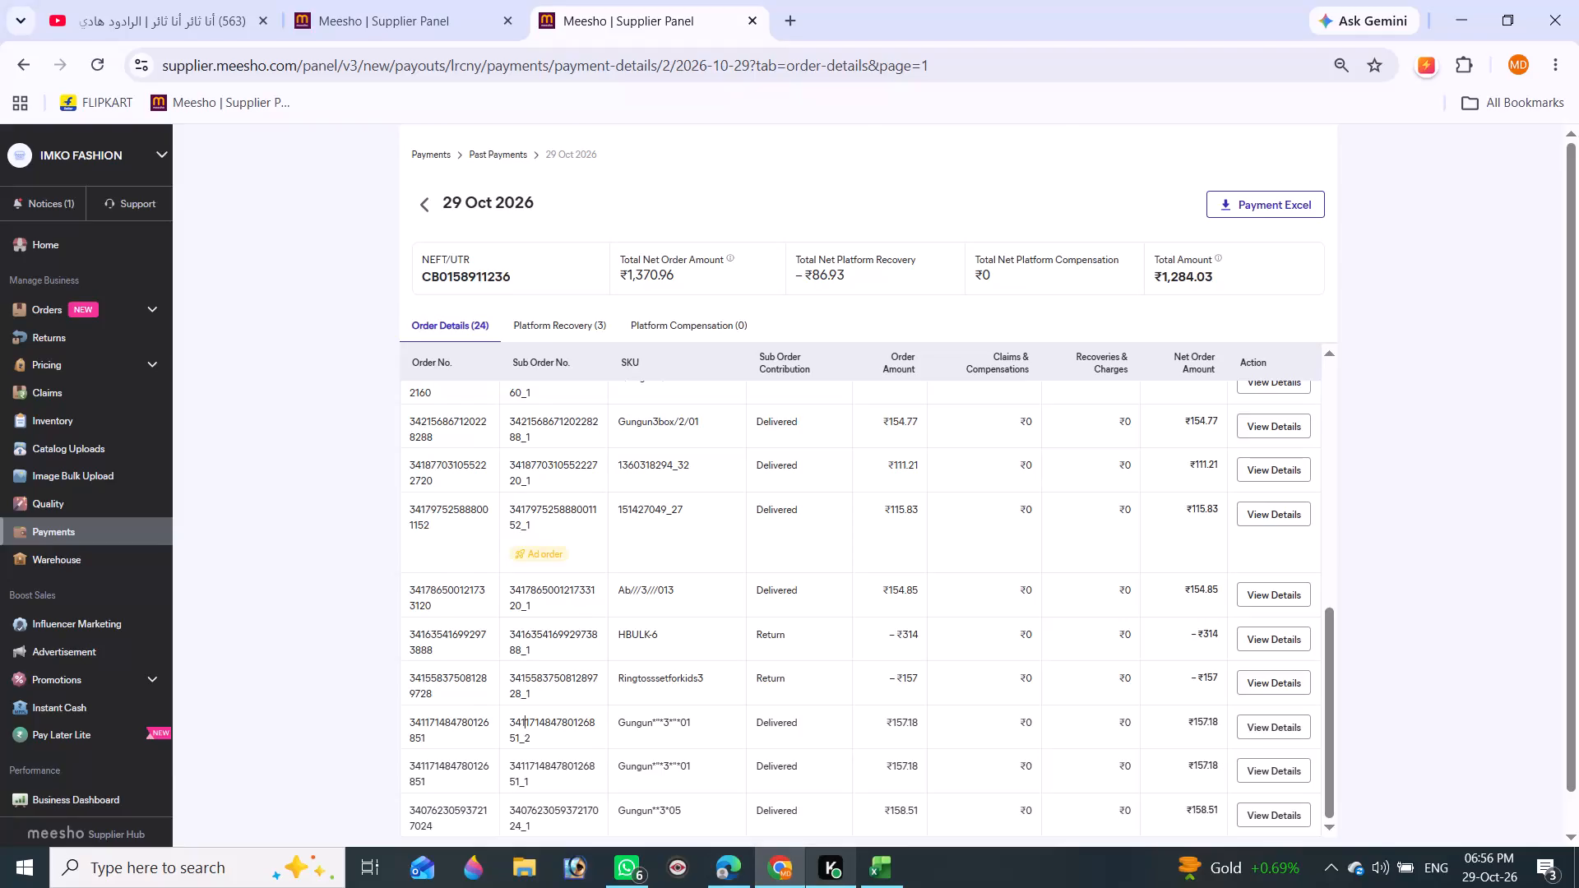
Switch to the hisaab kitaab workbook, enter 797 as PAYMENT RECEIVED in TREND OCT's 27-10-26 row, and save.
click(877, 870)
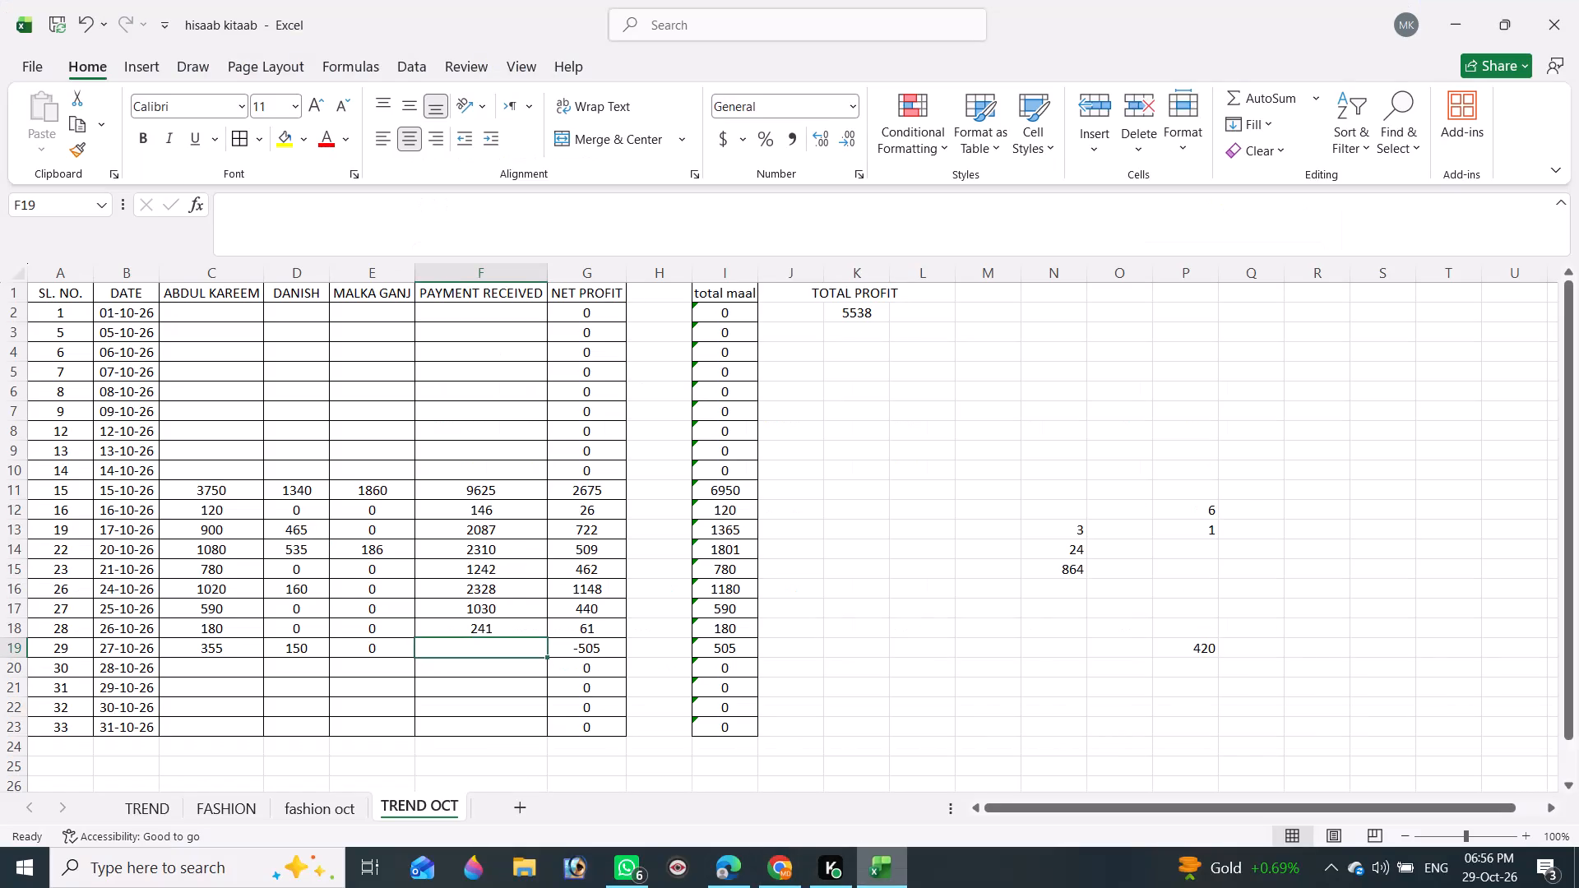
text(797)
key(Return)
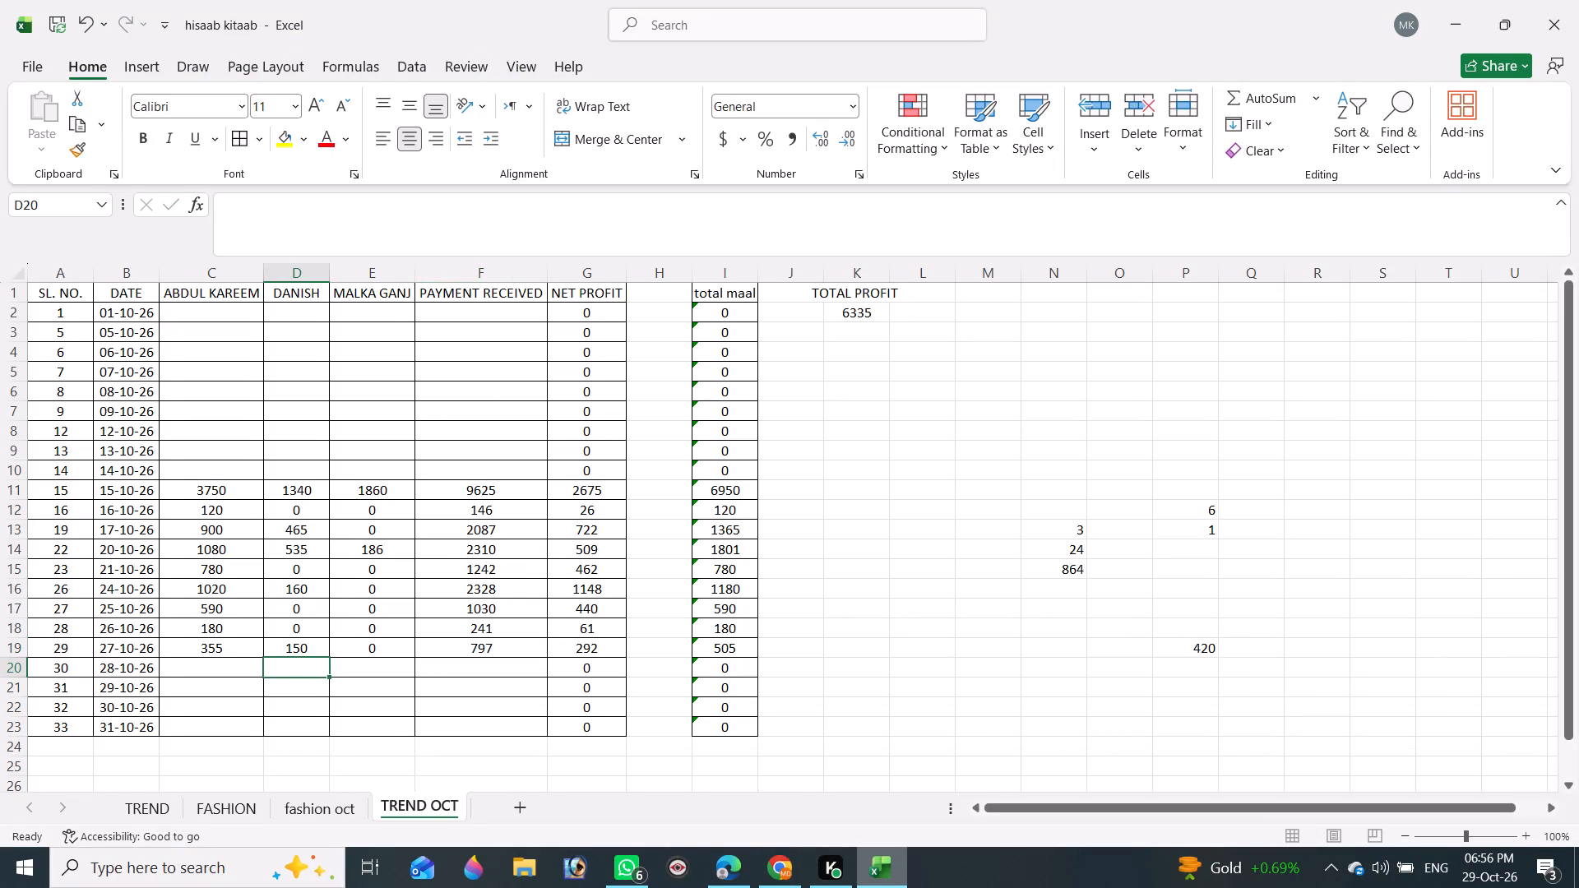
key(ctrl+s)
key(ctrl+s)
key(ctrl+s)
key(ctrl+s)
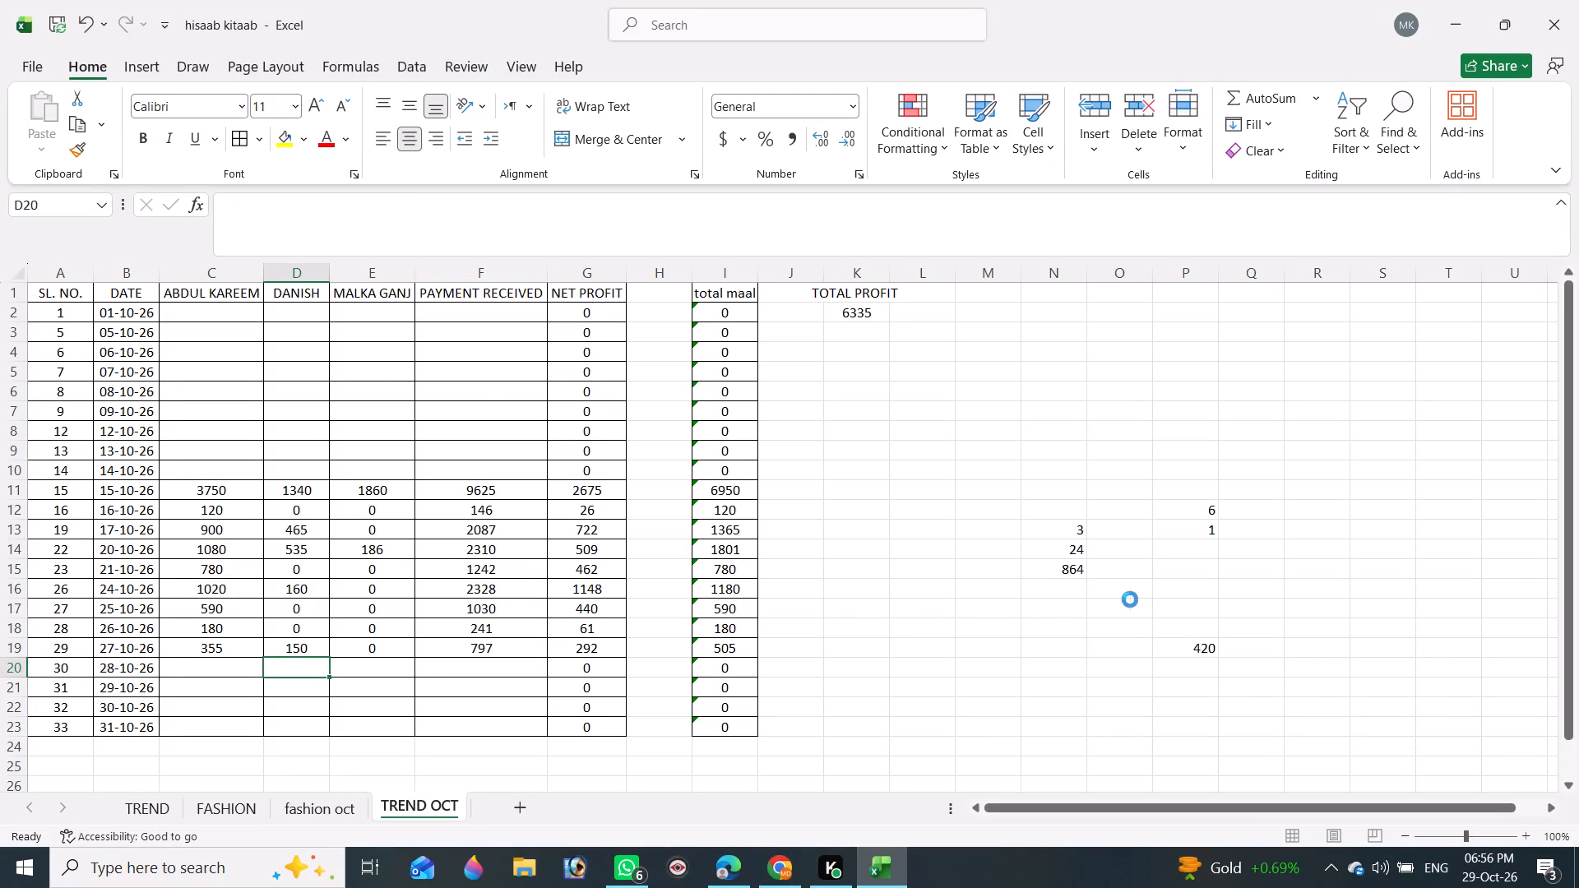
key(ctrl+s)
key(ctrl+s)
Clear all scratch calculations from cells N11:Q21 beside the TREND OCT table and save the workbook.
drag(1041, 461, 1063, 513)
drag(1052, 498, 1245, 693)
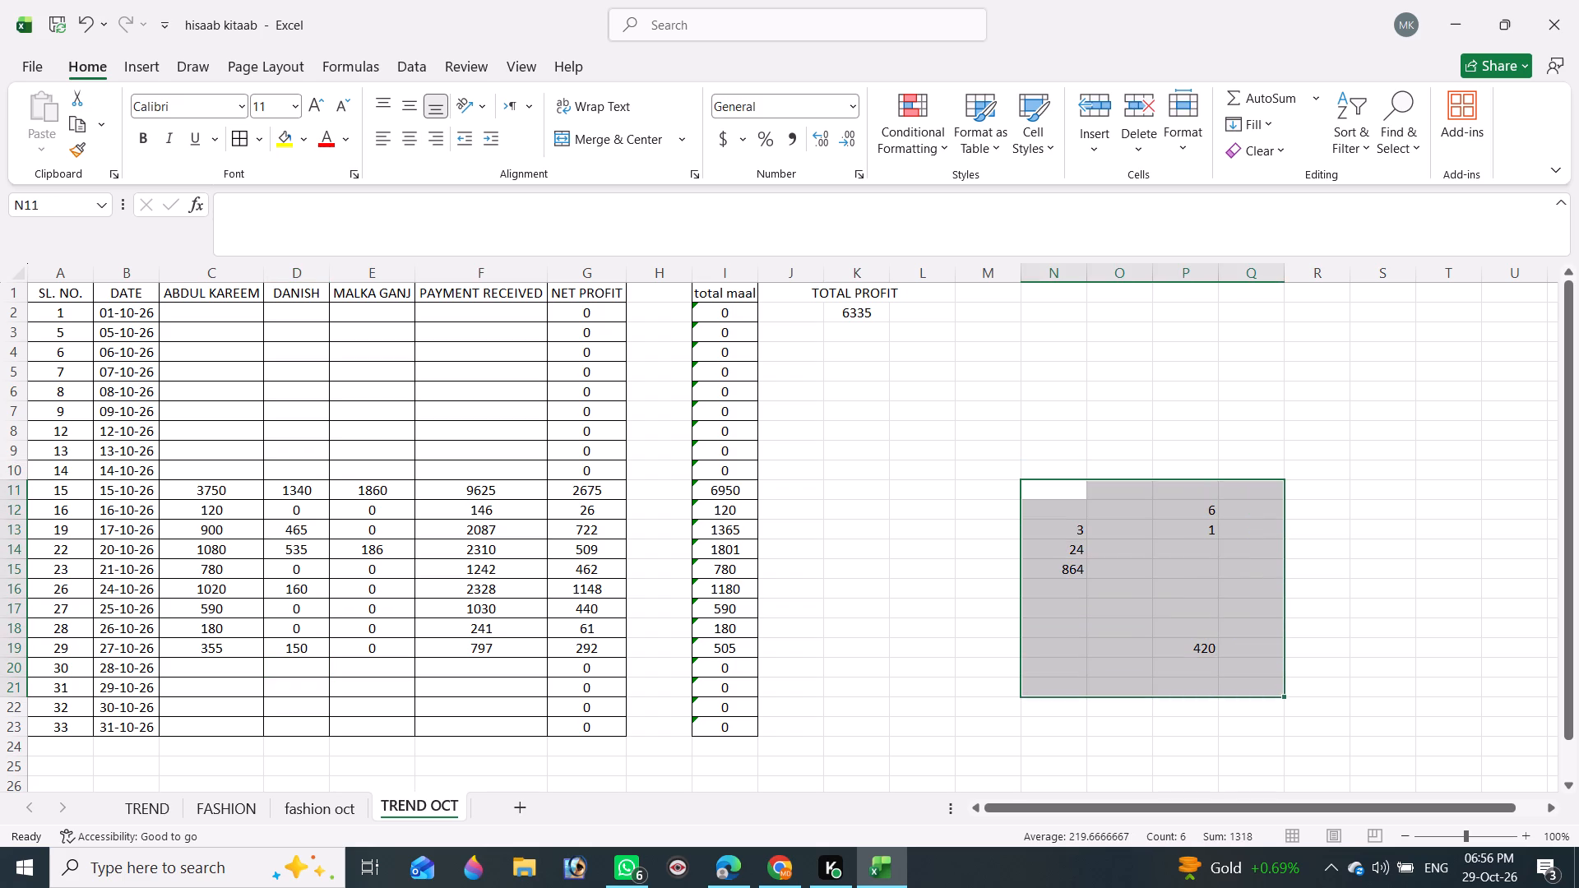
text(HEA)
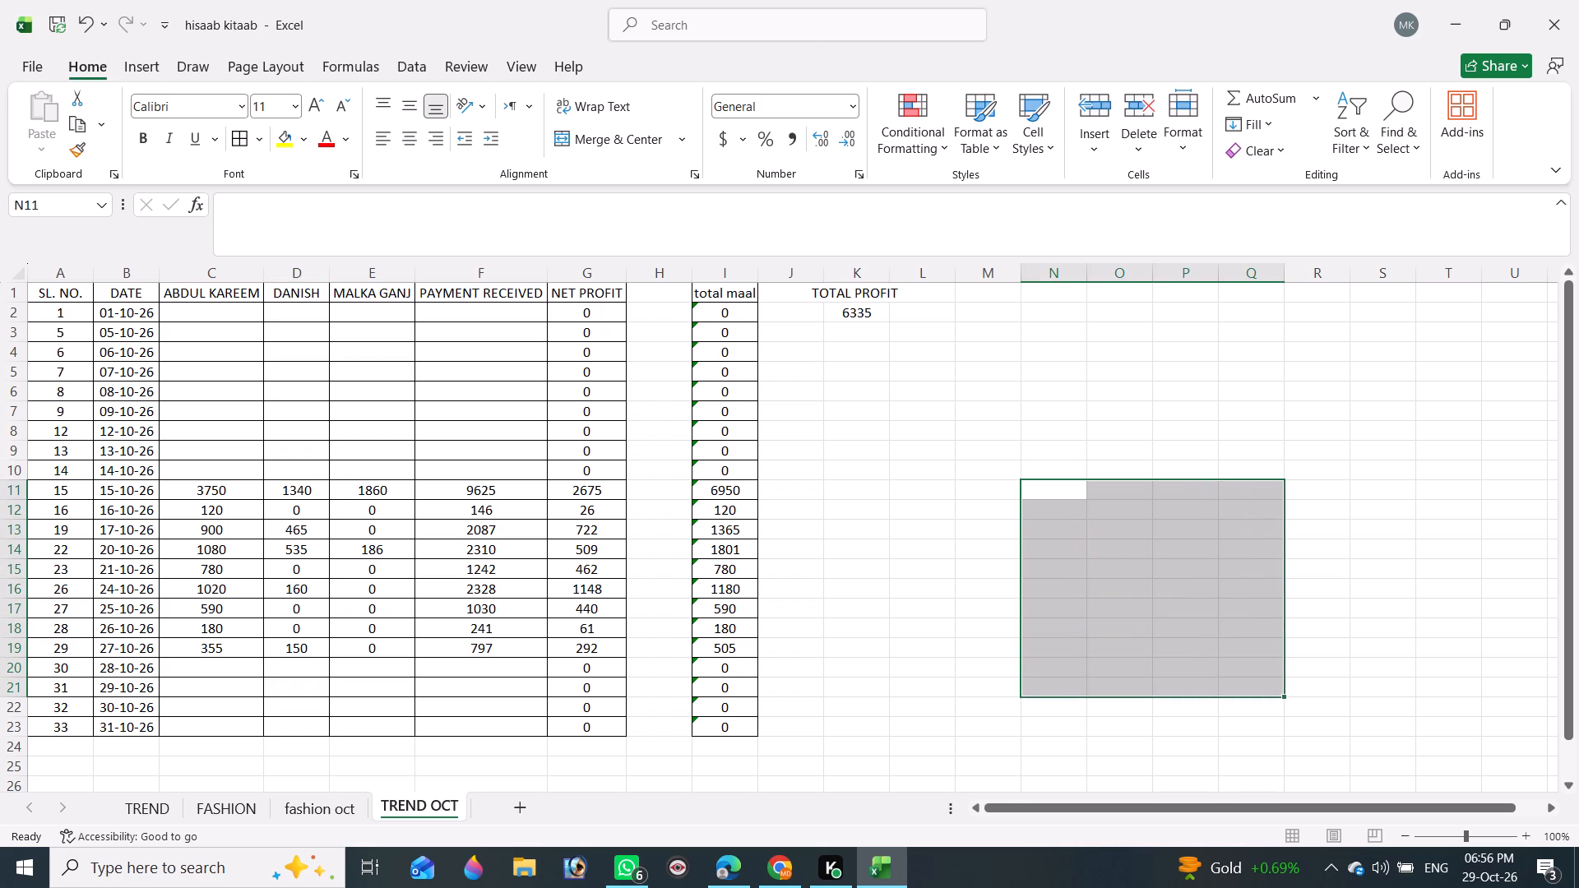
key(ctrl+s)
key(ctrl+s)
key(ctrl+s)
Switch to Chrome, leave the 29 Oct payment, and open IMKO FASHION's upcoming 30 Oct 2026 payment details.
click(776, 867)
scroll(854, 571, up, 1)
scroll(854, 571, down, 1)
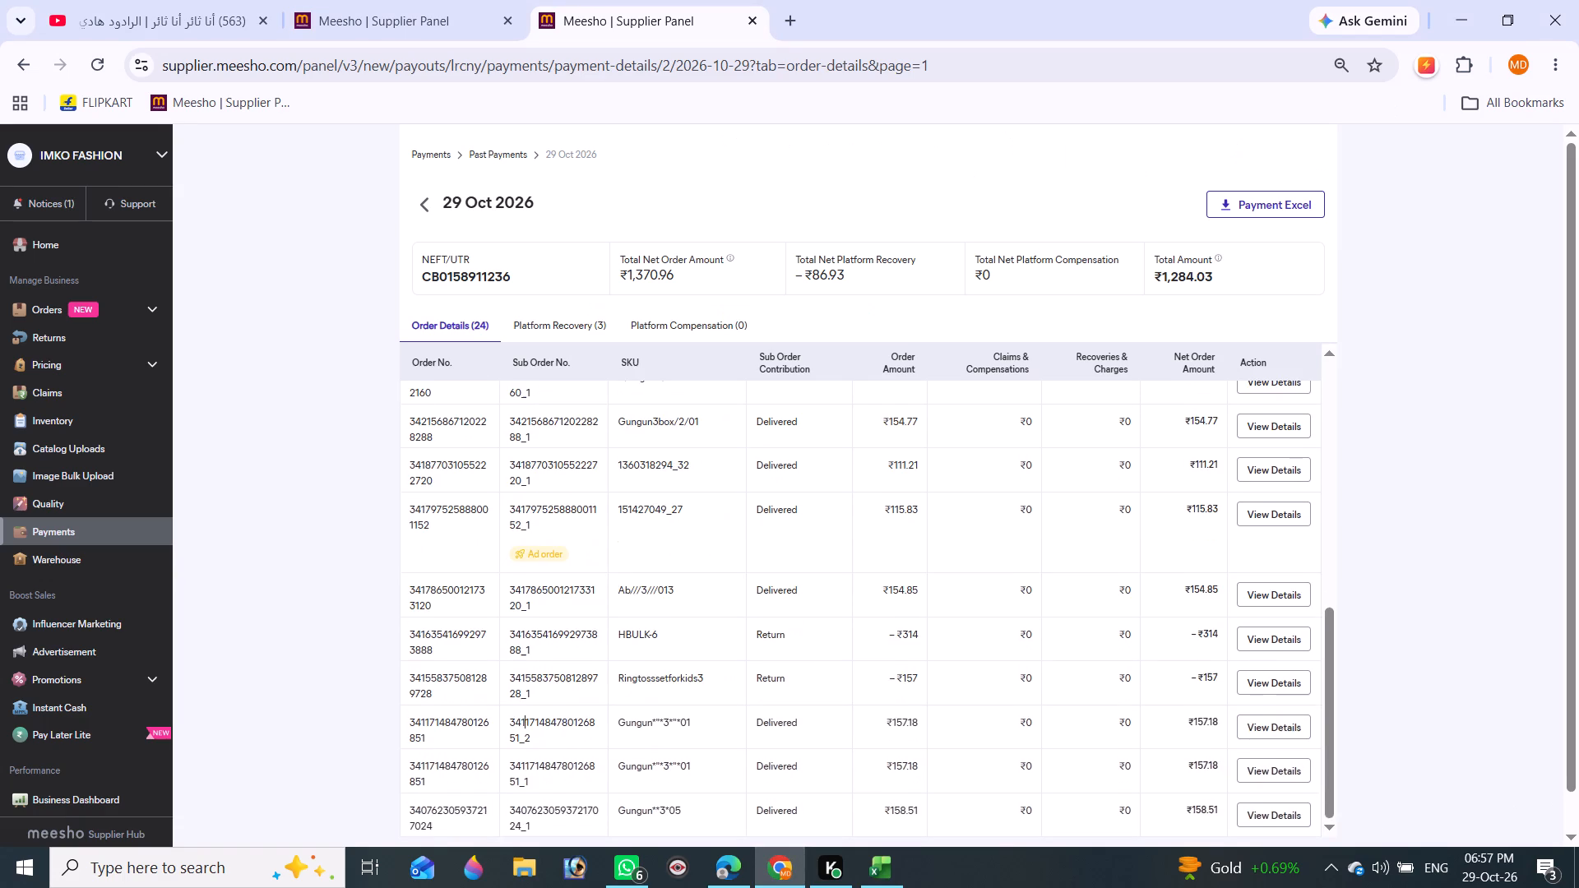
scroll(852, 567, up, 1)
scroll(852, 567, down, 1)
scroll(852, 567, up, 1)
scroll(852, 567, down, 2)
click(424, 202)
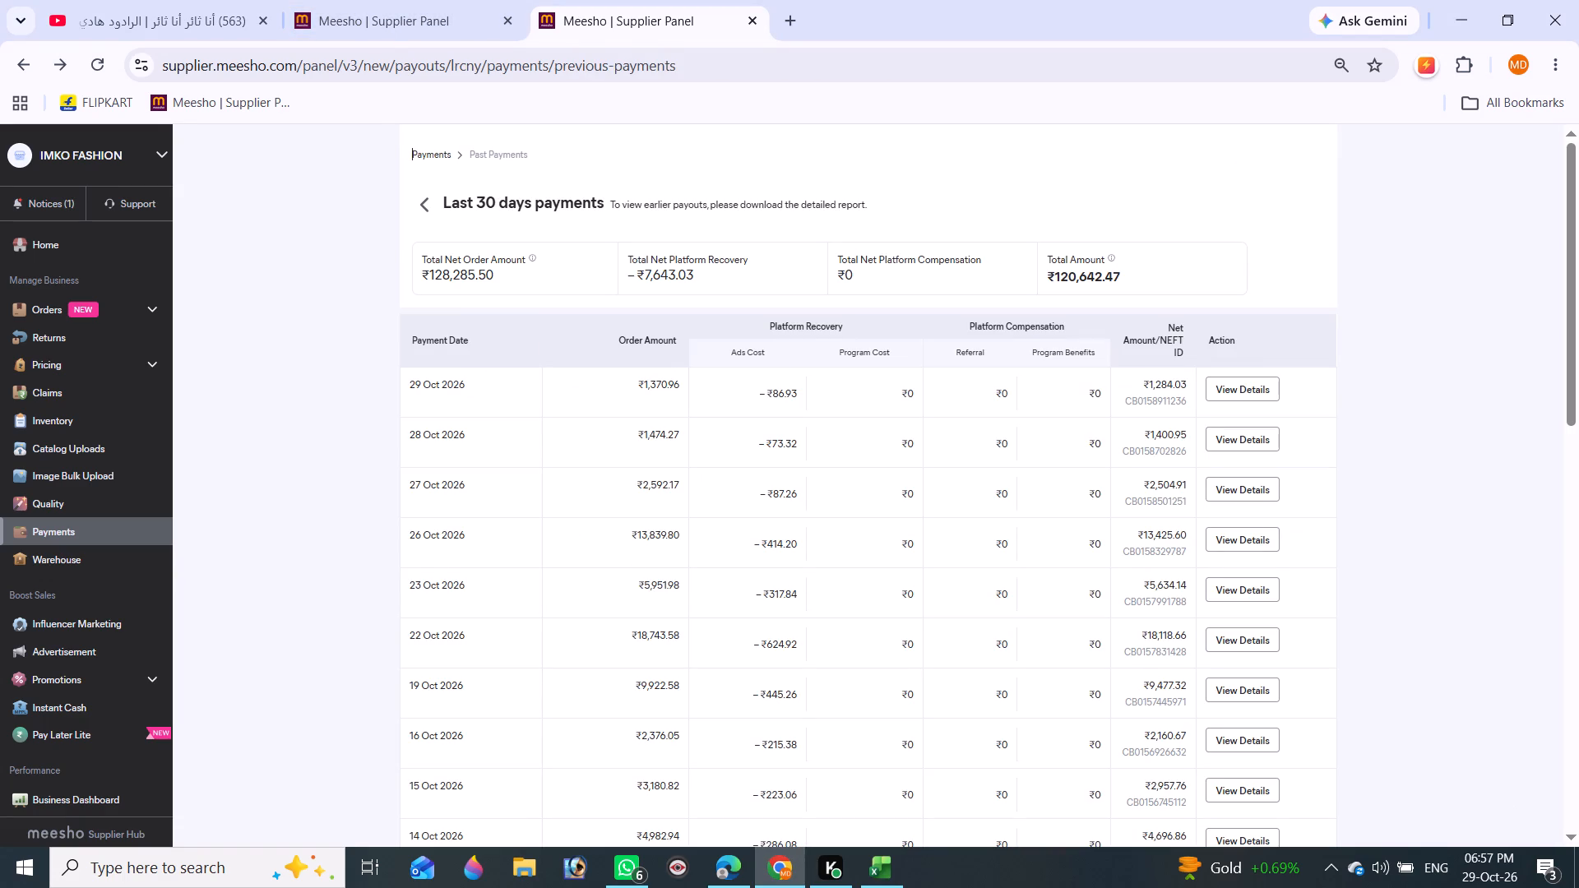
click(428, 202)
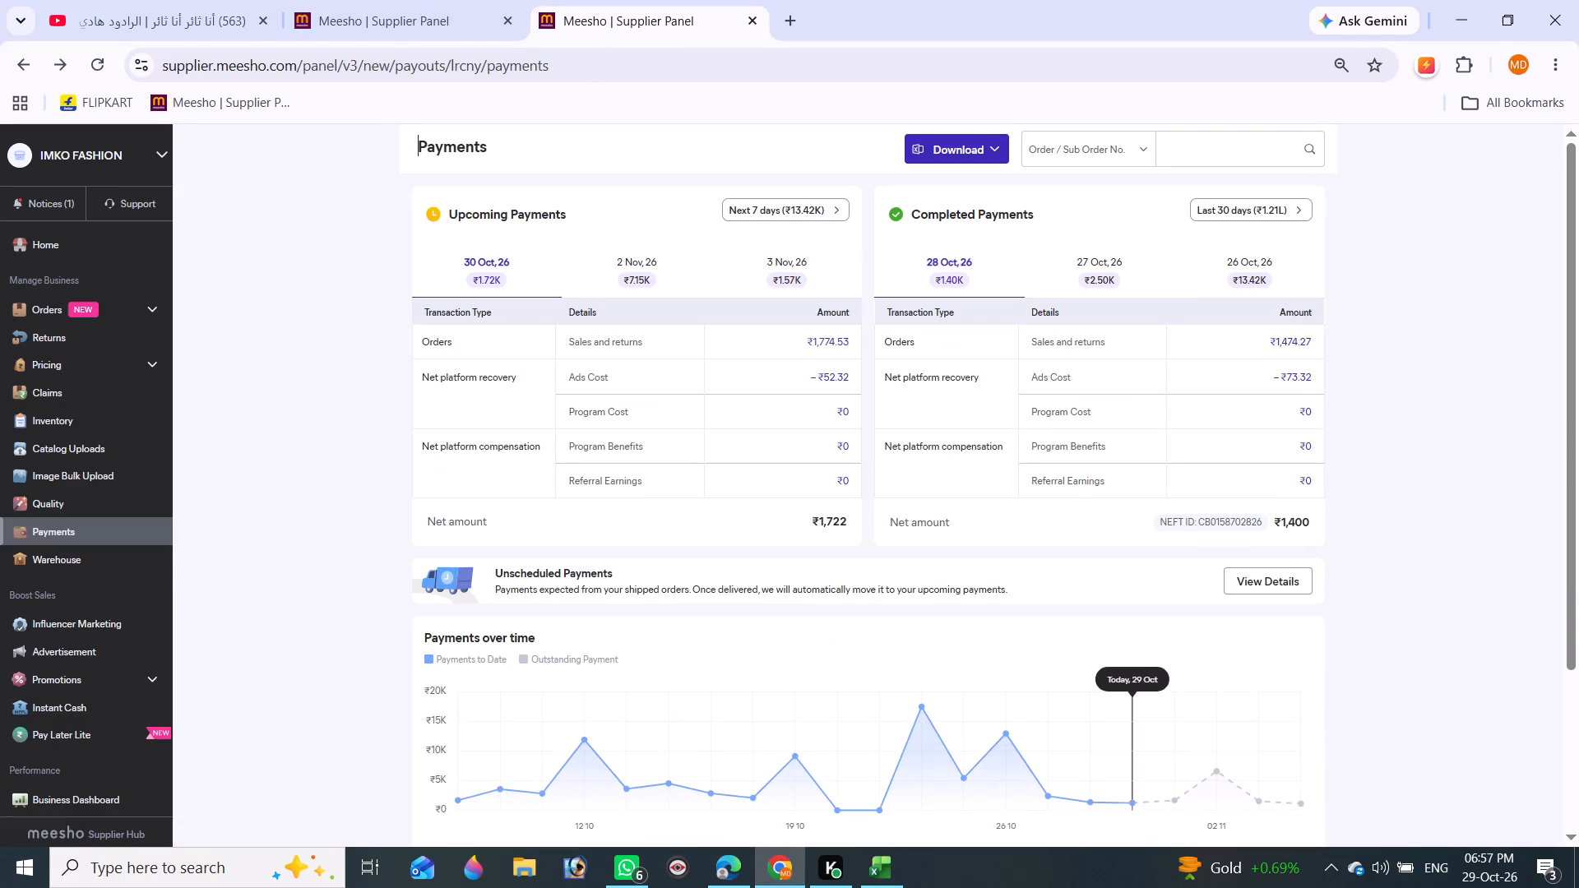
click(809, 214)
click(1279, 377)
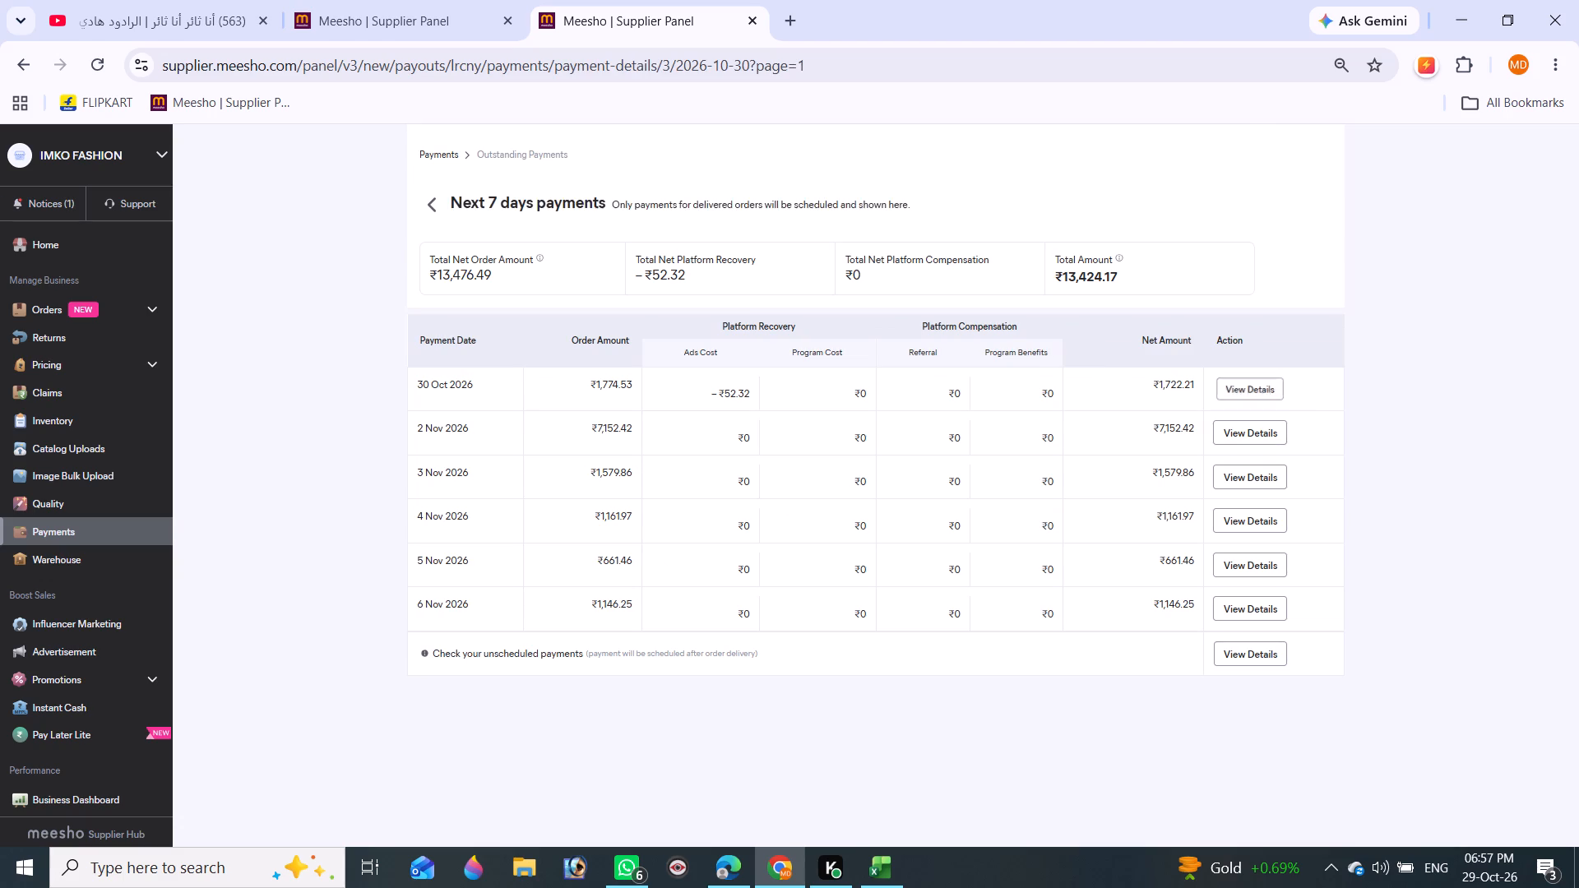
Examine the order SKUs, delivery statuses and amounts on the first page of the 30 Oct 2026 payment.
scroll(1095, 531, down, 1)
scroll(1076, 538, up, 1)
scroll(1069, 540, down, 1)
scroll(1069, 540, up, 1)
scroll(1030, 560, down, 6)
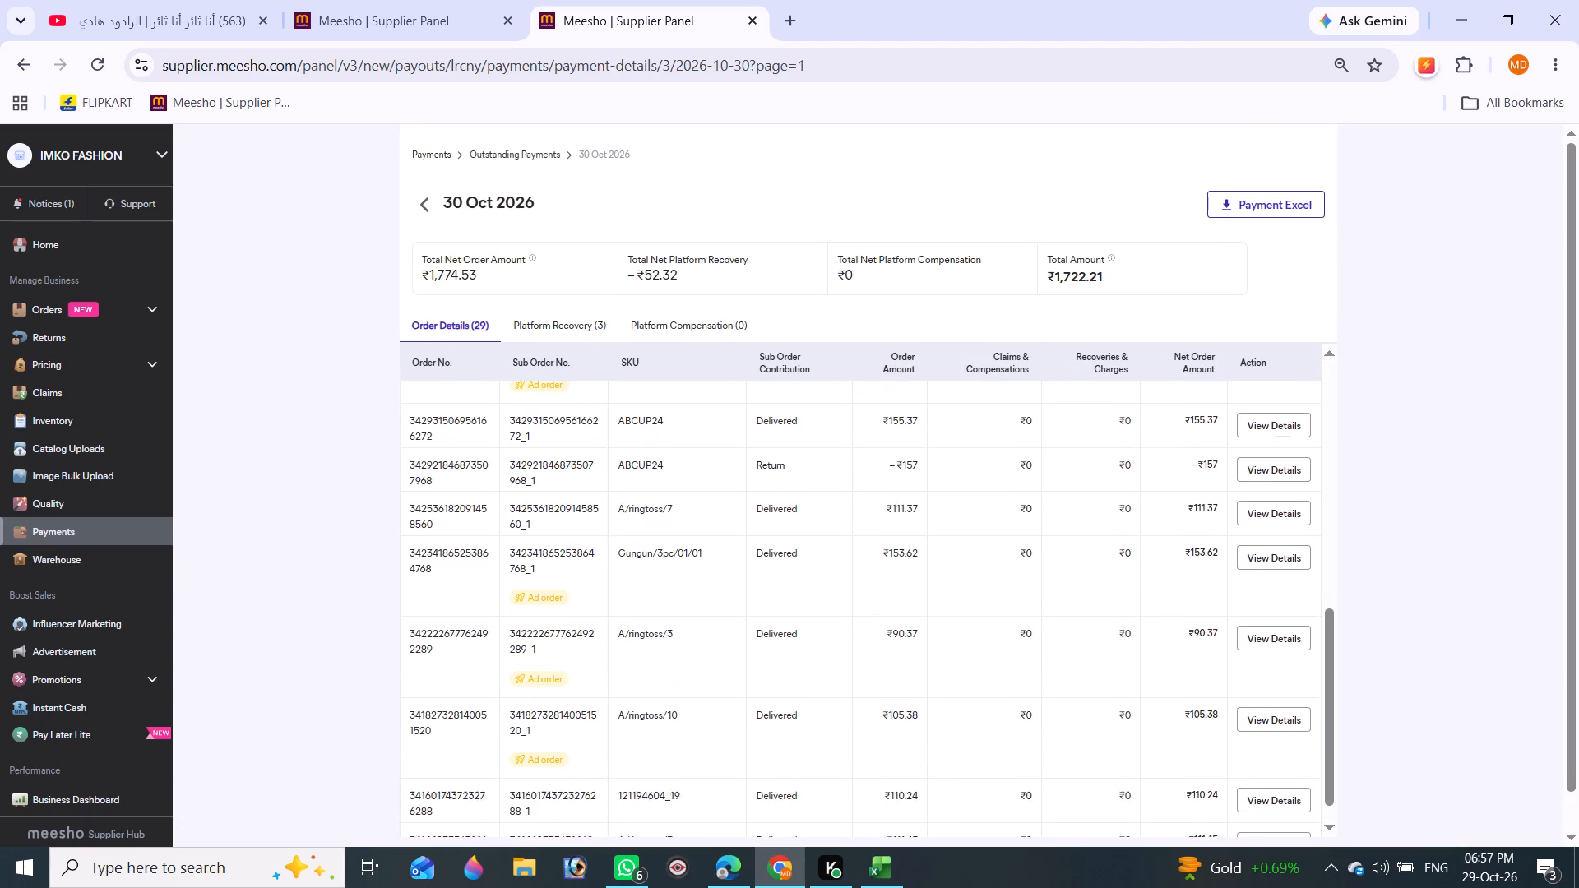
scroll(979, 621, down, 1)
scroll(979, 624, up, 1)
scroll(979, 626, down, 1)
scroll(979, 626, up, 1)
scroll(979, 626, down, 1)
scroll(979, 626, up, 1)
scroll(1030, 665, down, 1)
scroll(1030, 665, up, 1)
scroll(1030, 665, down, 1)
scroll(1030, 666, up, 1)
scroll(1030, 666, down, 2)
scroll(1429, 699, down, 1)
scroll(1430, 698, up, 1)
scroll(1431, 696, down, 1)
scroll(1432, 693, up, 1)
scroll(1432, 692, down, 1)
scroll(1432, 691, up, 1)
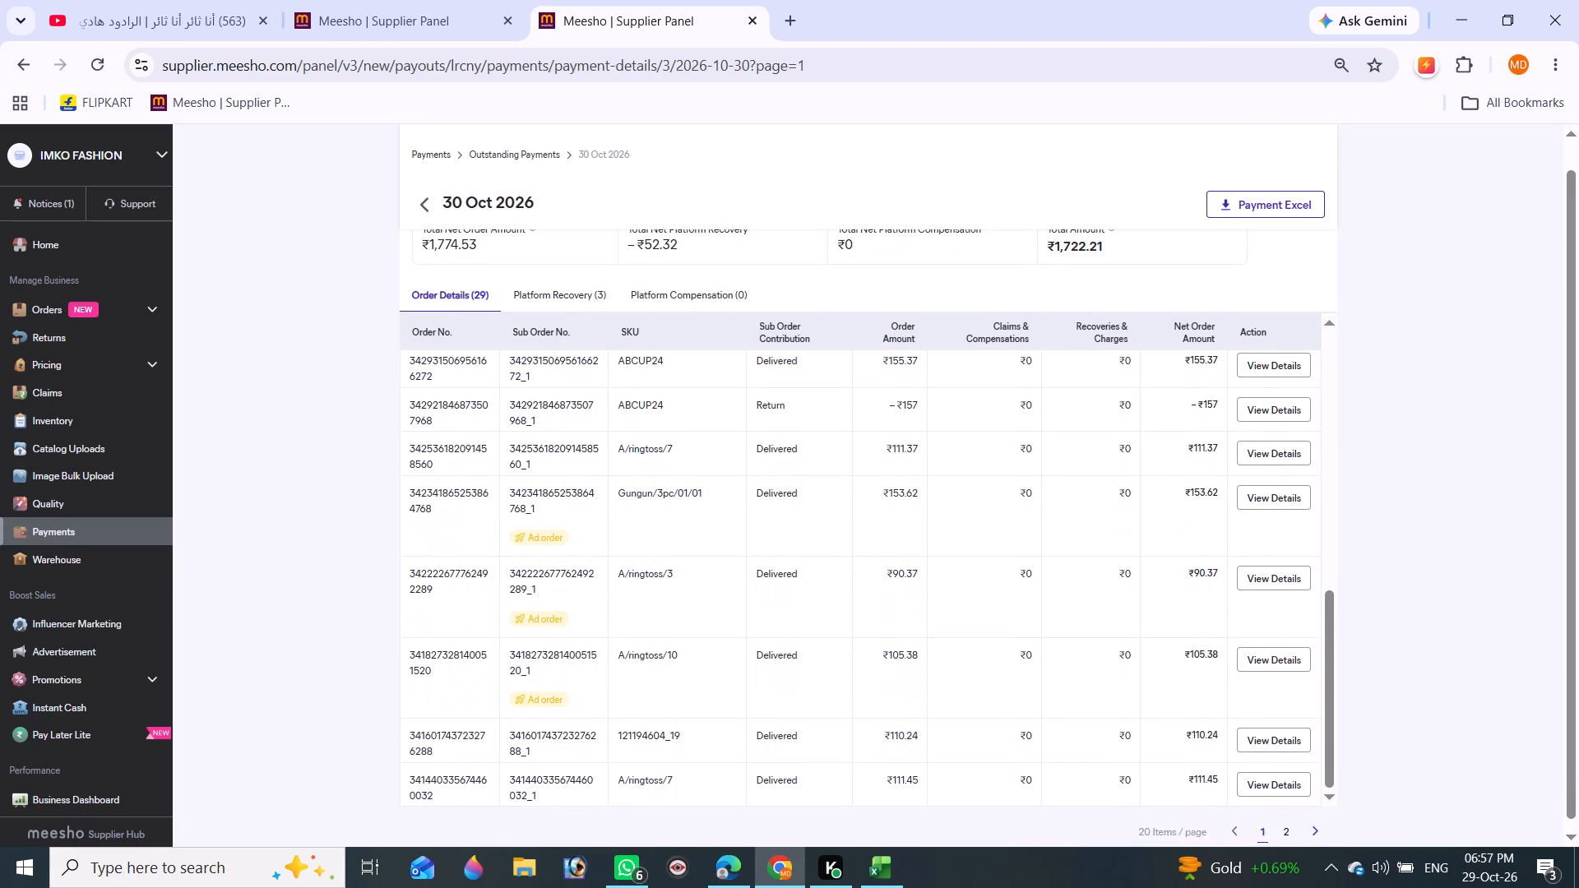
scroll(1140, 701, down, 6)
Open page 2 of the 30 Oct 2026 payment's orders and examine the SKUs, statuses, recoveries and claims.
click(1289, 823)
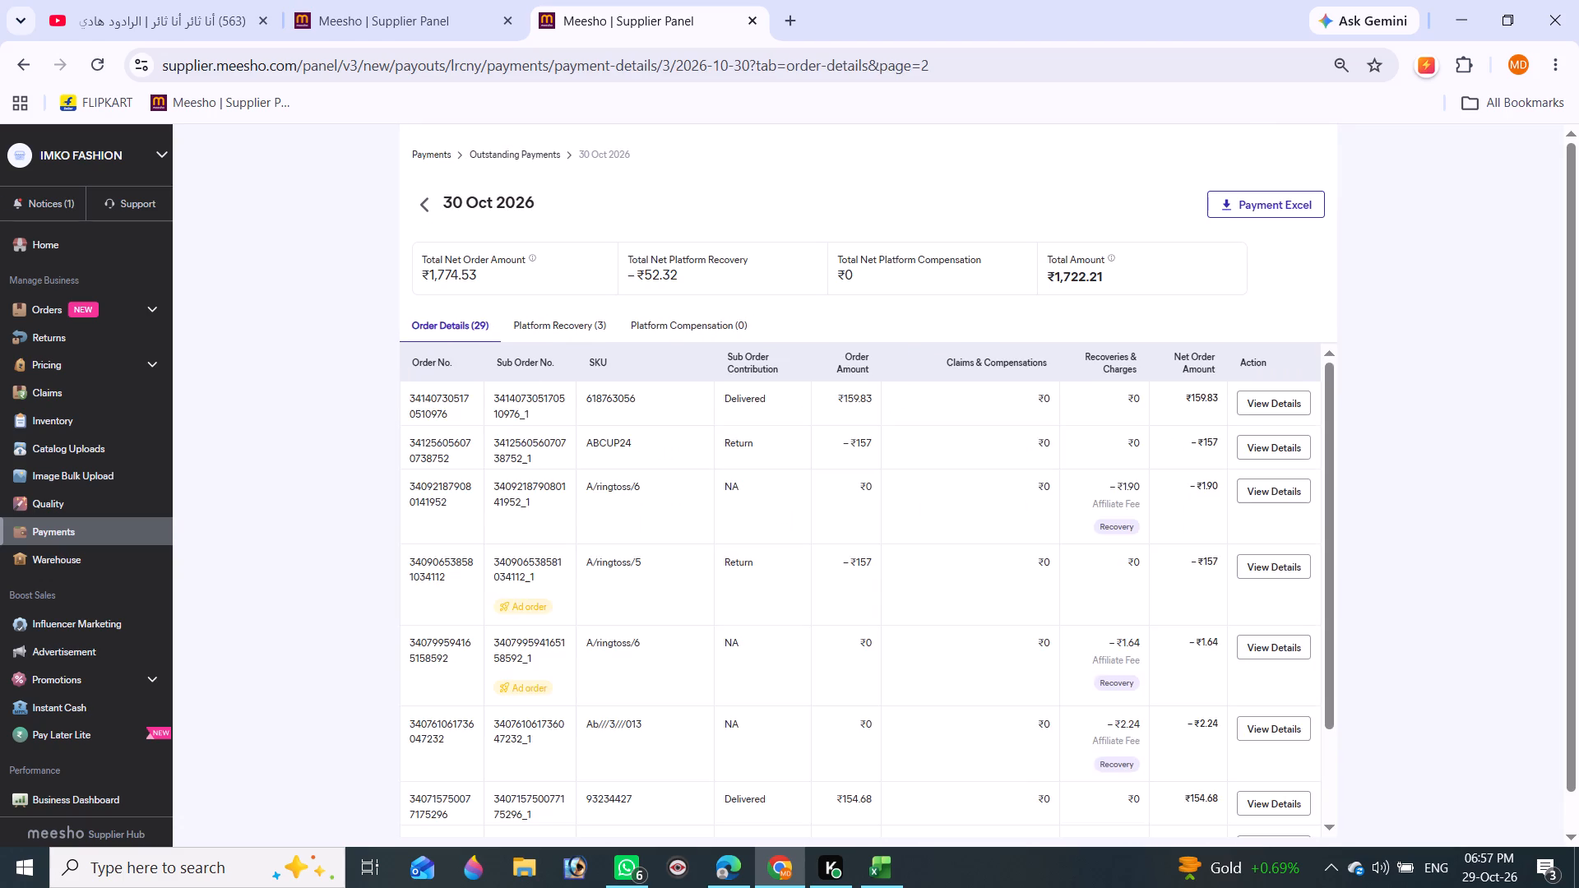
scroll(911, 669, down, 1)
scroll(910, 669, up, 1)
scroll(910, 669, down, 1)
scroll(909, 669, up, 1)
scroll(905, 667, down, 1)
scroll(735, 580, up, 1)
scroll(734, 580, down, 1)
scroll(734, 580, up, 1)
scroll(734, 580, down, 3)
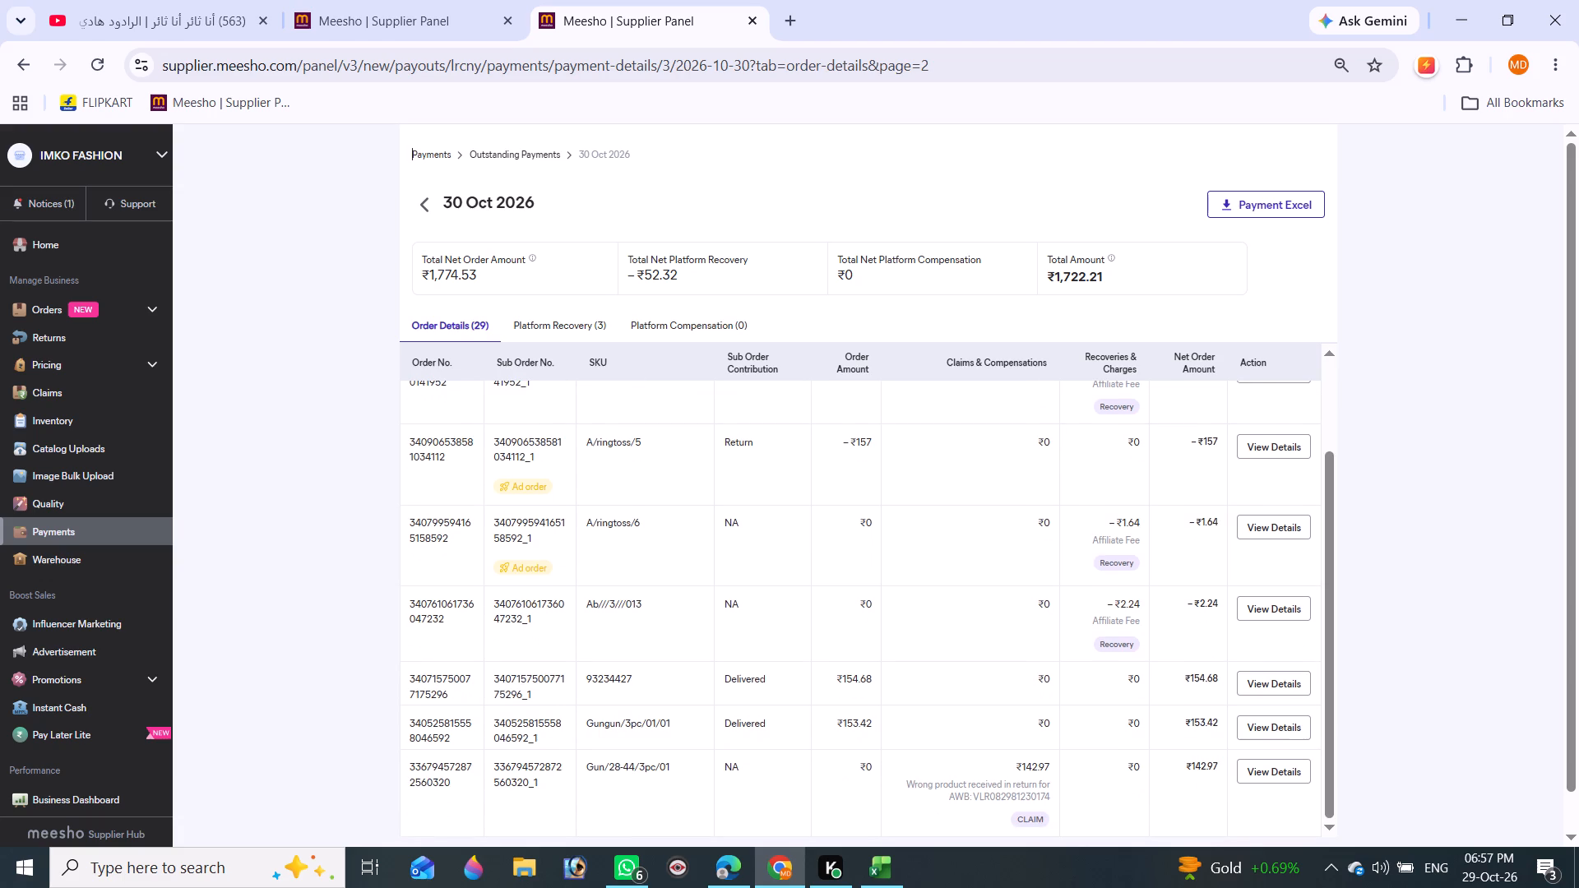
scroll(794, 602, up, 4)
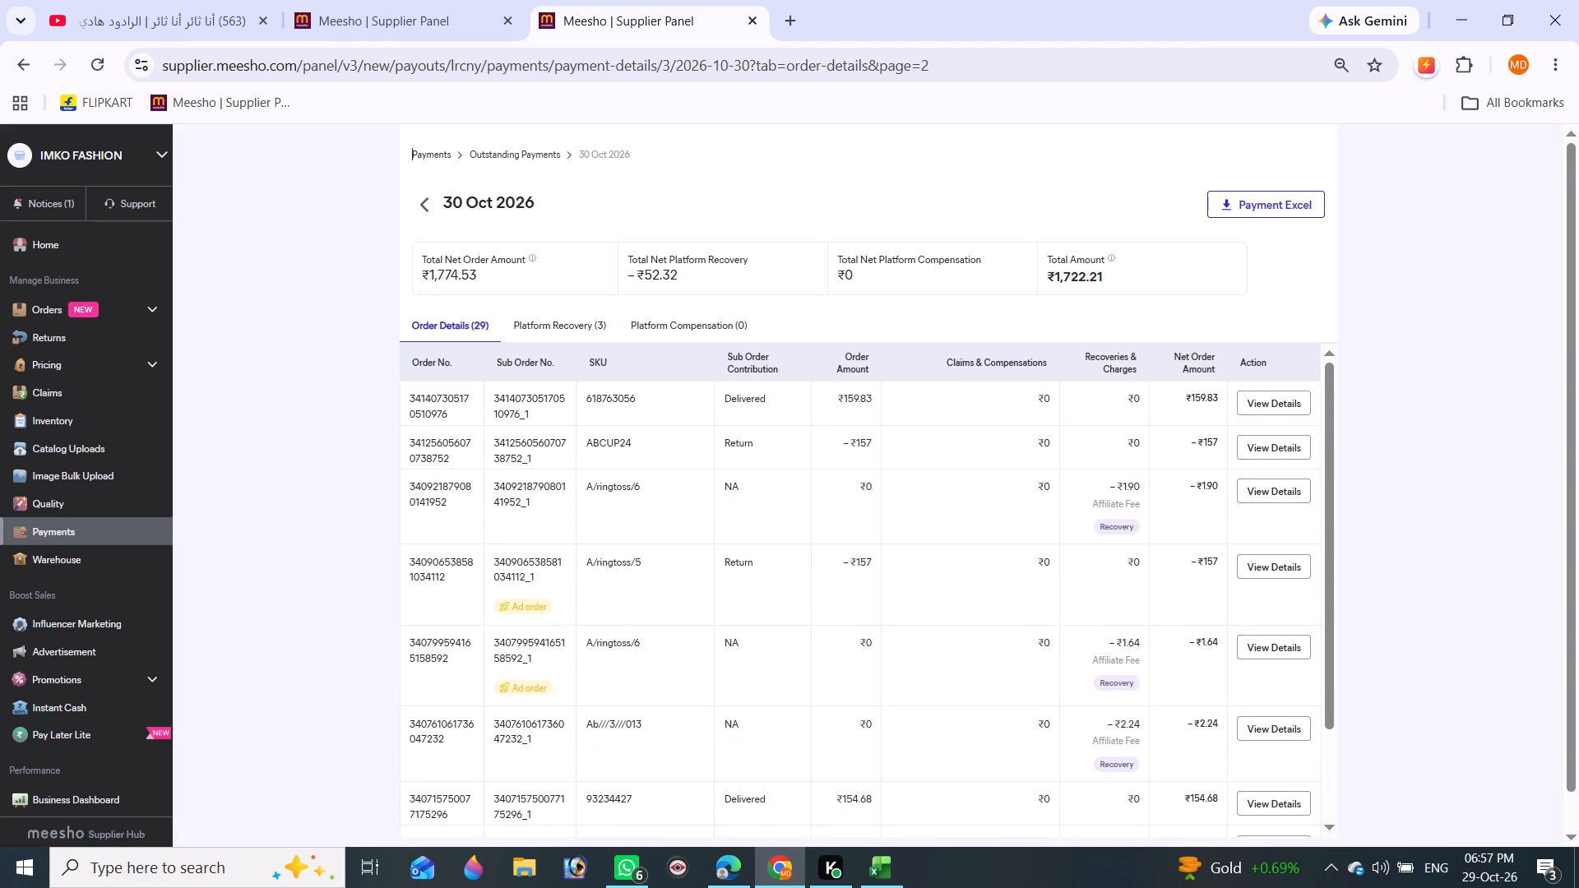
scroll(794, 599, up, 1)
scroll(794, 599, down, 3)
scroll(797, 598, up, 1)
scroll(795, 590, down, 1)
scroll(794, 590, up, 1)
scroll(796, 590, down, 1)
scroll(801, 588, up, 1)
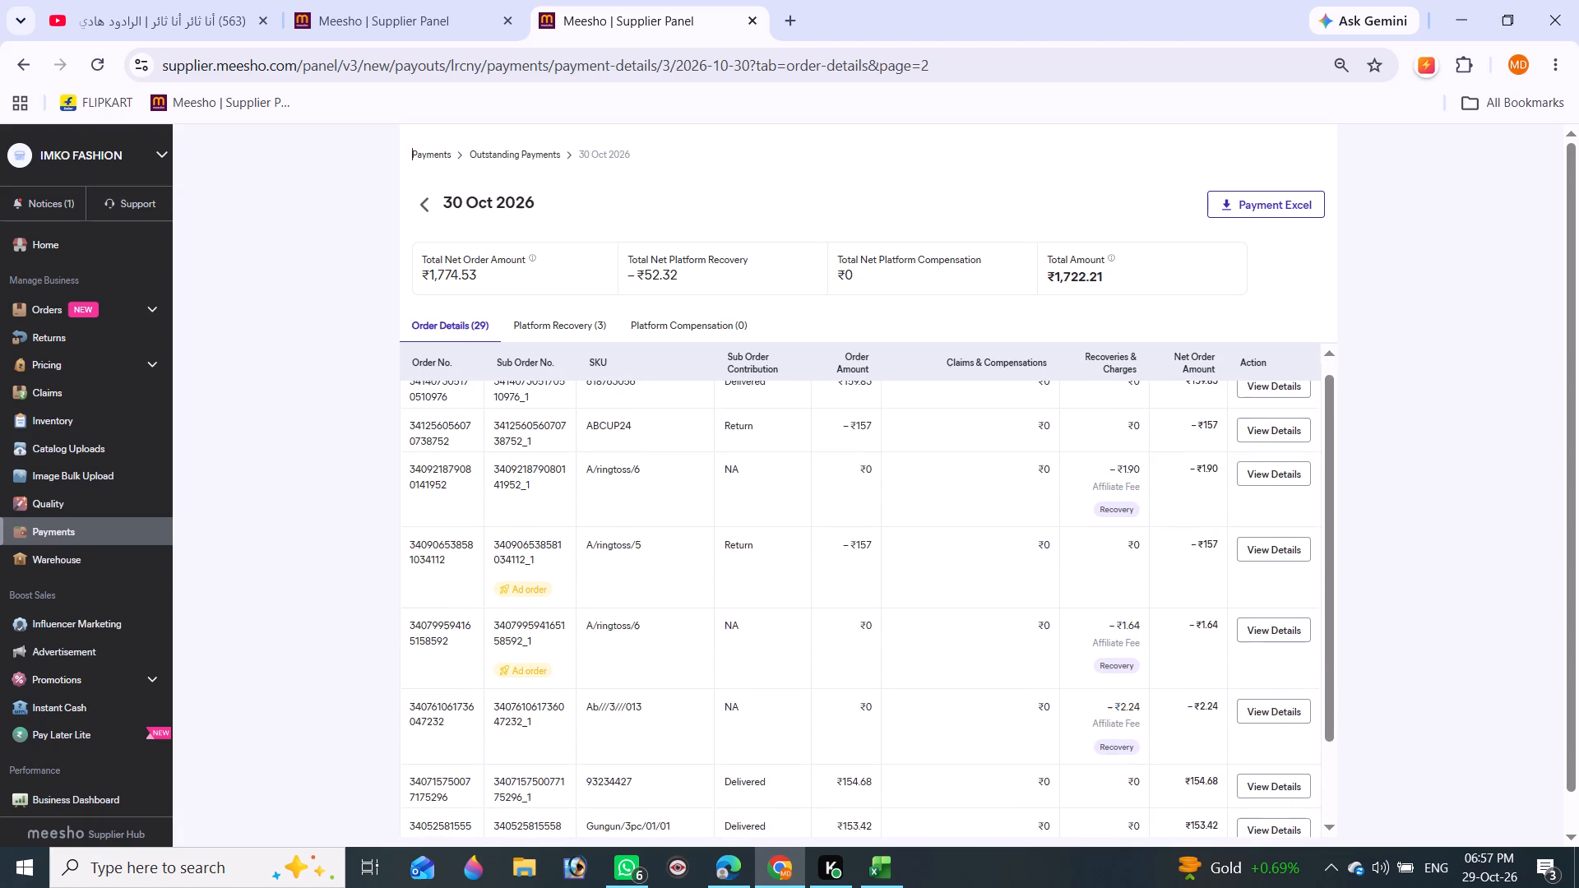
scroll(804, 573, down, 1)
scroll(804, 573, up, 1)
scroll(804, 573, down, 1)
scroll(805, 573, up, 1)
scroll(810, 561, down, 2)
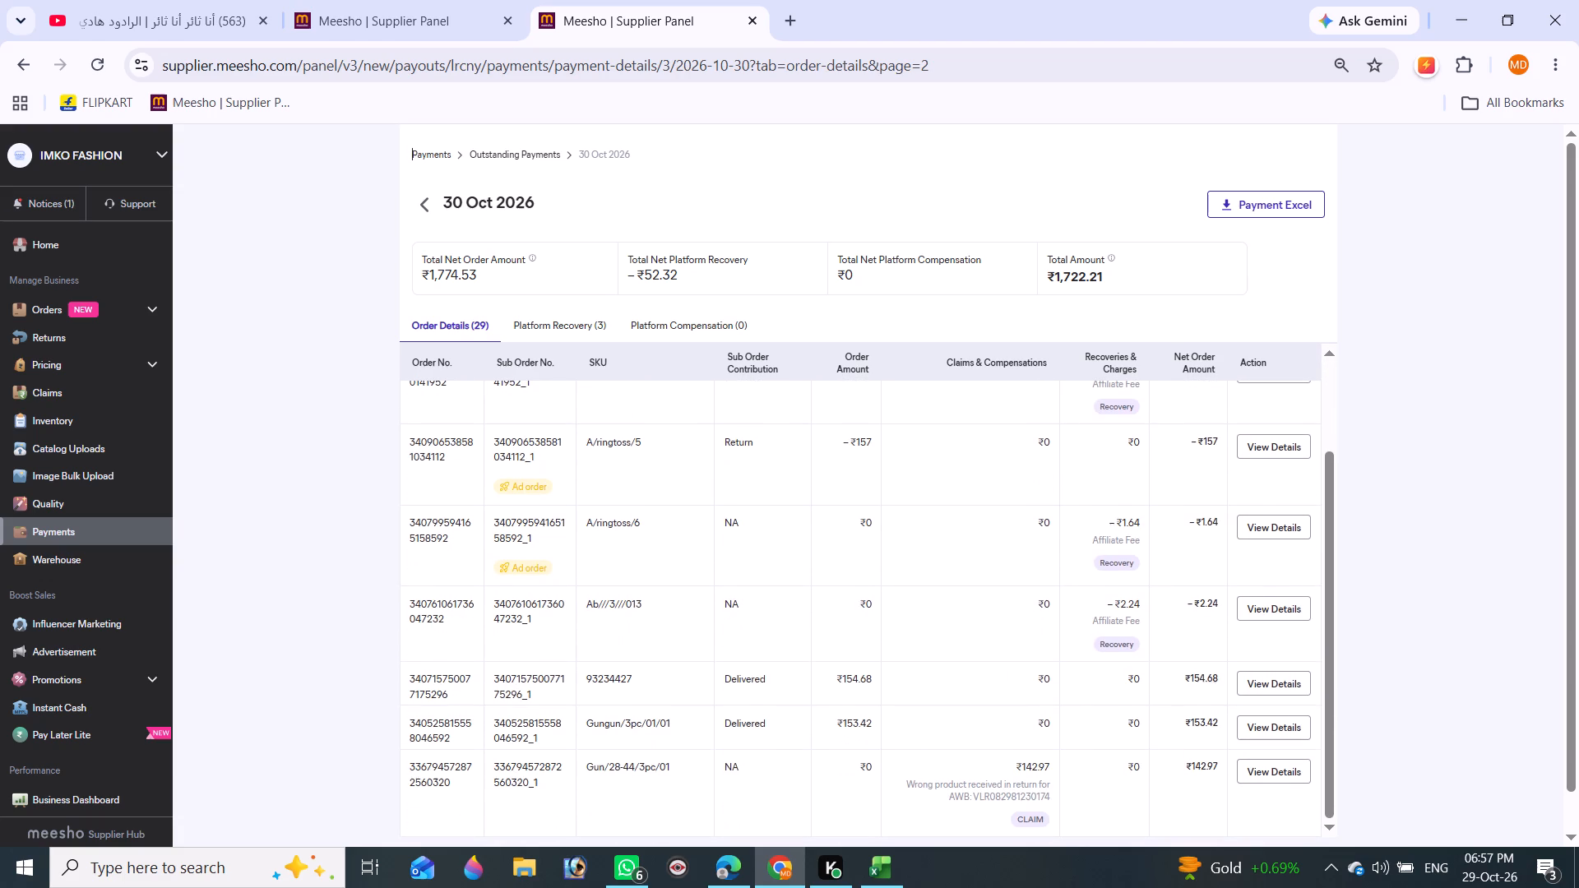
scroll(808, 558, up, 4)
scroll(1558, 674, down, 4)
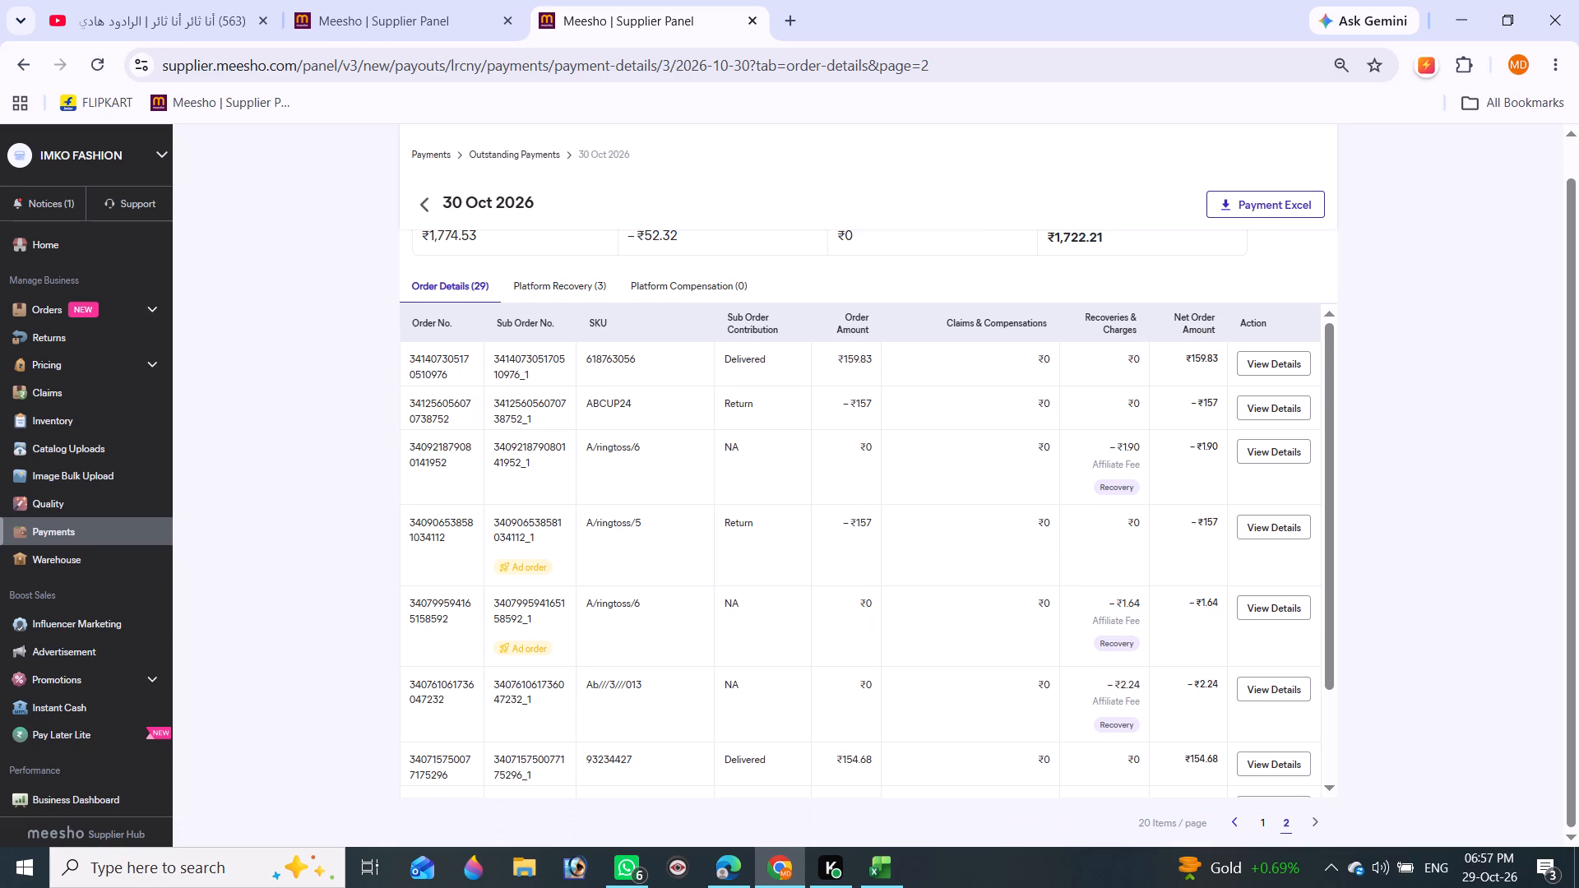
click(1262, 823)
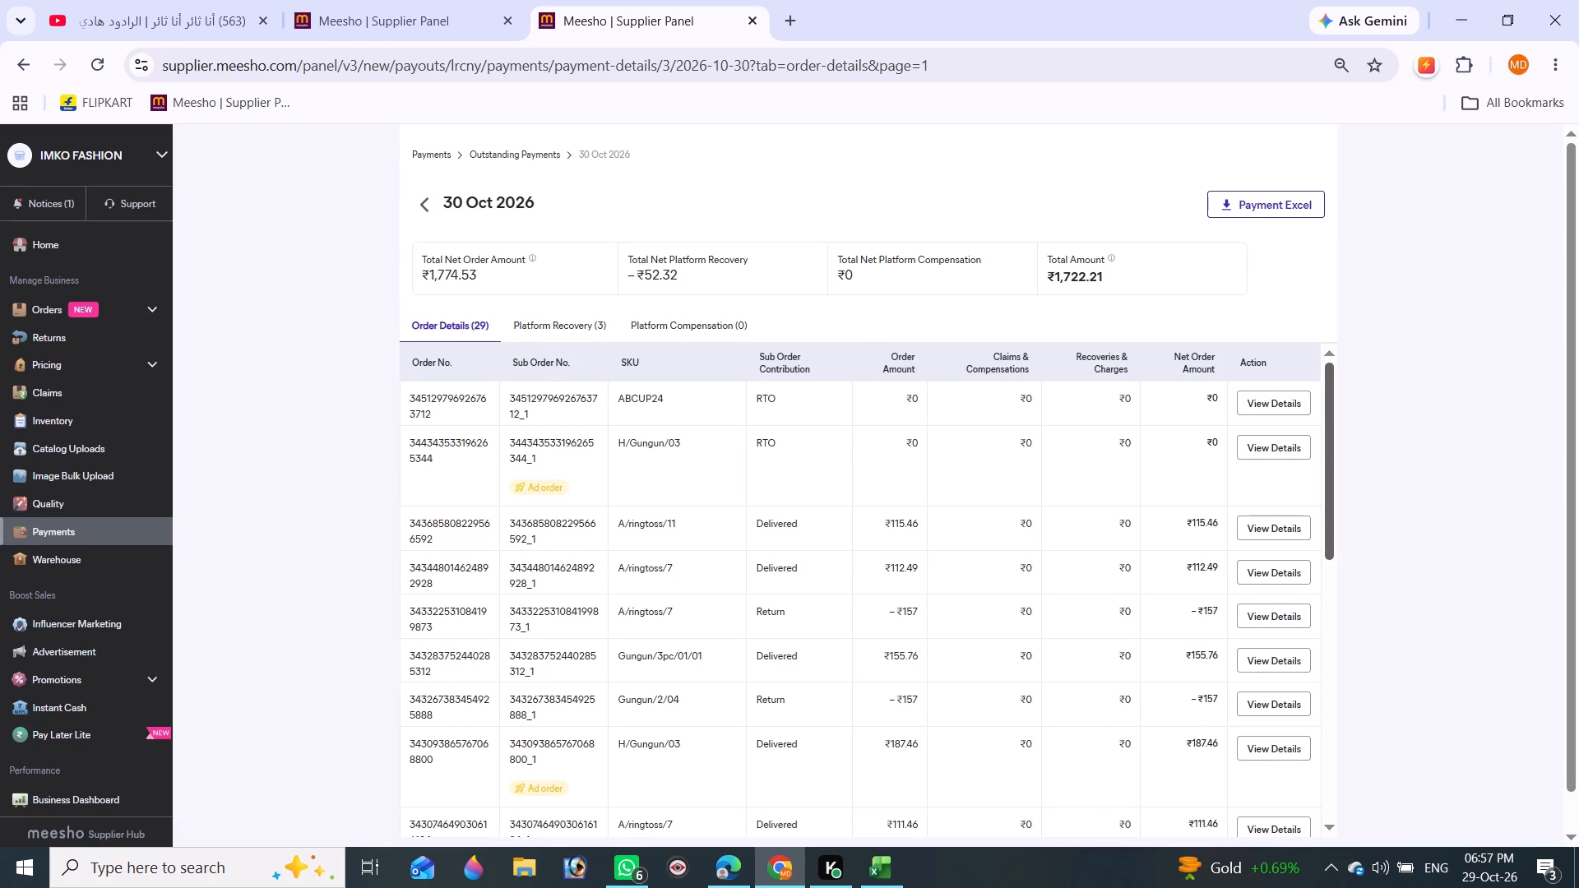
drag(1325, 495, 1342, 868)
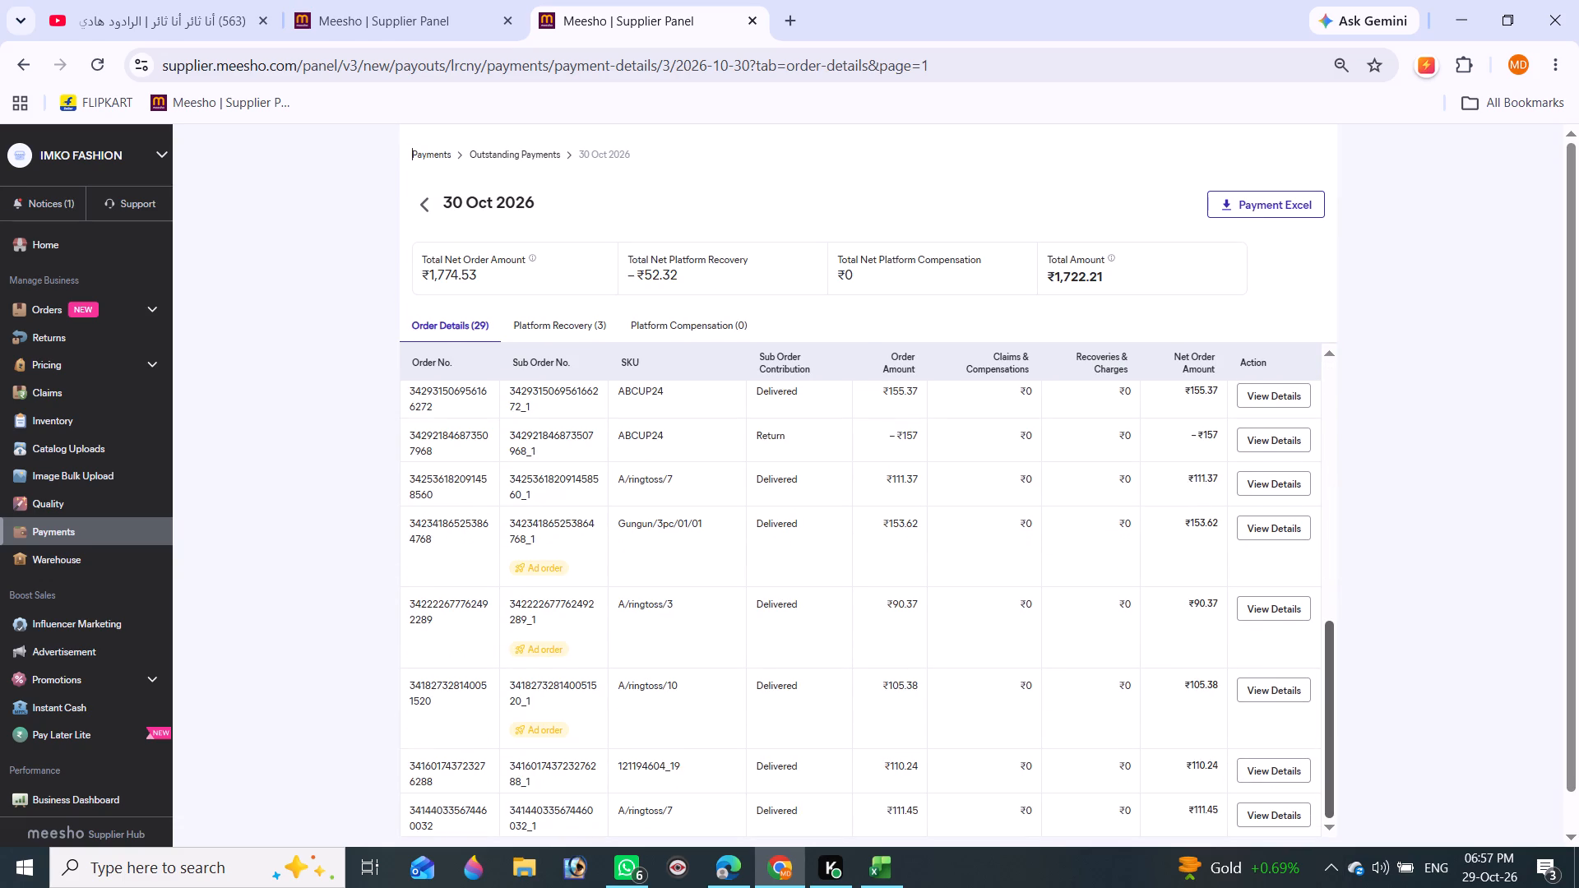
drag(1326, 761, 1323, 712)
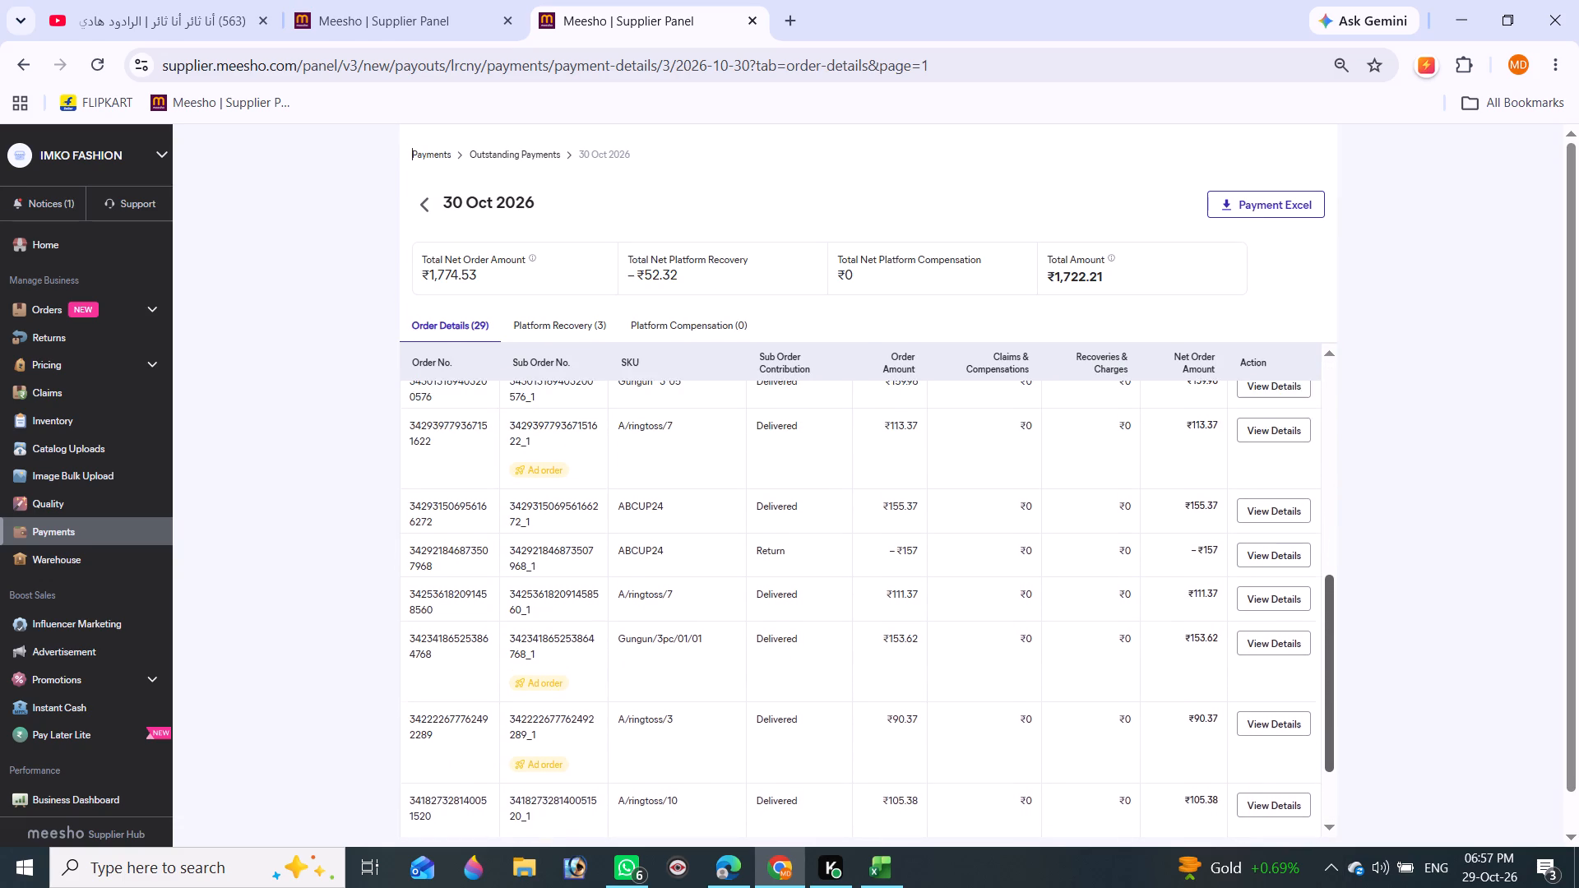
drag(1323, 712, 1323, 655)
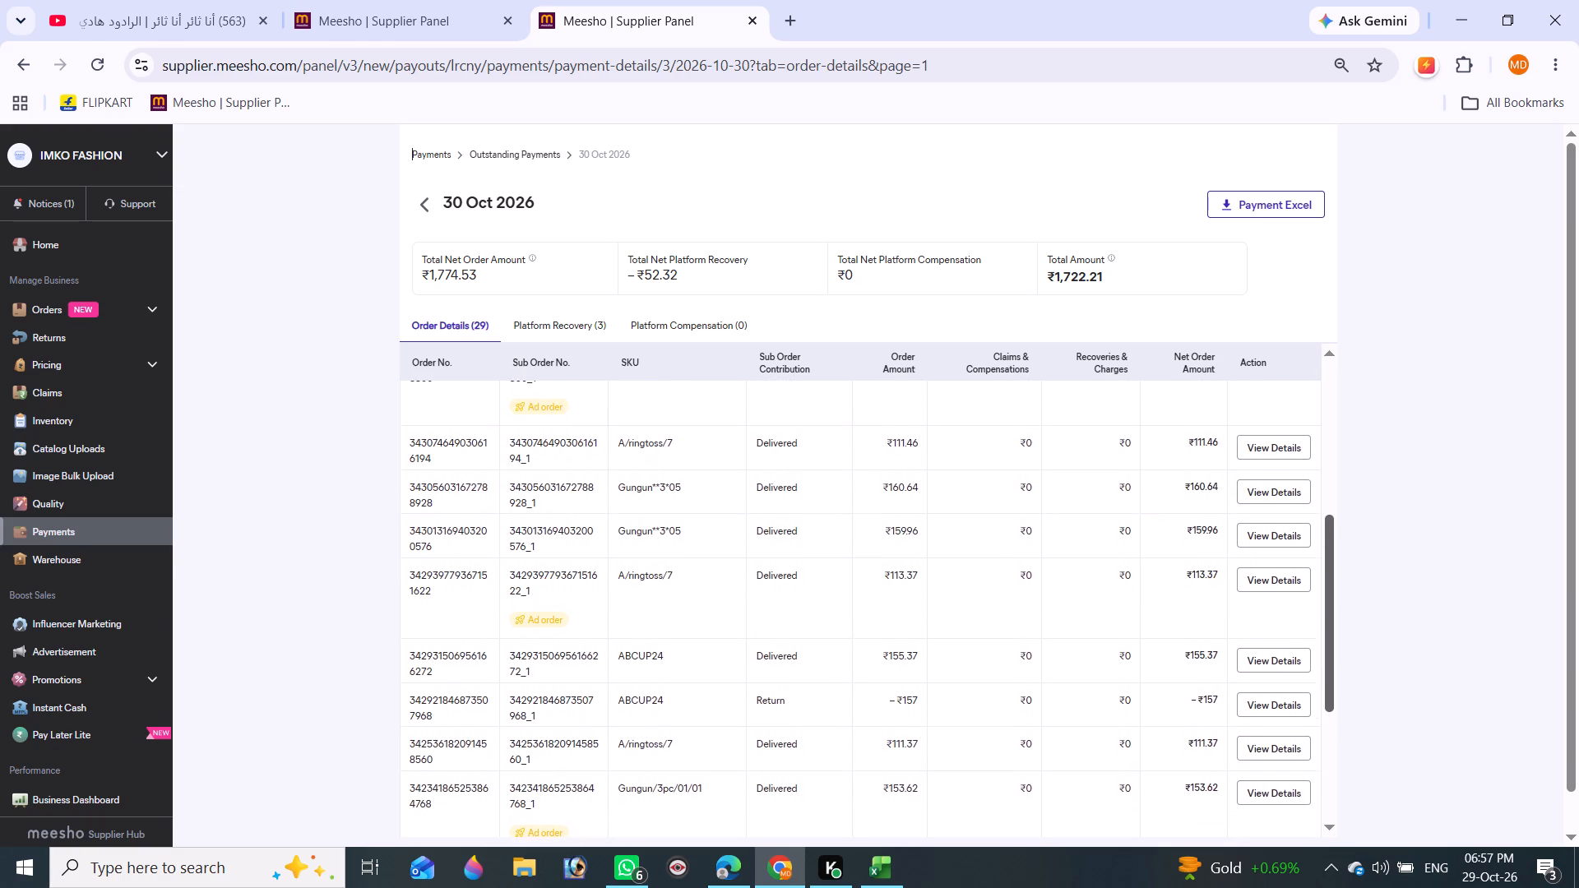
drag(1323, 655, 1316, 599)
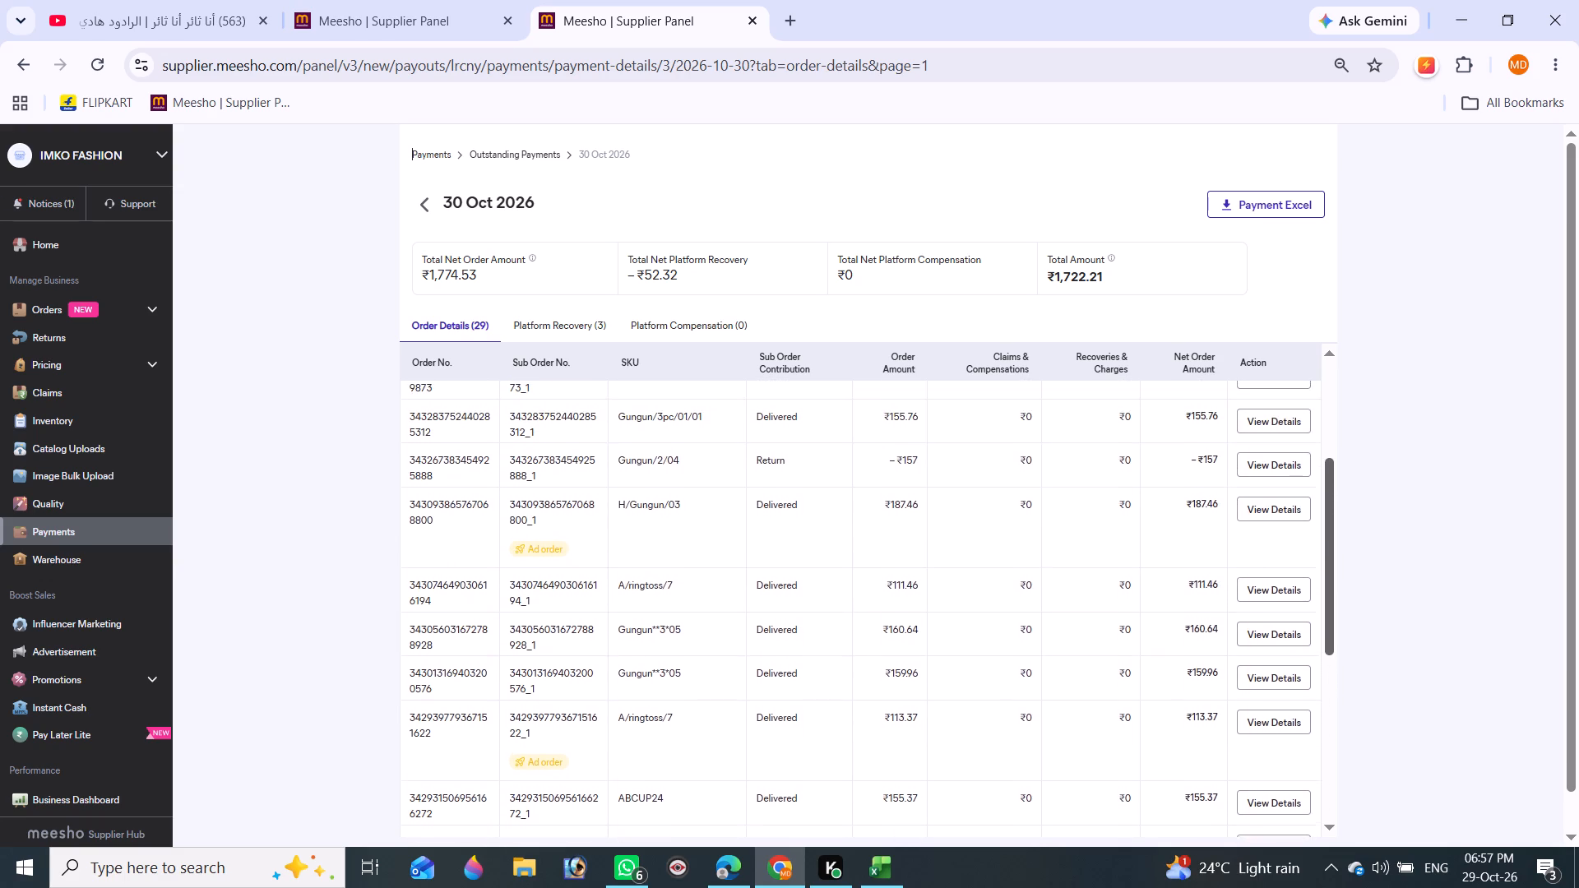
drag(1316, 599, 1315, 593)
click(1257, 533)
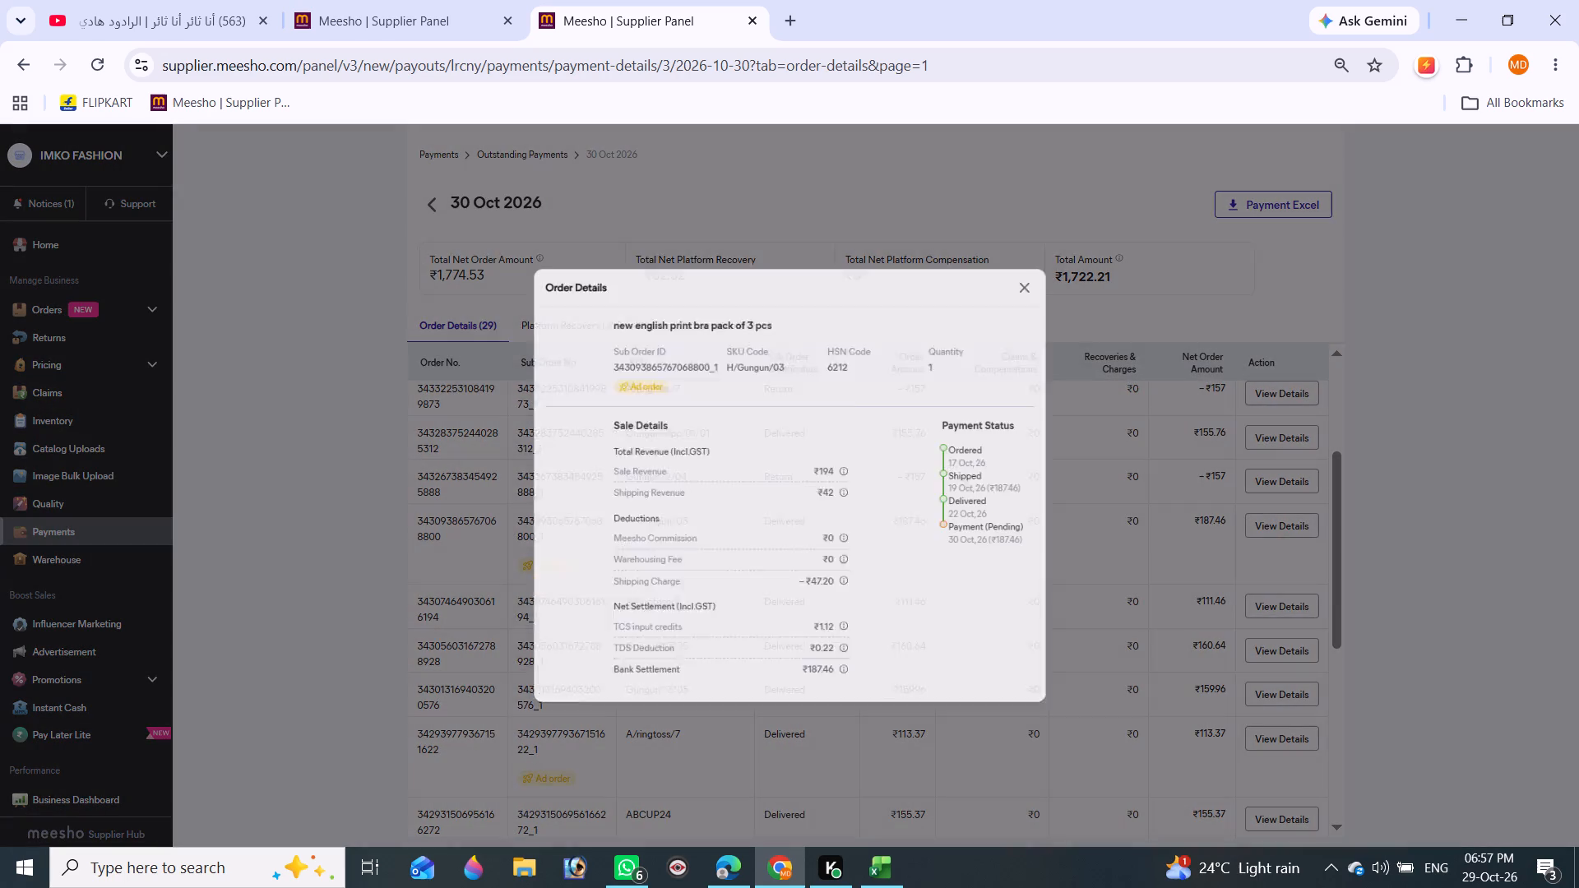
click(1044, 262)
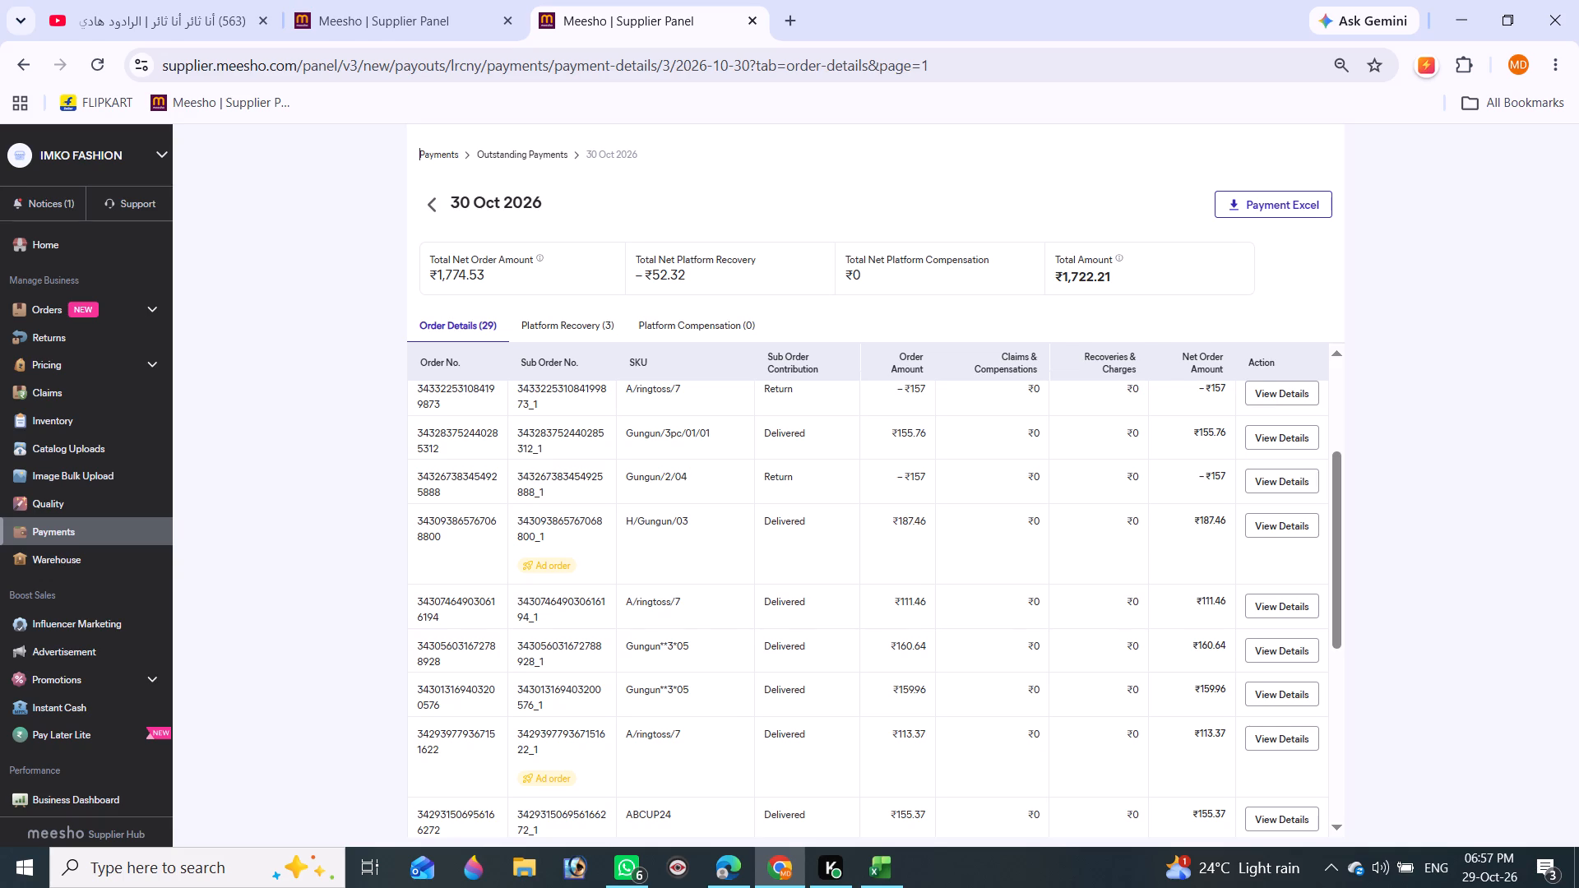
drag(1331, 558, 1326, 521)
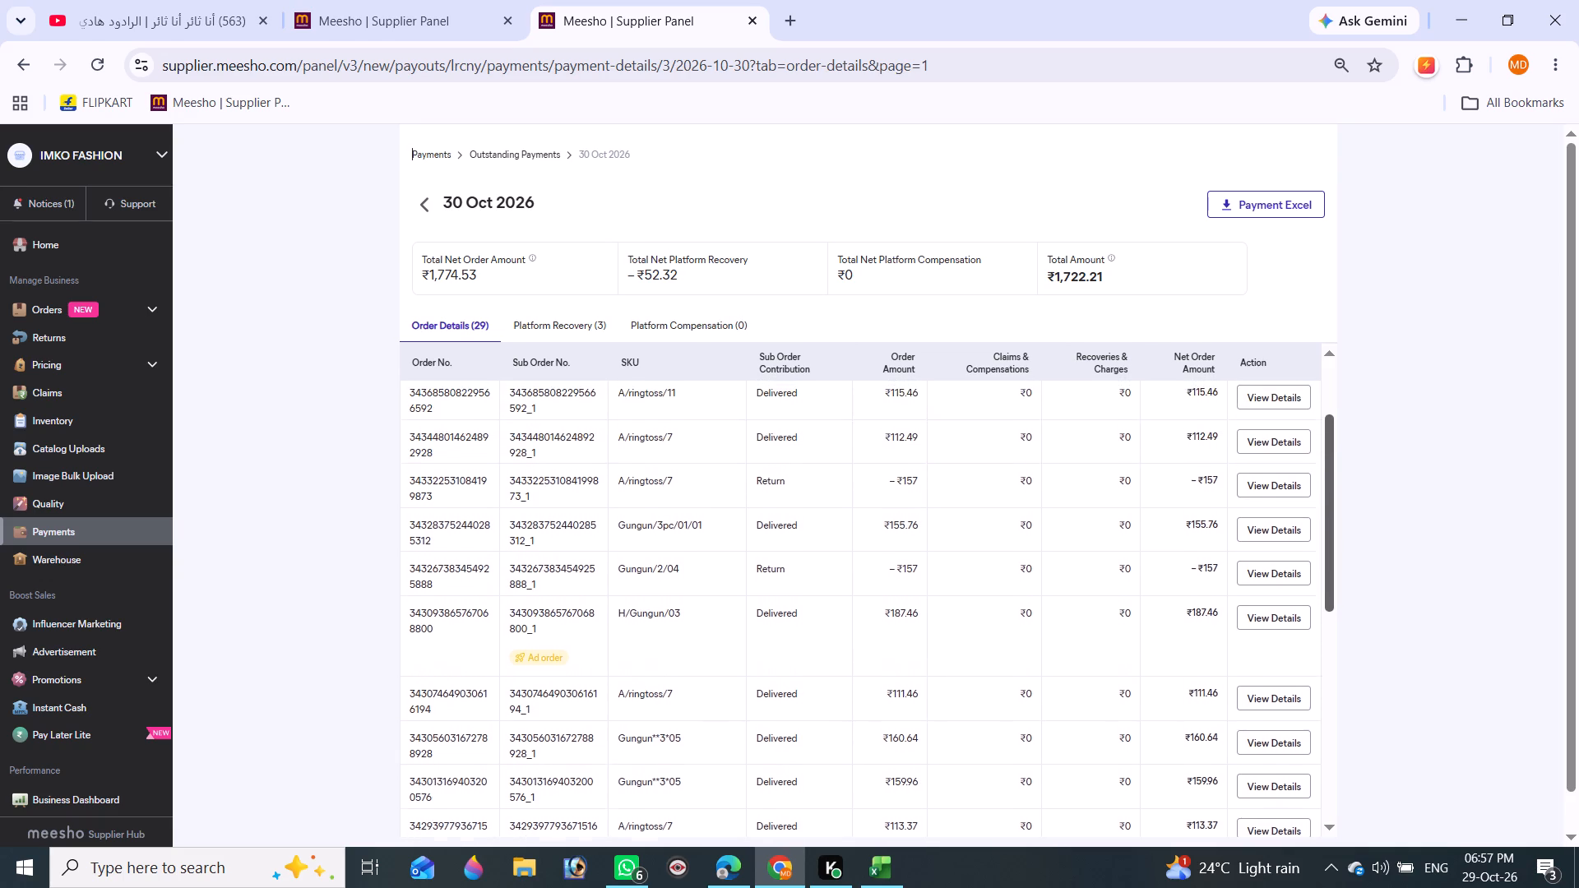
drag(1326, 521, 1324, 455)
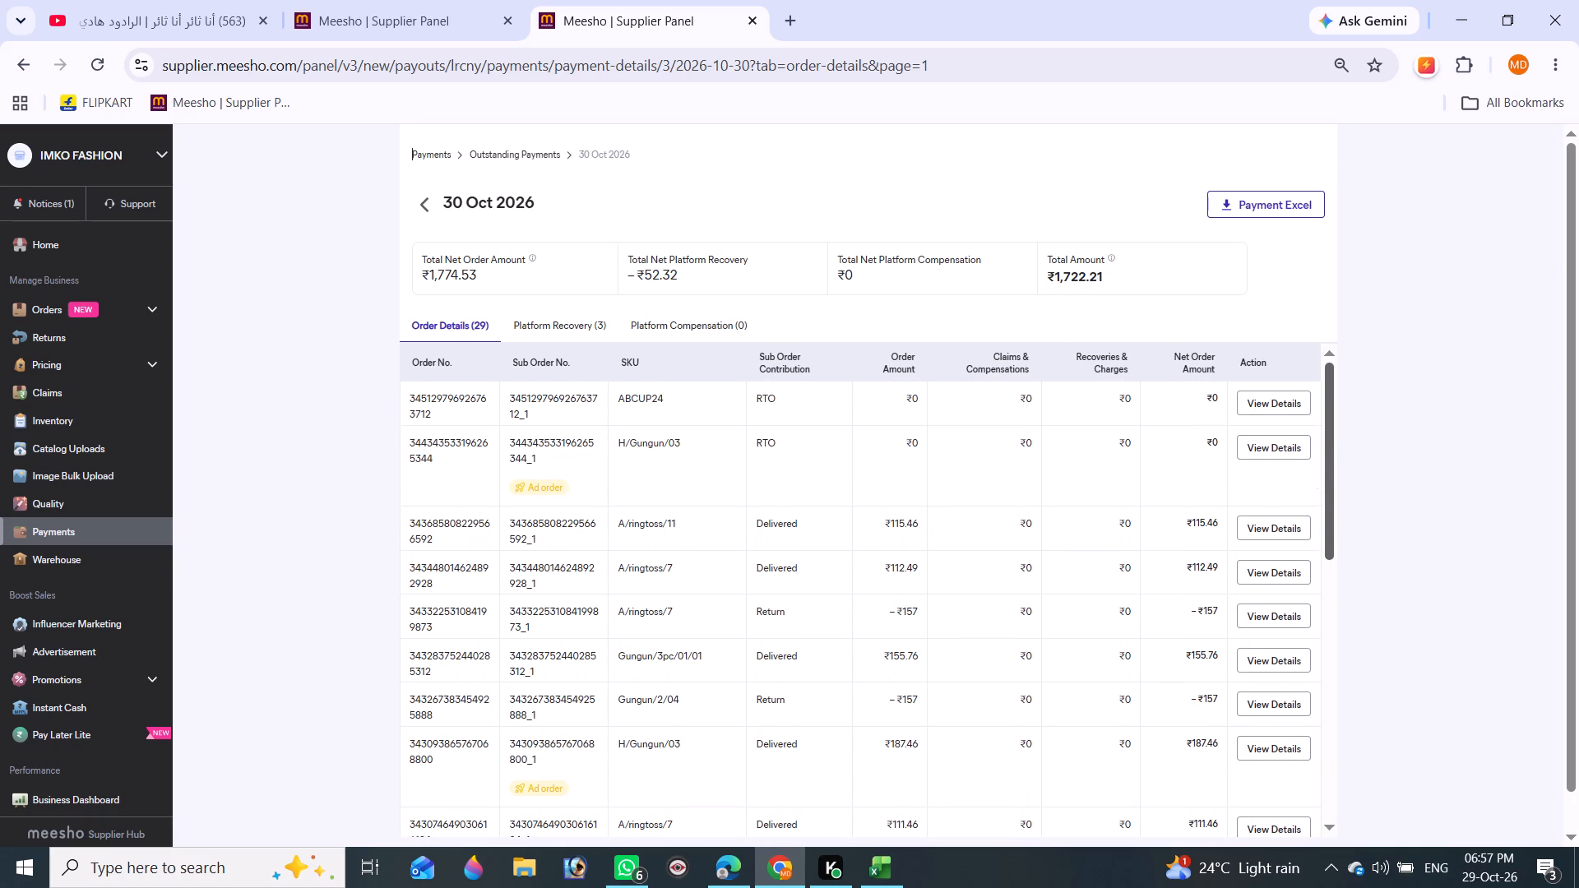
drag(1324, 455, 1331, 571)
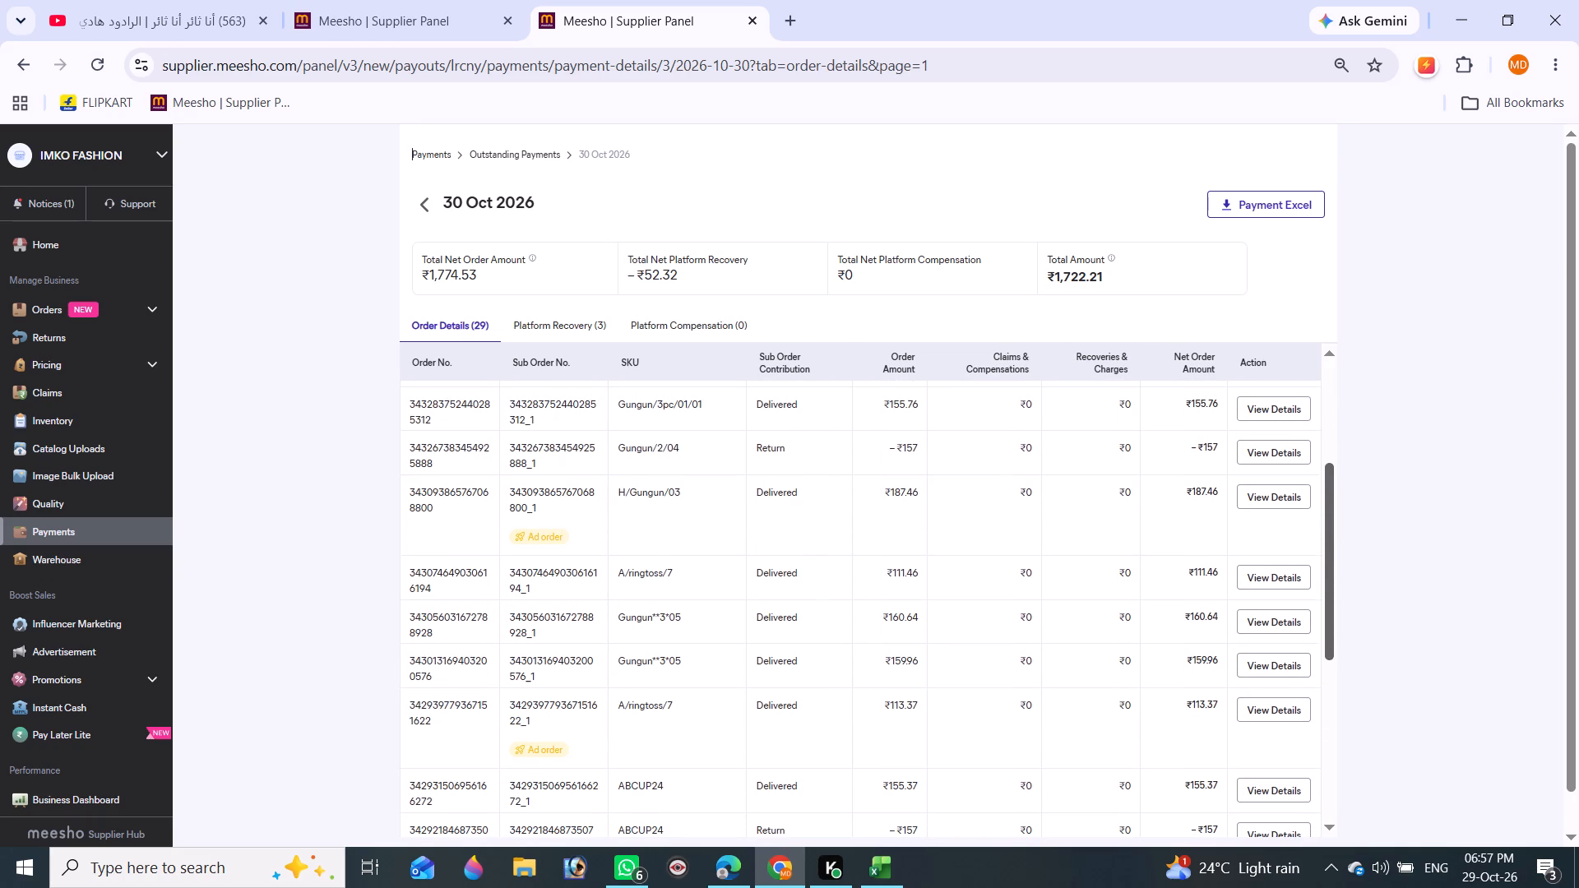
drag(1331, 571, 1331, 579)
Switch to the hisaab kitaab workbook and open the fashion oct sheet.
click(886, 864)
click(1146, 575)
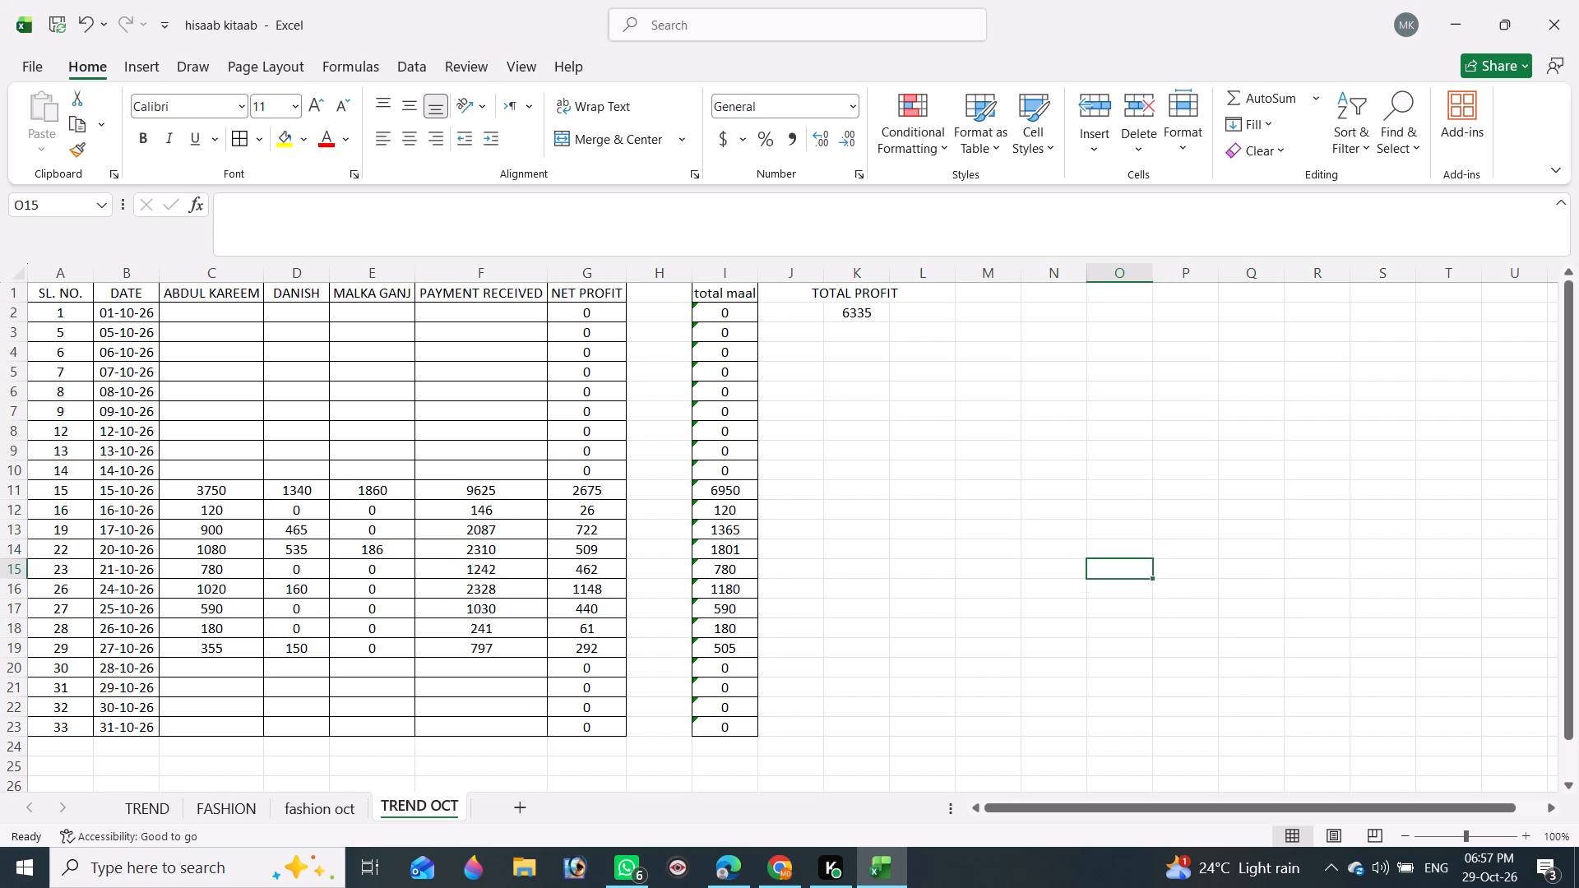
click(339, 807)
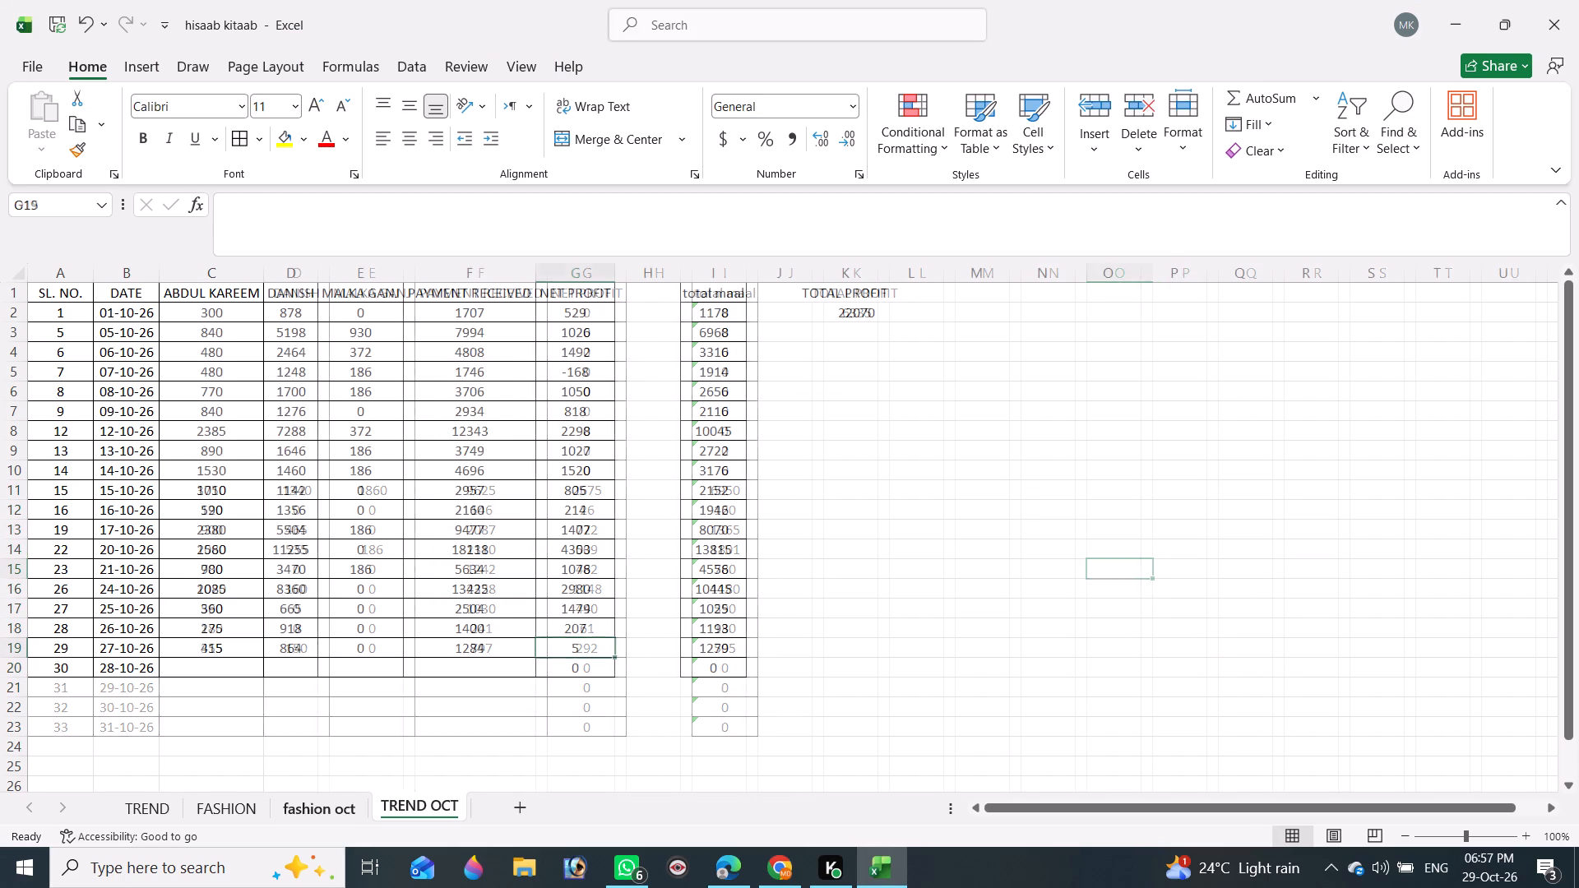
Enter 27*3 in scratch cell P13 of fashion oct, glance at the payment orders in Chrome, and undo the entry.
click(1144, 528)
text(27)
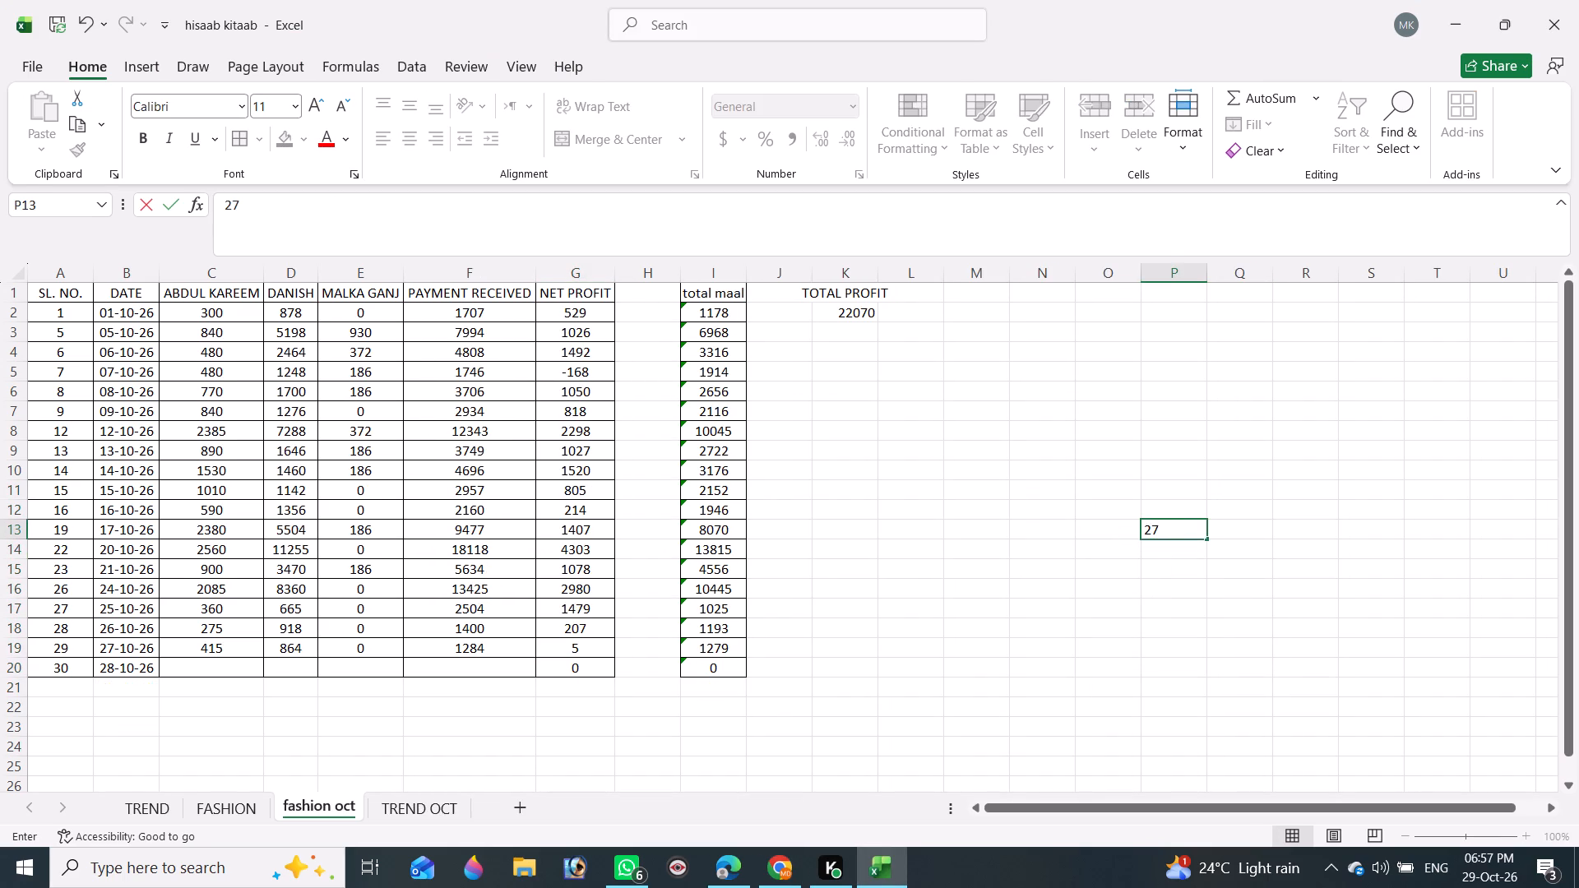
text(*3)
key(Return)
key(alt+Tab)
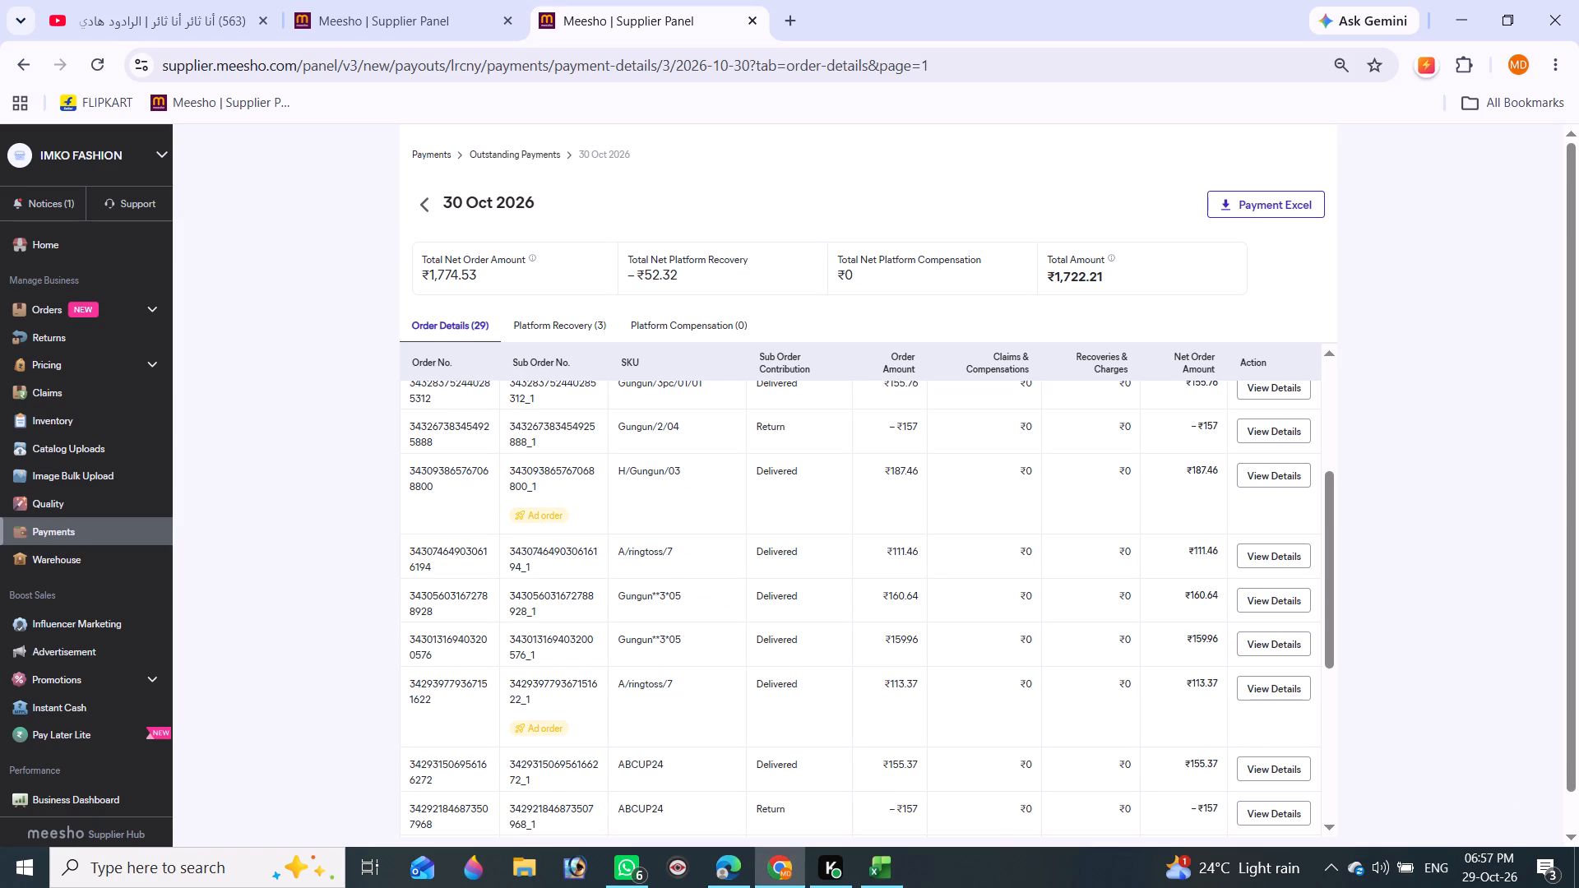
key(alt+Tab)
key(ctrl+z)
Enter the quantities 27 in P13 and 9 in P14 of fashion oct, rechecking page 1 of the 30 Oct orders in Chrome in between.
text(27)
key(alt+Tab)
drag(1327, 551, 1325, 396)
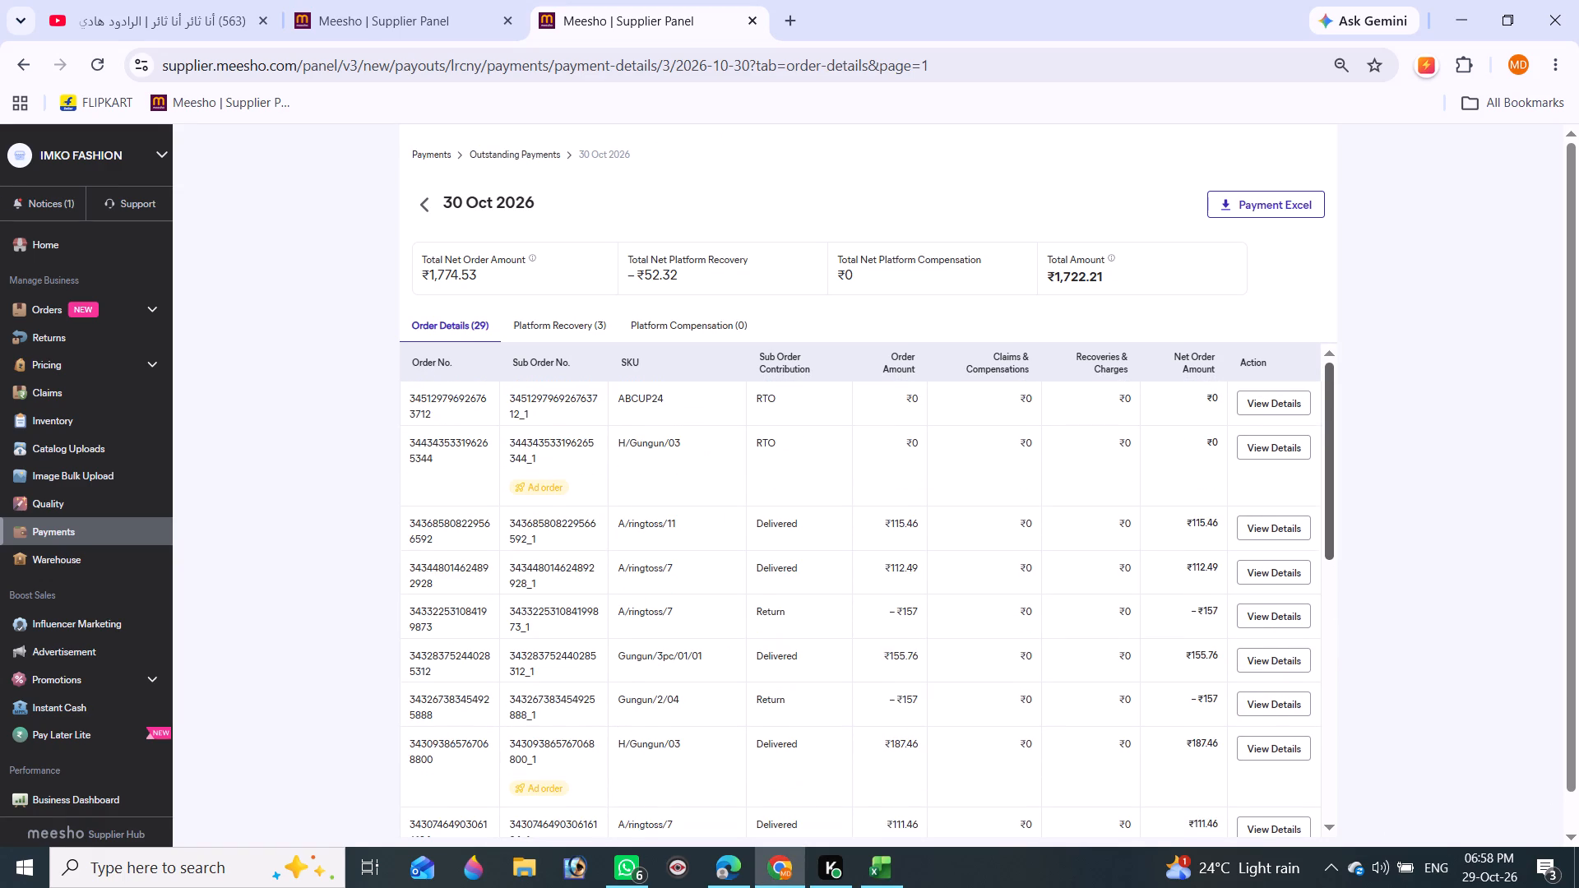
drag(1331, 474, 1332, 518)
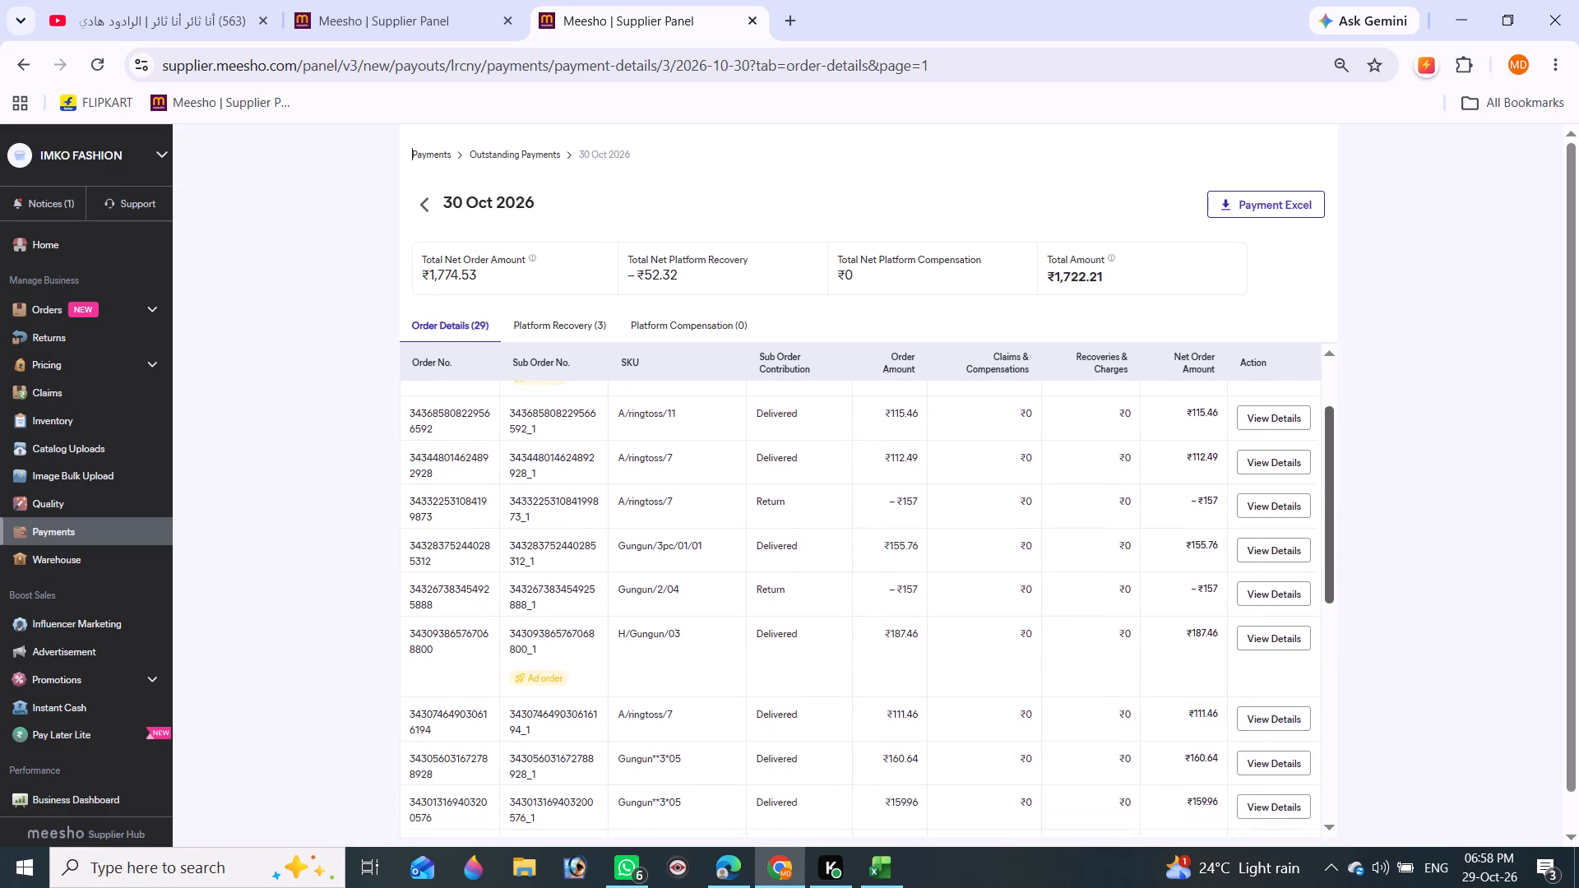
drag(1332, 518, 1336, 596)
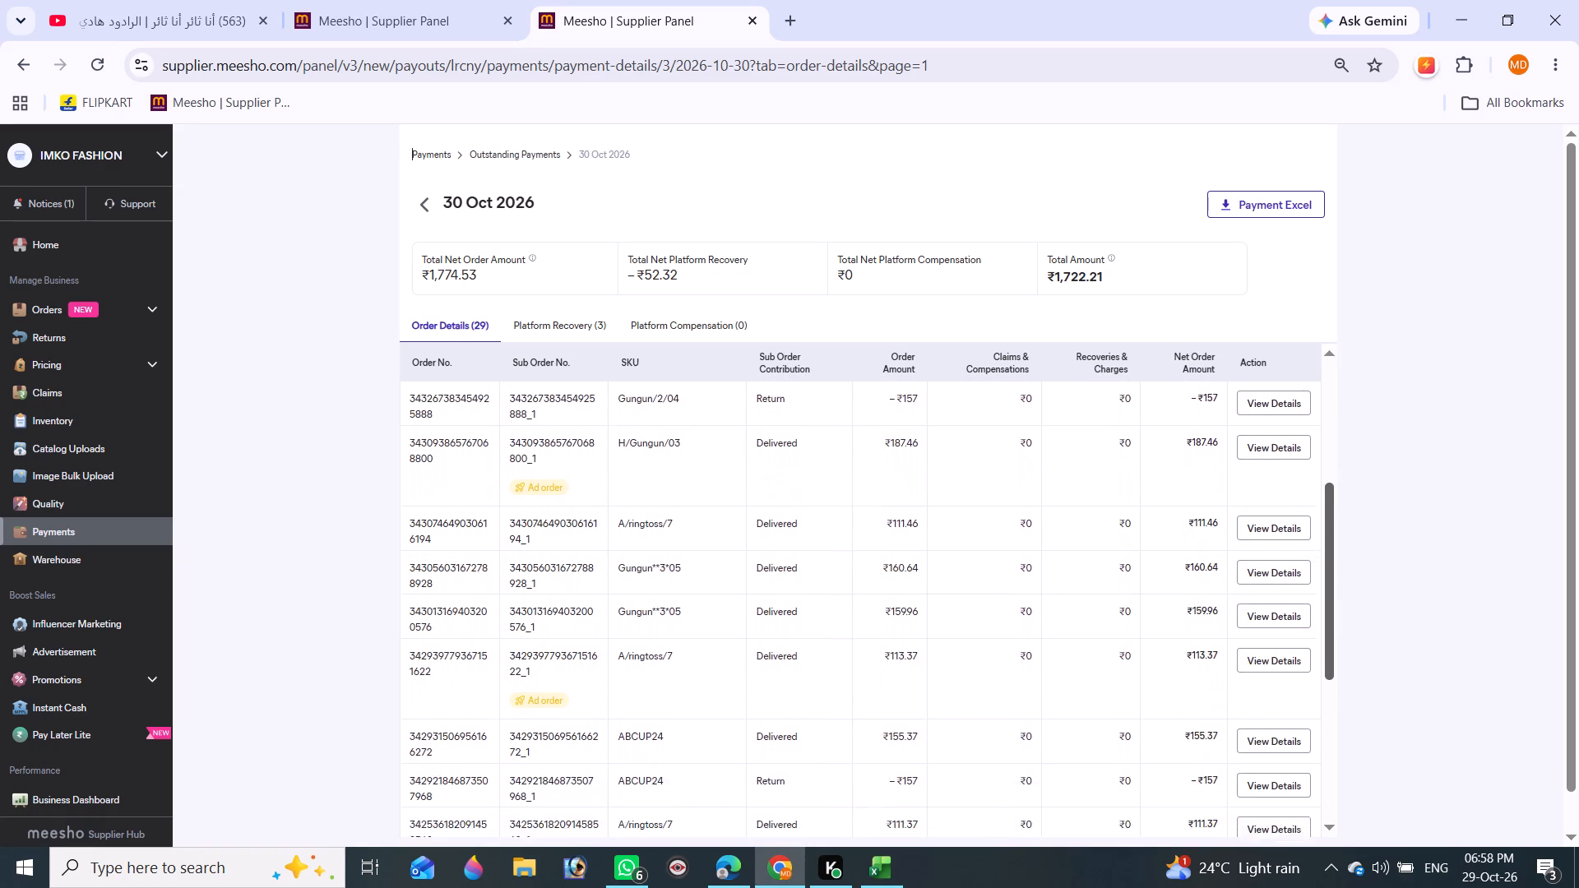
drag(1336, 596, 1340, 690)
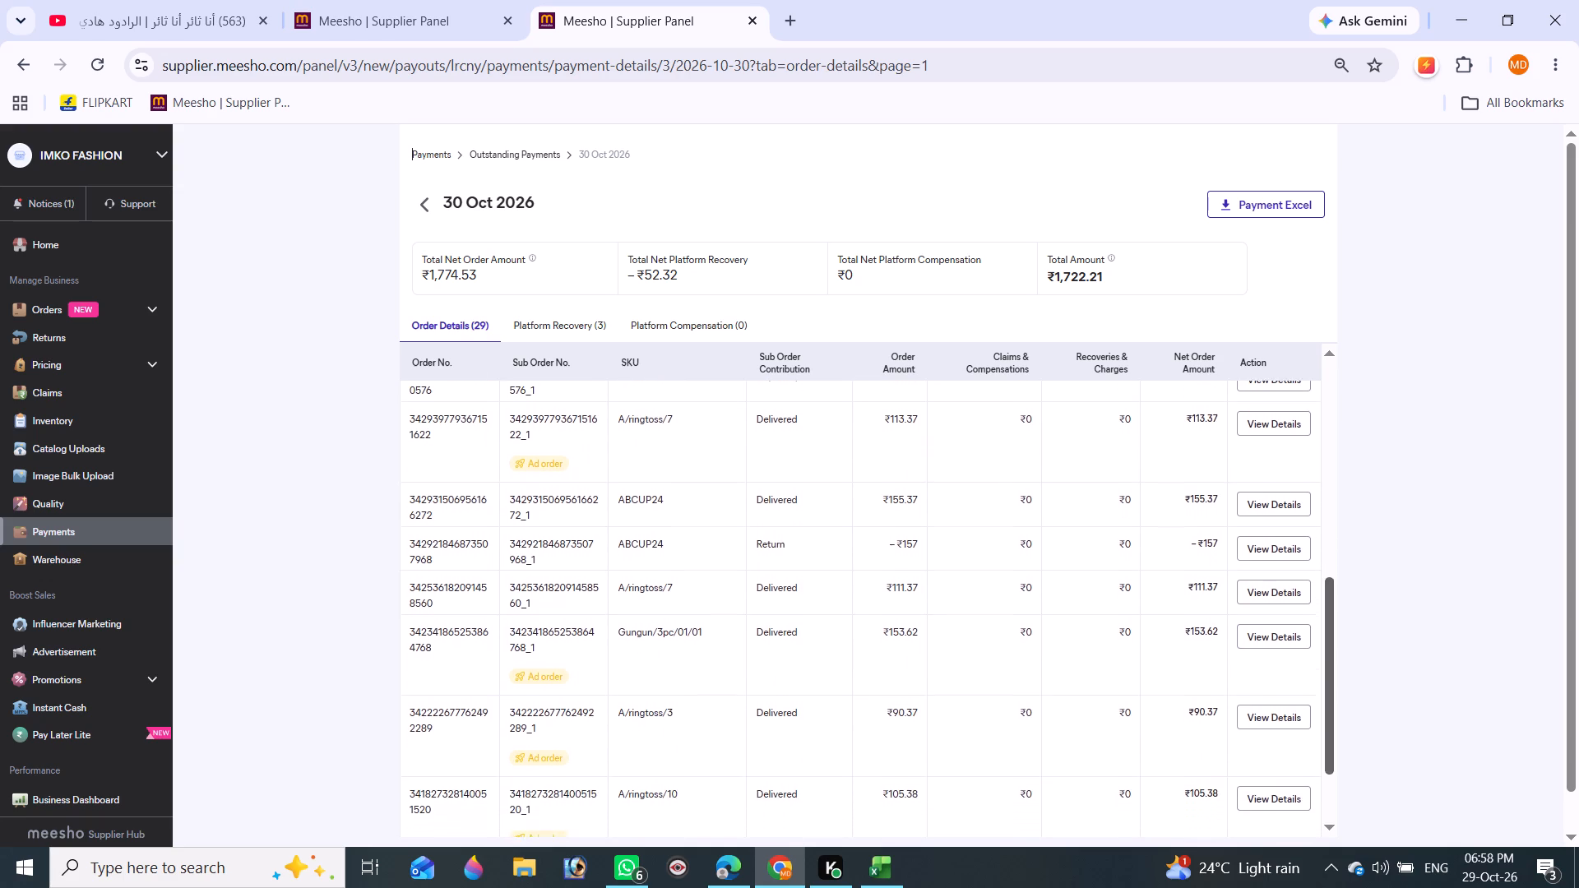
drag(1340, 690, 1337, 767)
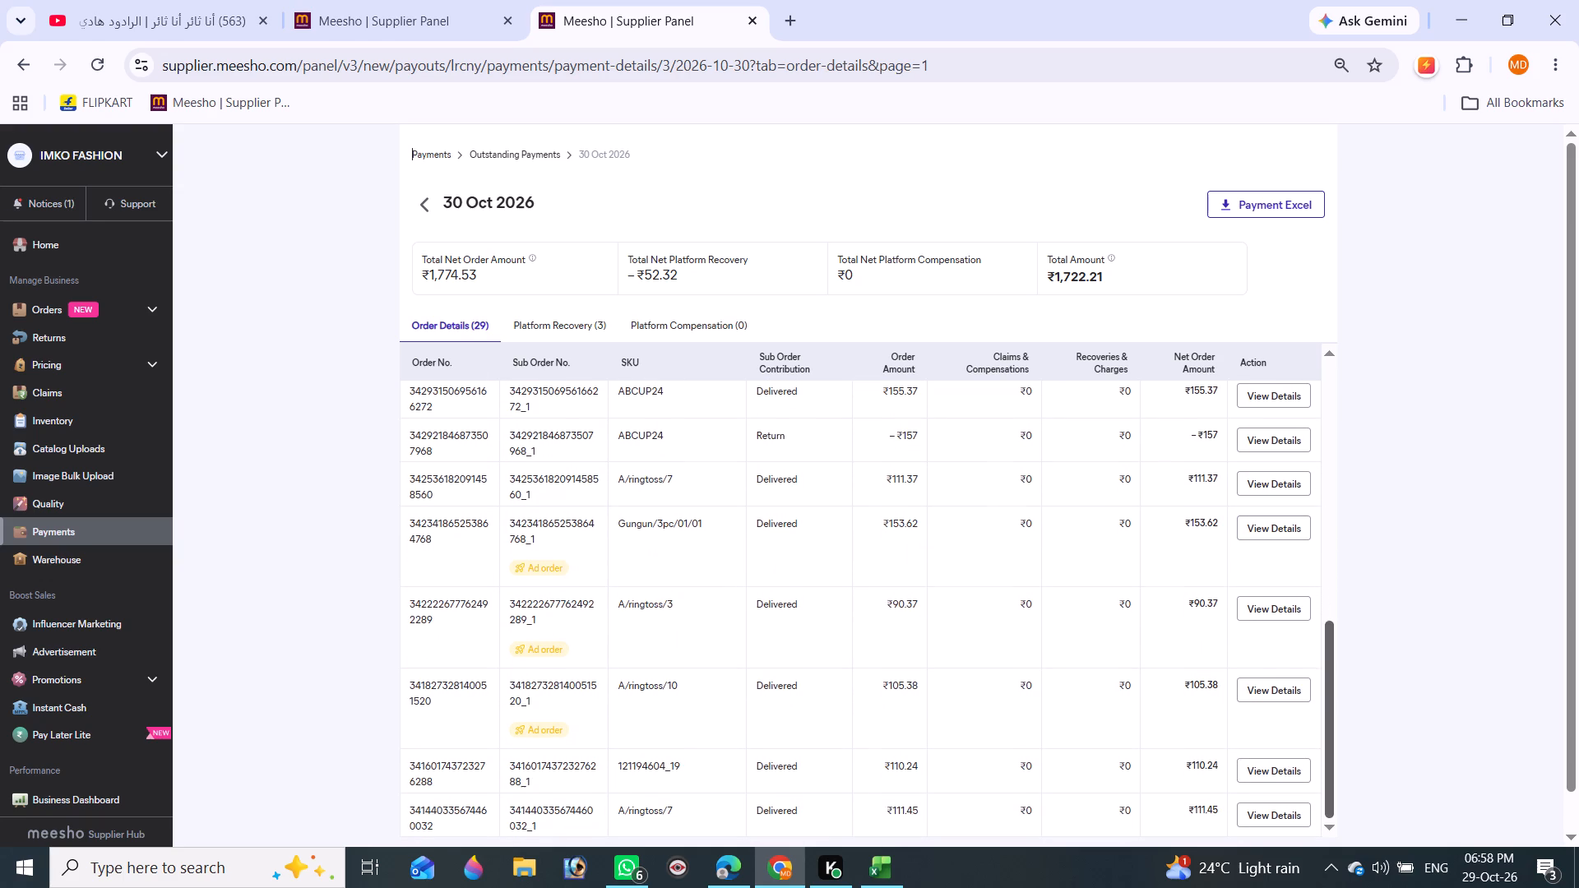
drag(1337, 767, 1337, 790)
key(alt+Tab)
click(1185, 557)
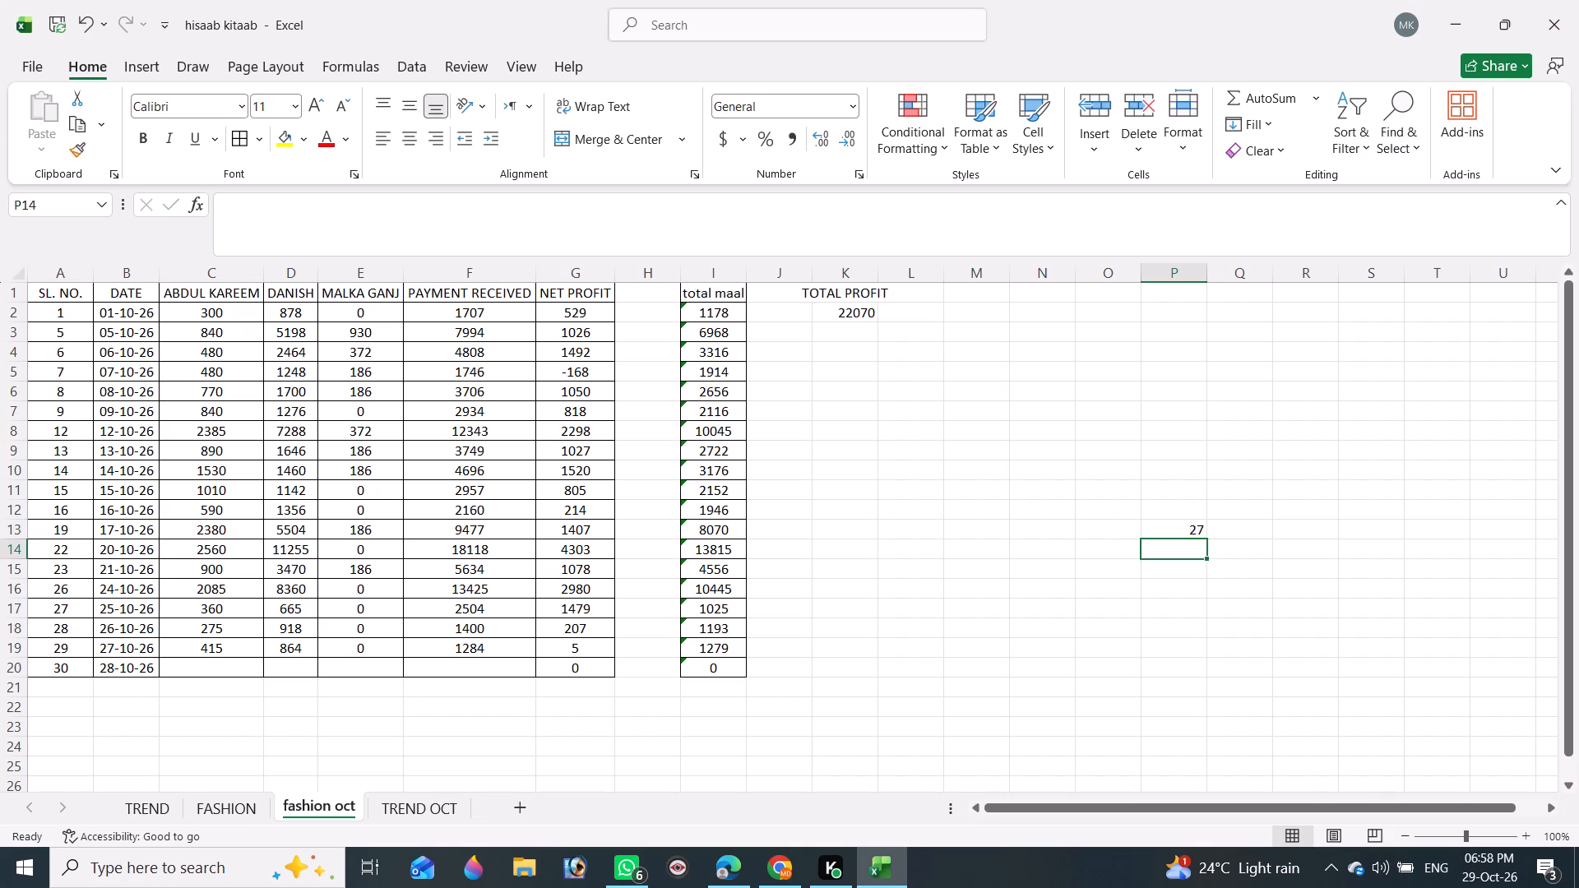
key(BackSpace)
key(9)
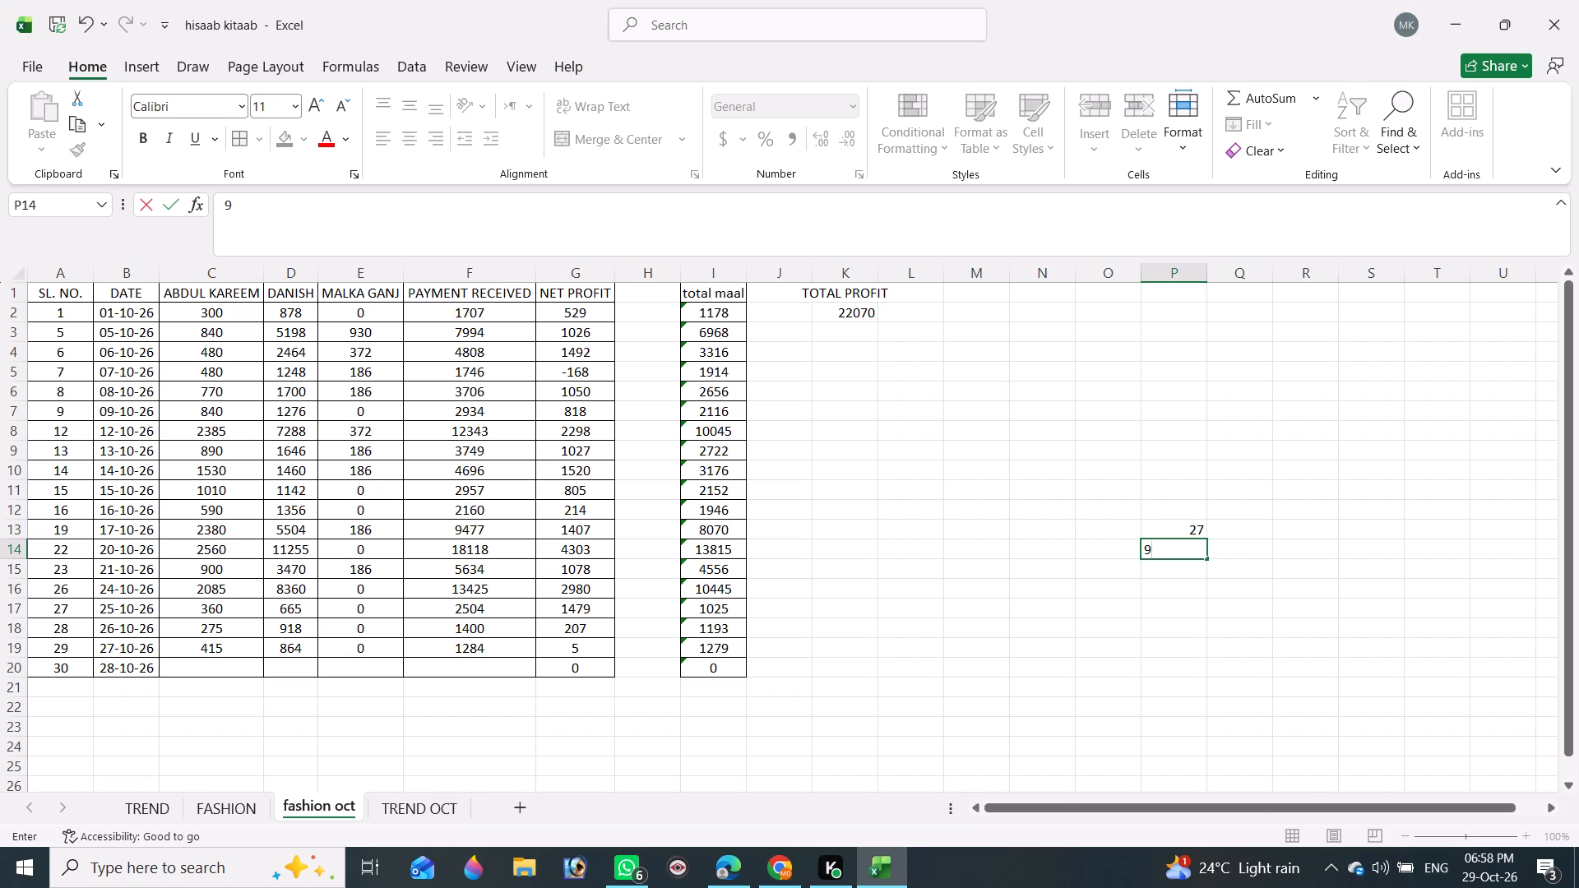
Calculate the costs beside the two quantities with =9*60 in Q14 and =P13*32 in Q13.
click(1234, 557)
key(equal)
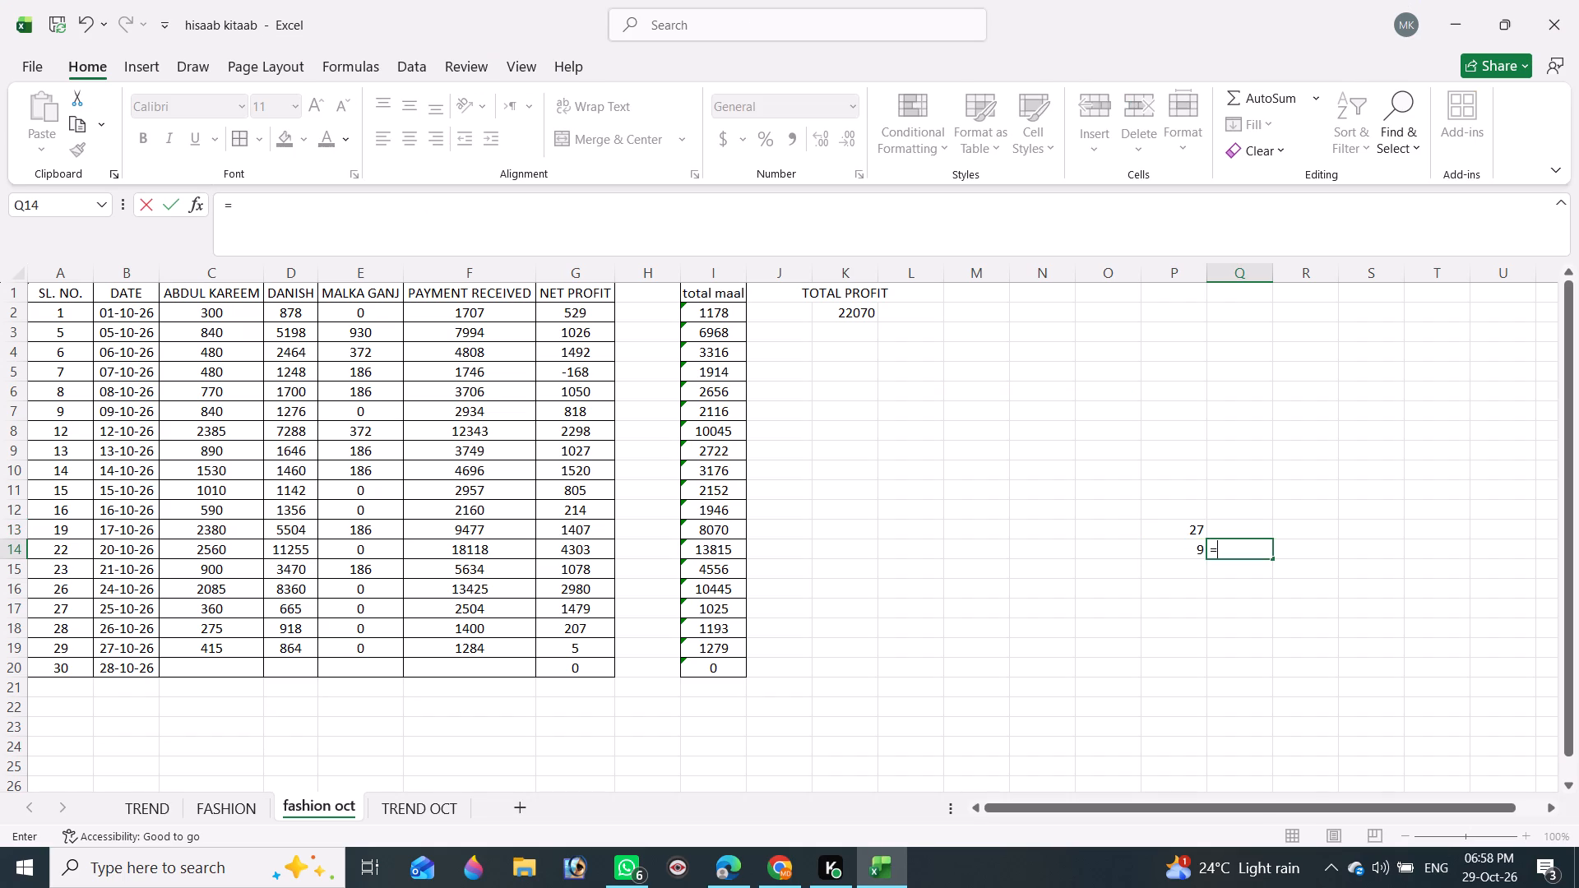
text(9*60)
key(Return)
click(1223, 531)
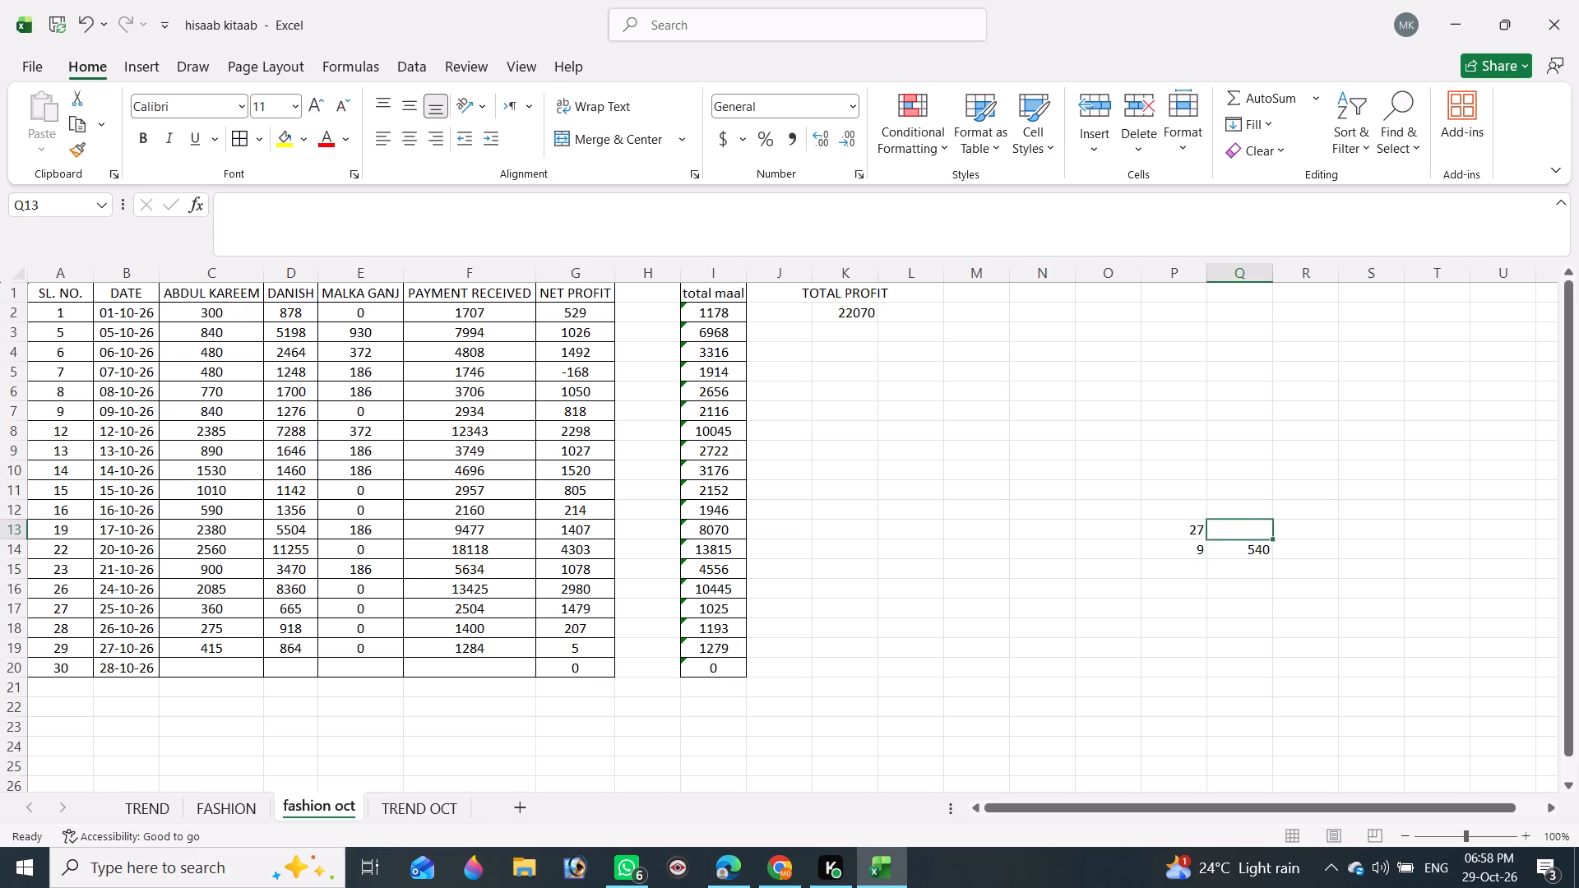
key(equal)
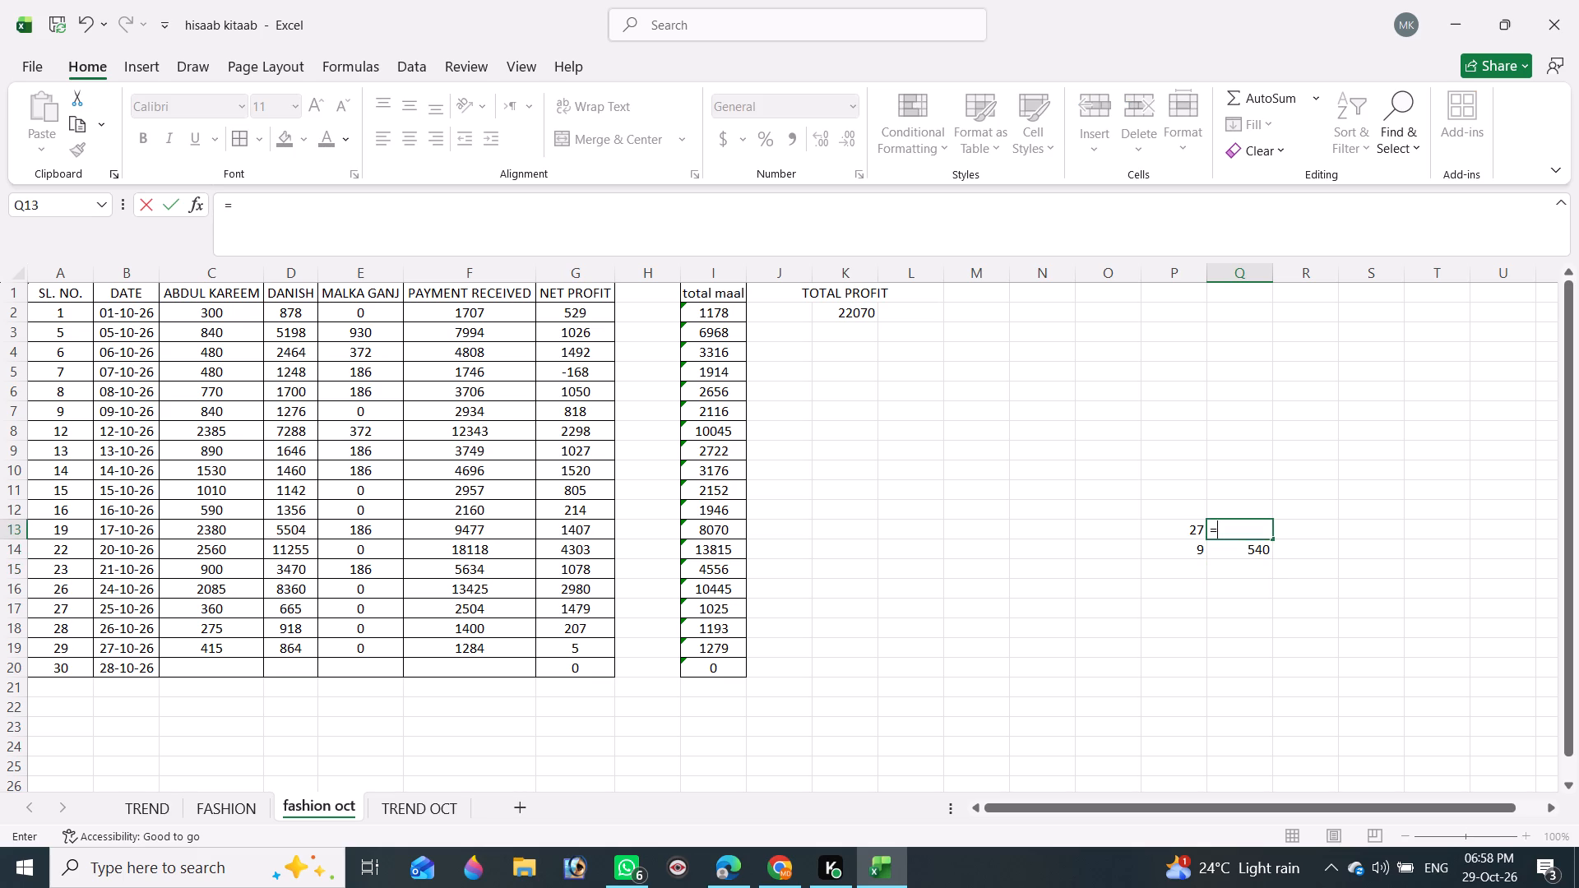
click(1191, 530)
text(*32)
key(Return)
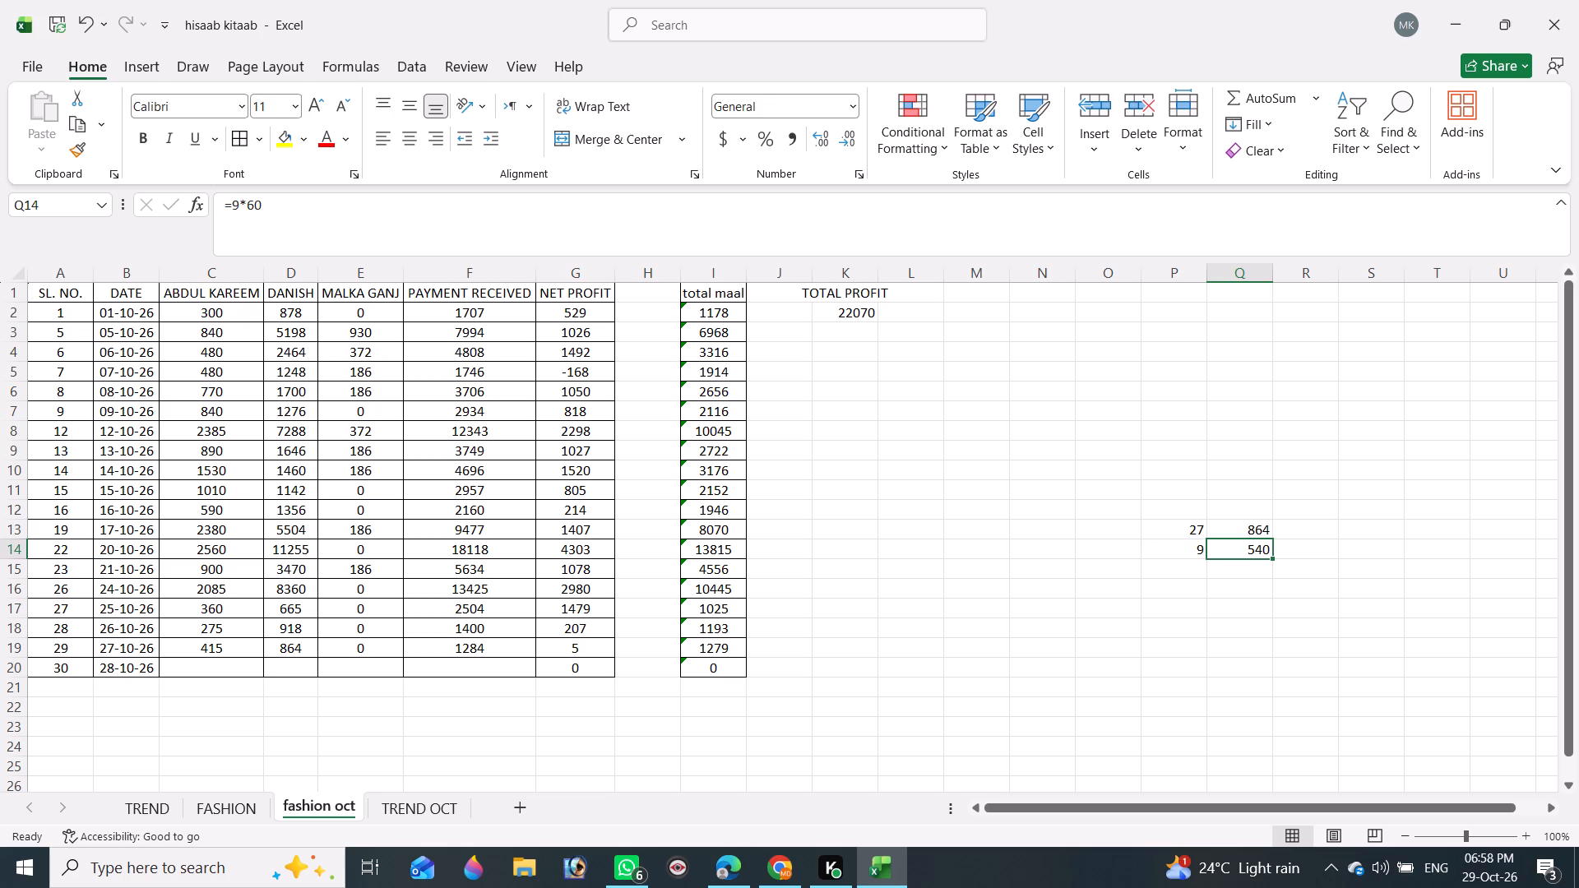
Switch to Chrome and recheck the SKUs and delivery or return statuses of all page 1 orders in the 30 Oct payment.
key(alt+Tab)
scroll(1011, 554, down, 2)
scroll(1011, 554, up, 1)
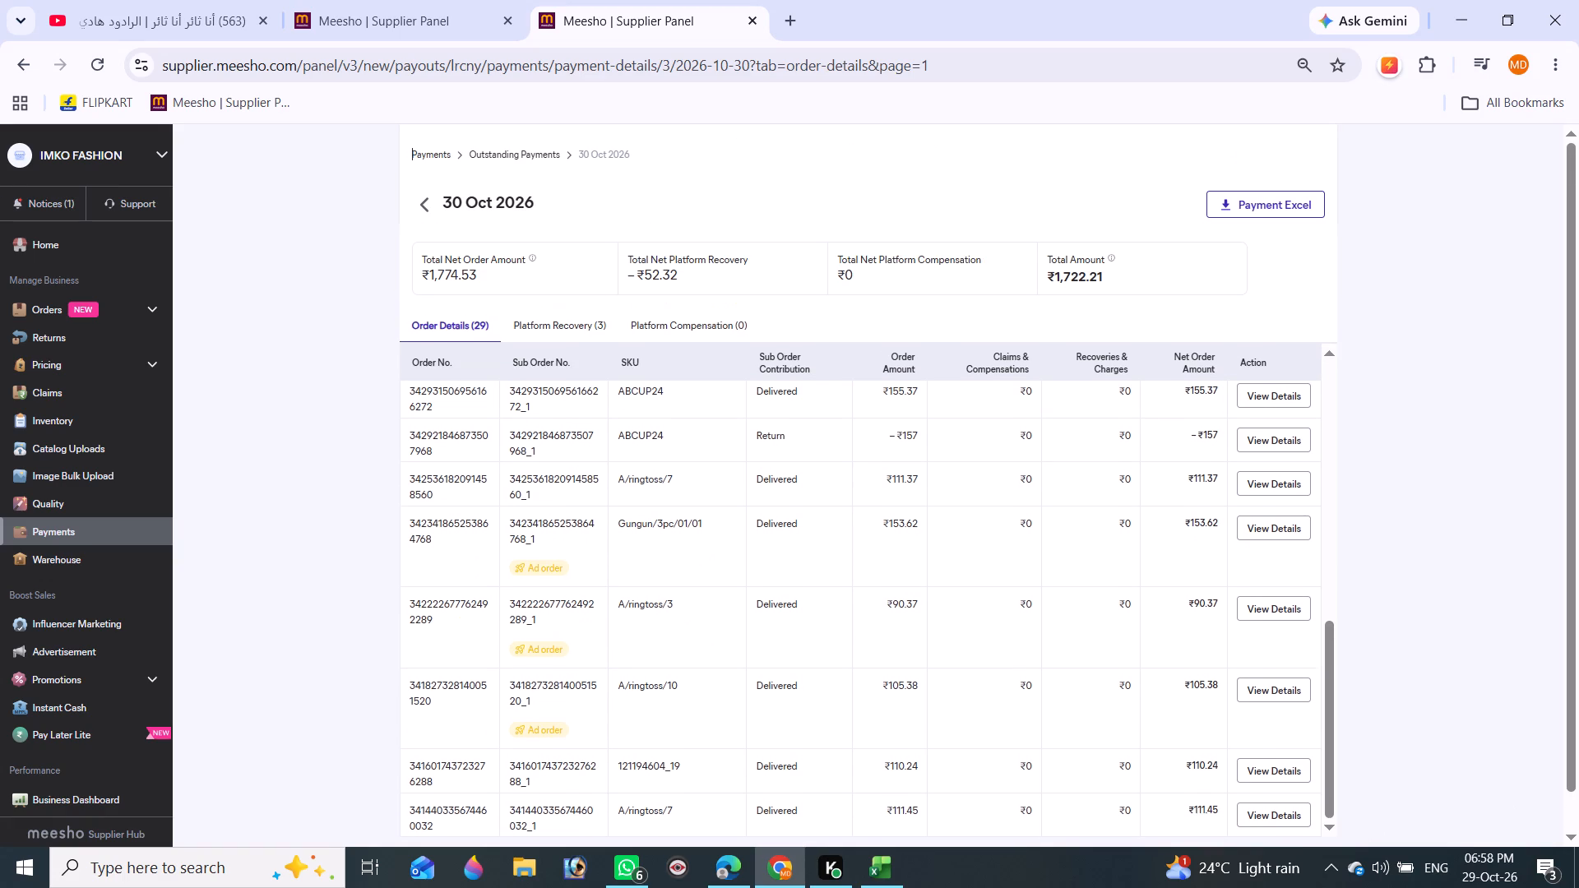
scroll(993, 535, up, 2)
drag(1326, 669, 1328, 394)
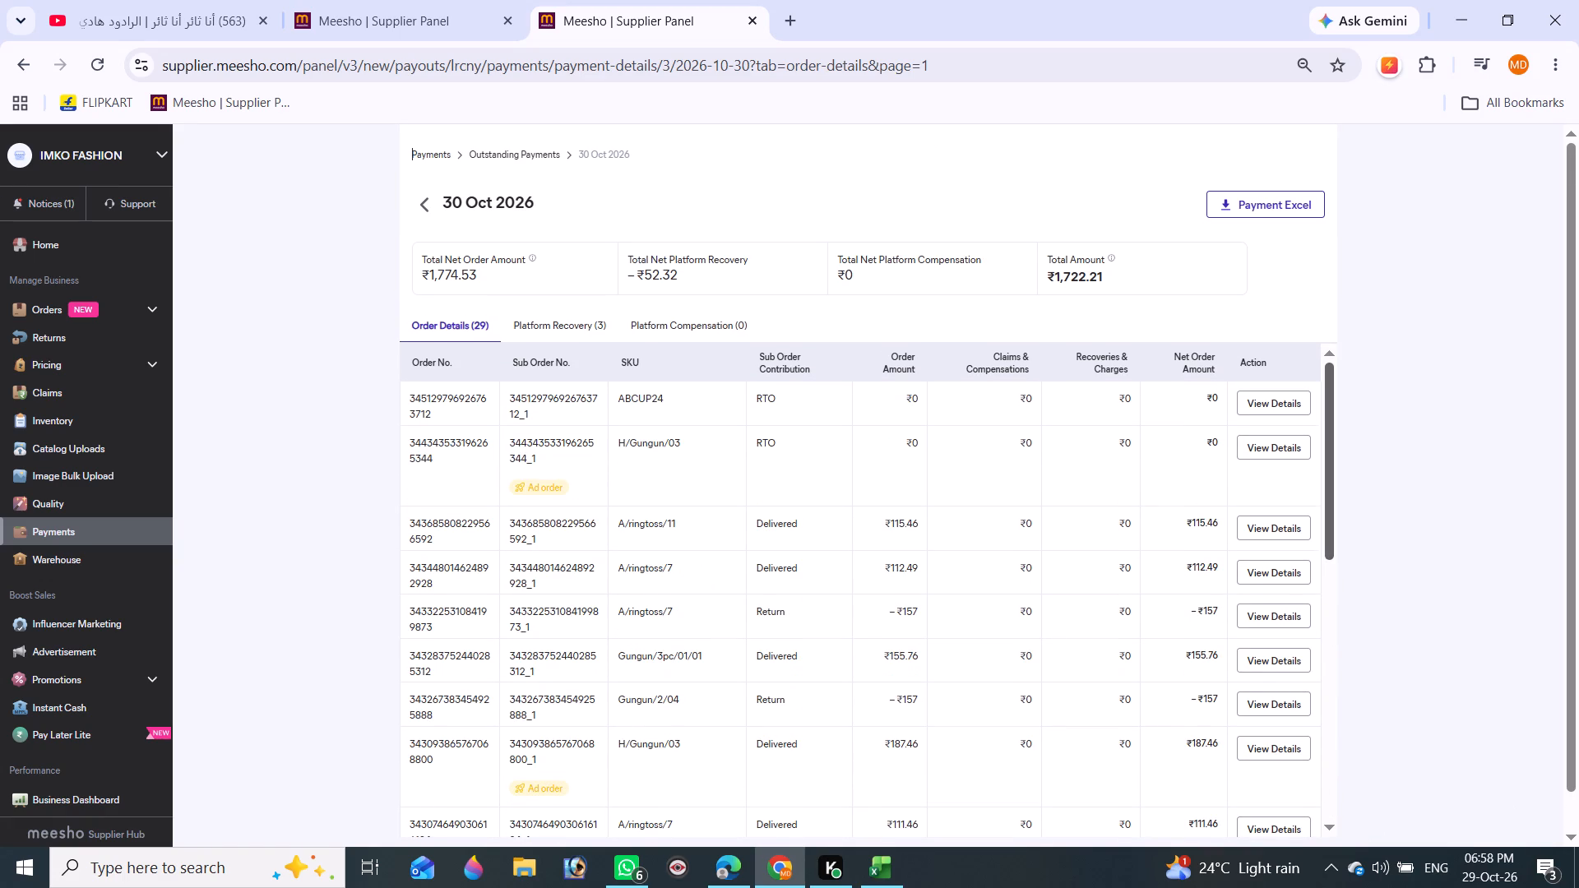
drag(1336, 503, 1345, 589)
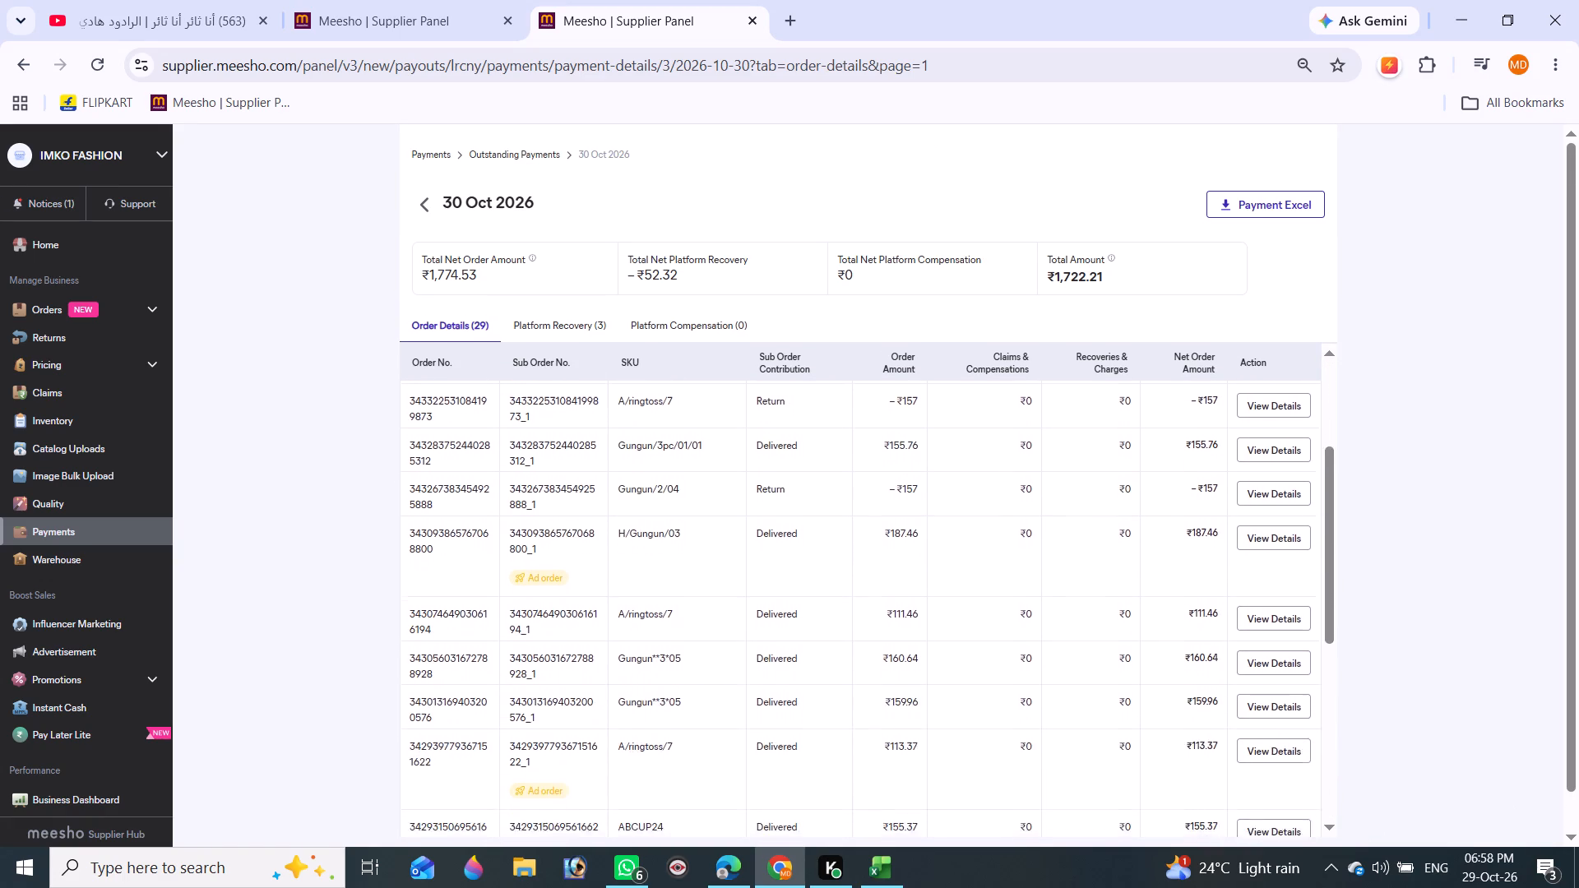
drag(1345, 589, 1348, 683)
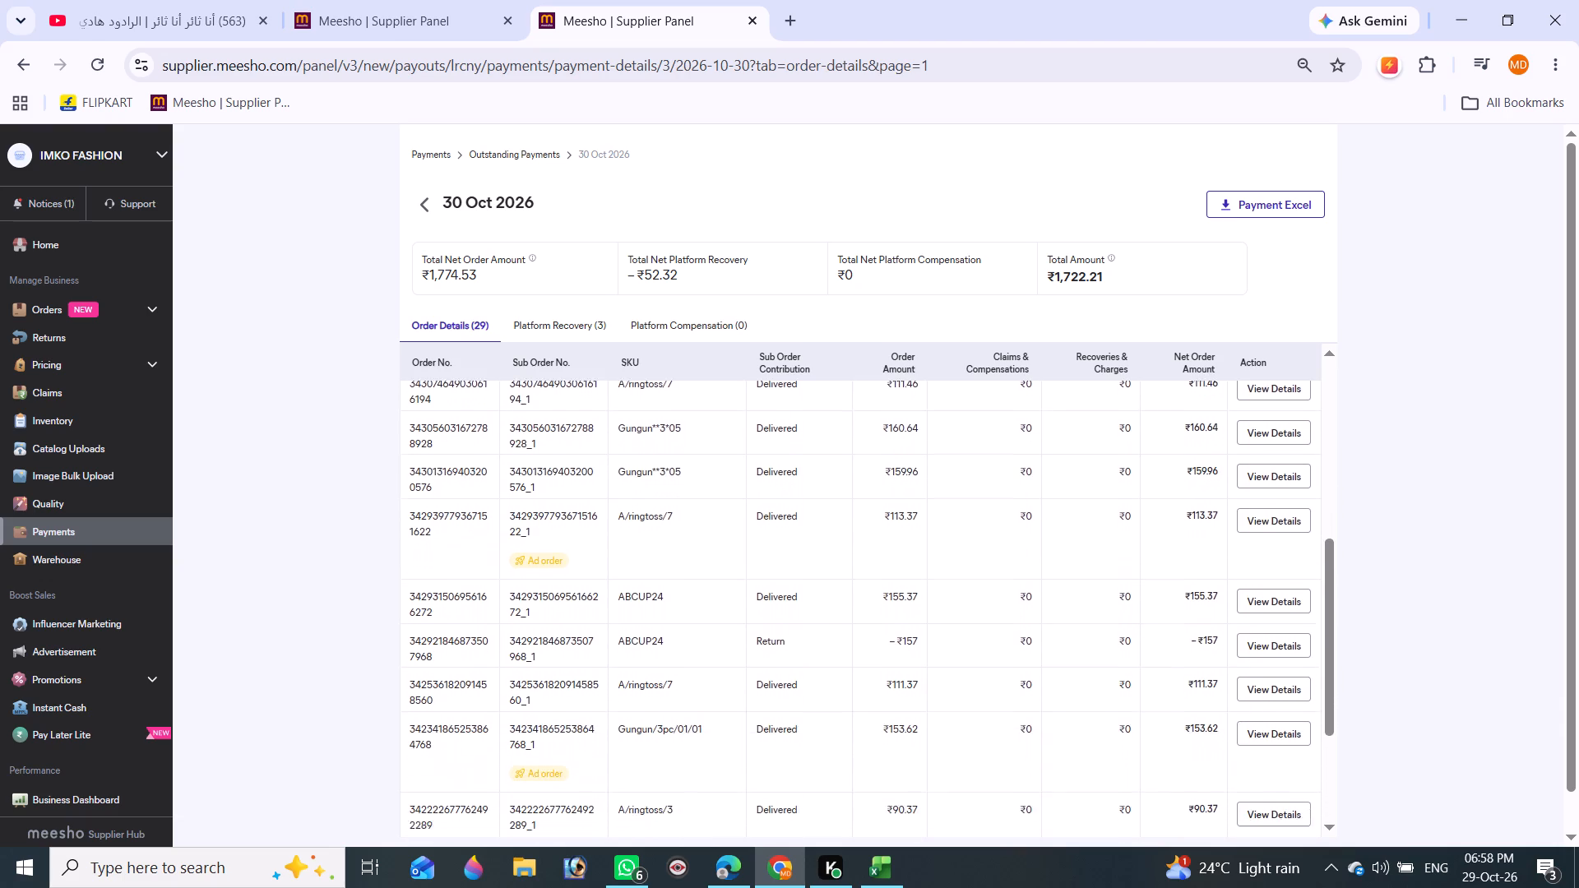
drag(1348, 683, 1353, 774)
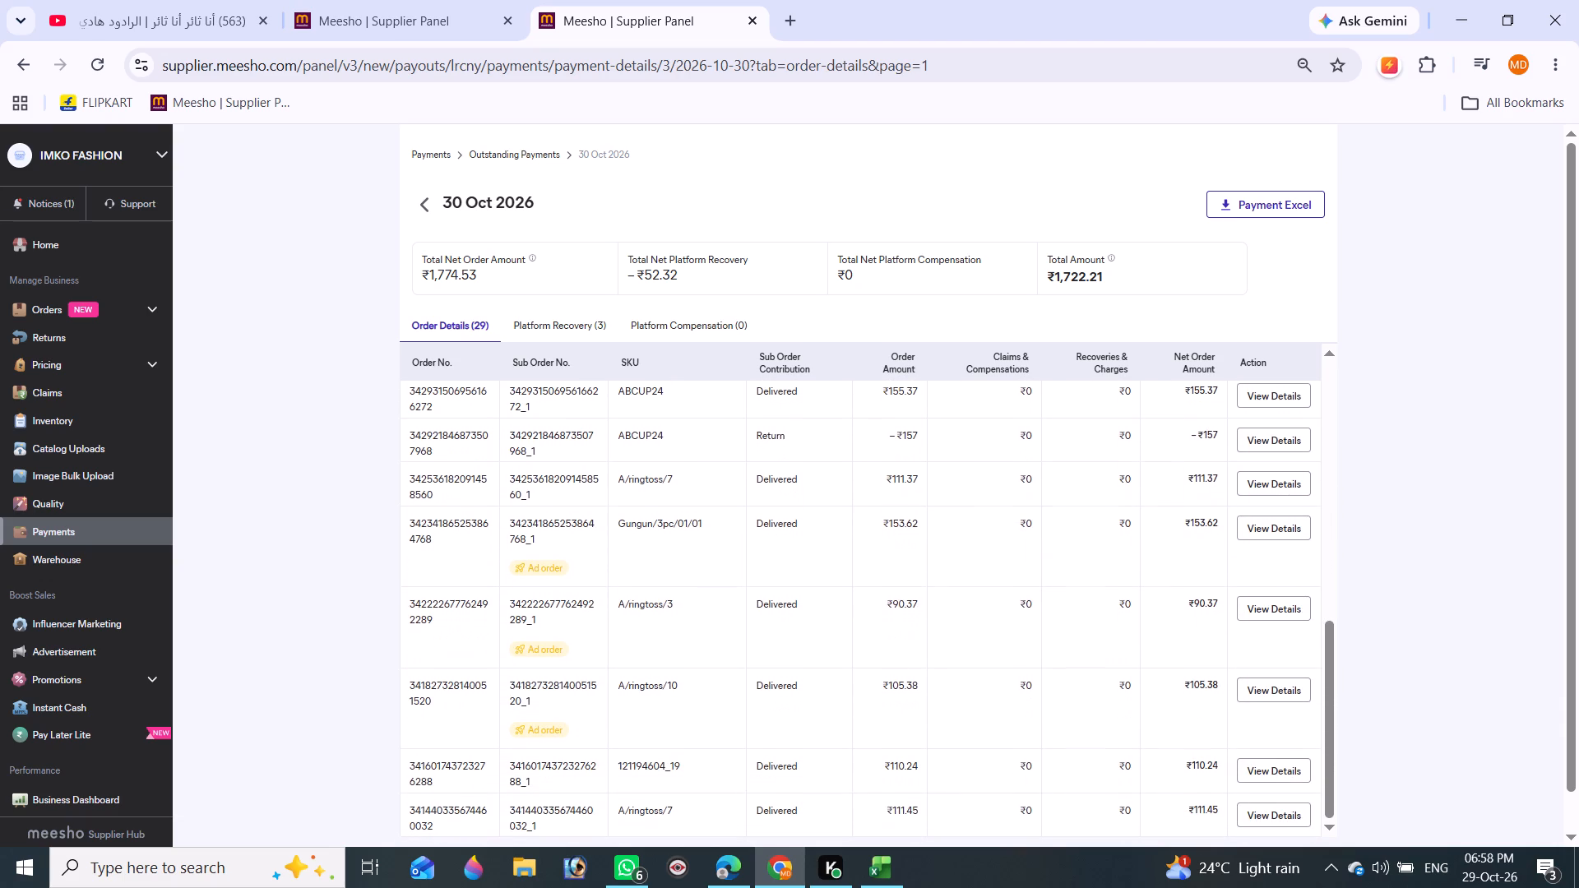
drag(1353, 774, 1353, 784)
drag(1353, 784, 1353, 780)
click(875, 858)
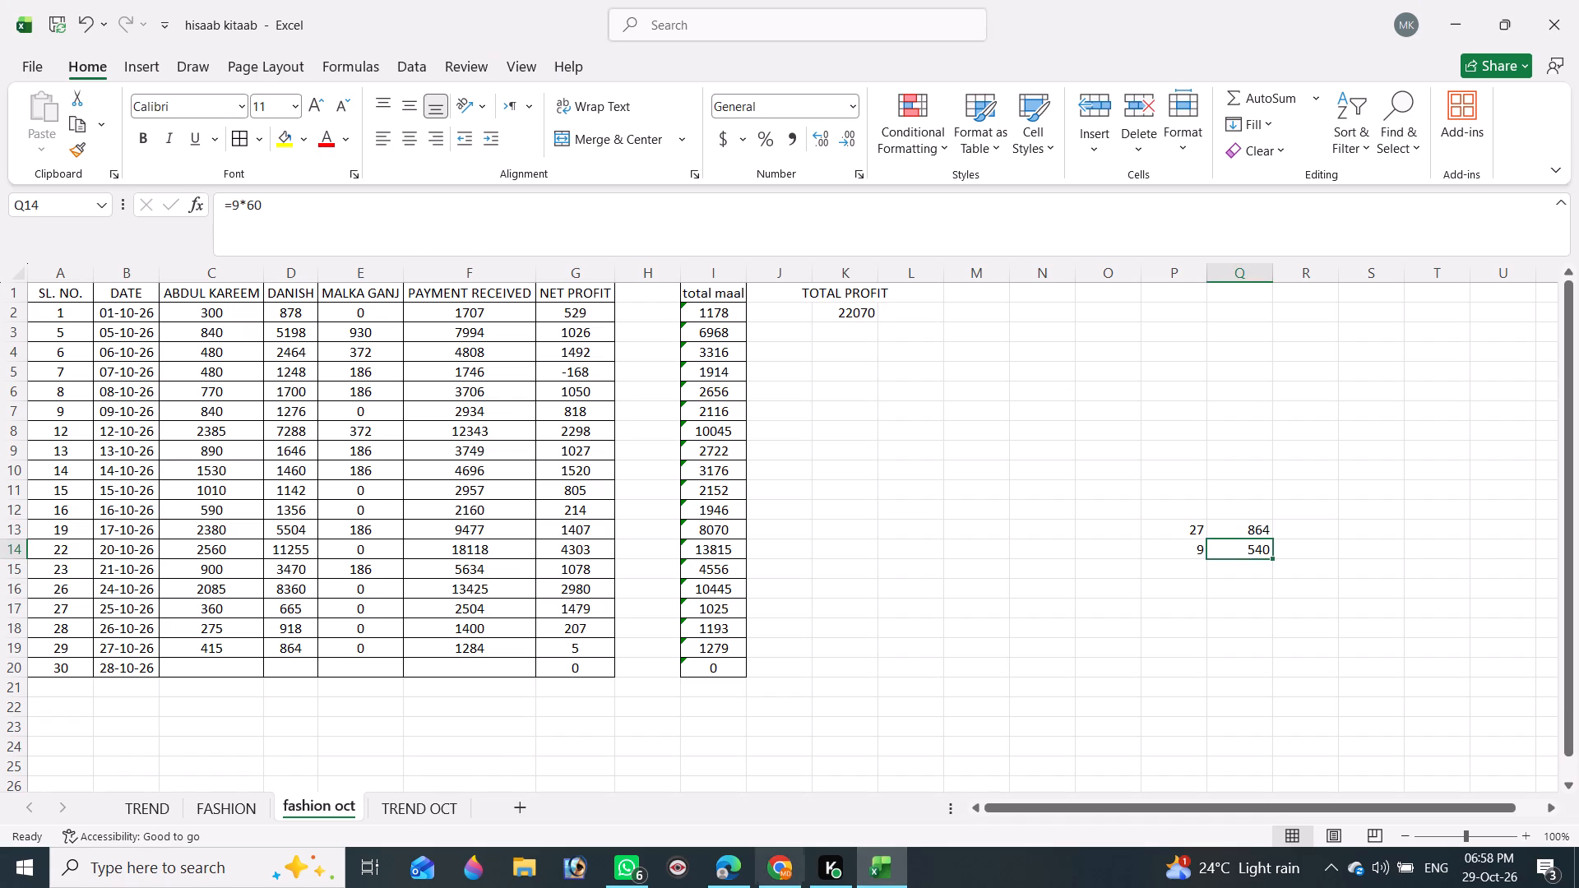
click(779, 847)
drag(1332, 740, 1333, 739)
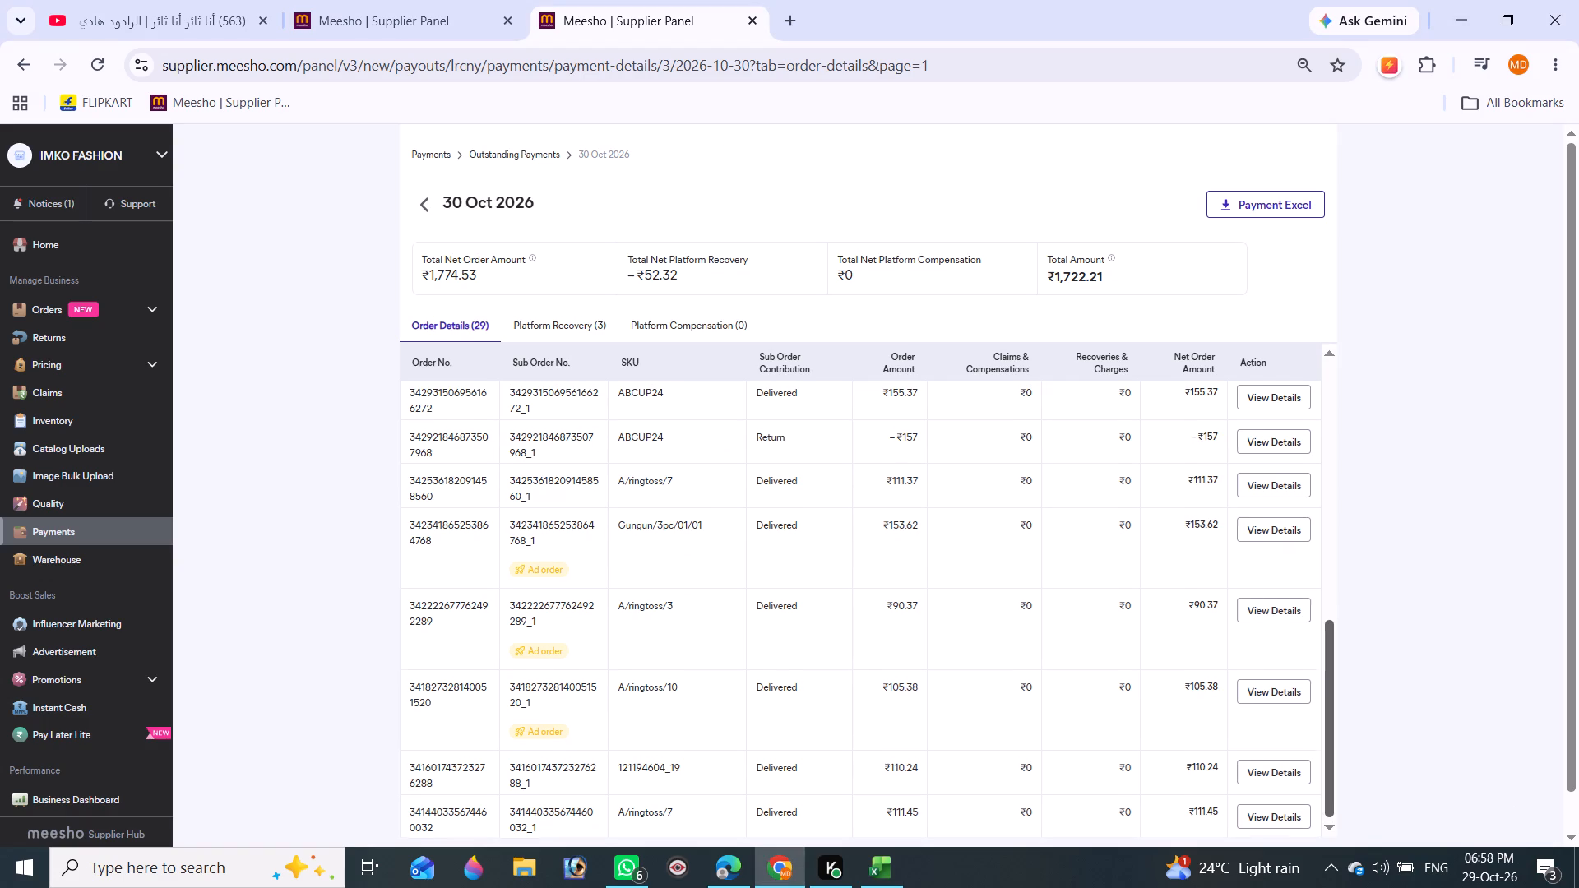
drag(1333, 739, 1331, 636)
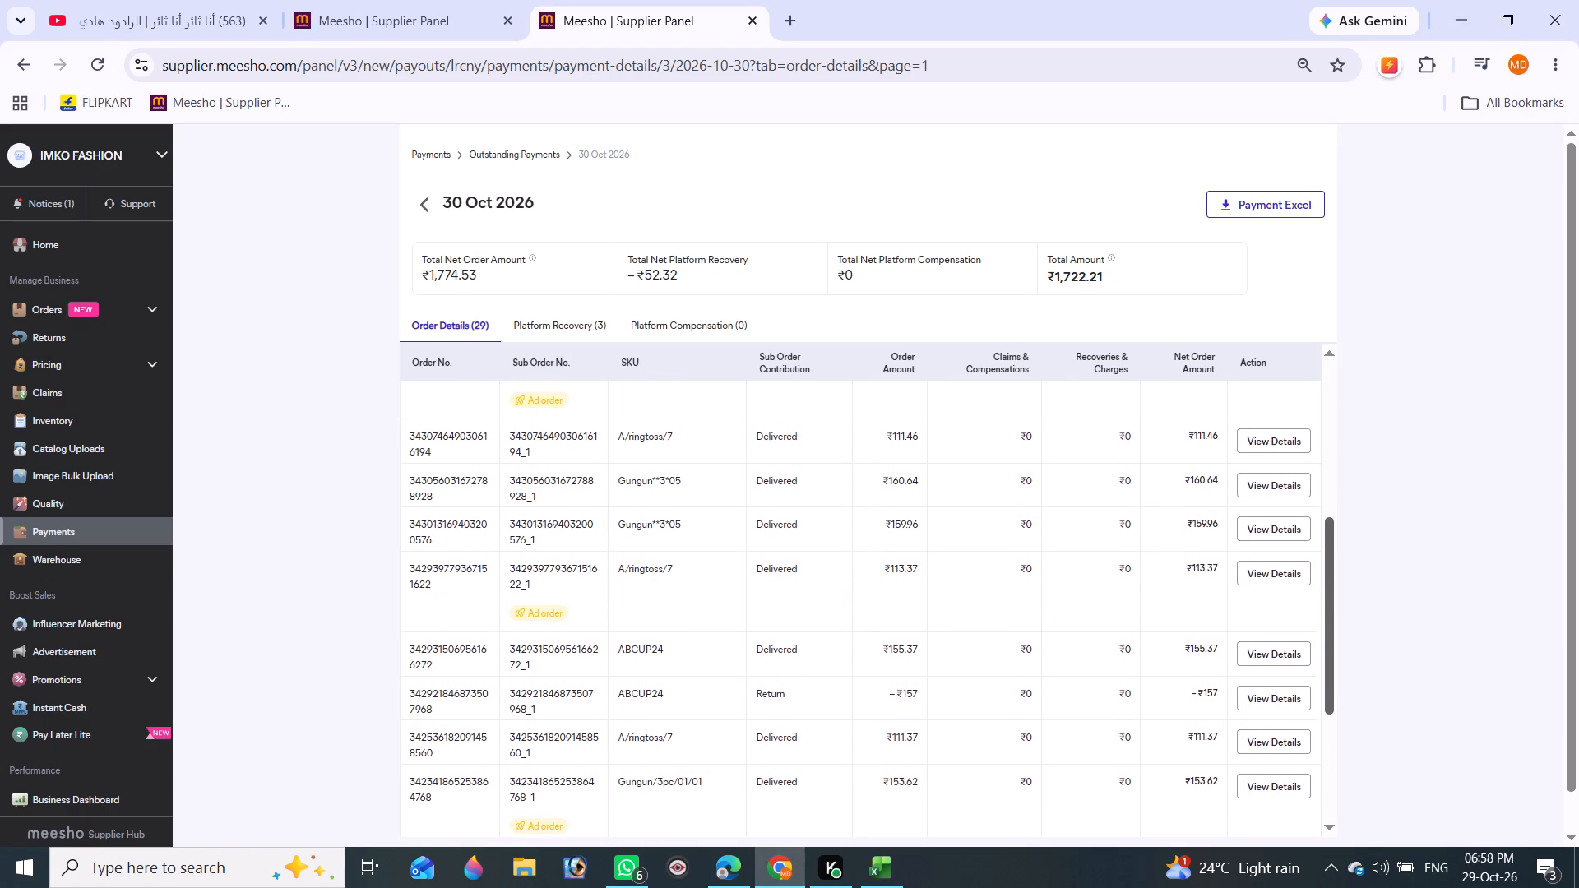
drag(1331, 636, 1327, 569)
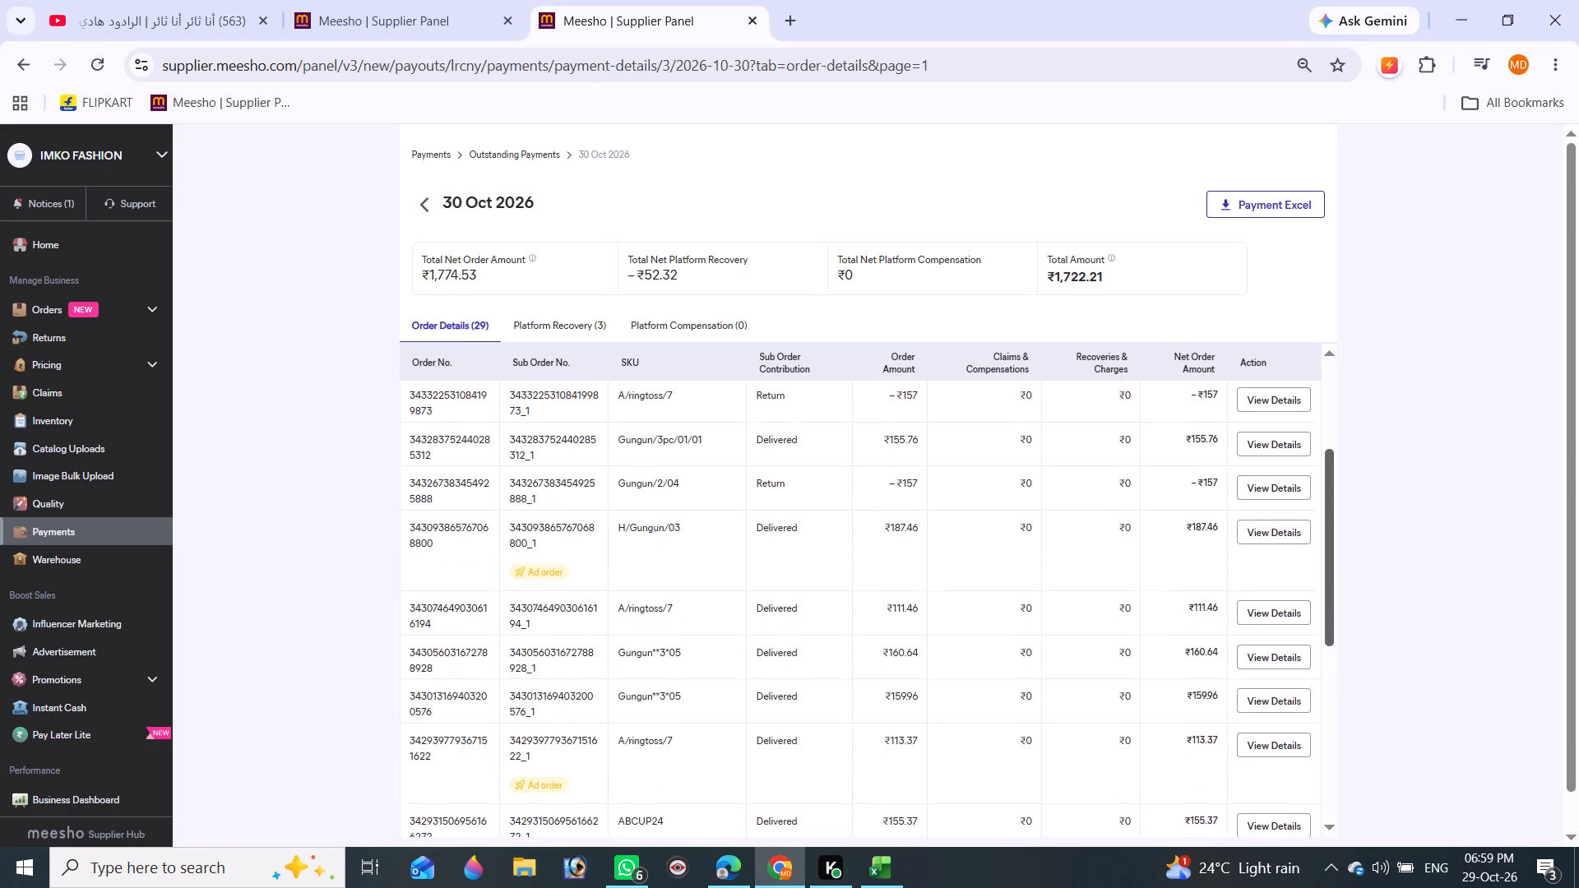
drag(1327, 569, 1320, 436)
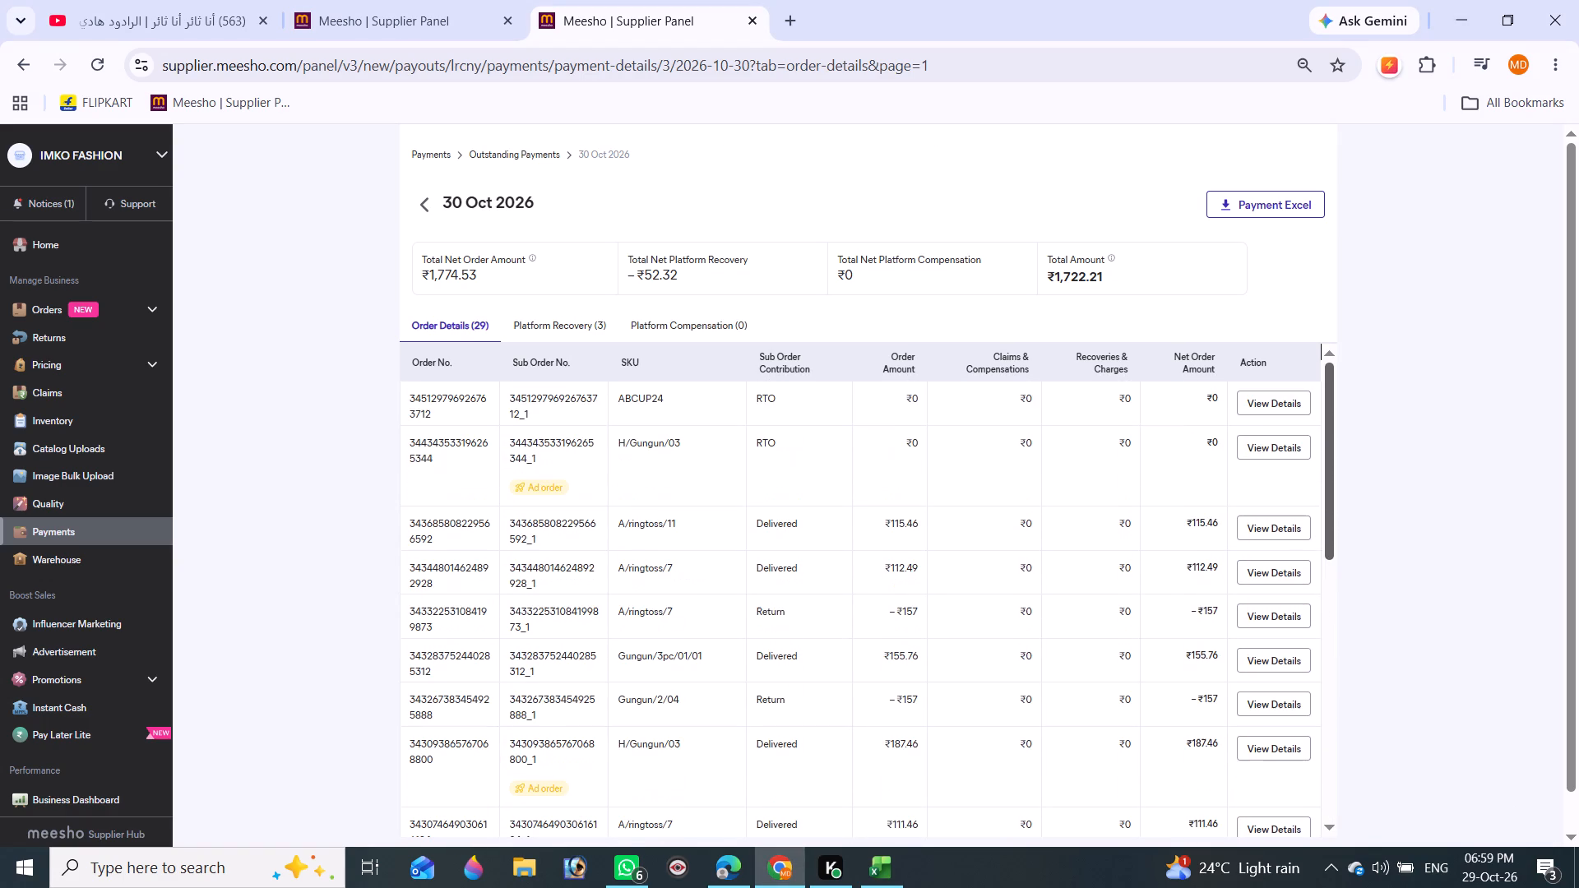
drag(1320, 436, 1320, 434)
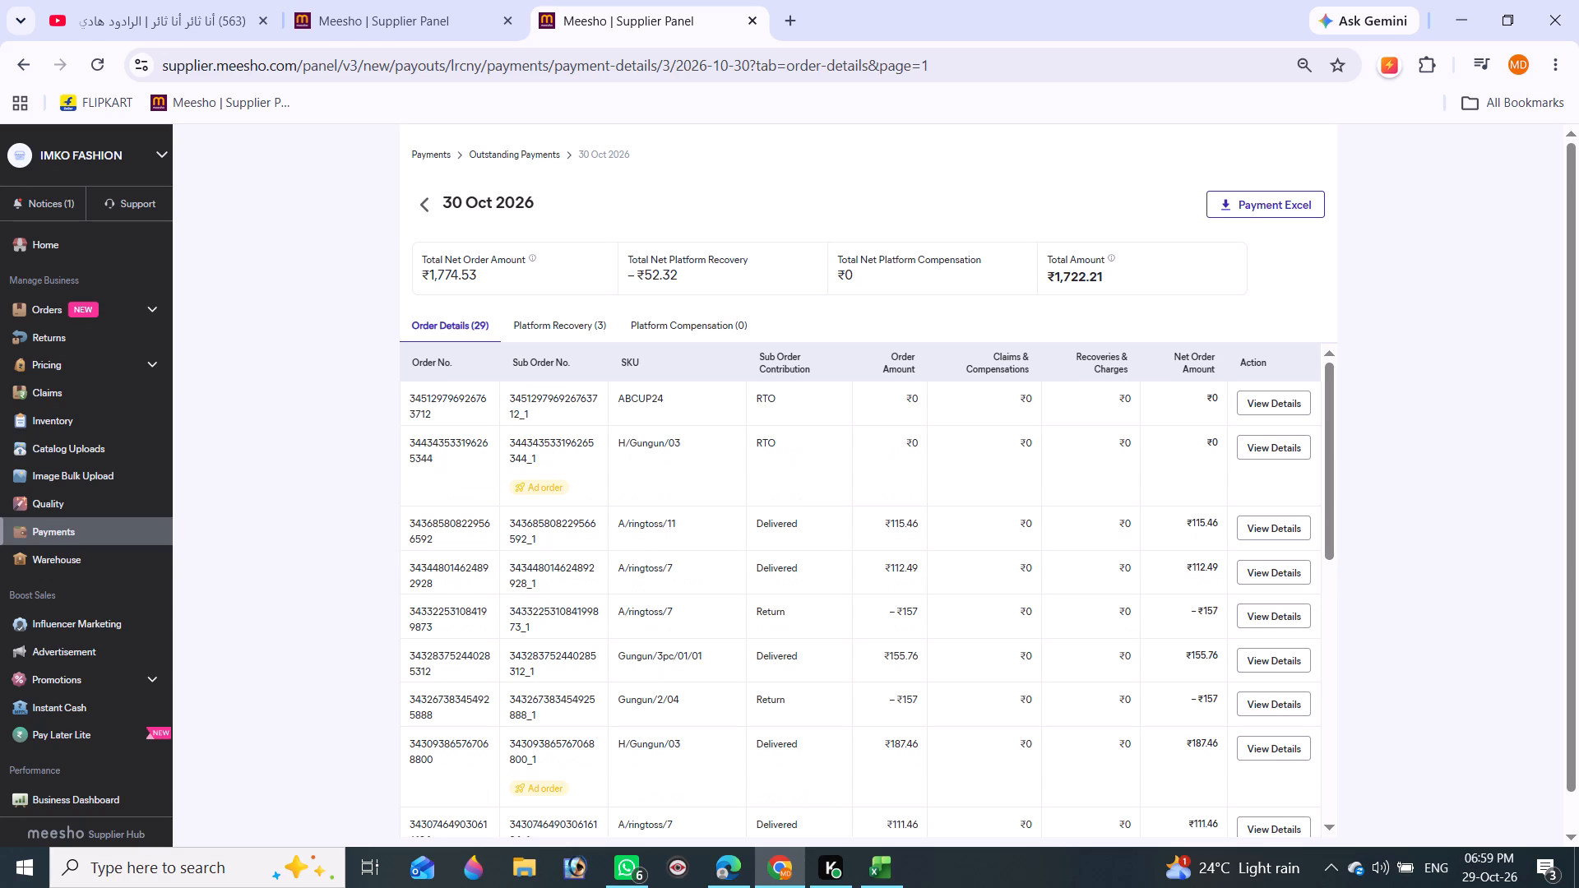
drag(1339, 522, 1341, 547)
drag(1341, 547, 1344, 559)
drag(1330, 537, 1336, 618)
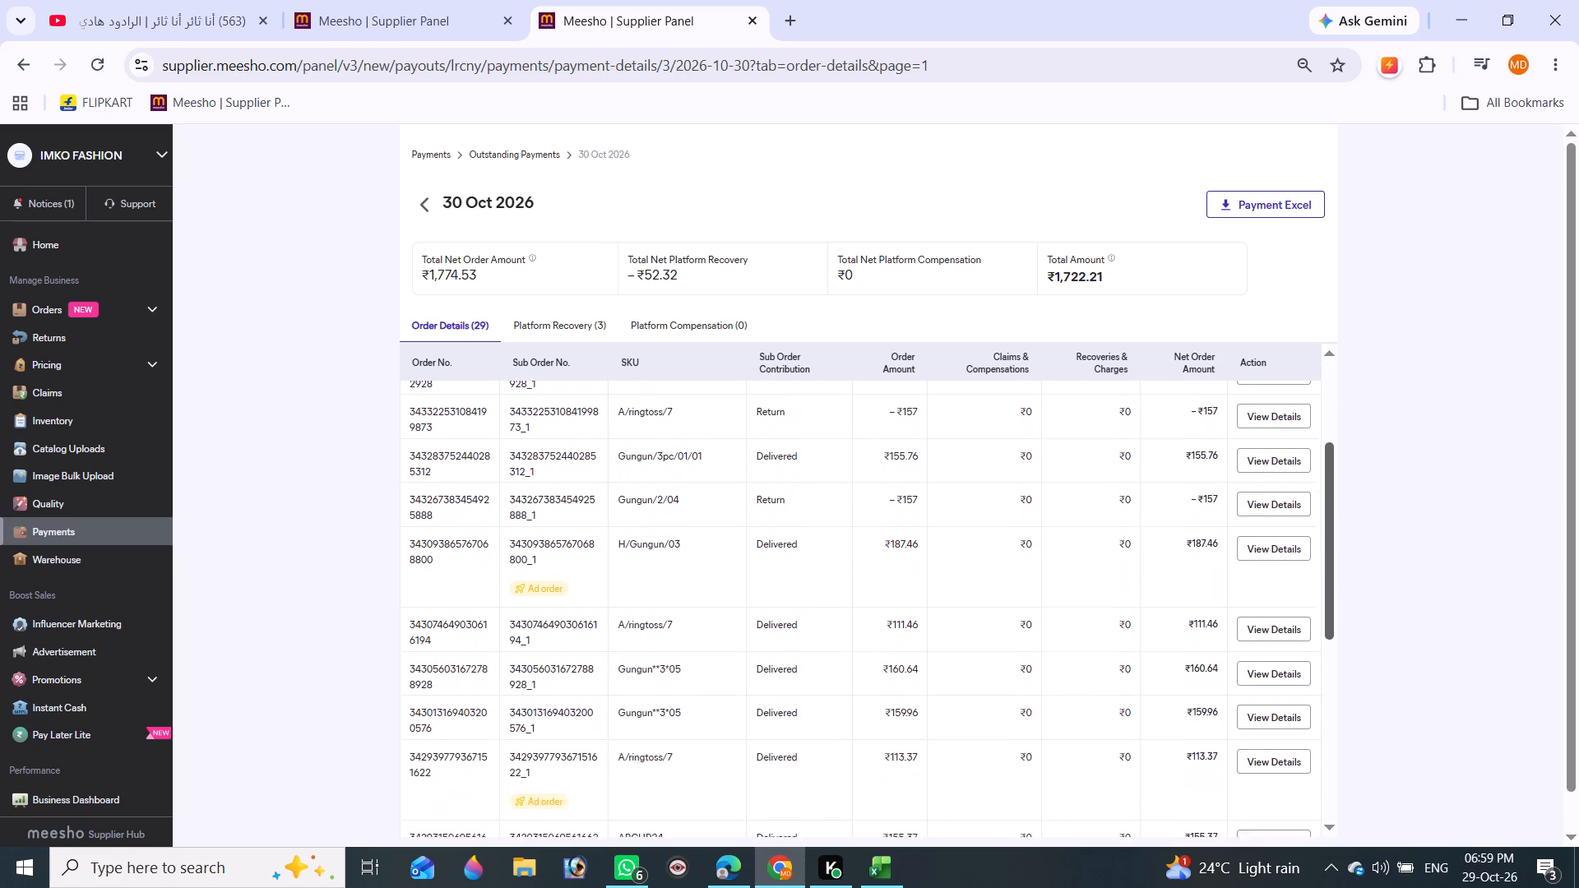
drag(1336, 618, 1340, 720)
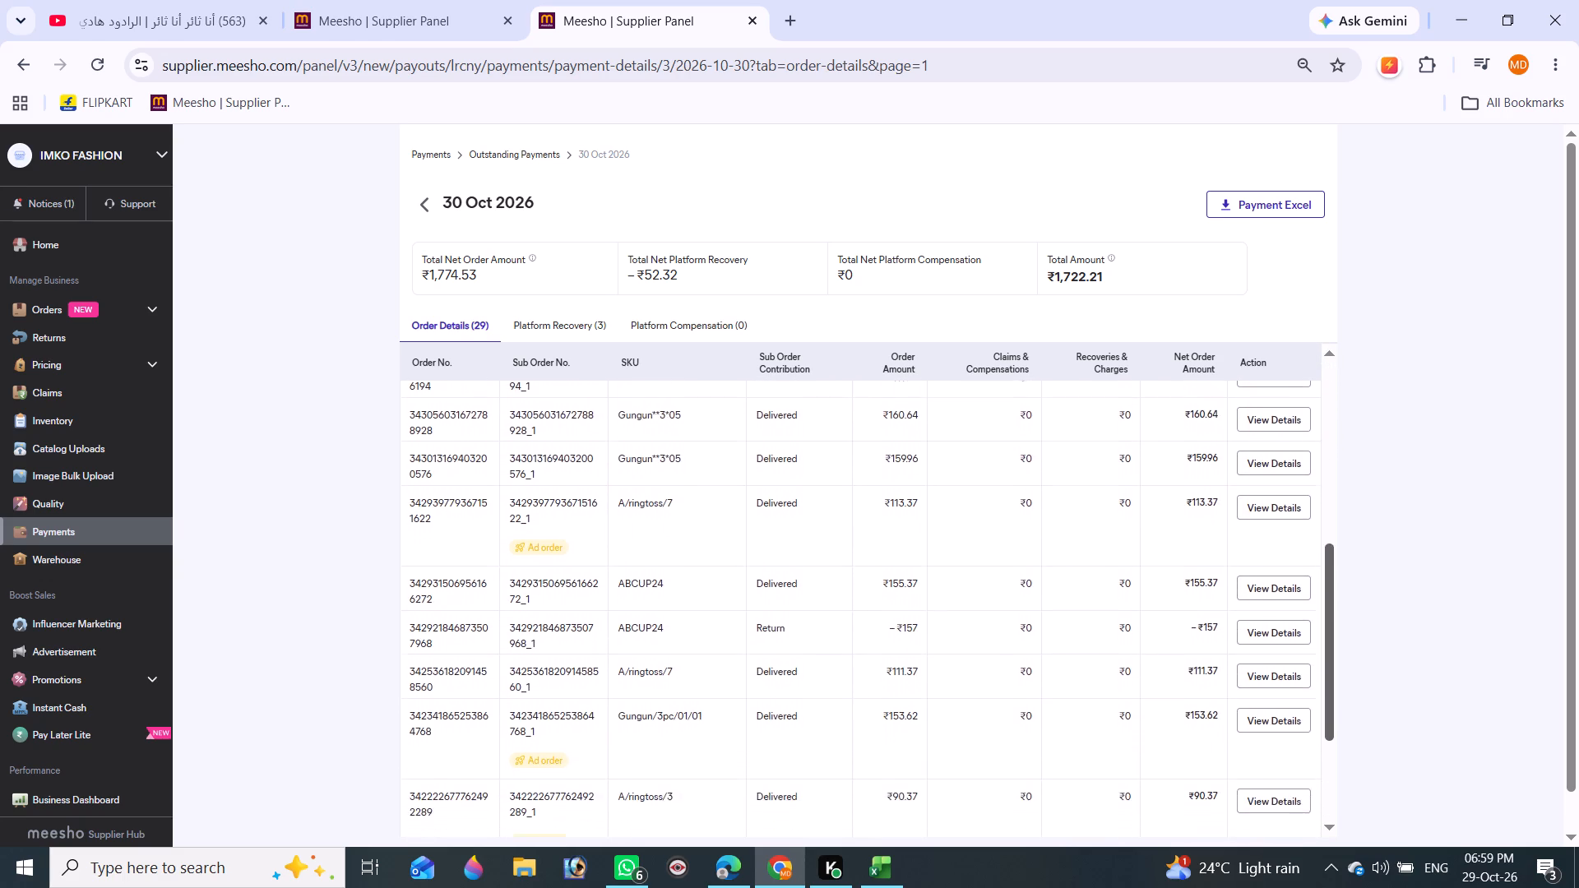
drag(1340, 720, 1350, 820)
Switch to the hisaab kitaab workbook, view the FASHION and TREND OCT sheets, and return to fashion oct.
click(893, 865)
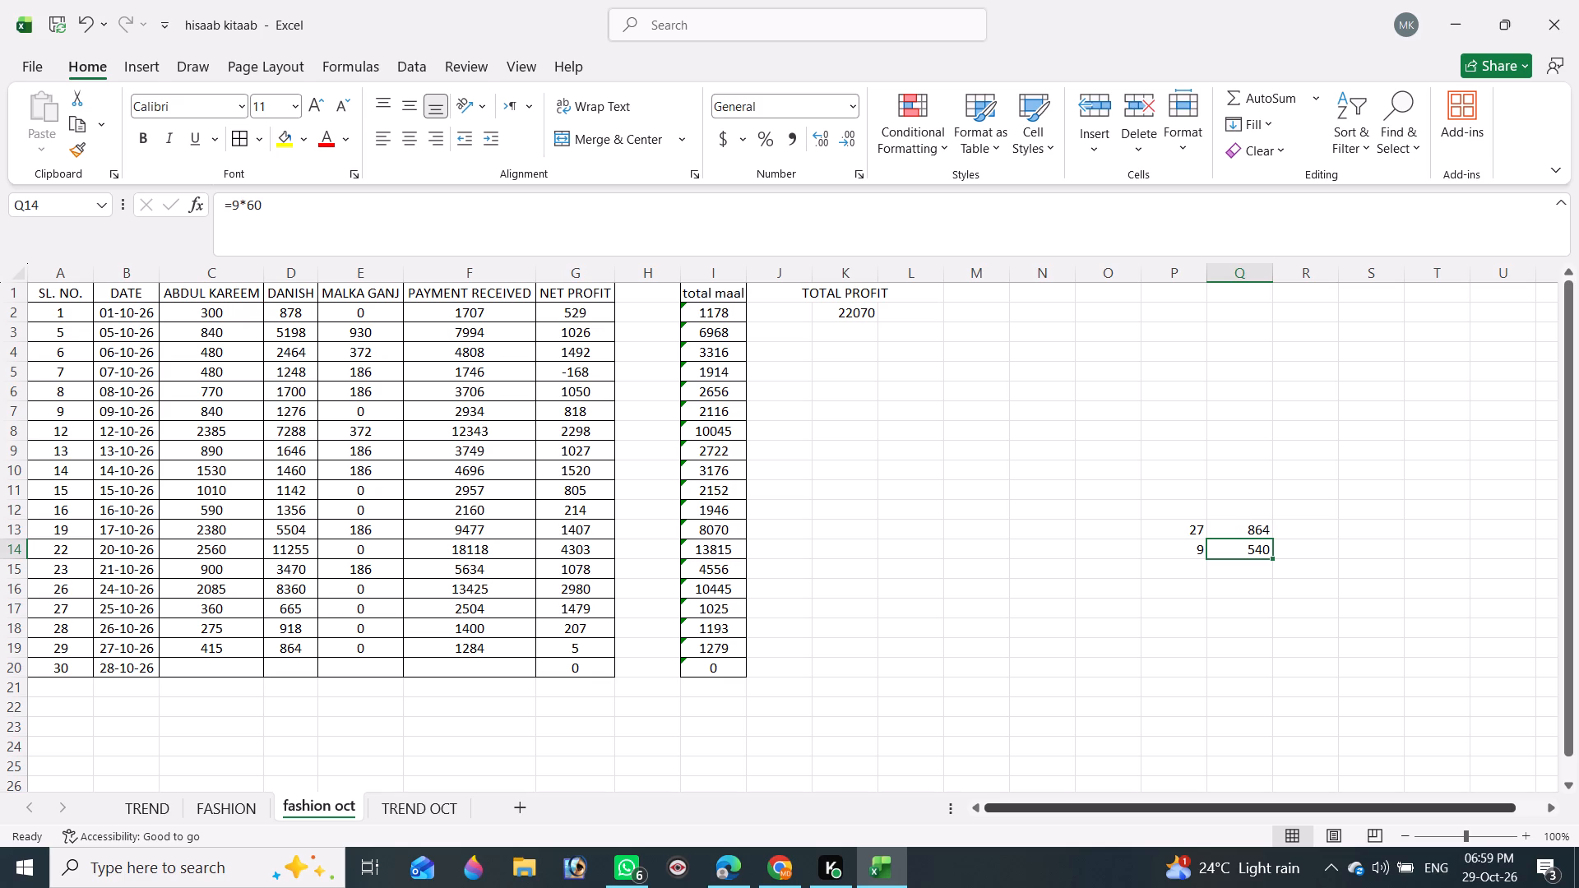
click(241, 799)
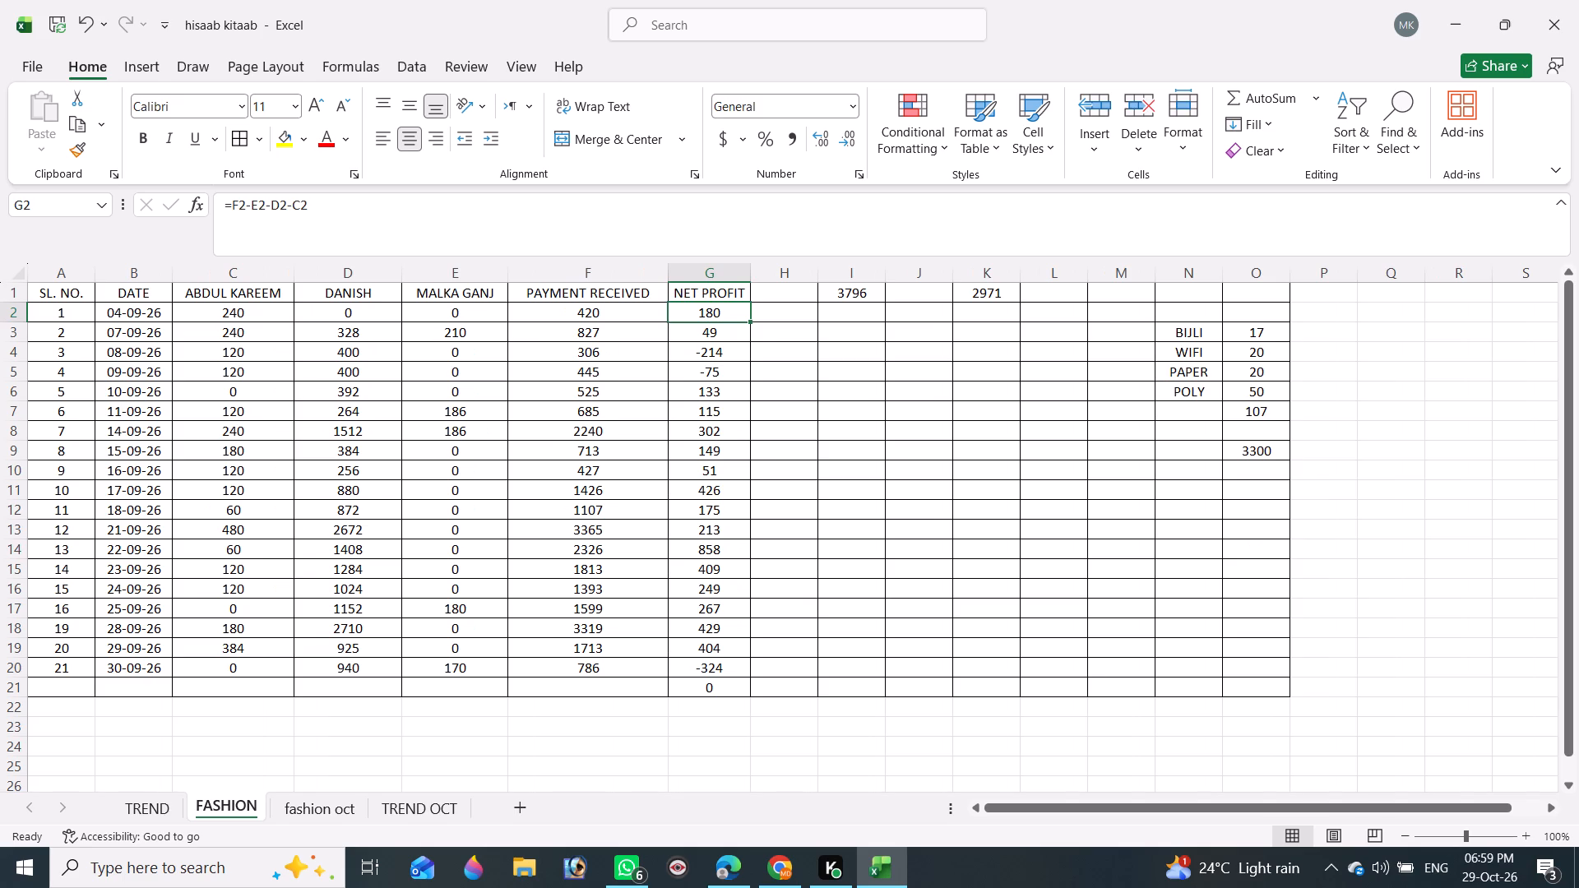
click(414, 807)
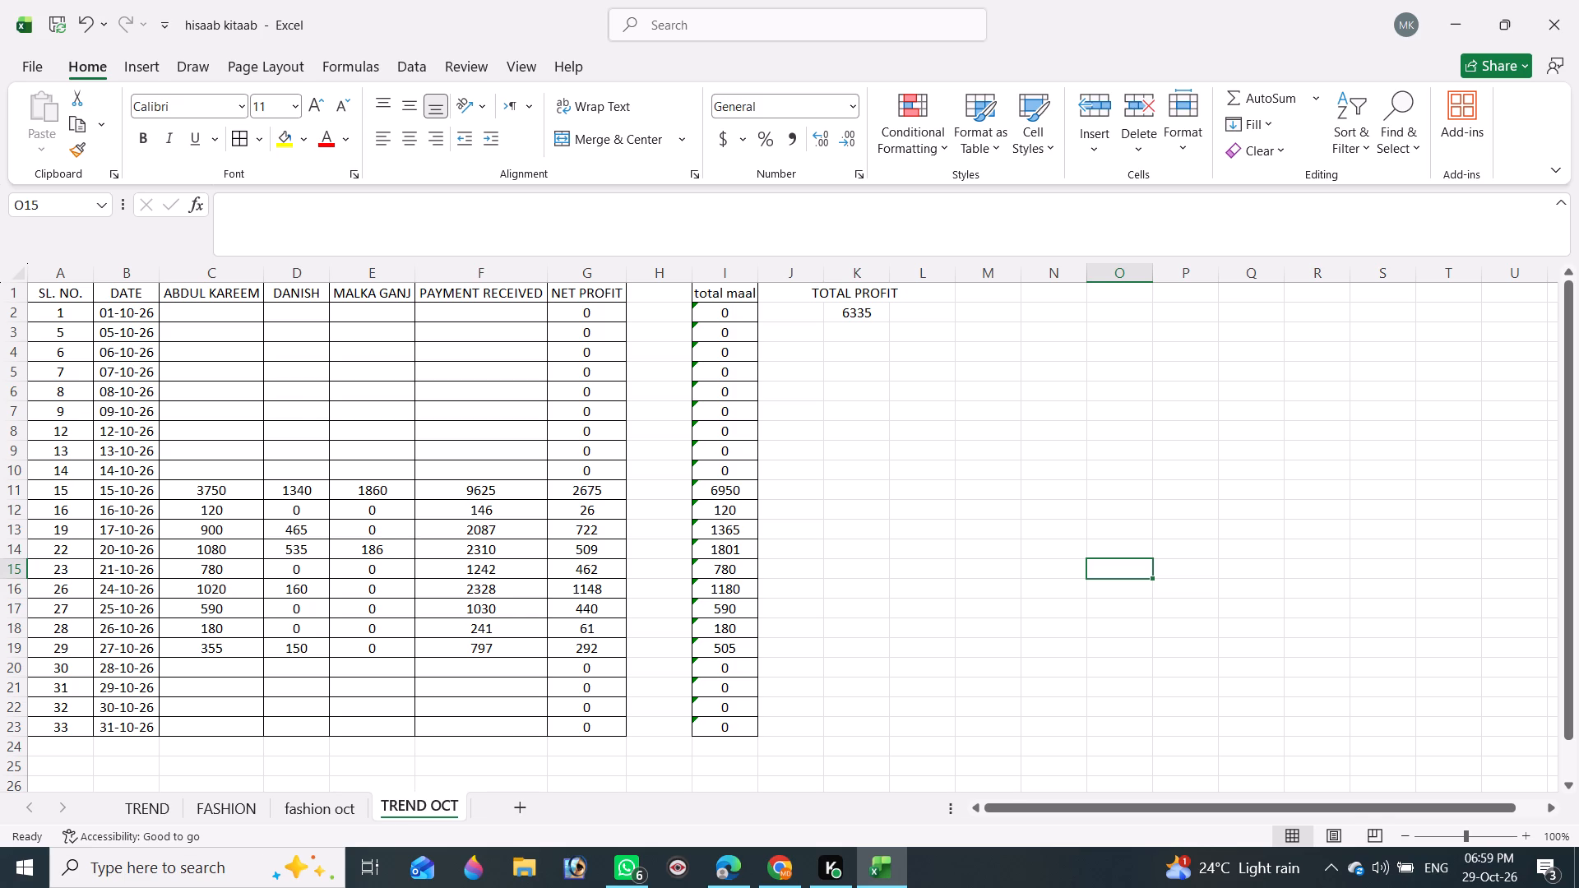
click(316, 806)
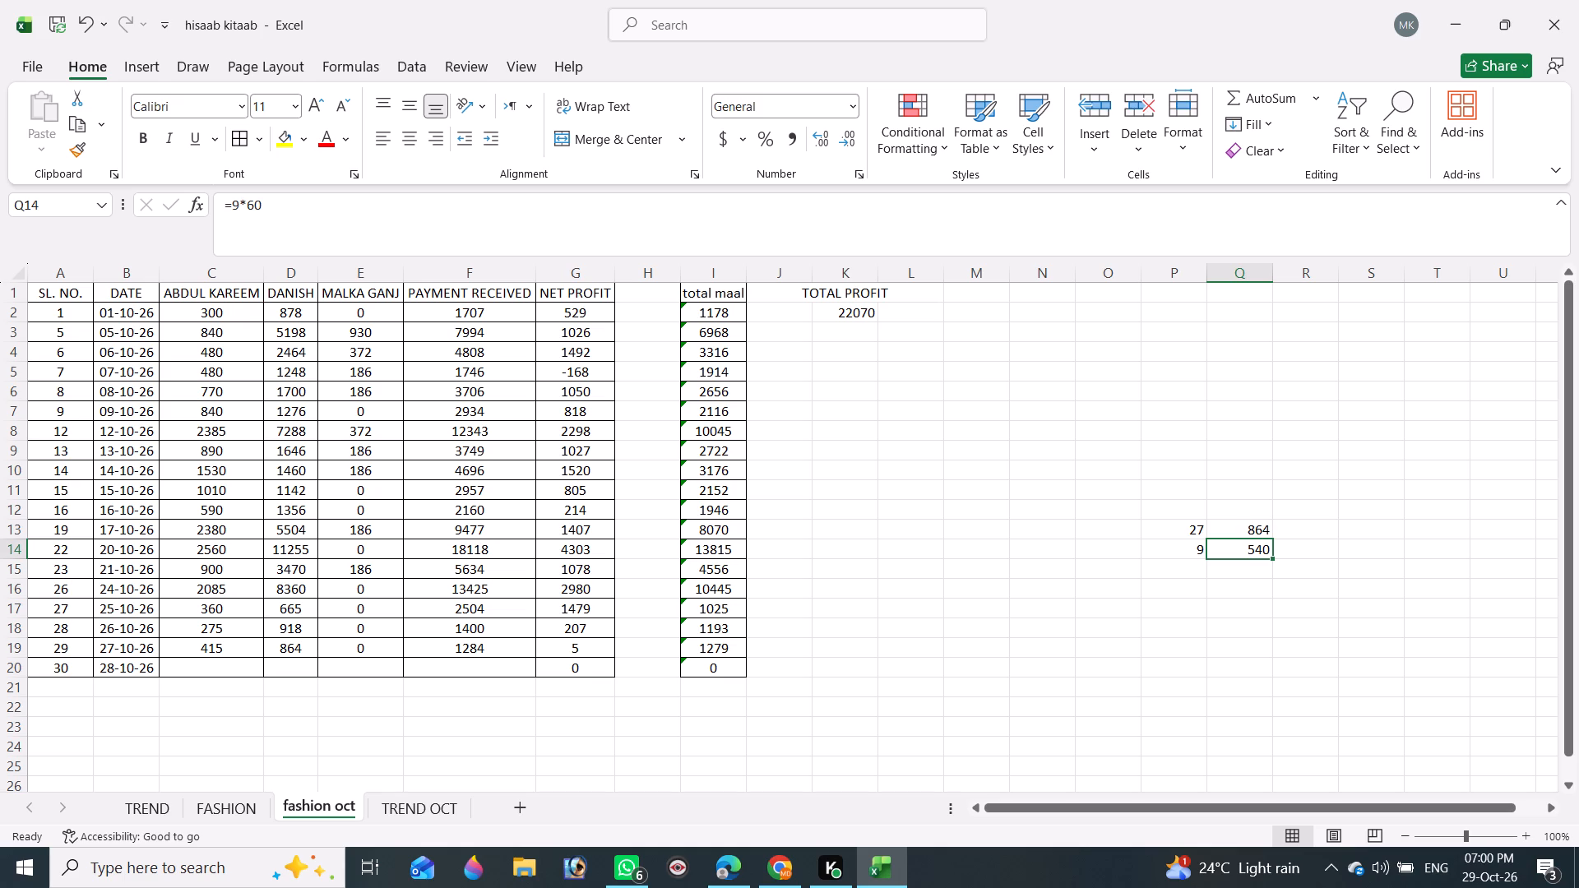
Switch to Chrome and go back from the 30 Oct 2026 payment details to the Payments overview.
click(766, 865)
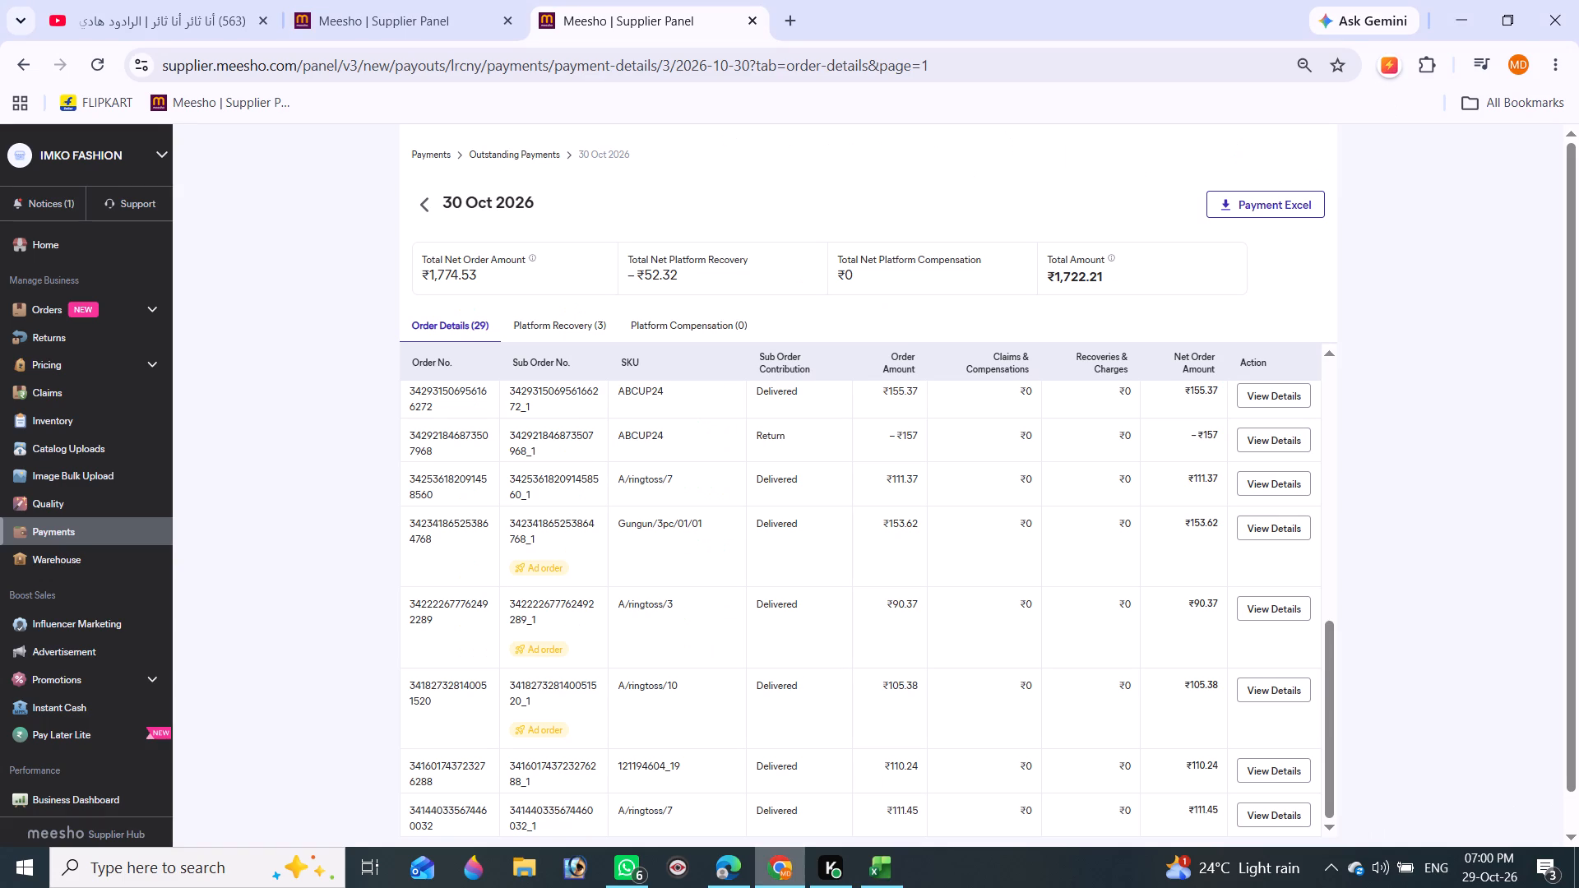
click(424, 201)
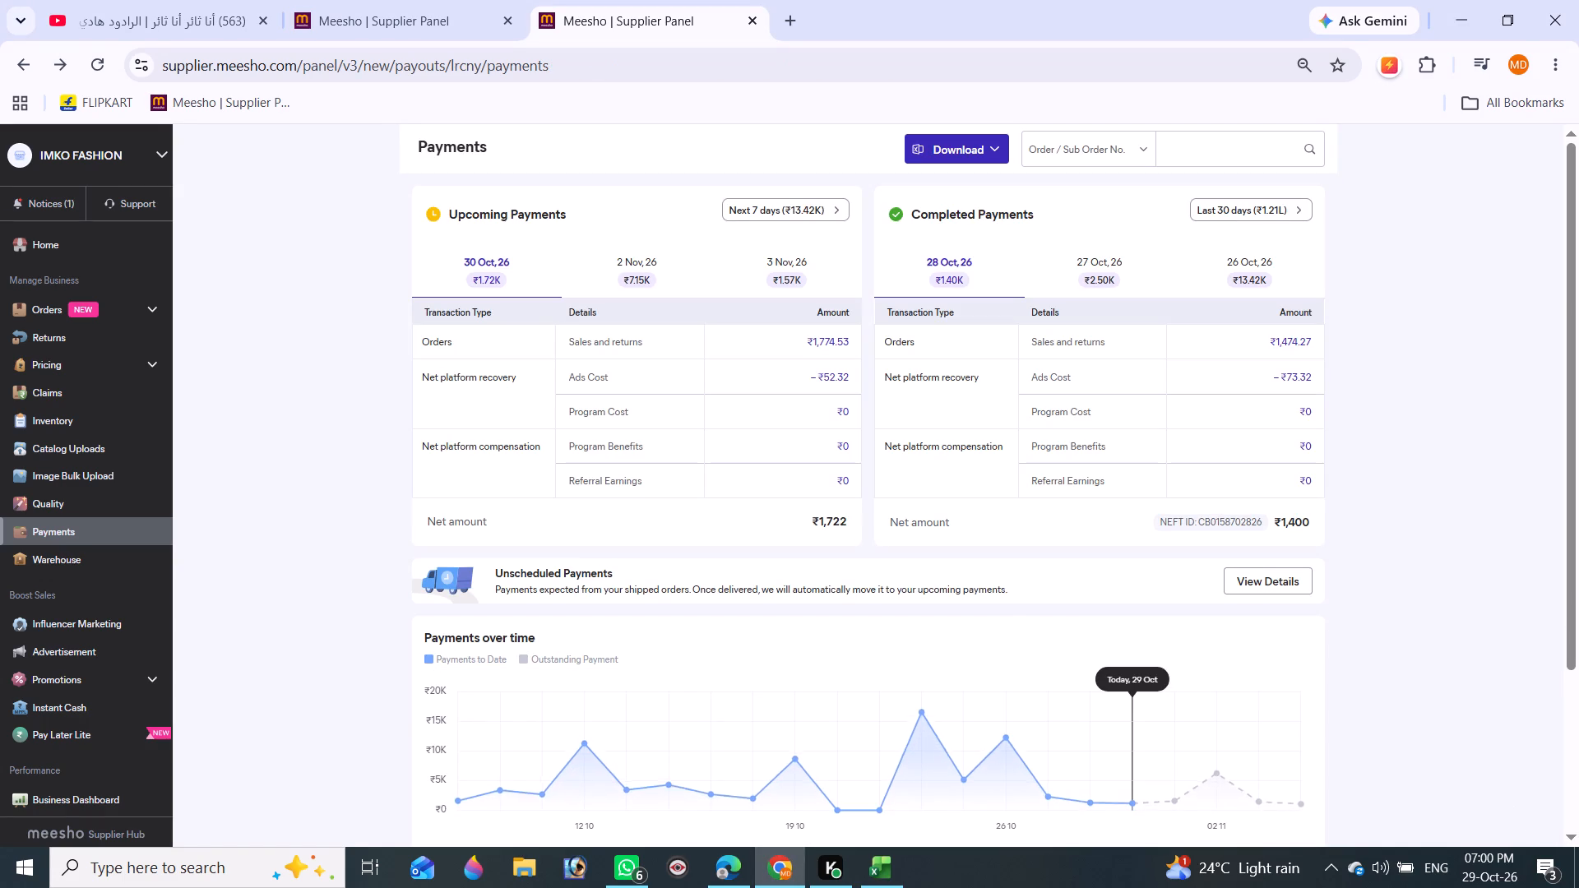
Open IMKO FASHION's last 30 days of completed payments and look through the payment dates and amounts.
click(1285, 206)
scroll(838, 520, down, 1)
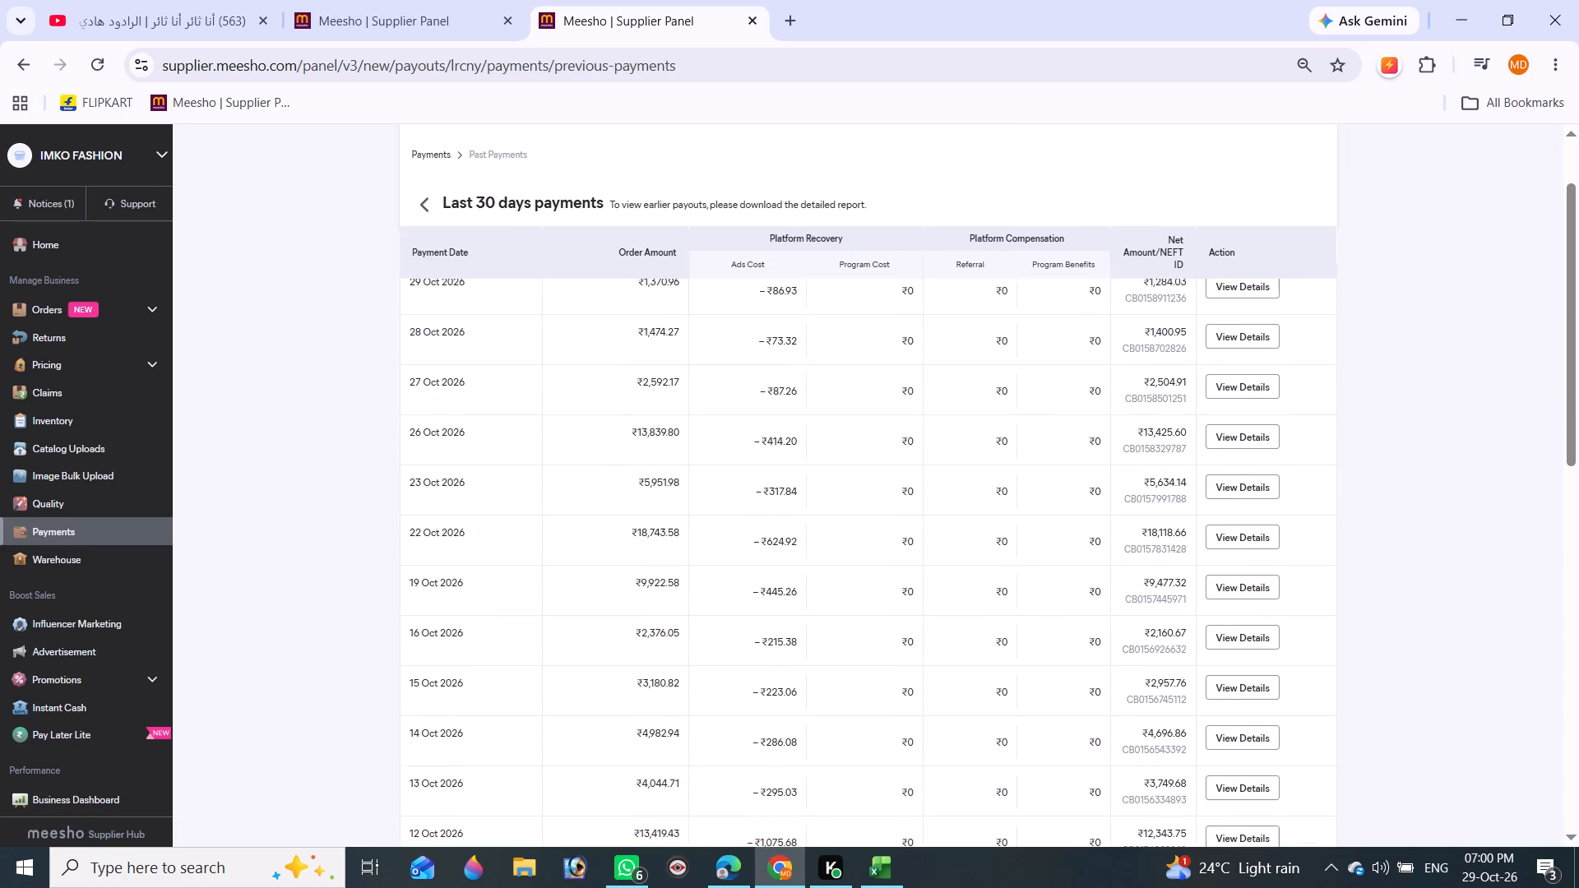
Switch to the hisaab kitaab workbook and delete the DATE column, column B, from fashion oct.
key(alt+Tab)
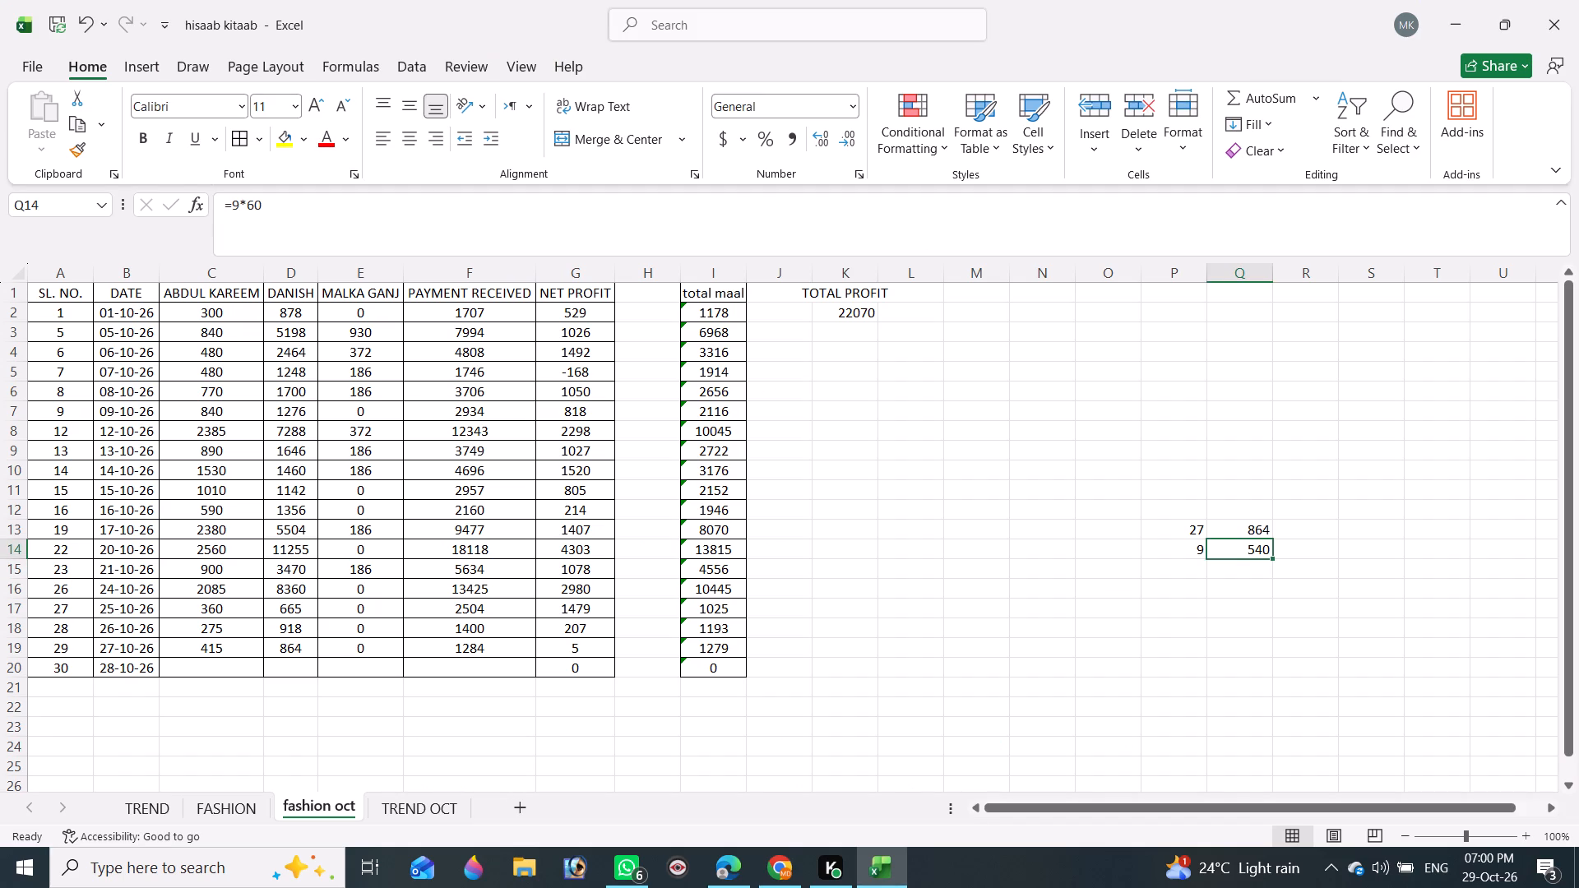
click(118, 275)
key(ctrl+minus)
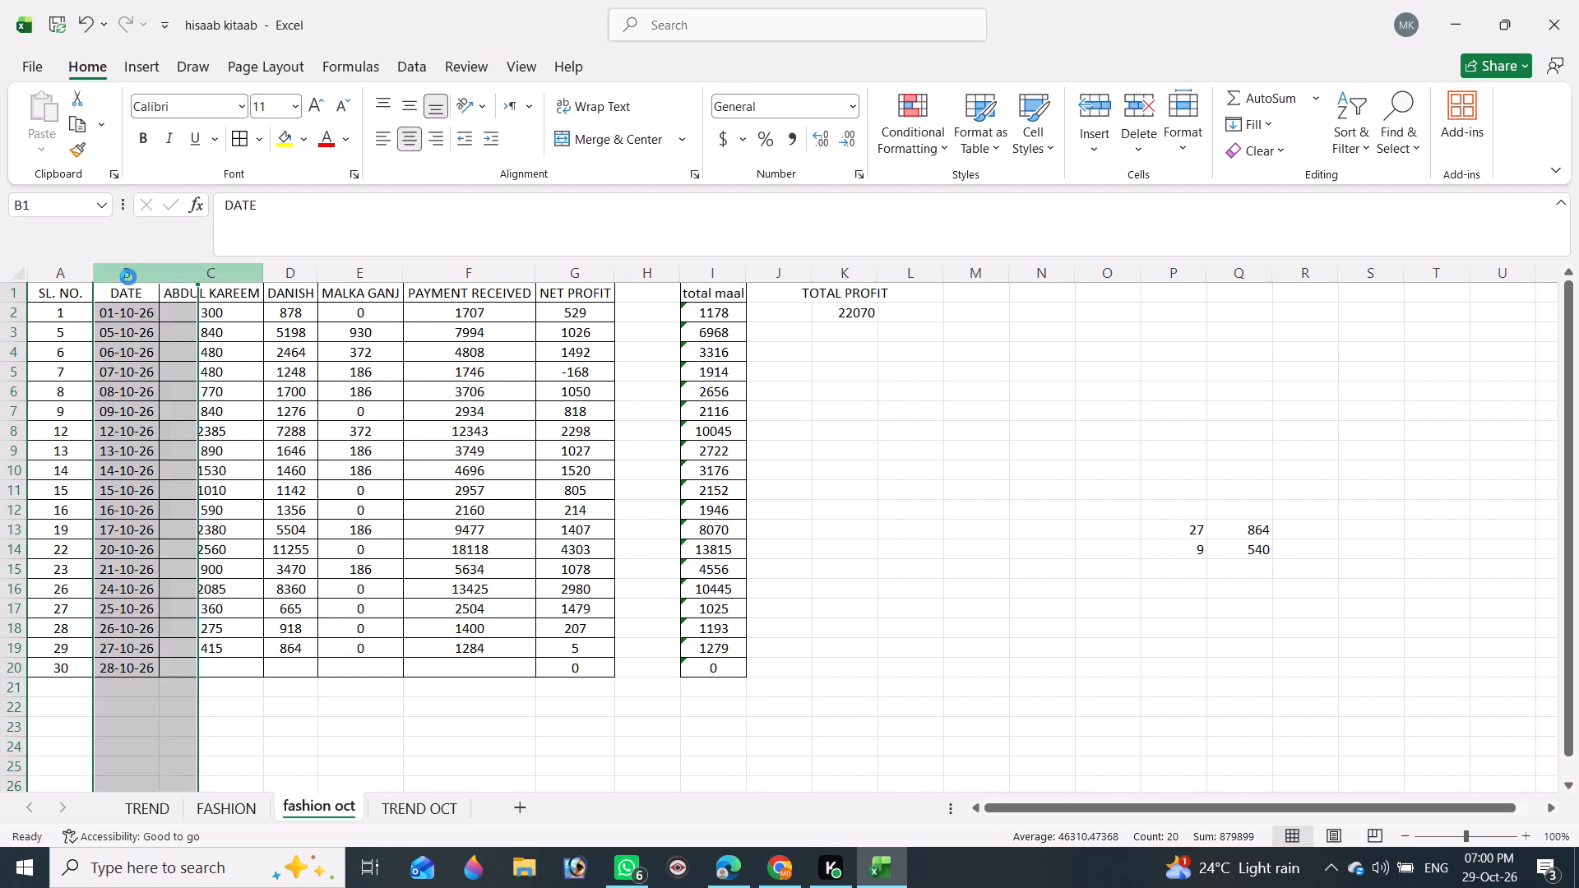
Change the header in A1 of fashion oct to DATE and save the workbook.
click(70, 319)
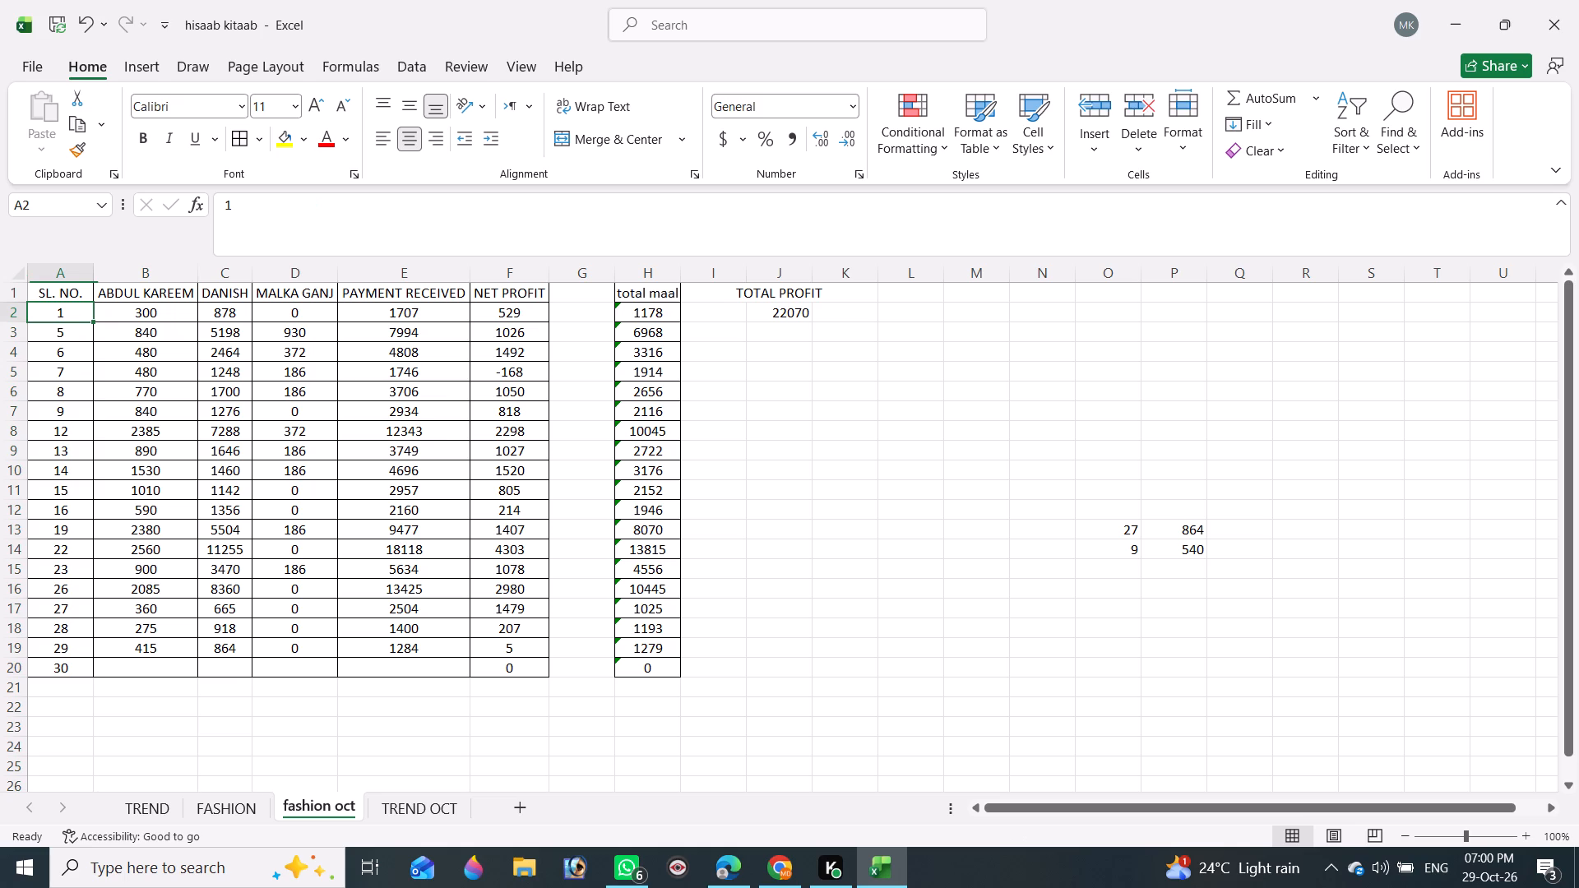
click(81, 293)
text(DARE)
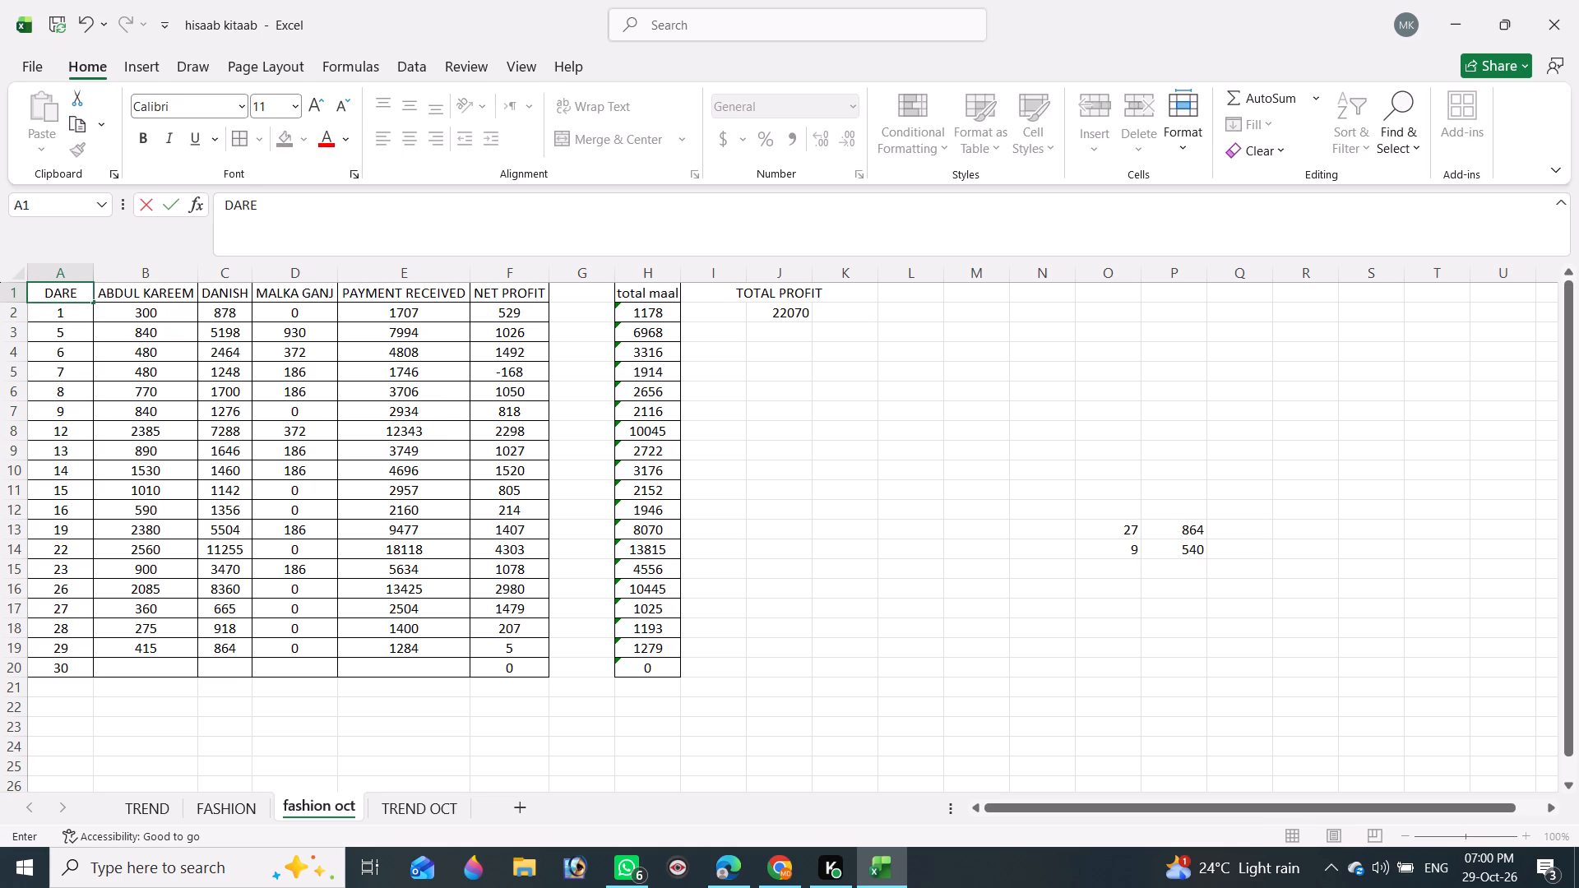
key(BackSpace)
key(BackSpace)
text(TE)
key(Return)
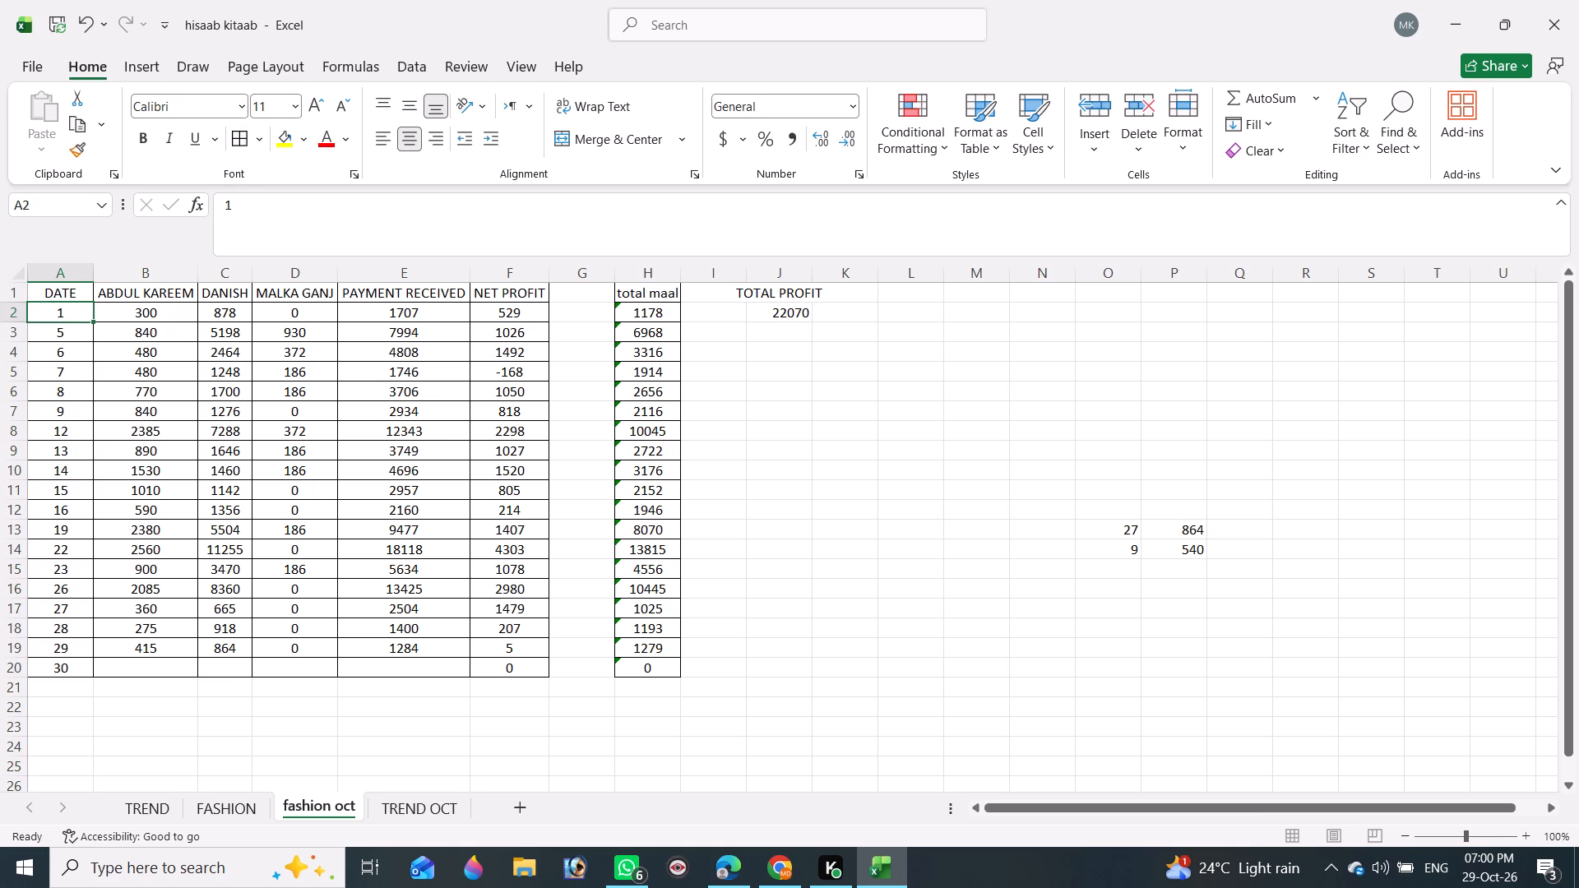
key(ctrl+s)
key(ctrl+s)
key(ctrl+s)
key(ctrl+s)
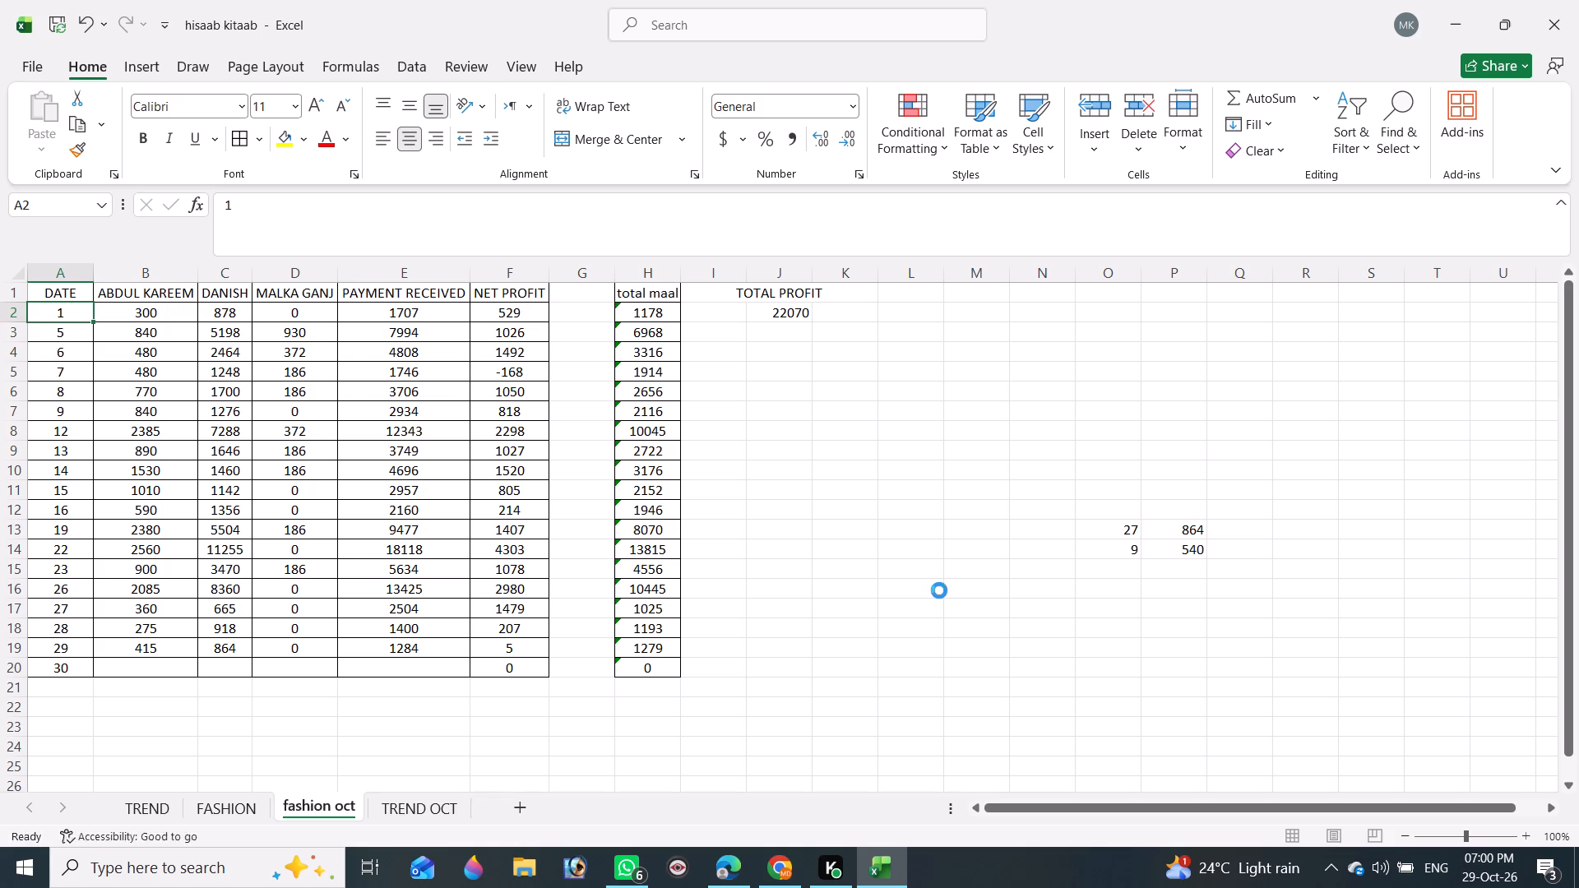
Enter the supplier costs for date 30 in fashion oct: 540 in B20, 864 in C20 and 0 in D20.
click(162, 673)
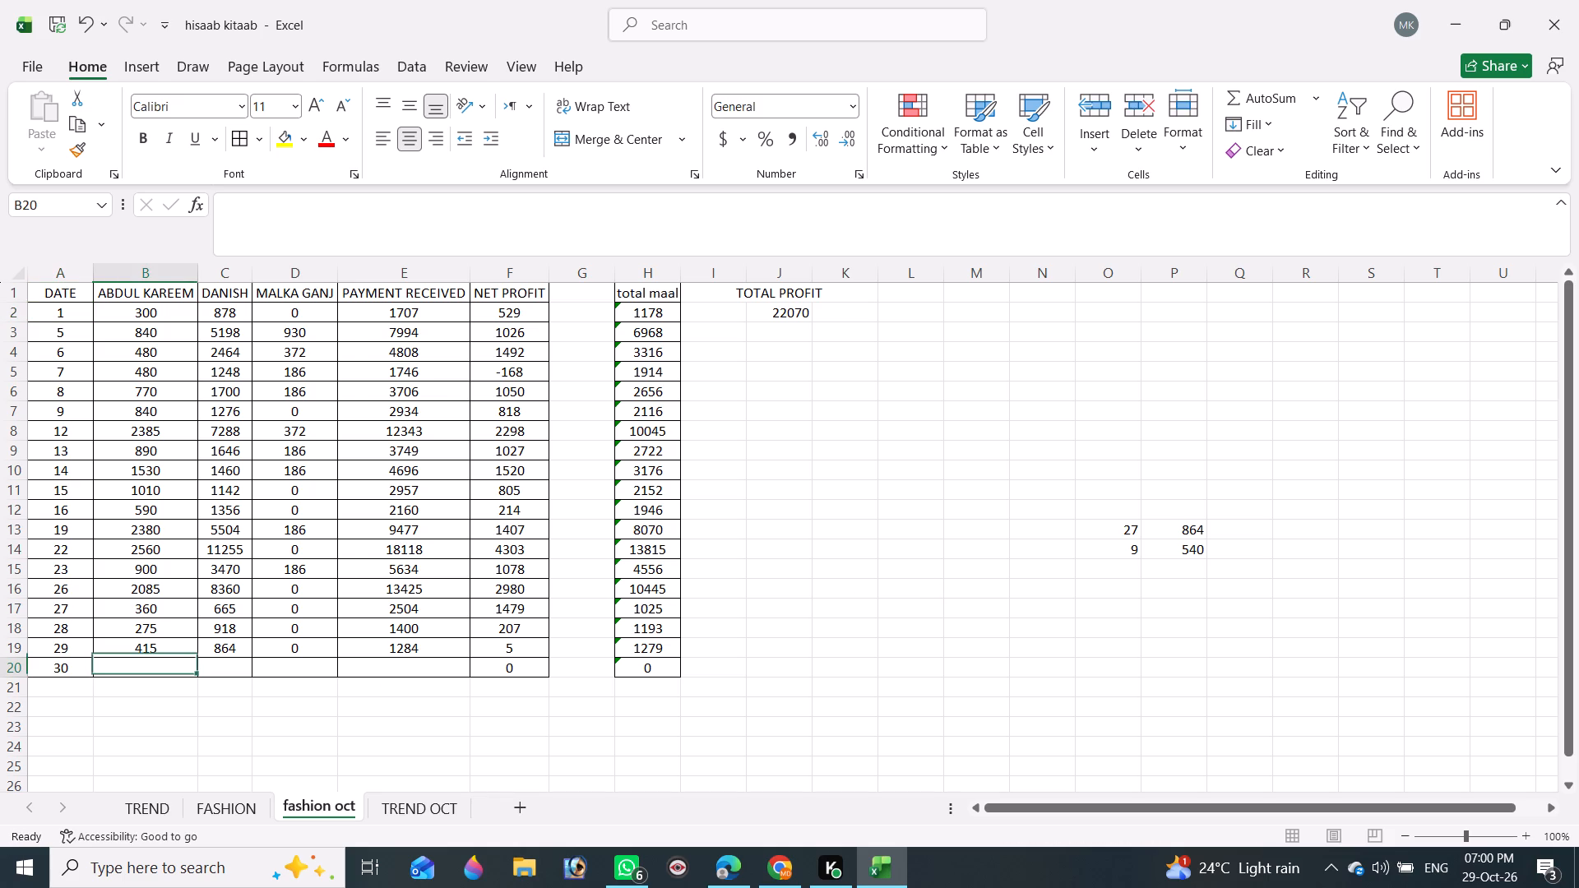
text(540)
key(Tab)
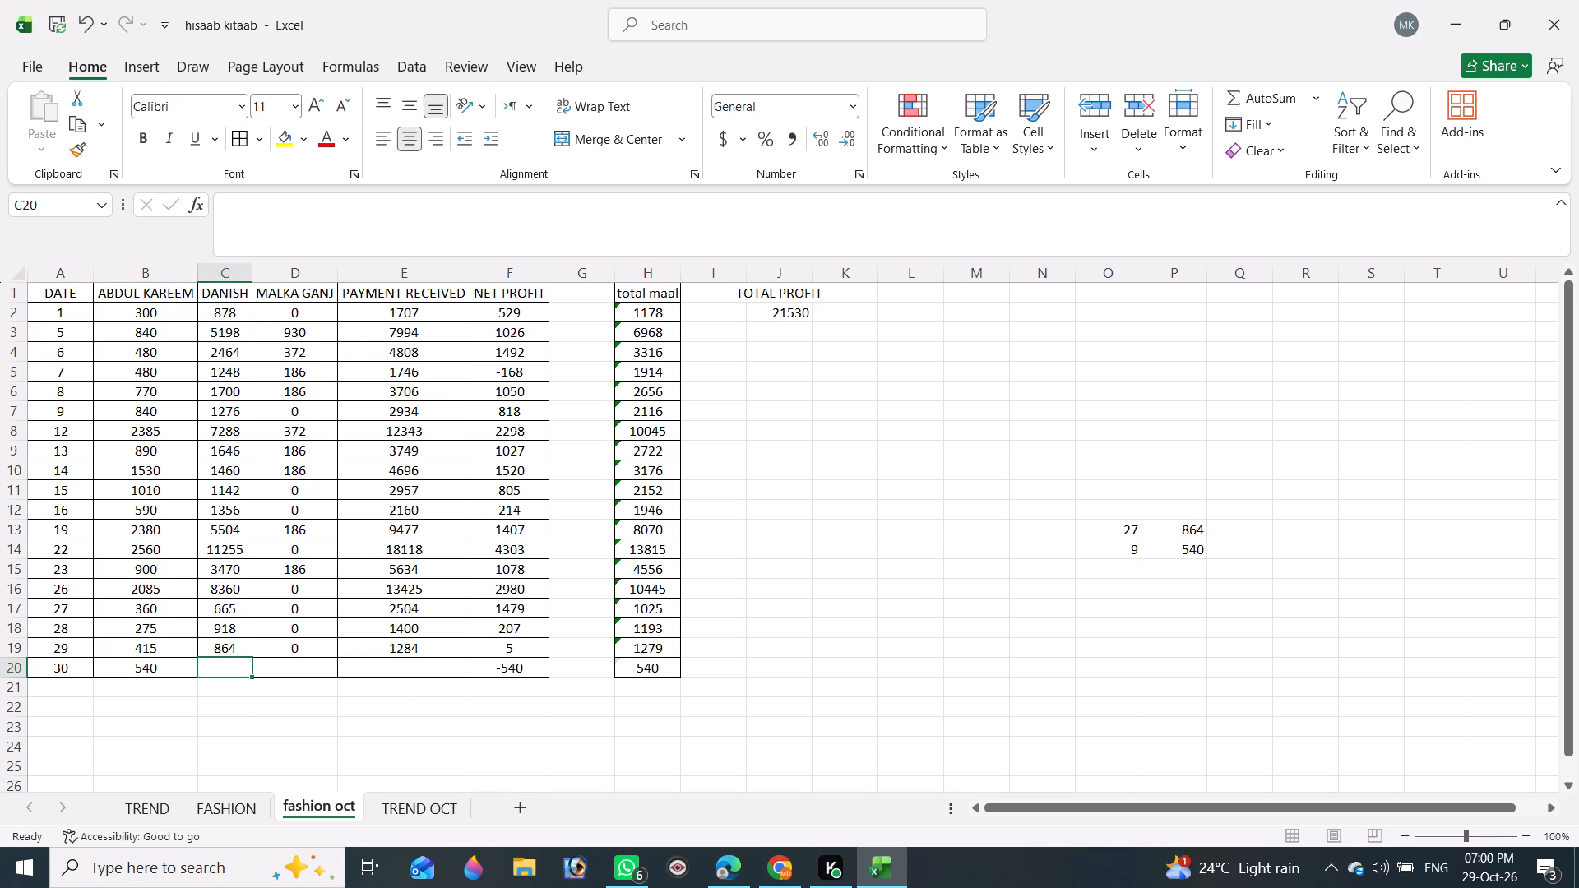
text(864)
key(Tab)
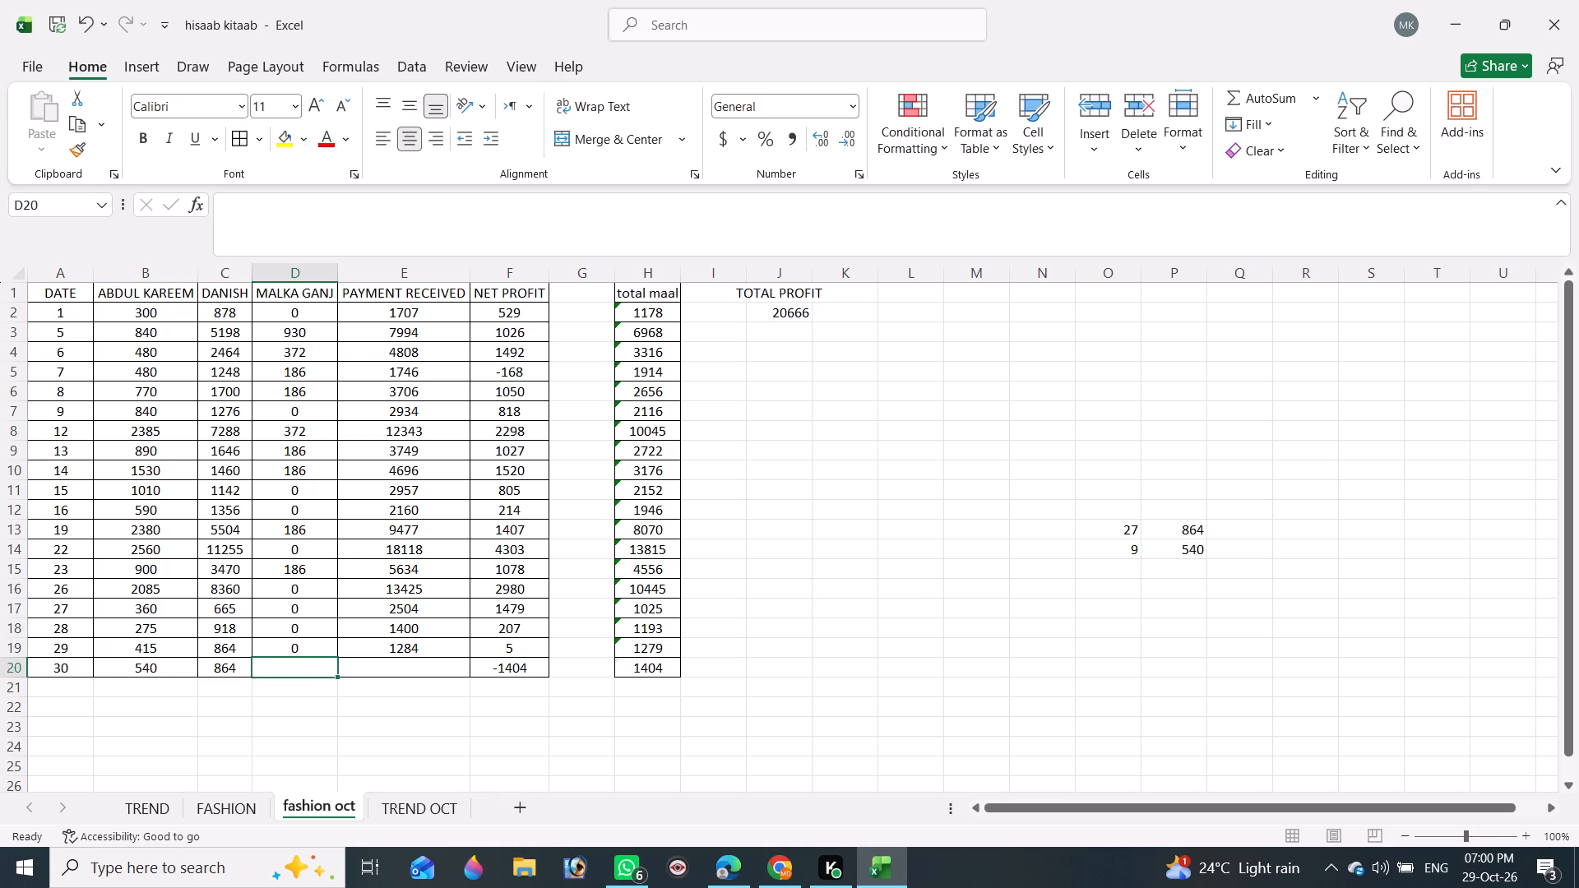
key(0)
Switch to Chrome and return to the Payments overview to check the 30 Oct net amount.
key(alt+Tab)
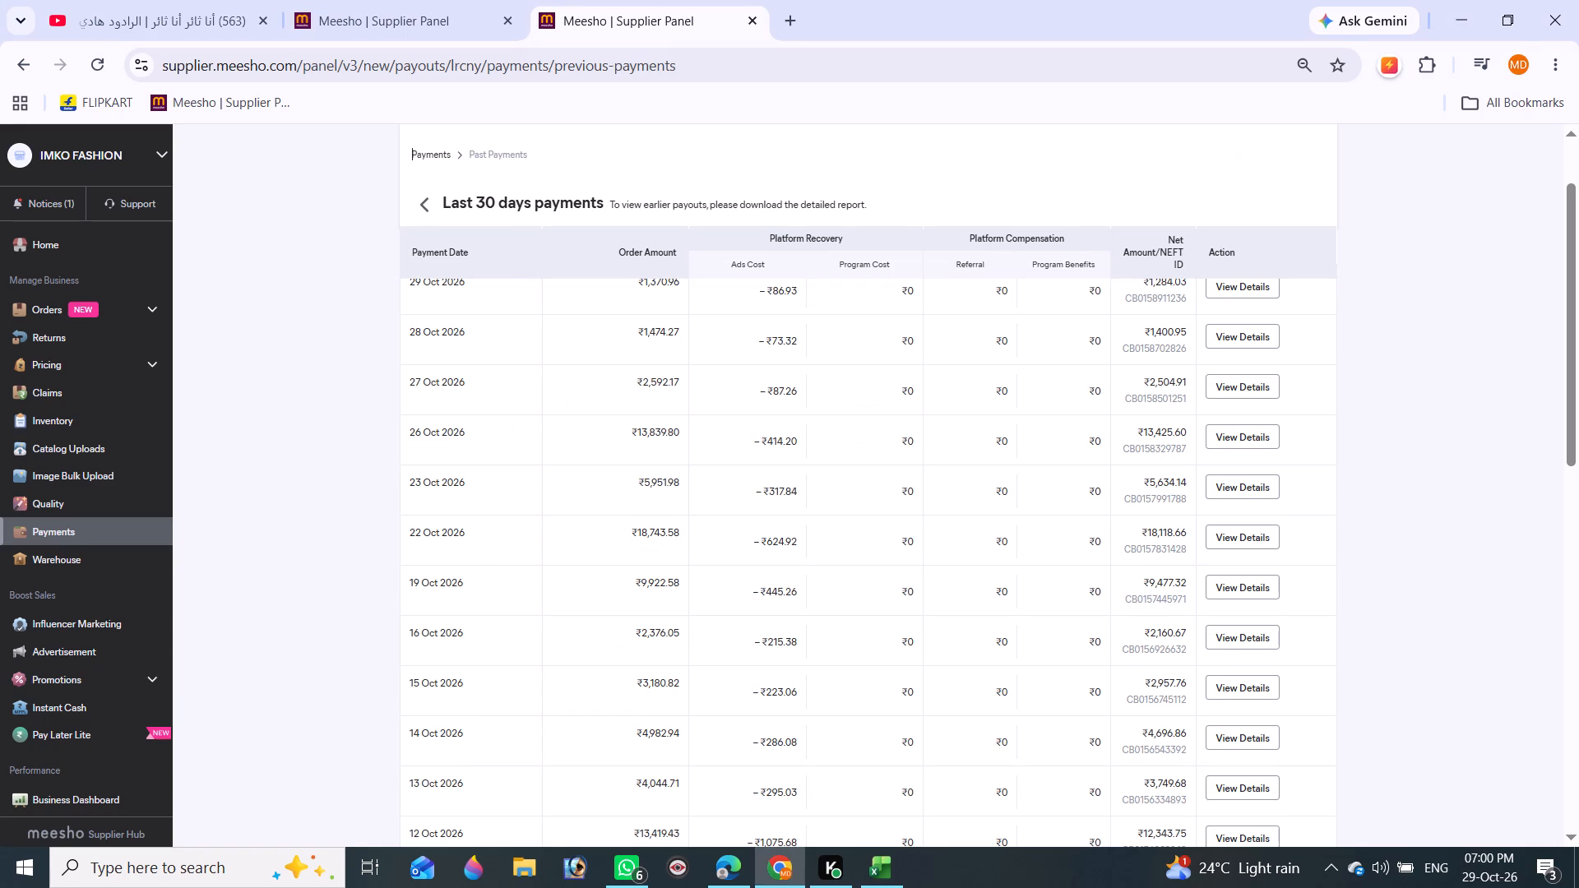
scroll(974, 846, up, 3)
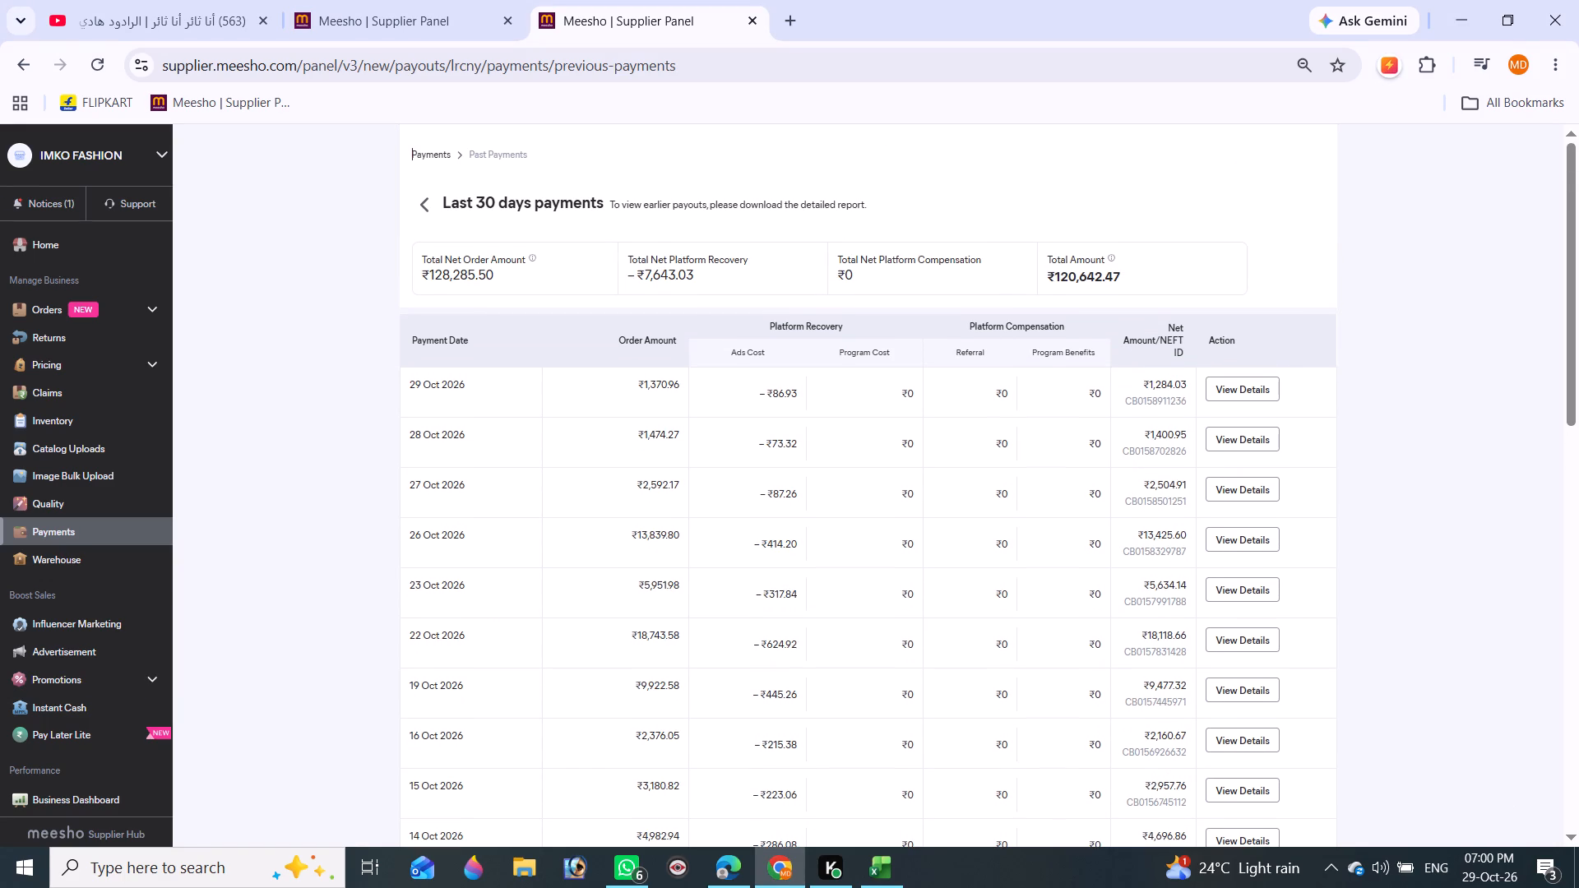
click(424, 209)
click(827, 207)
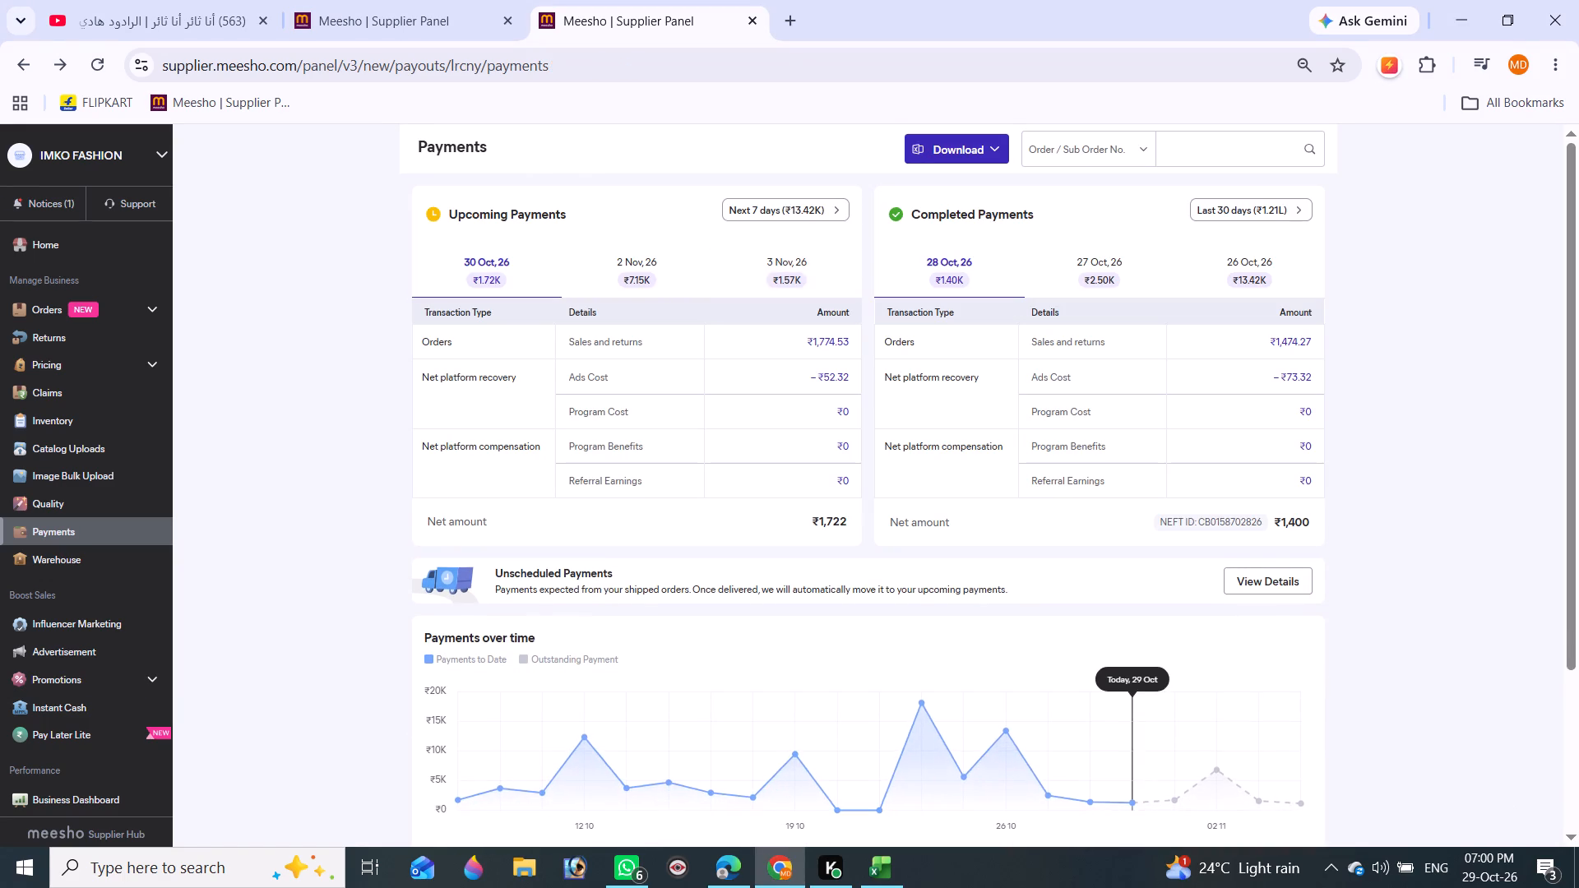
Switch to the workbook, enter 1722 as the payment received for date 30 in E20, and save.
key(alt+Tab)
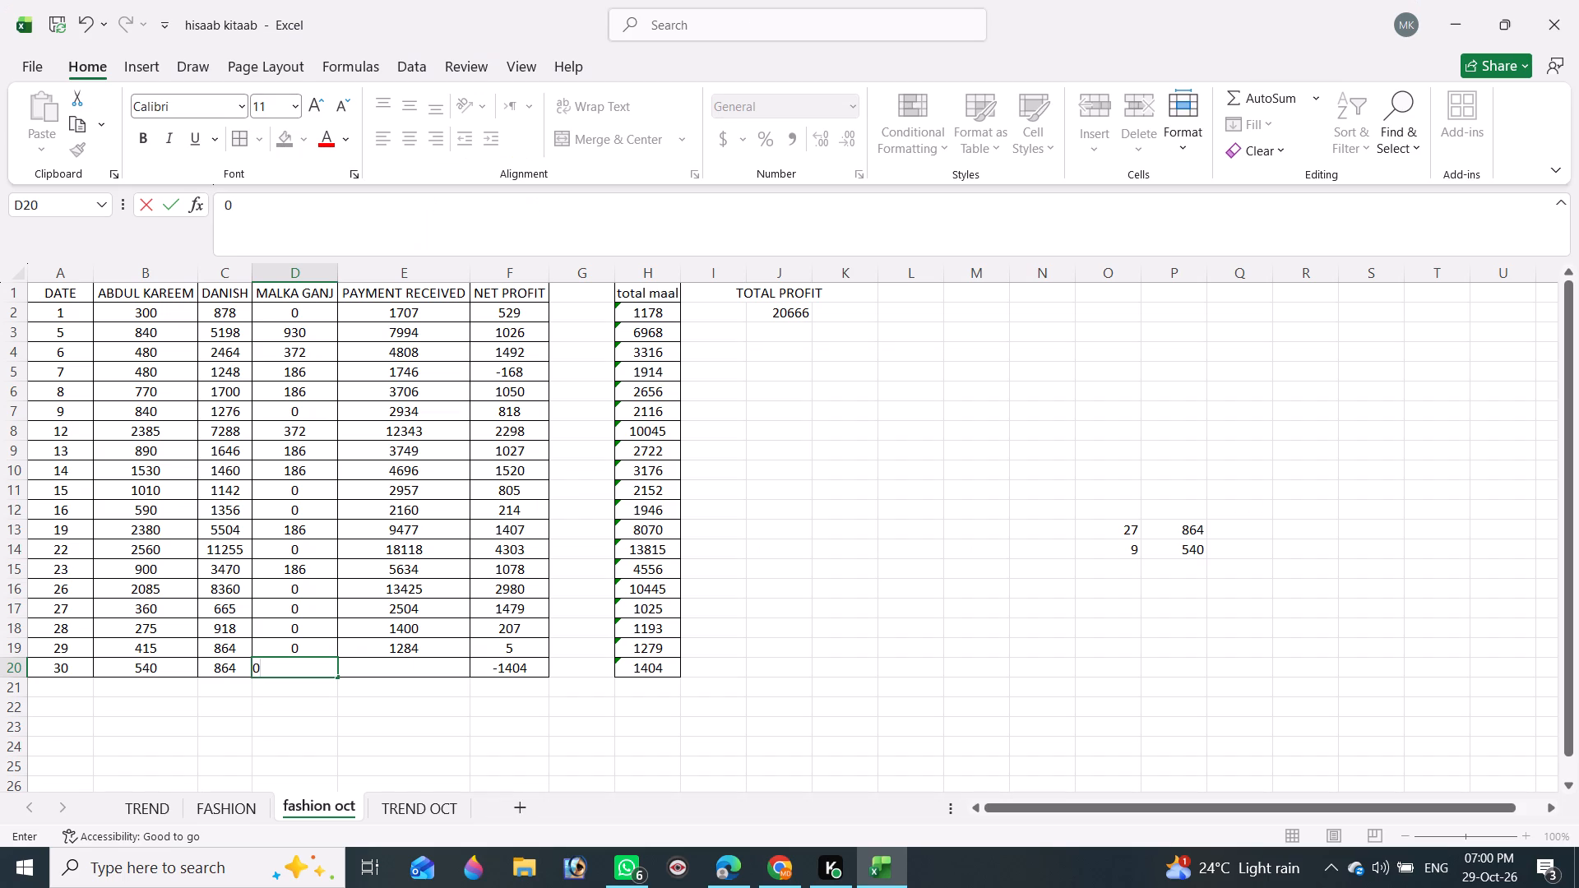
key(Tab)
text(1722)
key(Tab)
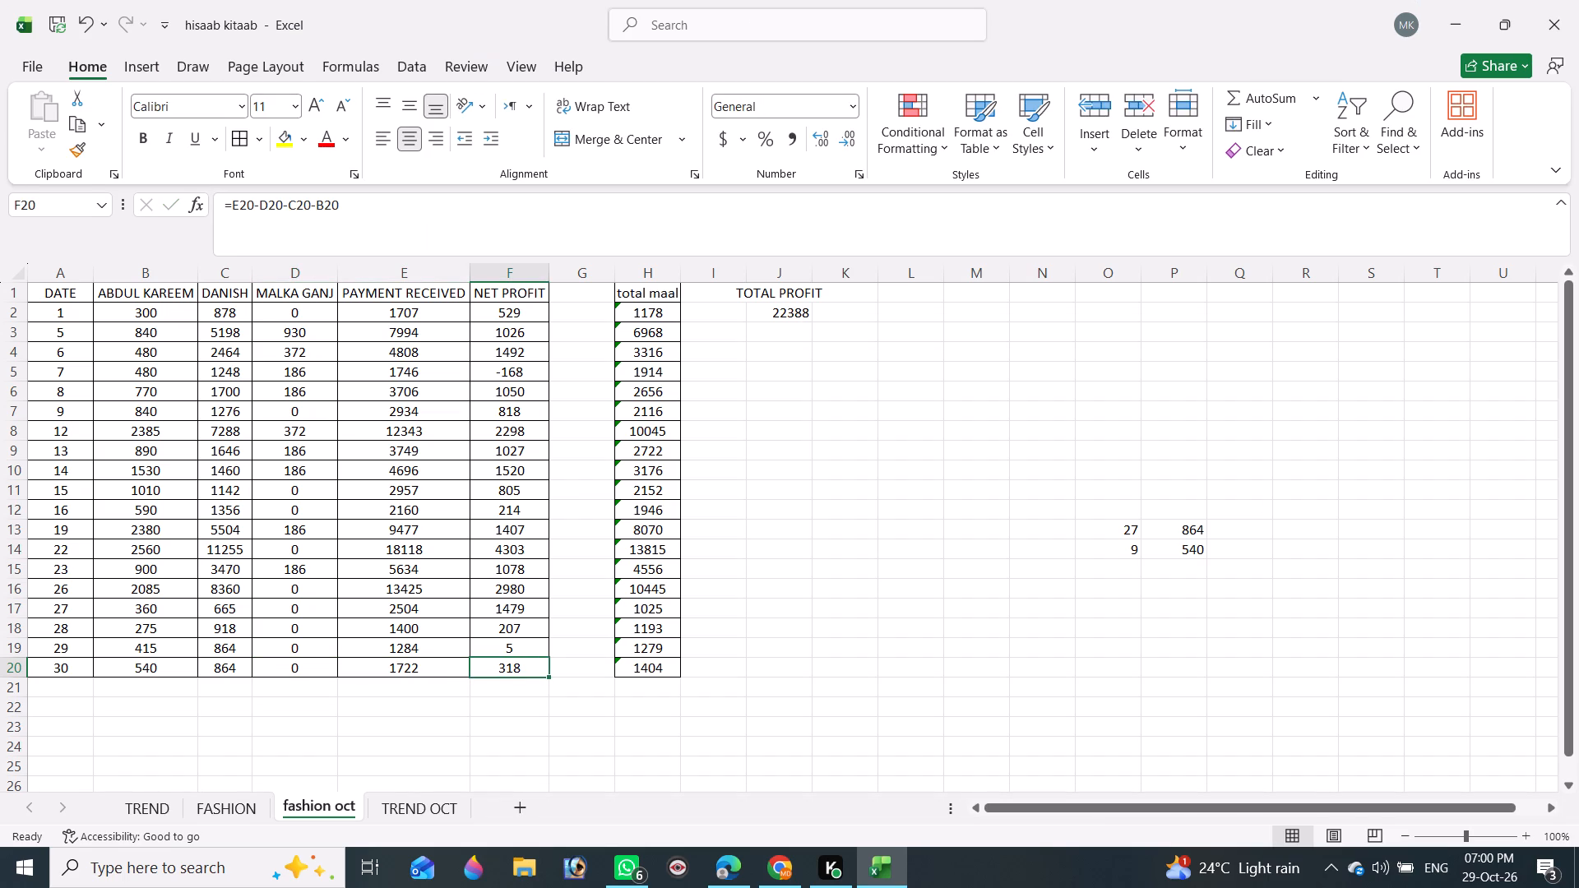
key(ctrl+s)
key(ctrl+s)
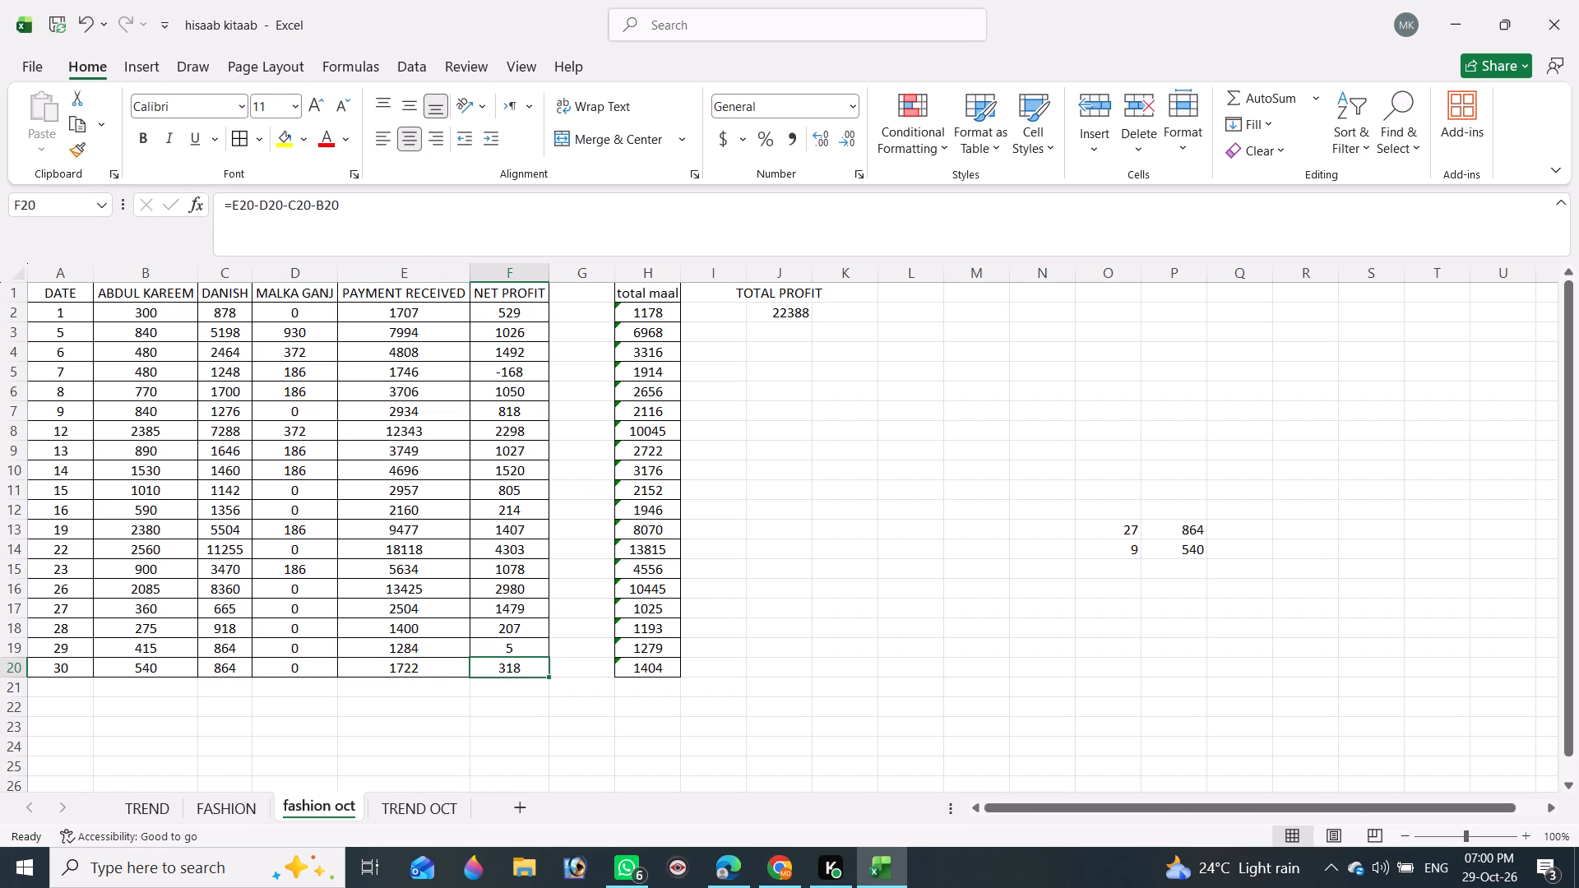
Switch to Edge and open the 30 Oct 2026 details from IMKO TRENDS' next 7 days payments.
click(744, 864)
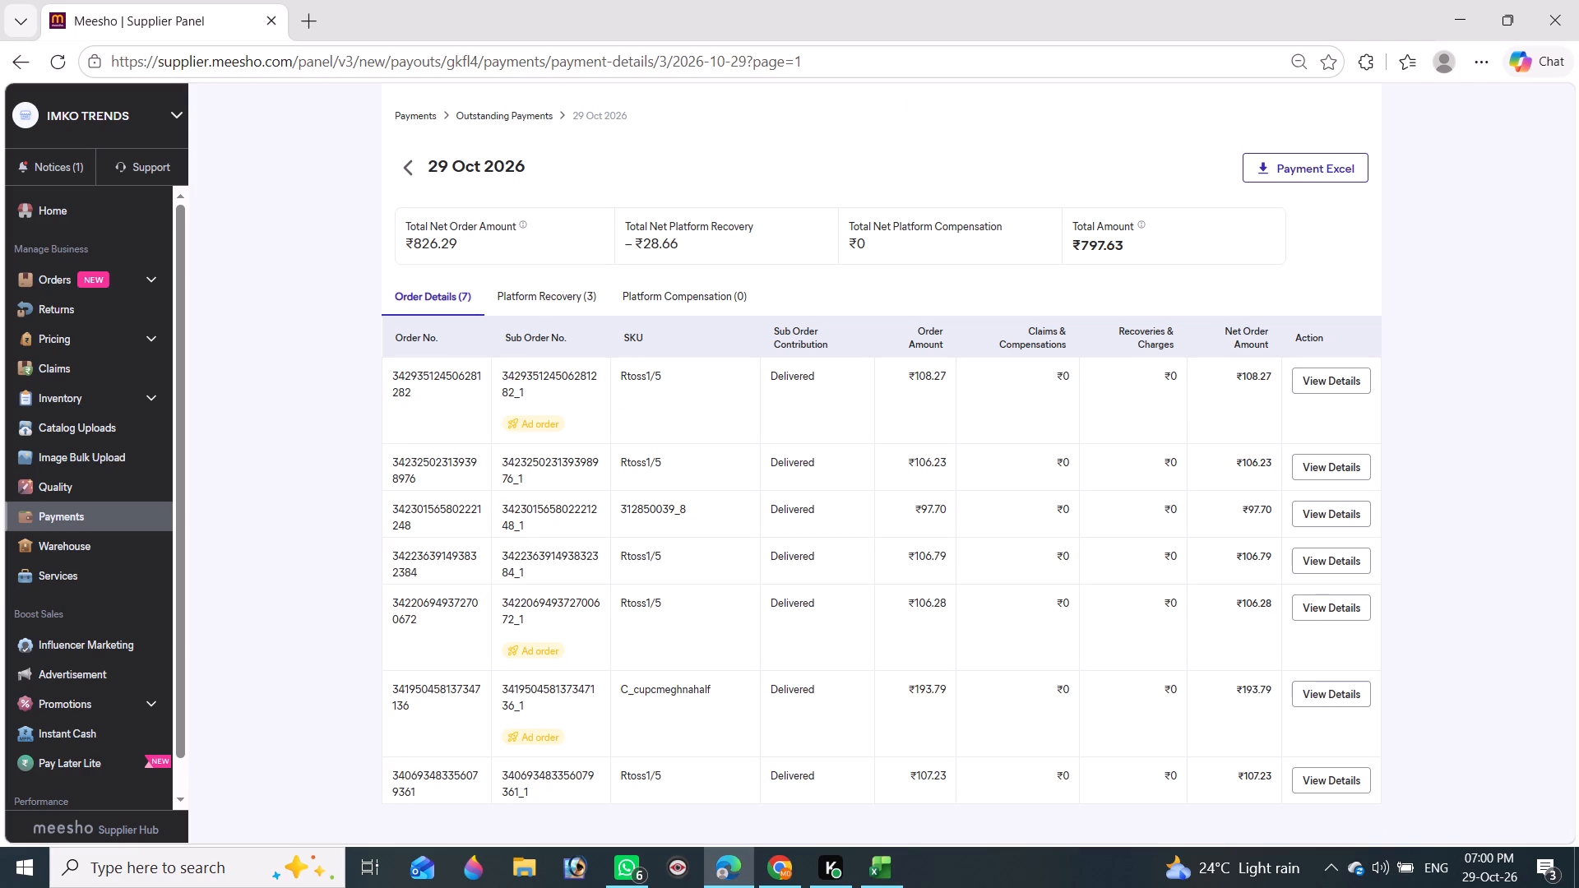
click(54, 516)
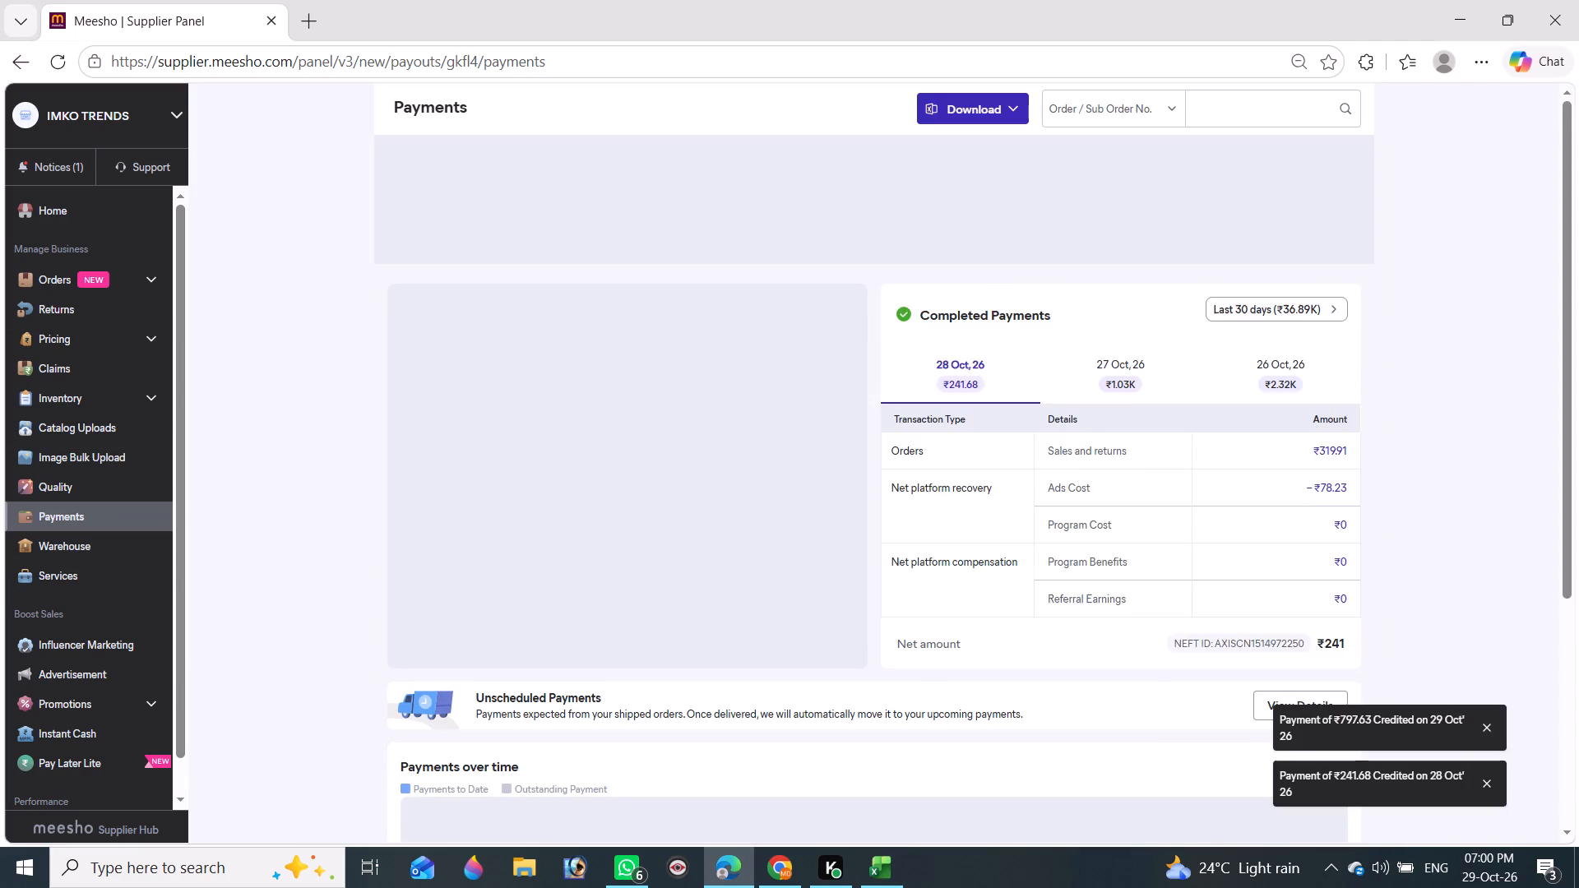
click(818, 172)
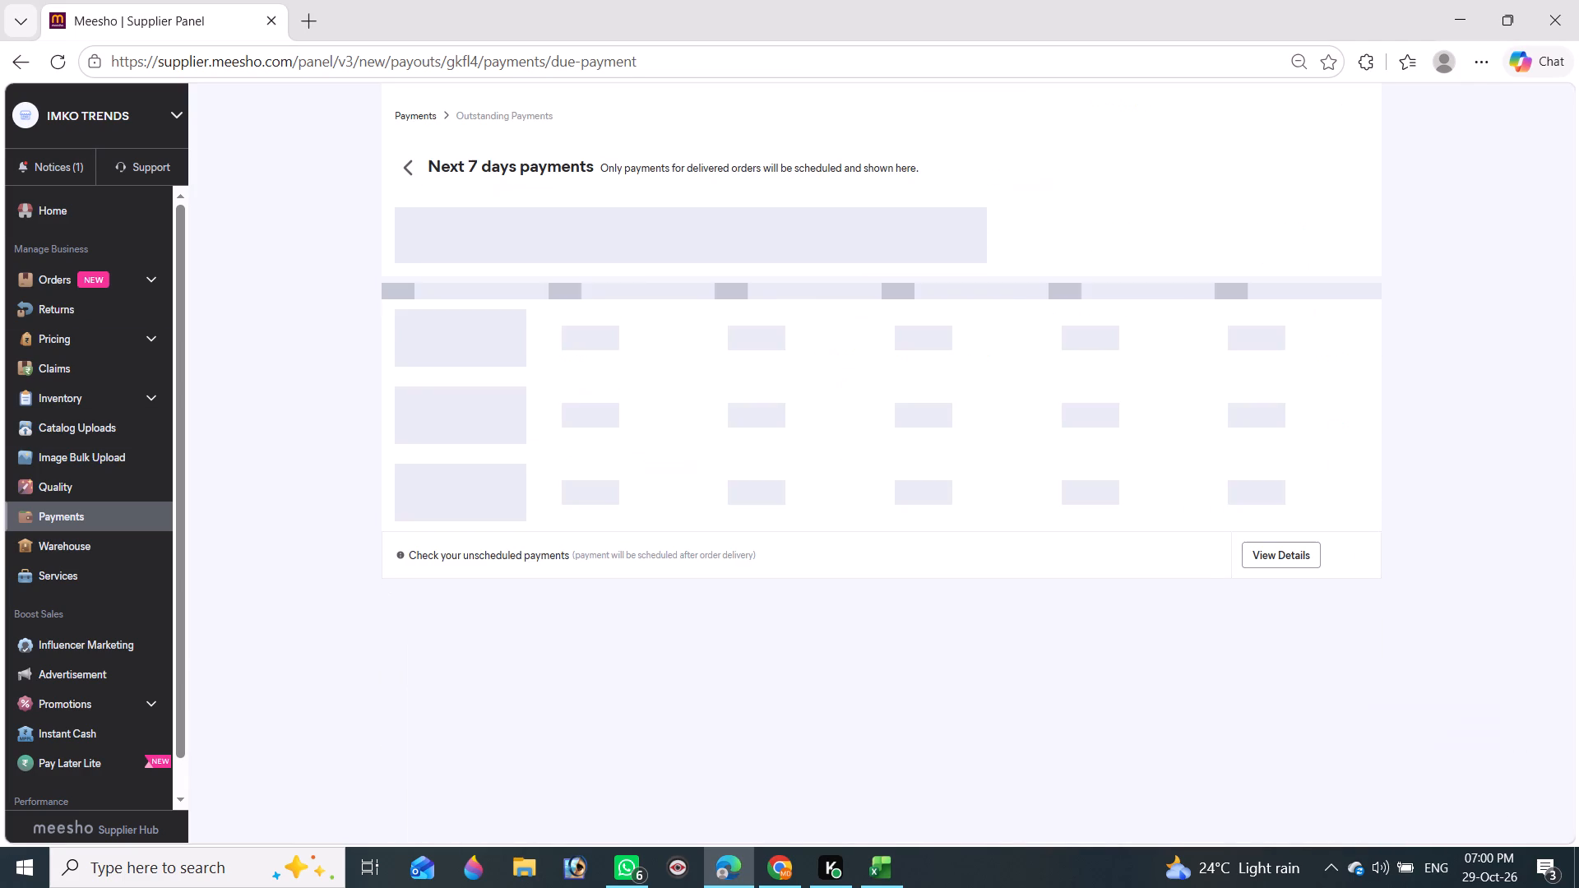
click(1276, 413)
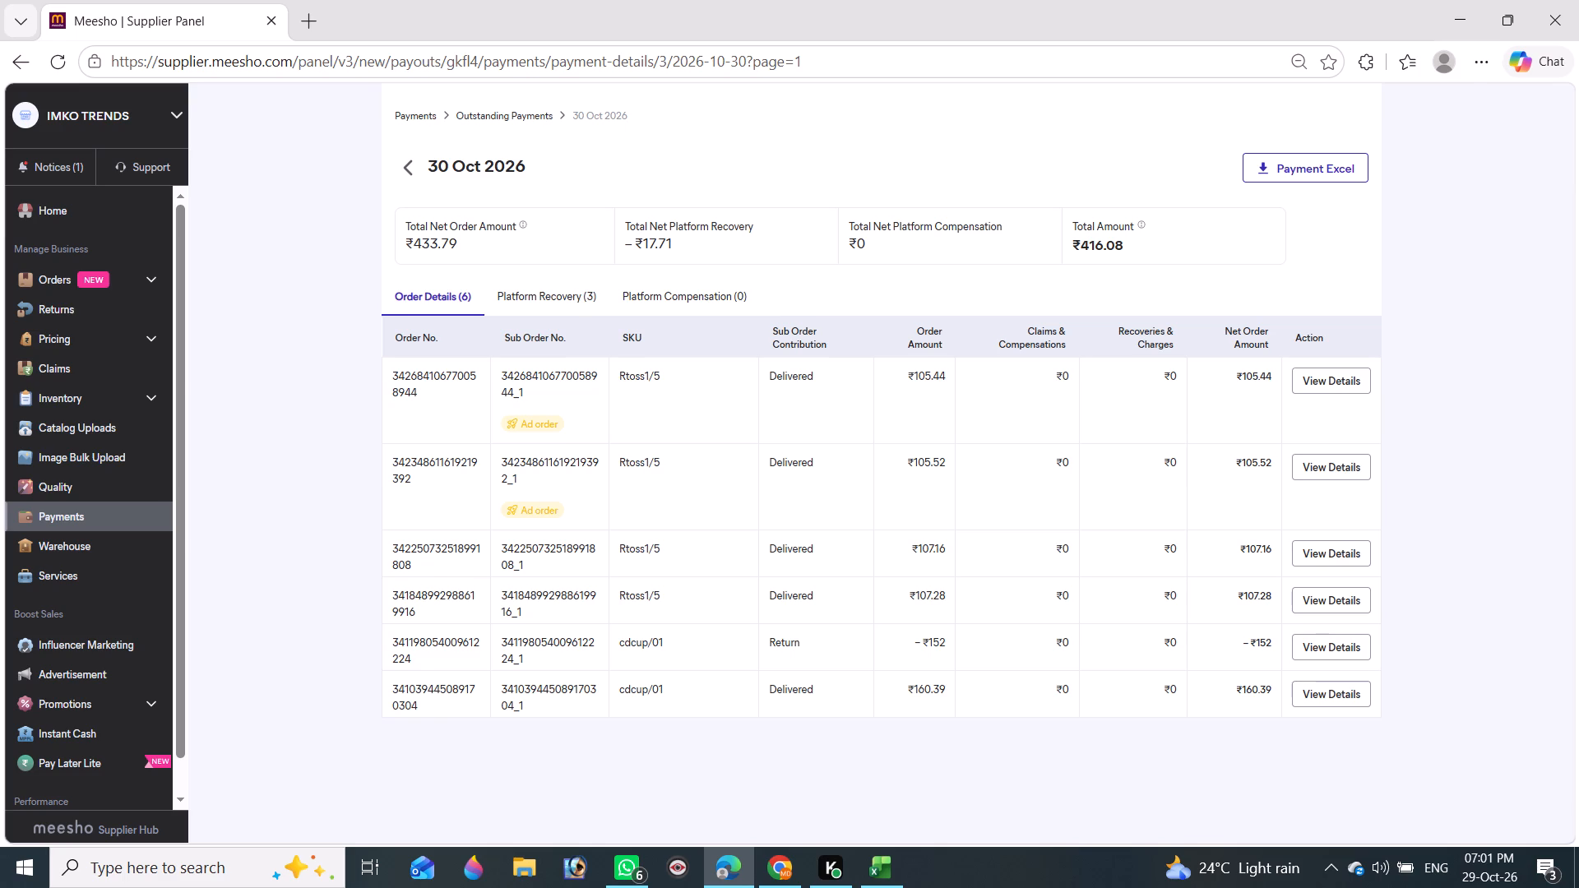
Switch to the workbook and delete rows 21 to 23, numbered 31 to 33, from the TREND OCT sheet.
key(alt+Tab)
click(403, 816)
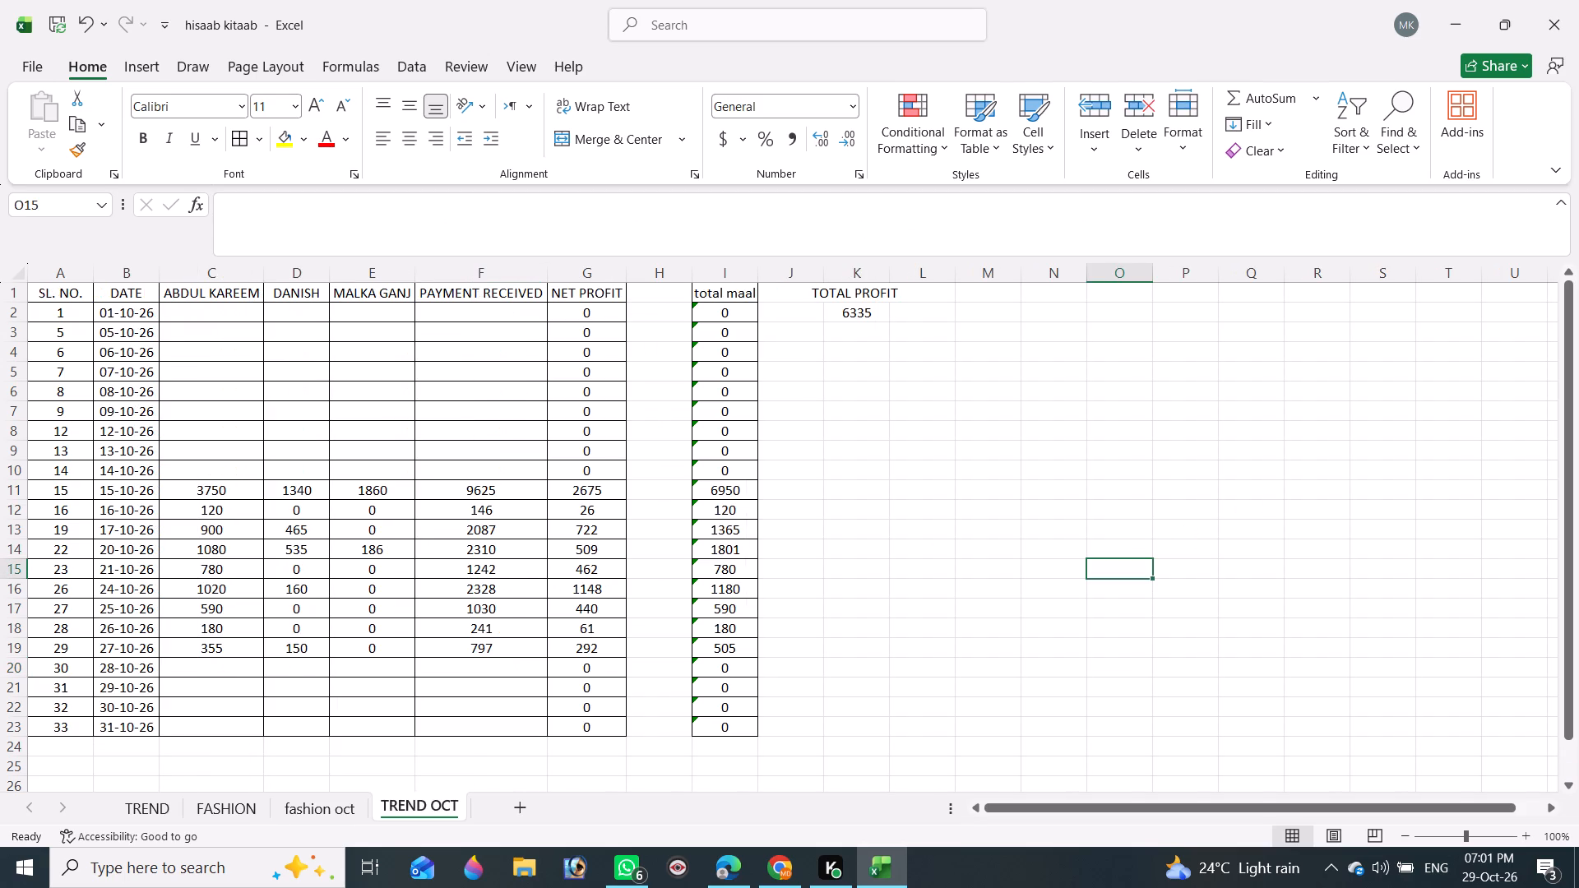
drag(0, 689, 0, 733)
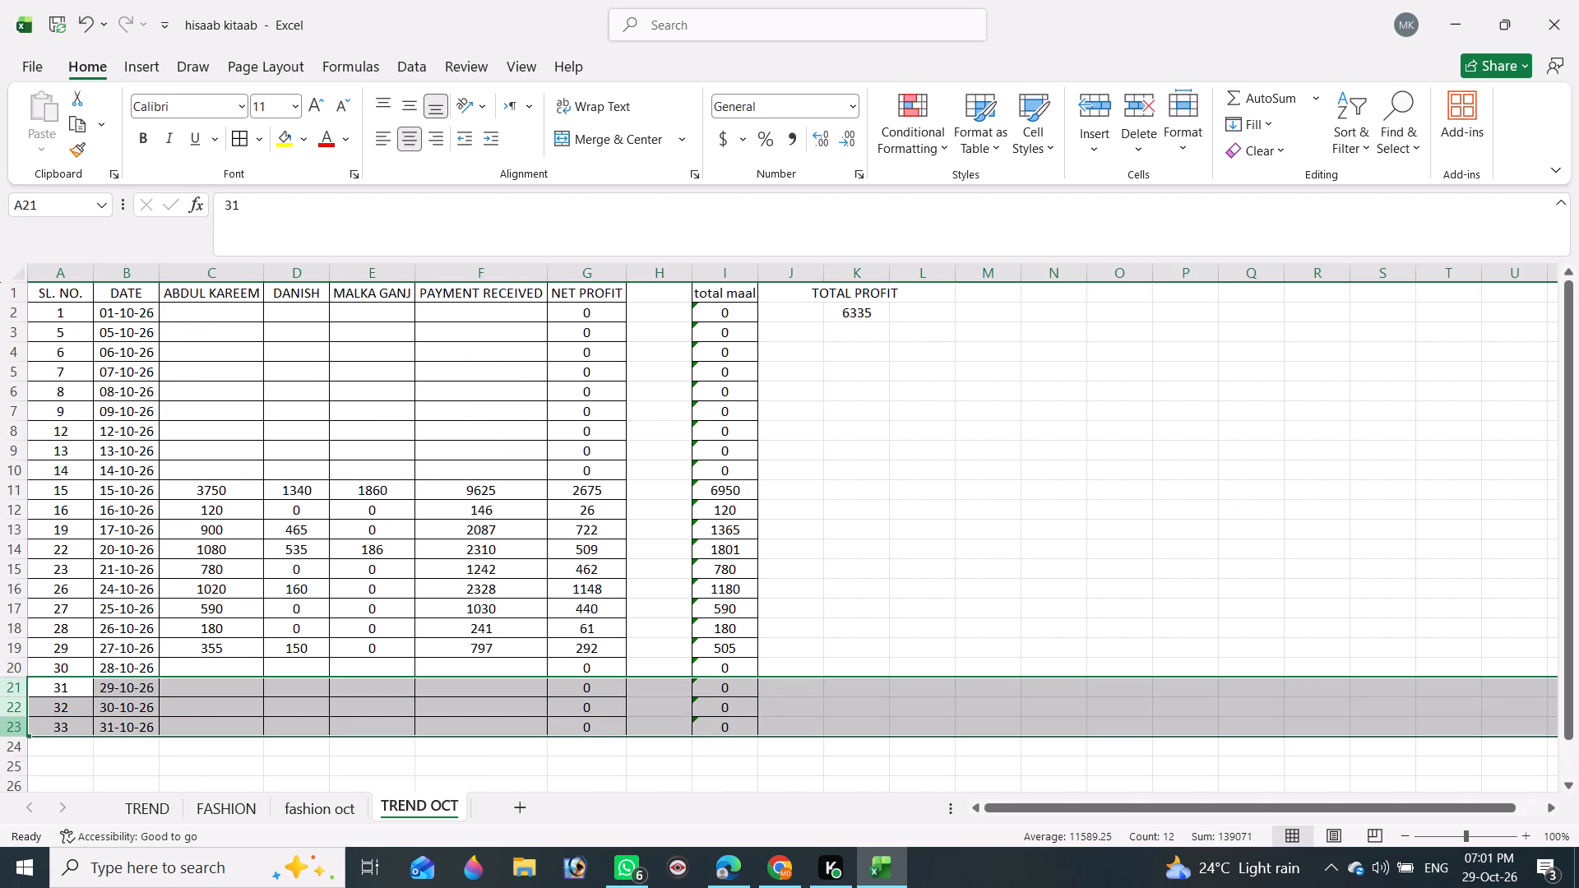
key(ctrl+minus)
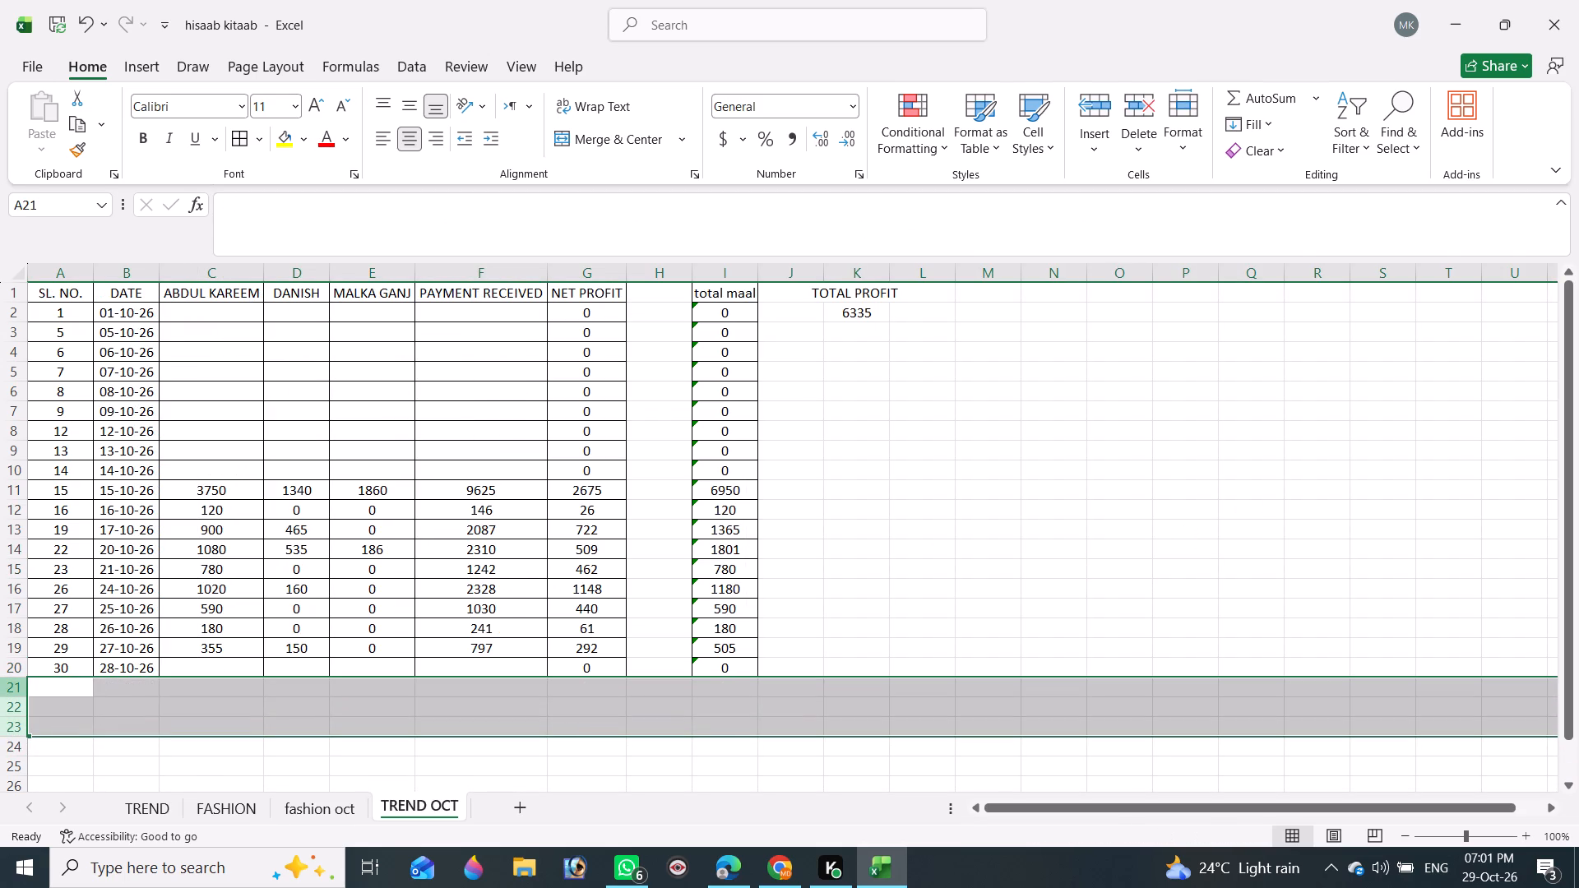
Move the DATE column of TREND OCT to column T and delete the emptied column B.
click(143, 268)
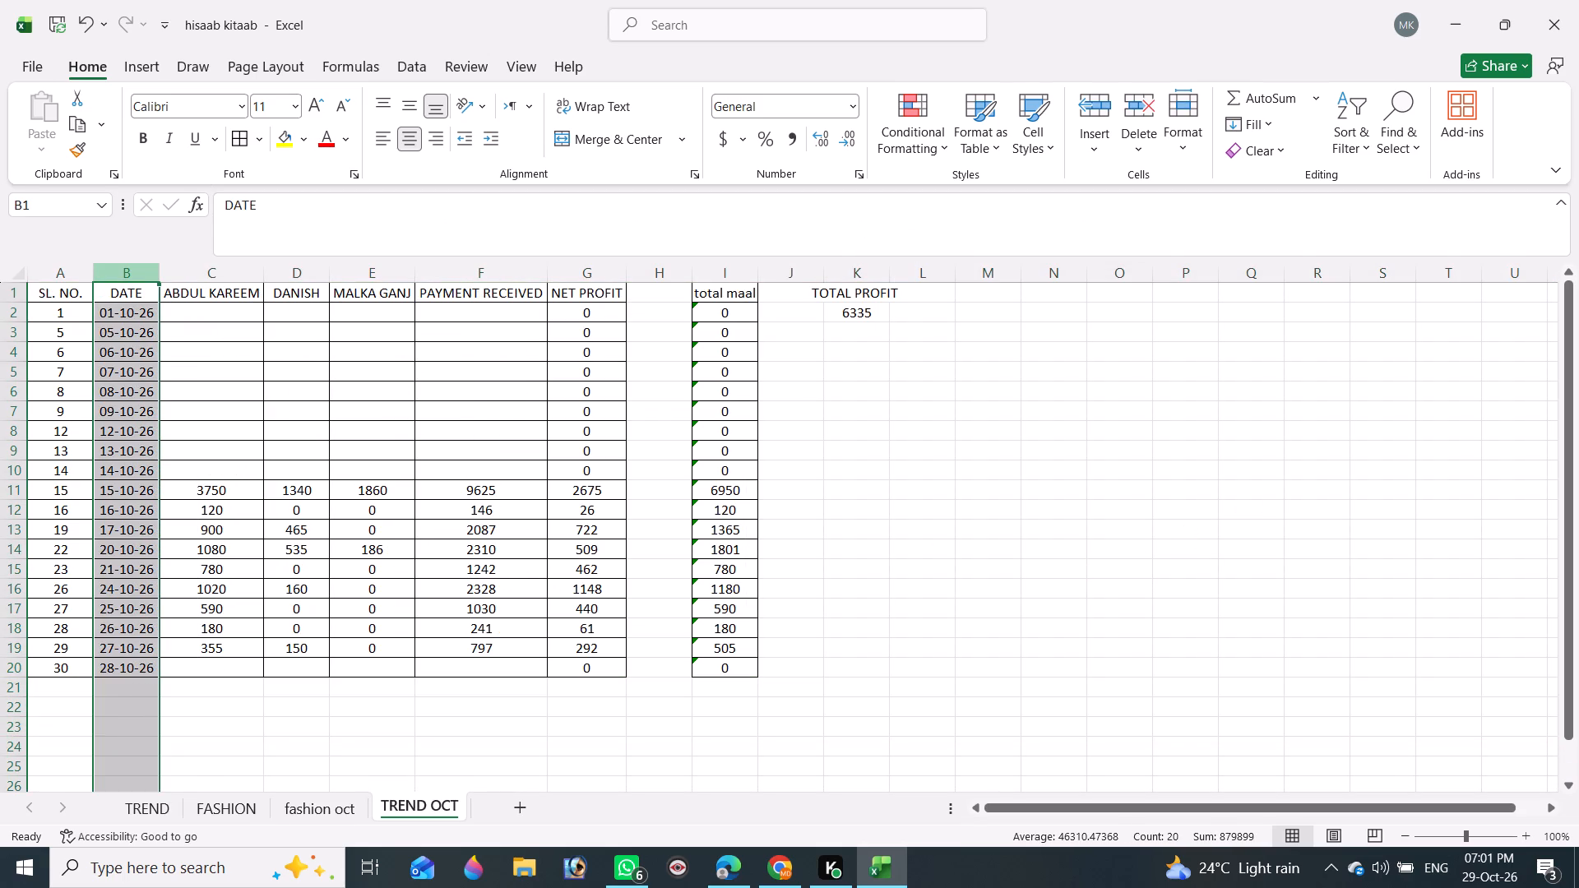
key(ctrl+x)
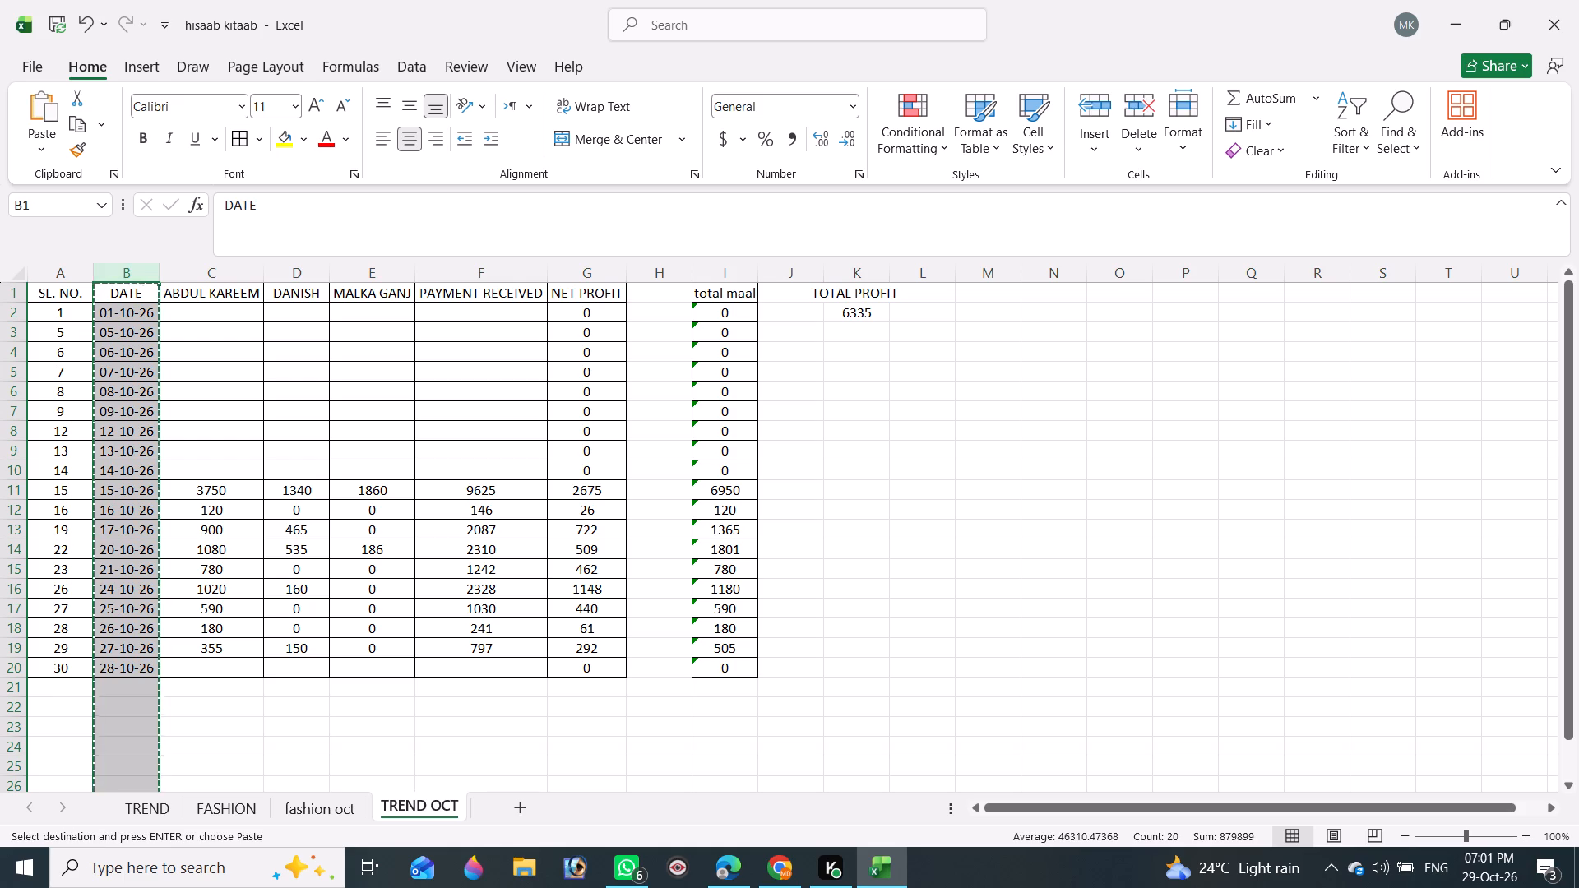
click(1473, 295)
key(ctrl+v)
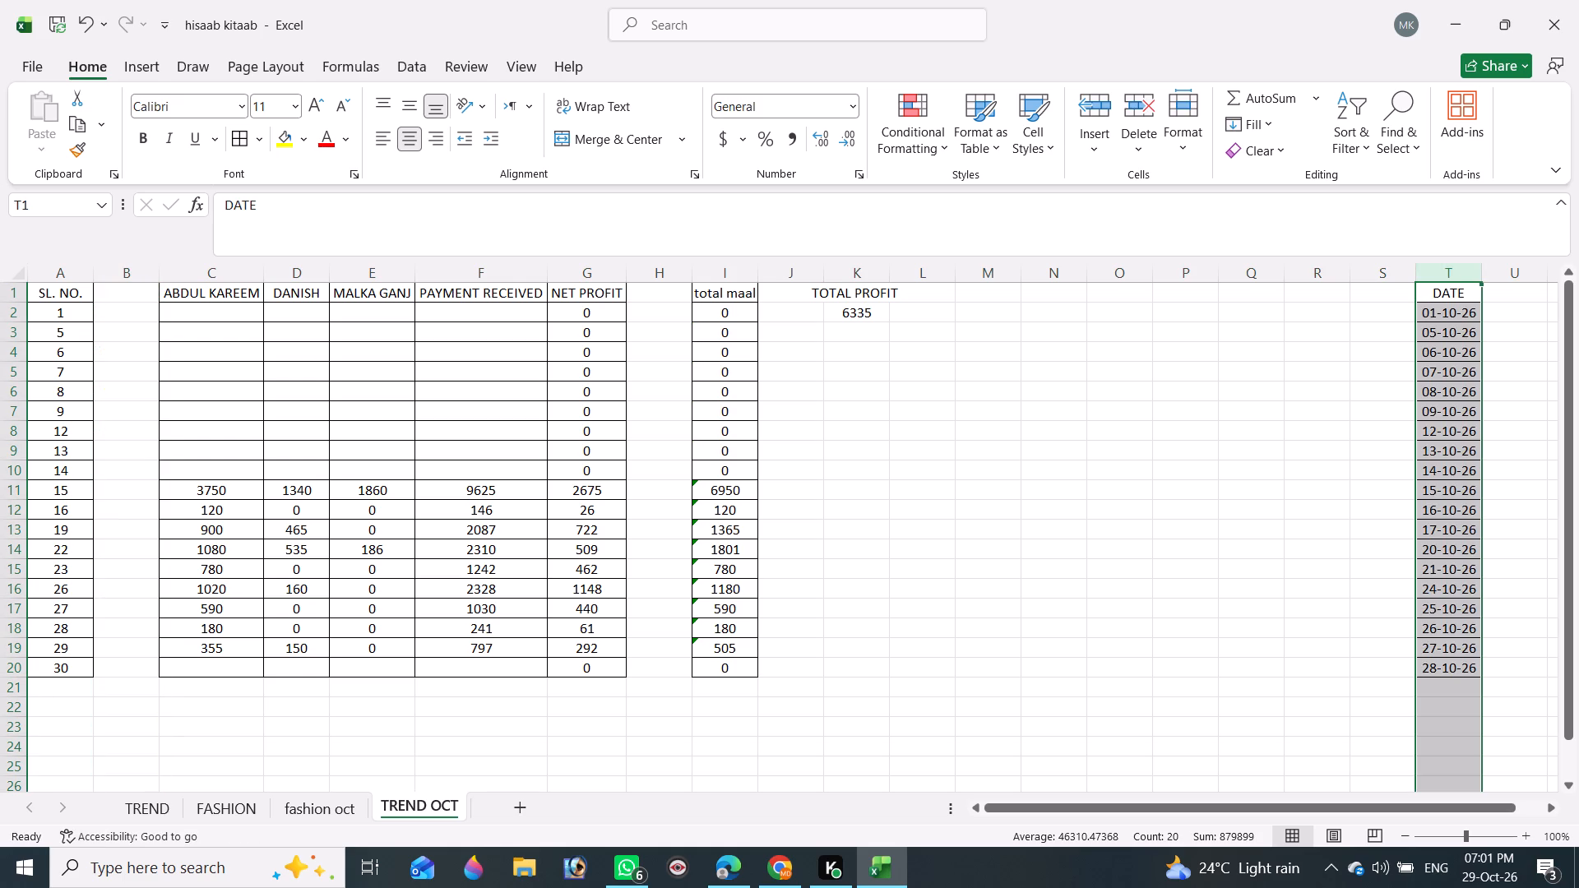
click(109, 276)
key(ctrl+minus)
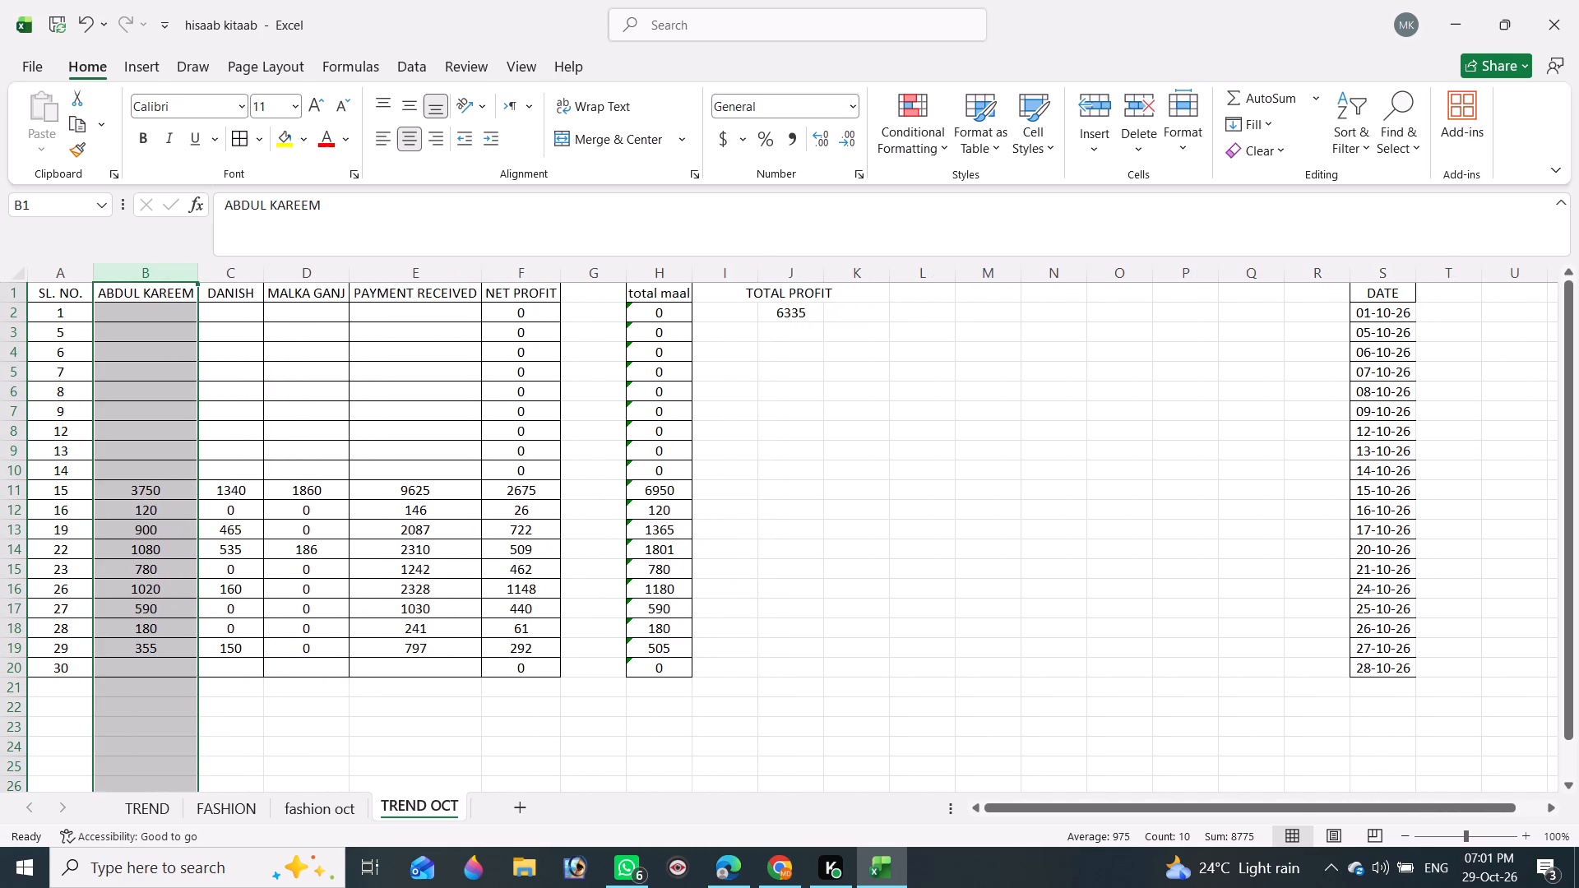
Enter the supplier costs for number 30 in TREND OCT: 240 in B20, 105 in C20 and 0 in D20.
click(150, 655)
click(150, 666)
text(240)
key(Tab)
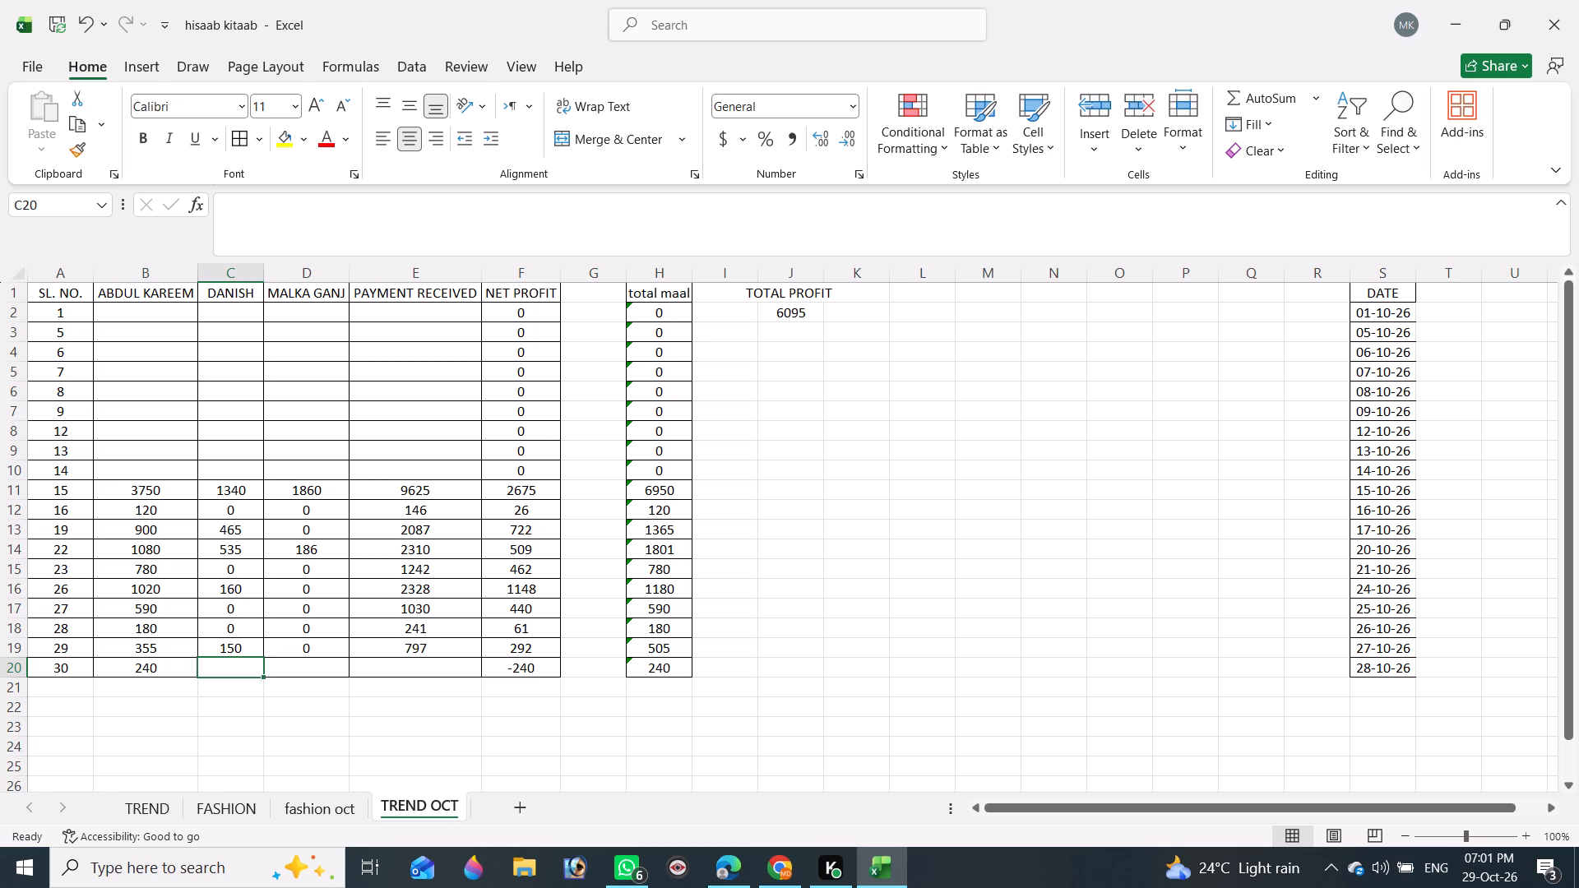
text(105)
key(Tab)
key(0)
Check the 30 Oct total amount in Edge, enter 416 as the payment received in E20 of TREND OCT, and save.
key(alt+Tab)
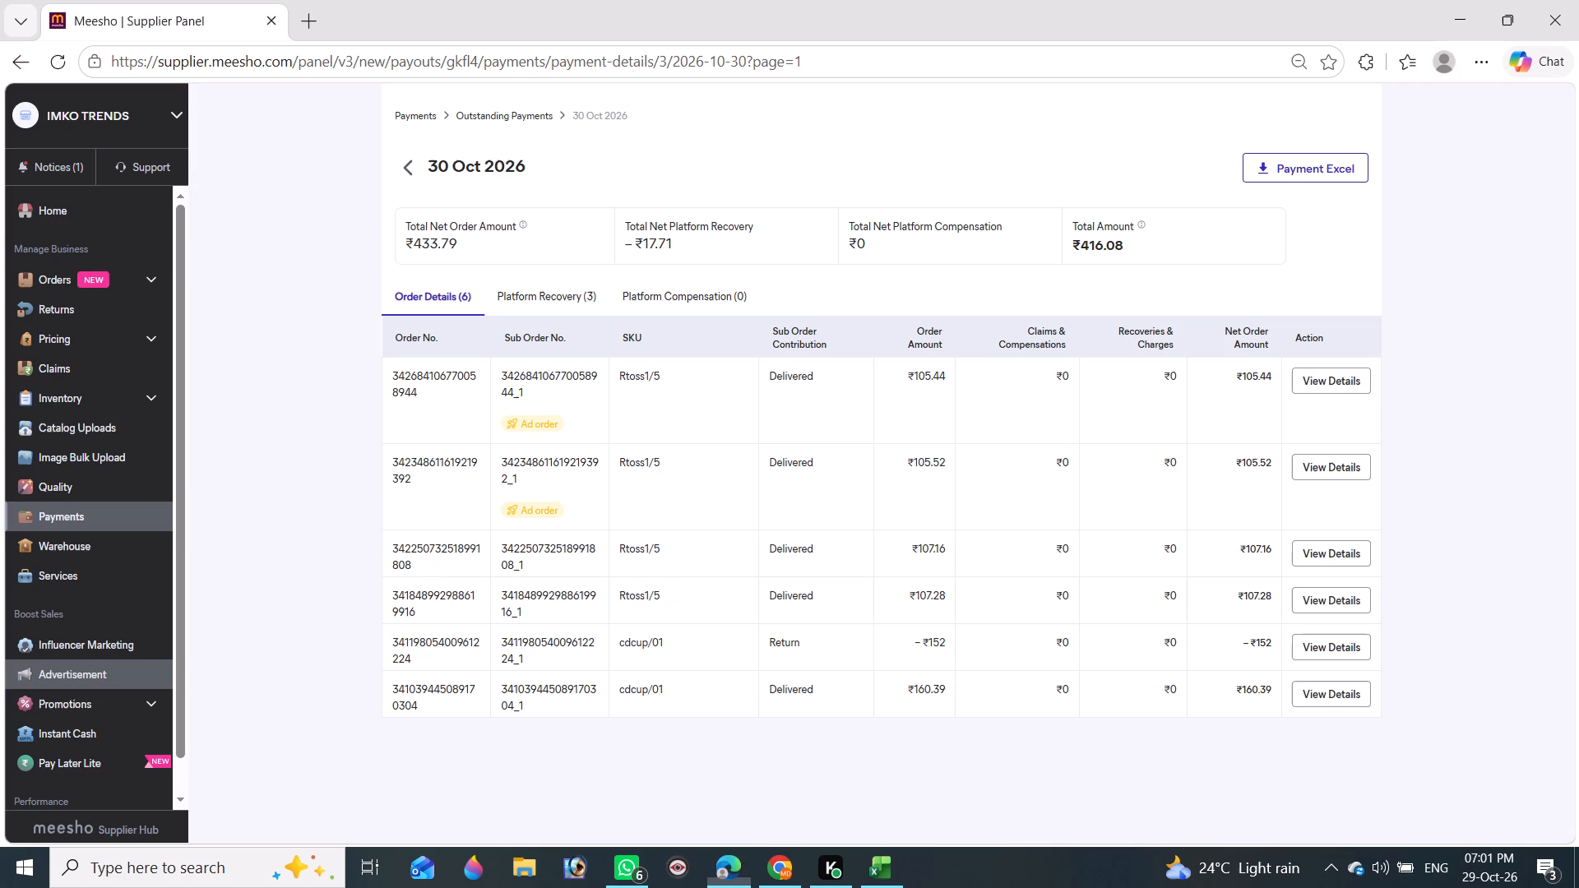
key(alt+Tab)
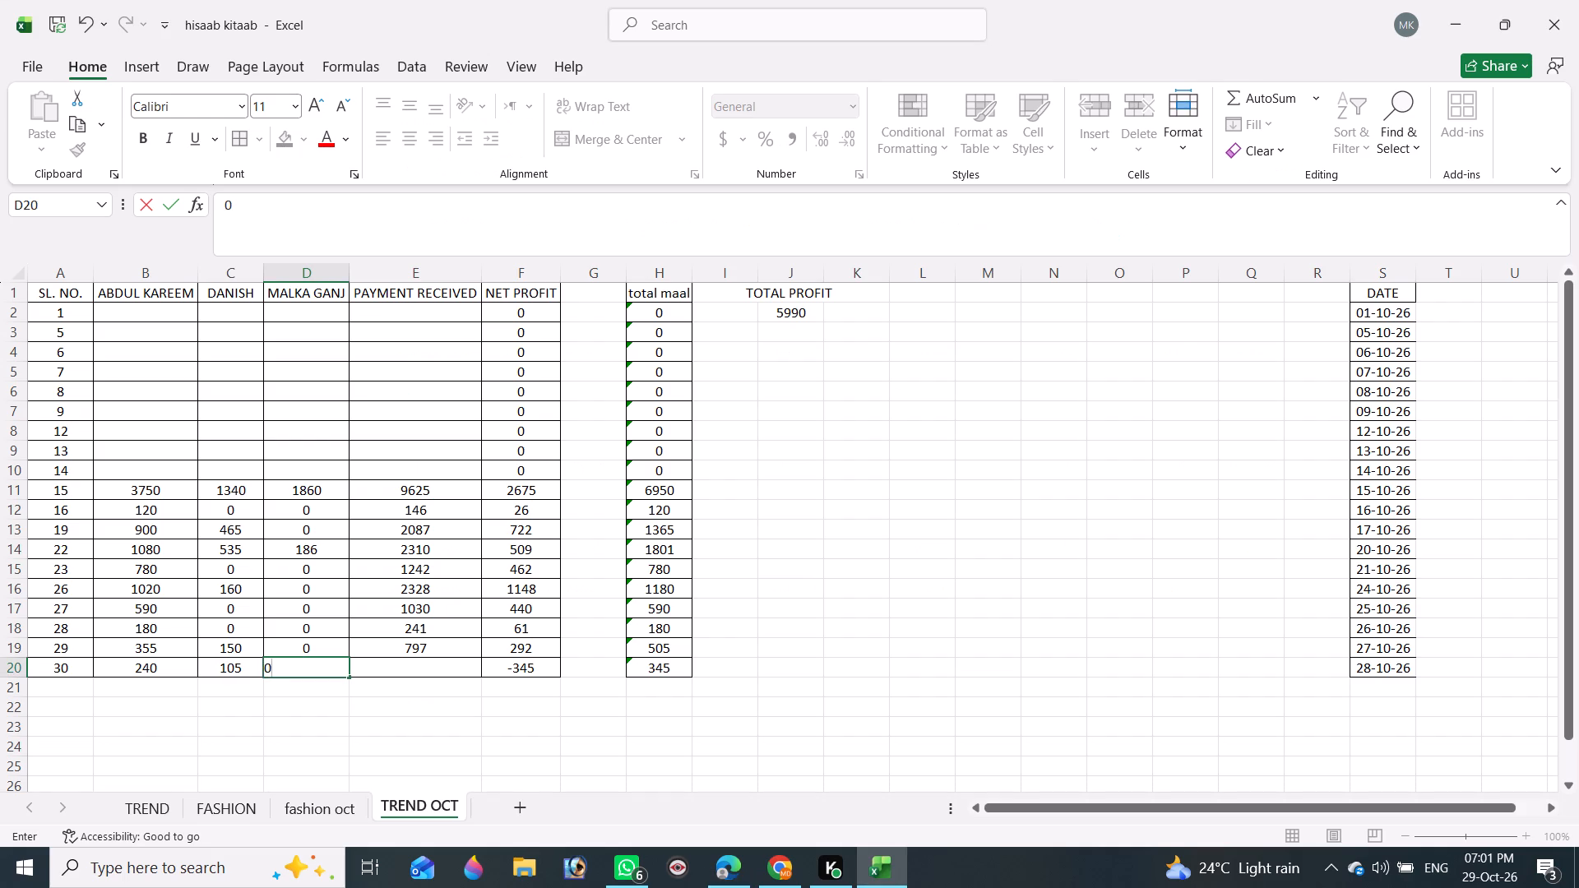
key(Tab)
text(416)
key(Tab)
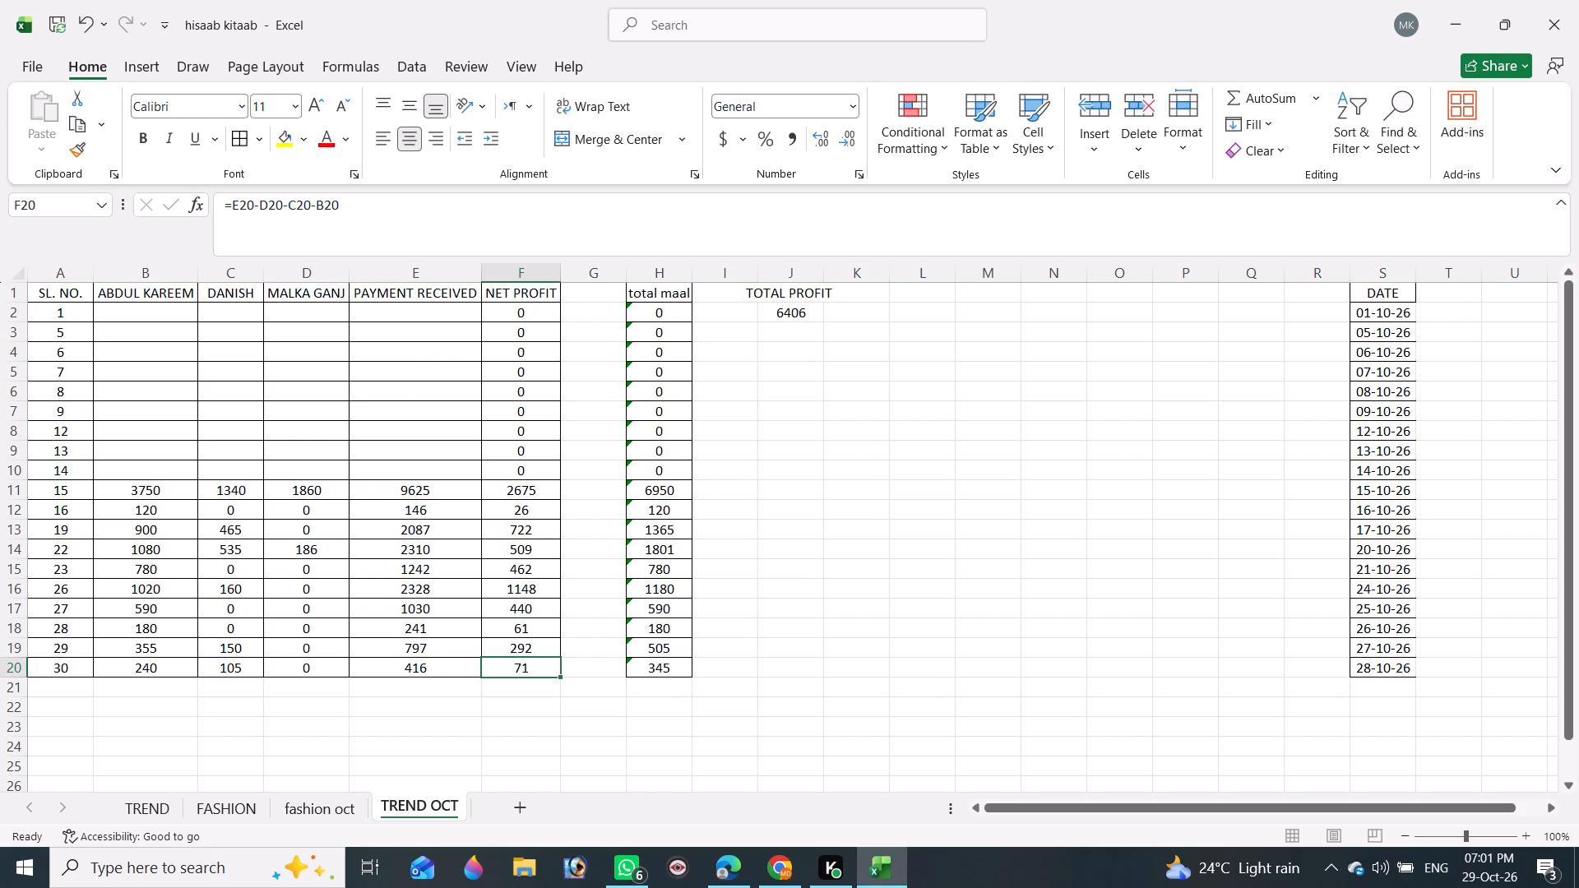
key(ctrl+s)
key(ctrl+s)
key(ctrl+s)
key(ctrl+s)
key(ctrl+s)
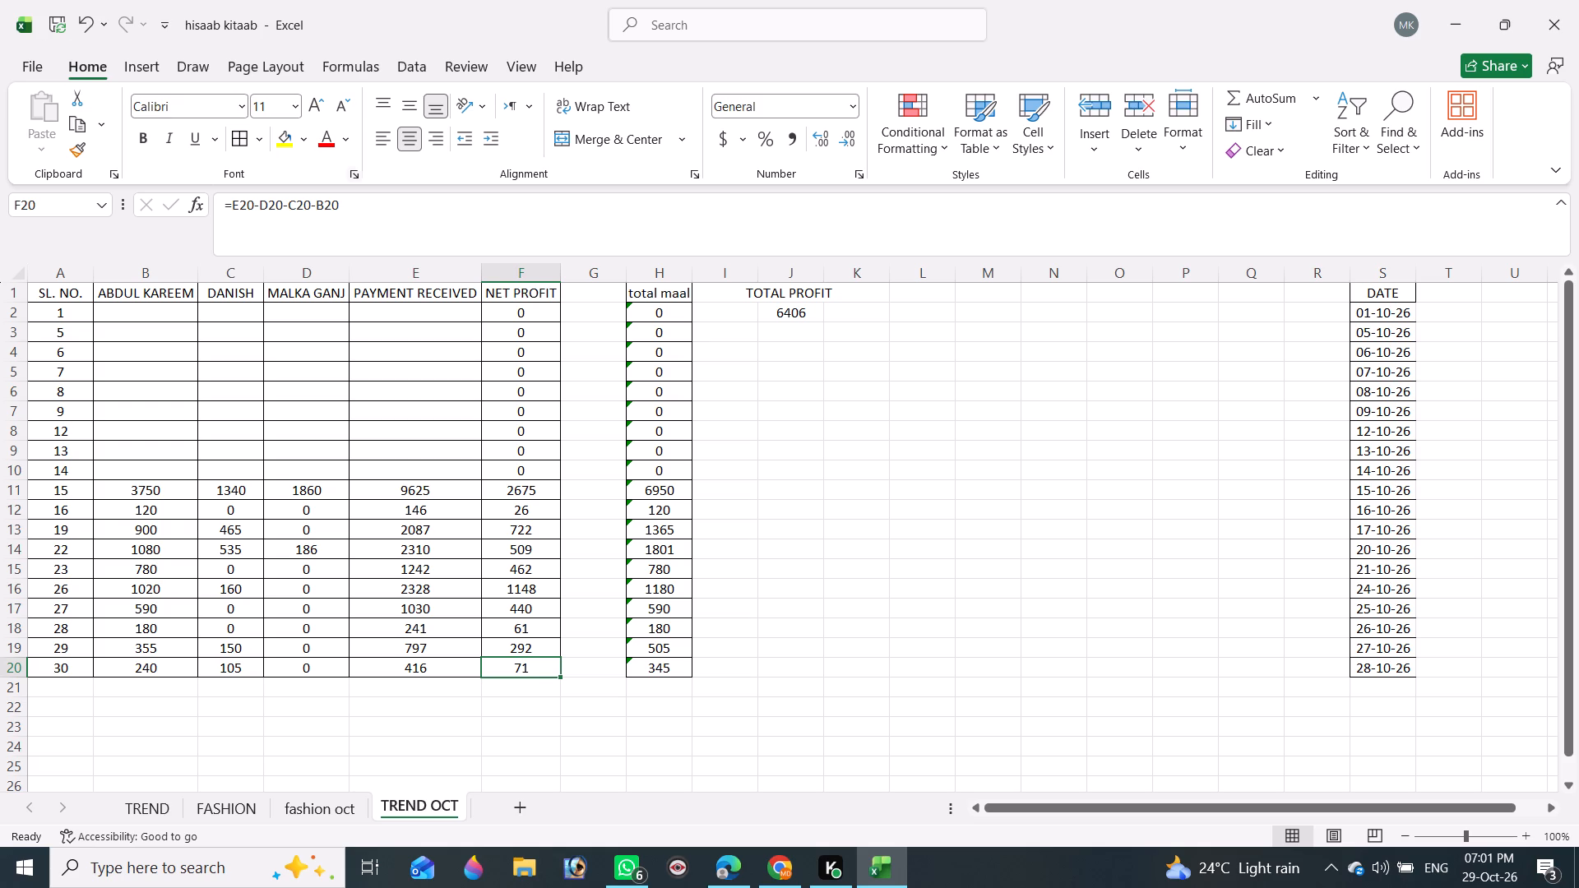
Add a new sheet after TREND OCT and enter the heading TOTAL HISAAB in E1.
click(528, 809)
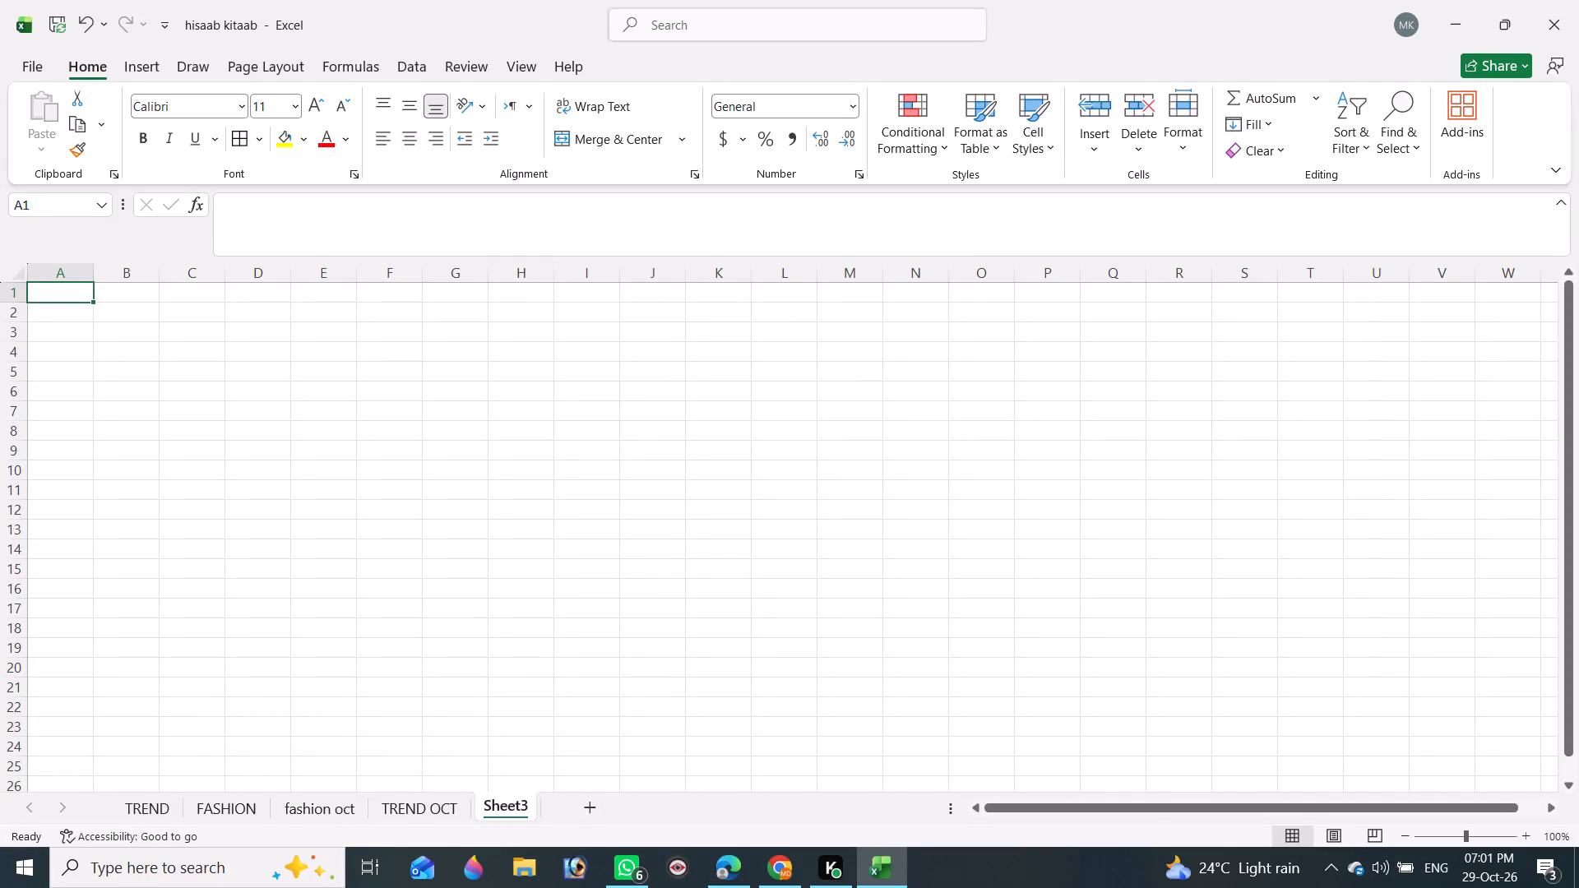
click(316, 301)
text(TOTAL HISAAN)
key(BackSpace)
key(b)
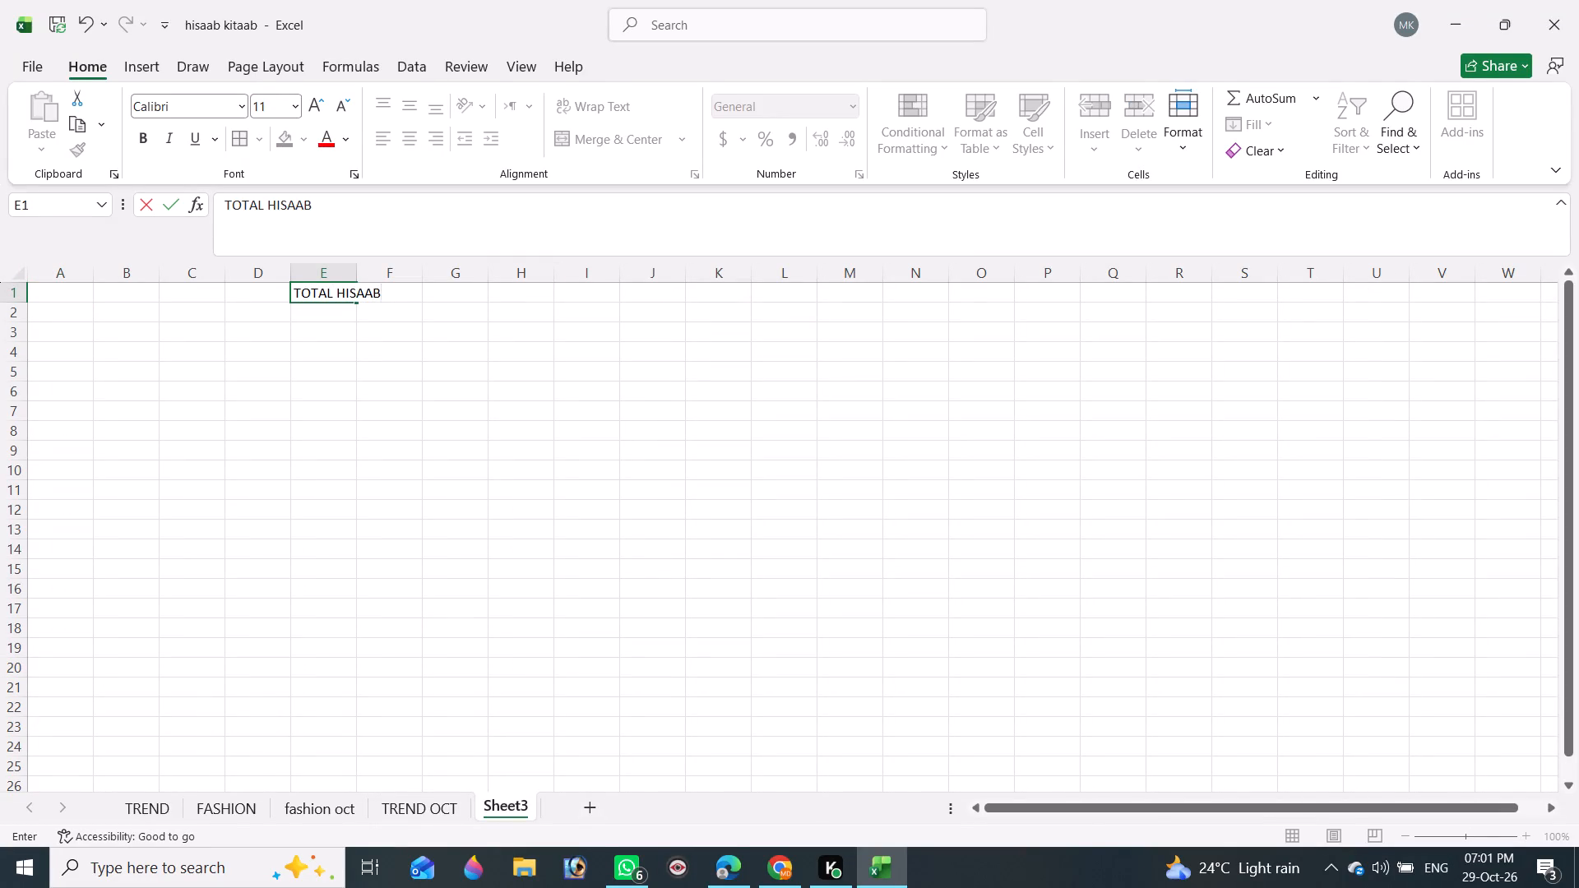
Enter the labels IMKO TREND in D3 and IMKO FASHION in D4, and autofit columns D and E to their text.
click(276, 342)
click(276, 327)
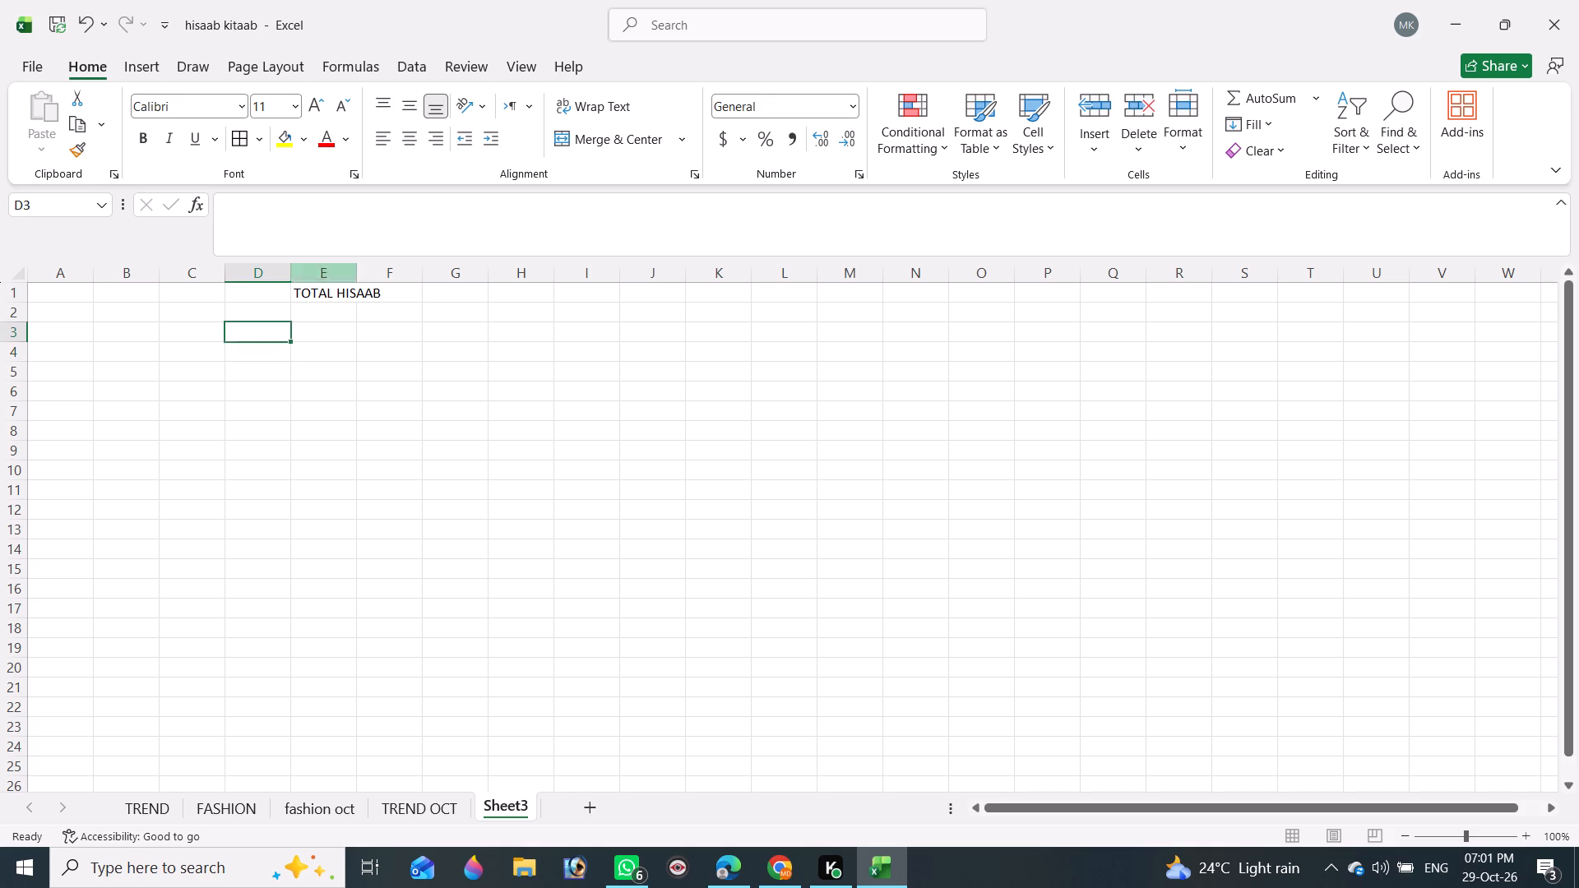
double_click(358, 274)
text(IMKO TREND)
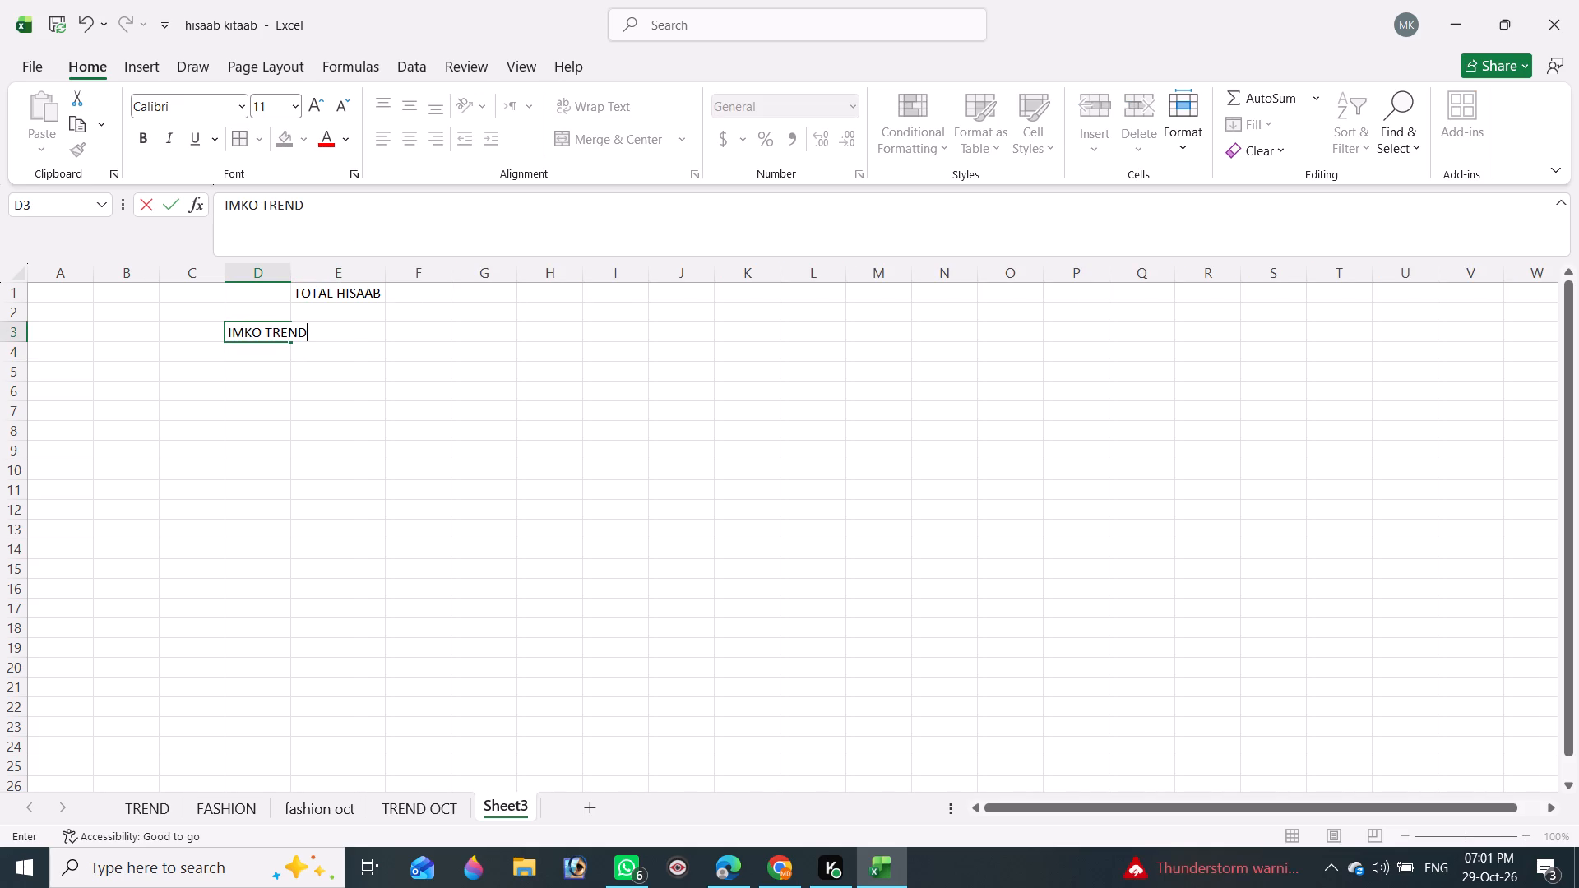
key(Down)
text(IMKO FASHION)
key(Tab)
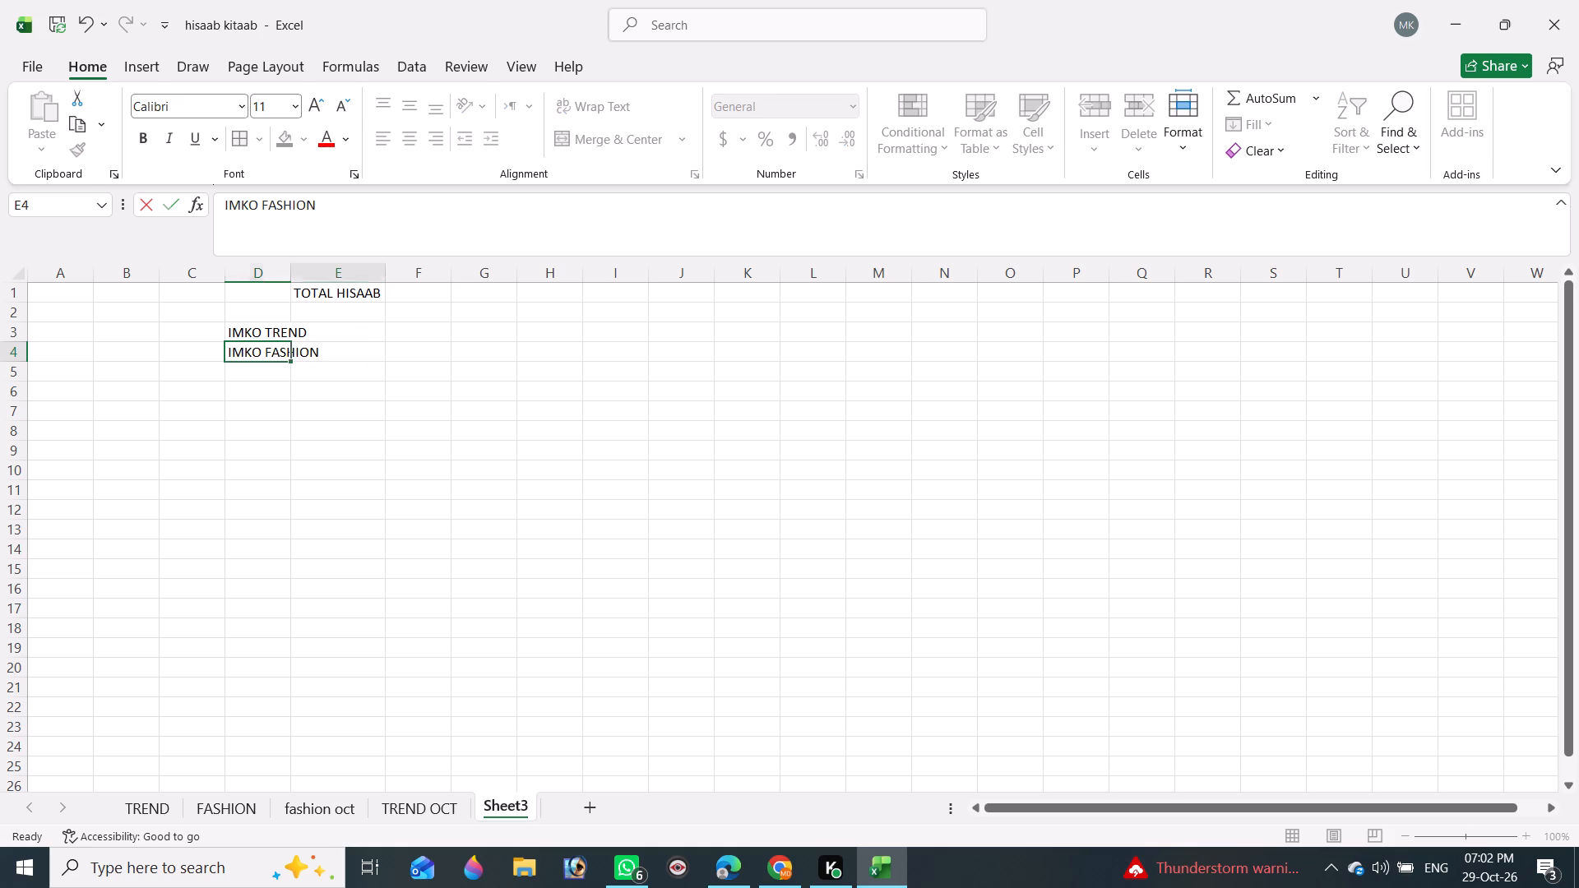
double_click(285, 273)
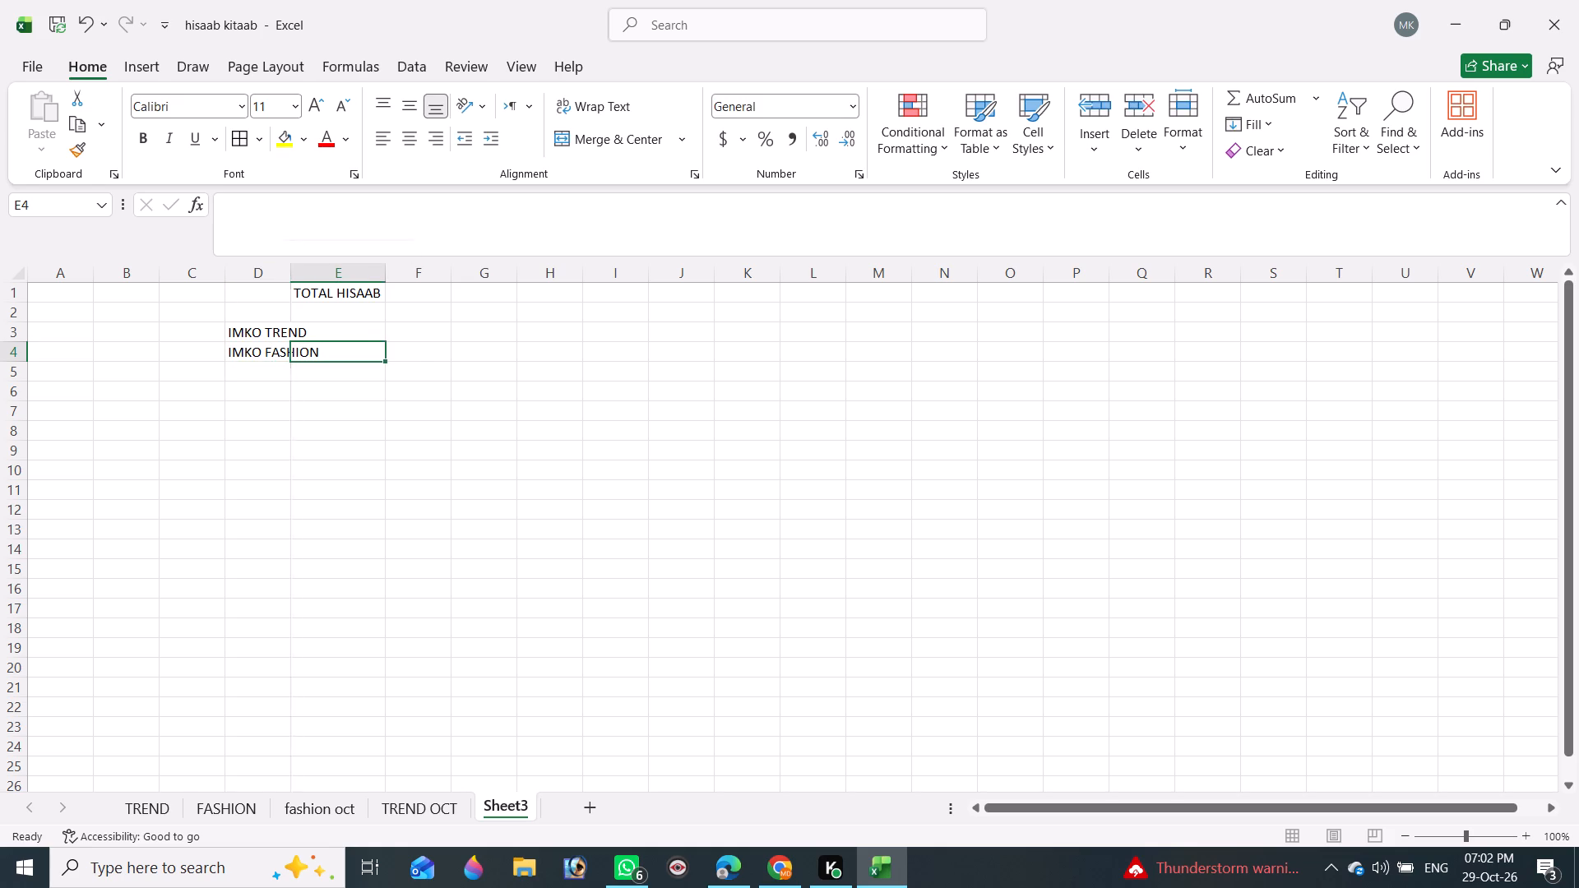
Look up the total profit on the fashion oct sheet and enter it as 22388 in E4 of Sheet3.
click(372, 329)
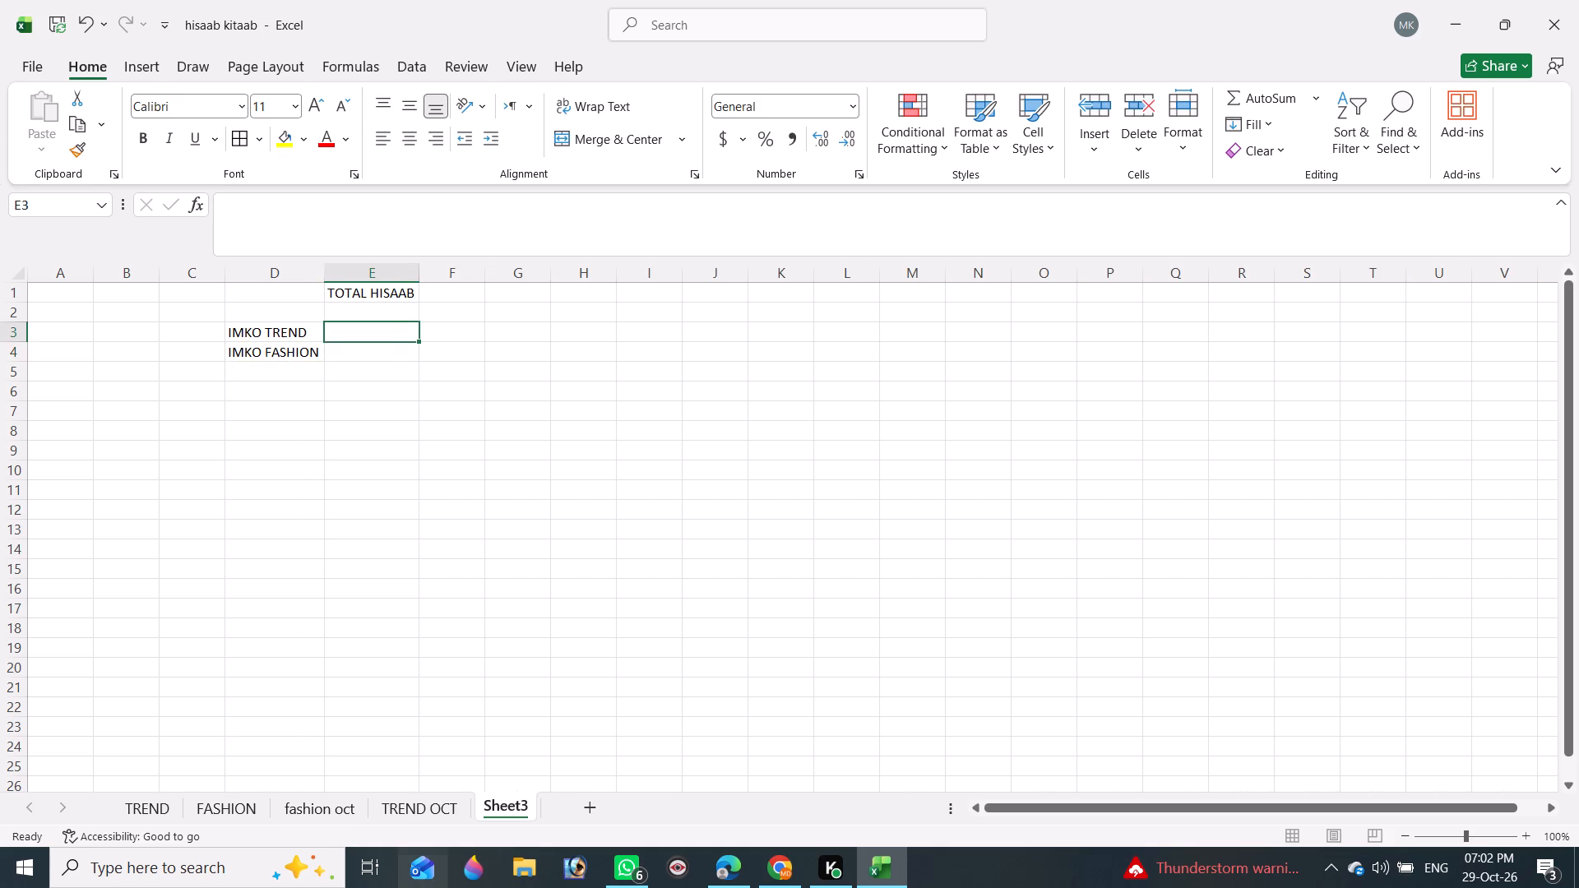
click(336, 803)
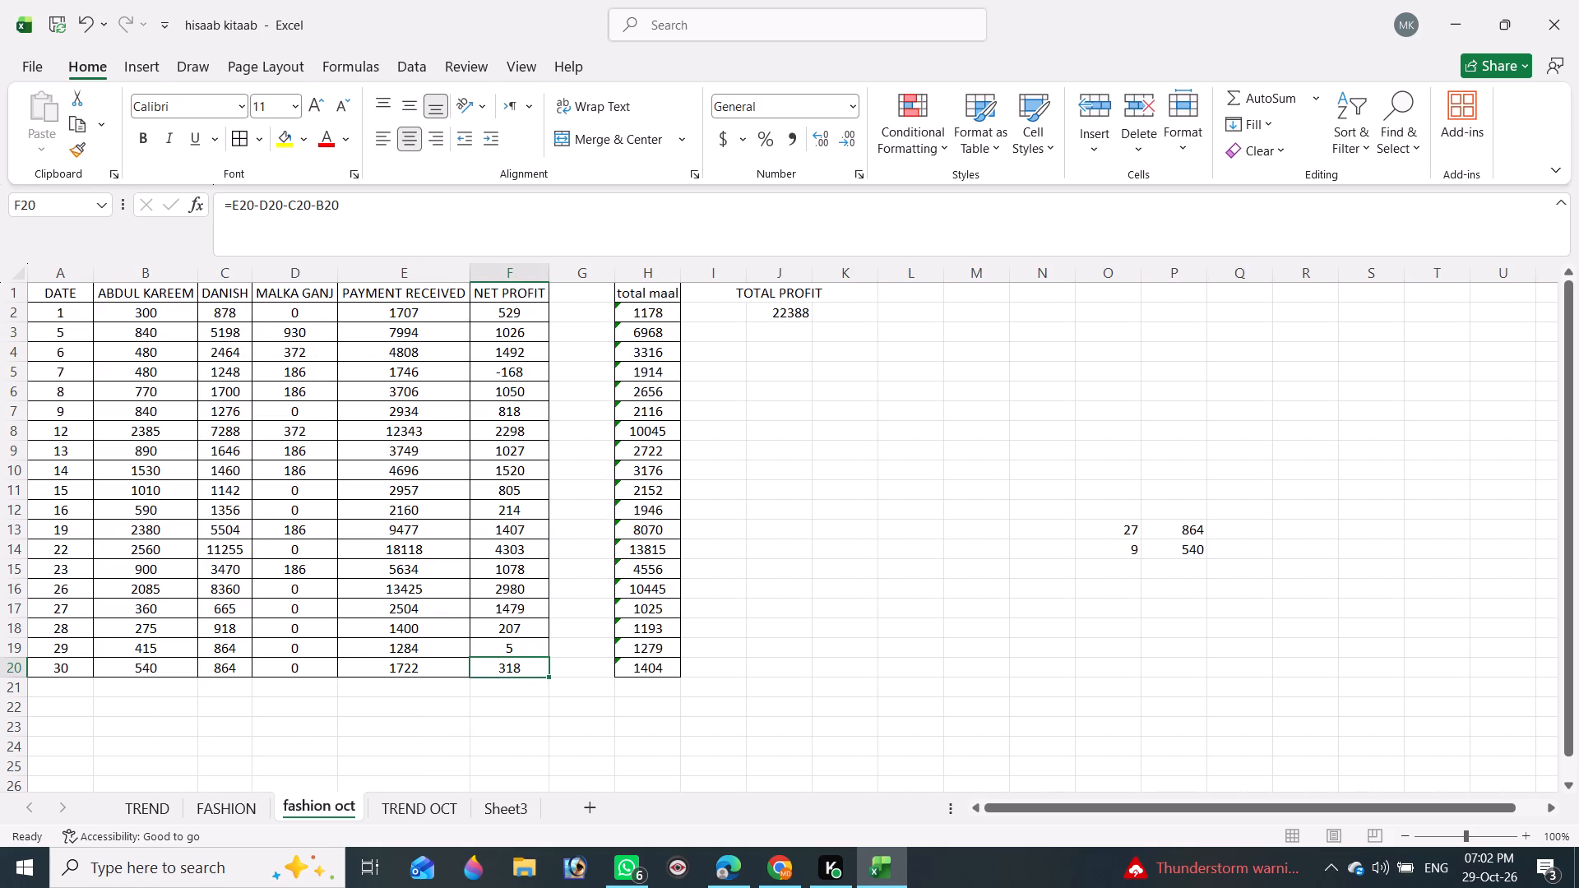
click(509, 807)
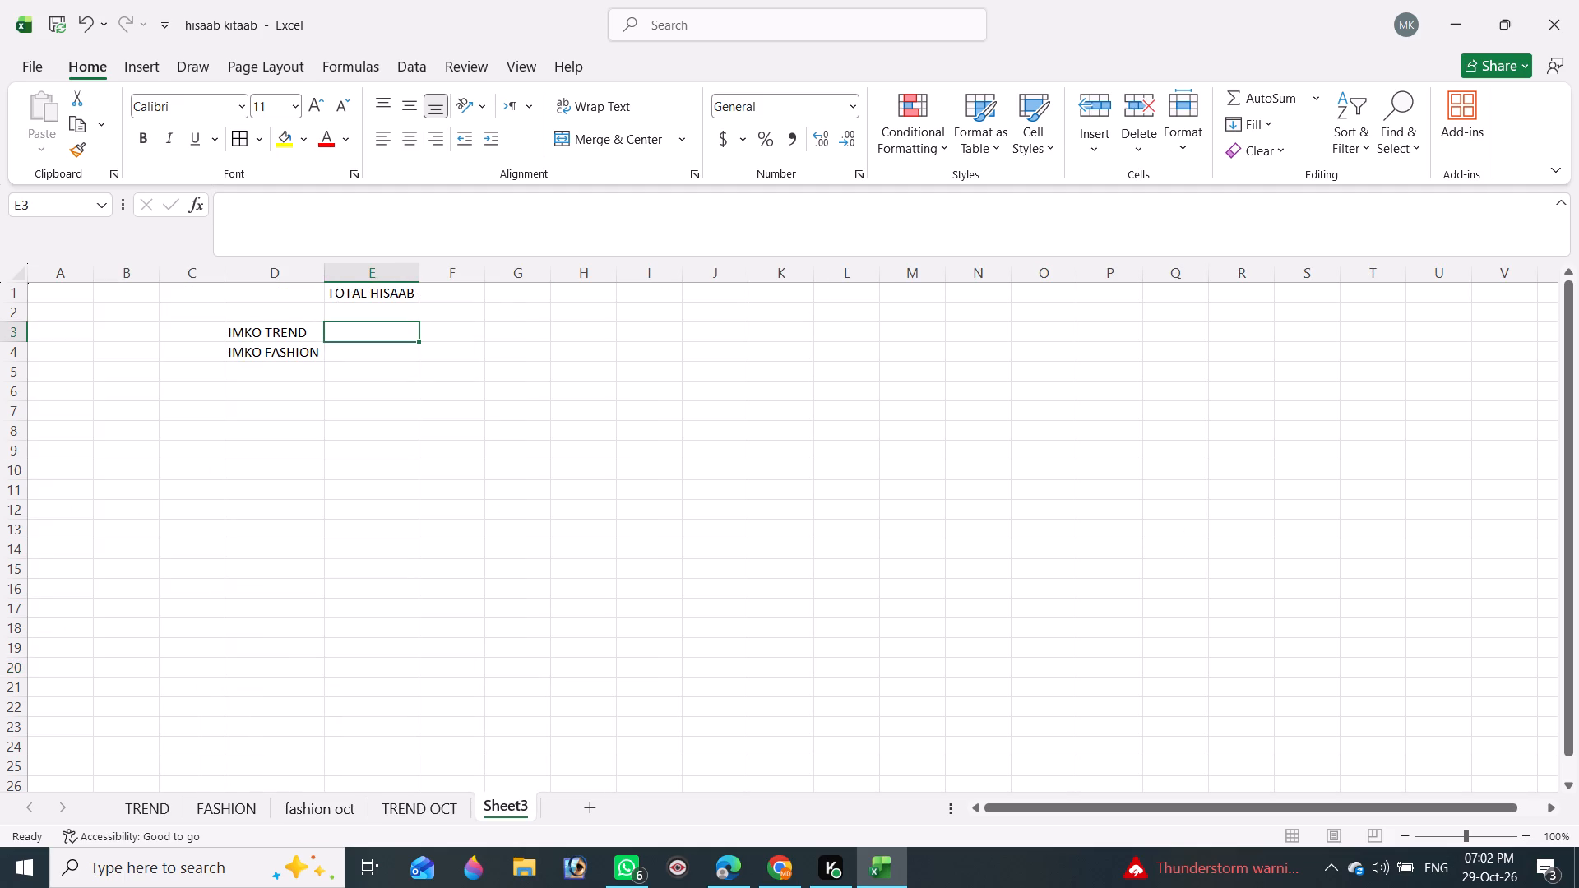
key(Down)
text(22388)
click(373, 333)
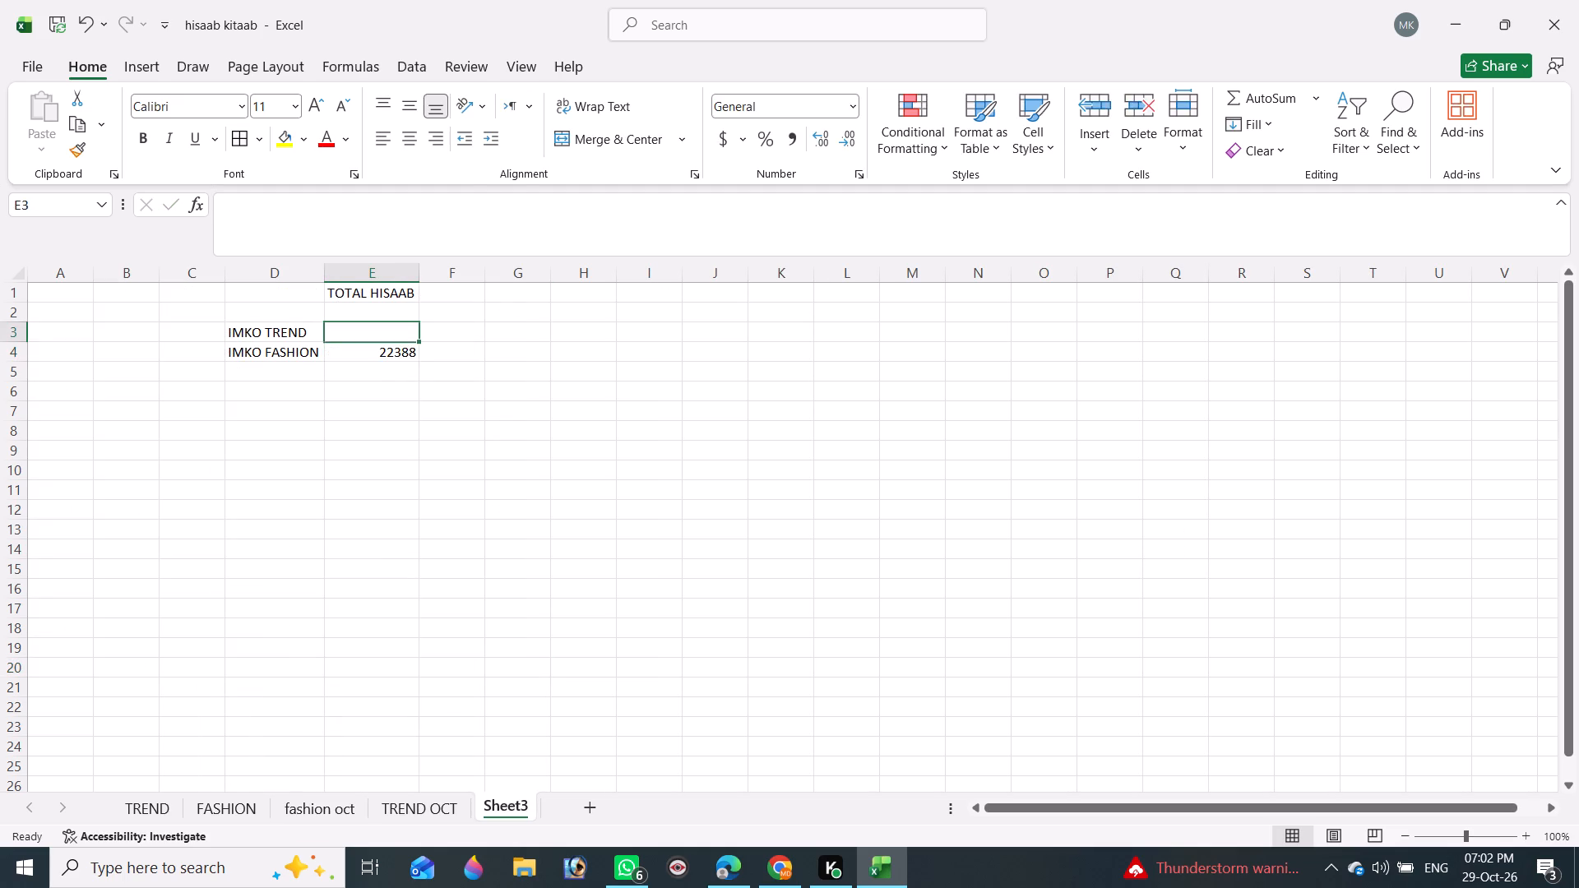
Switch to Chrome and play the Kash Main Aqsa Ka Basi Hota video on YouTube.
key(alt+Tab)
click(884, 865)
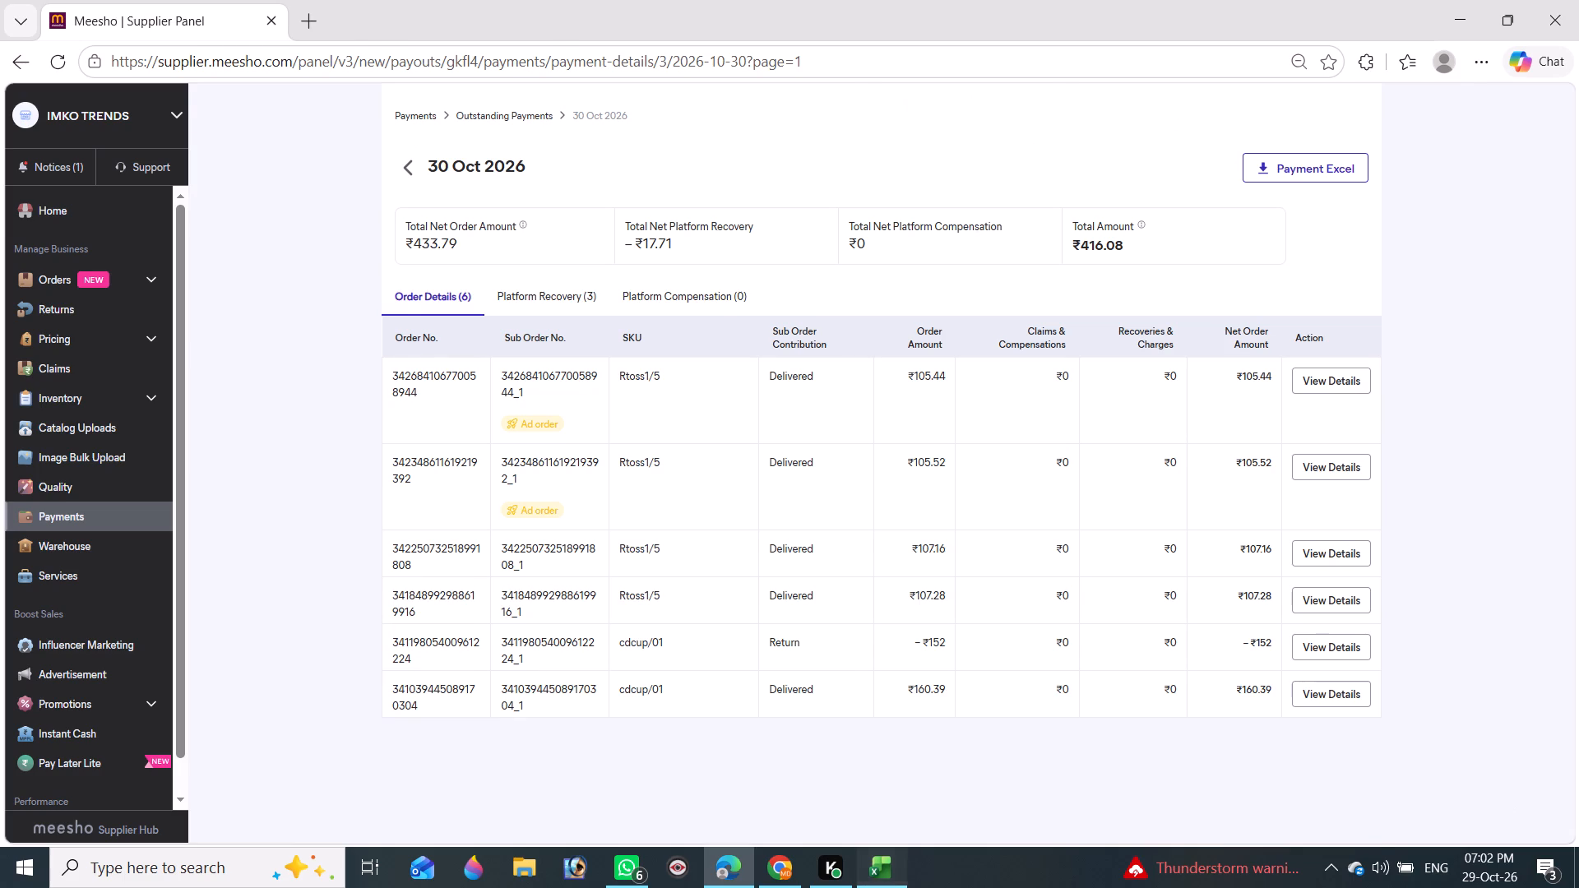
click(785, 866)
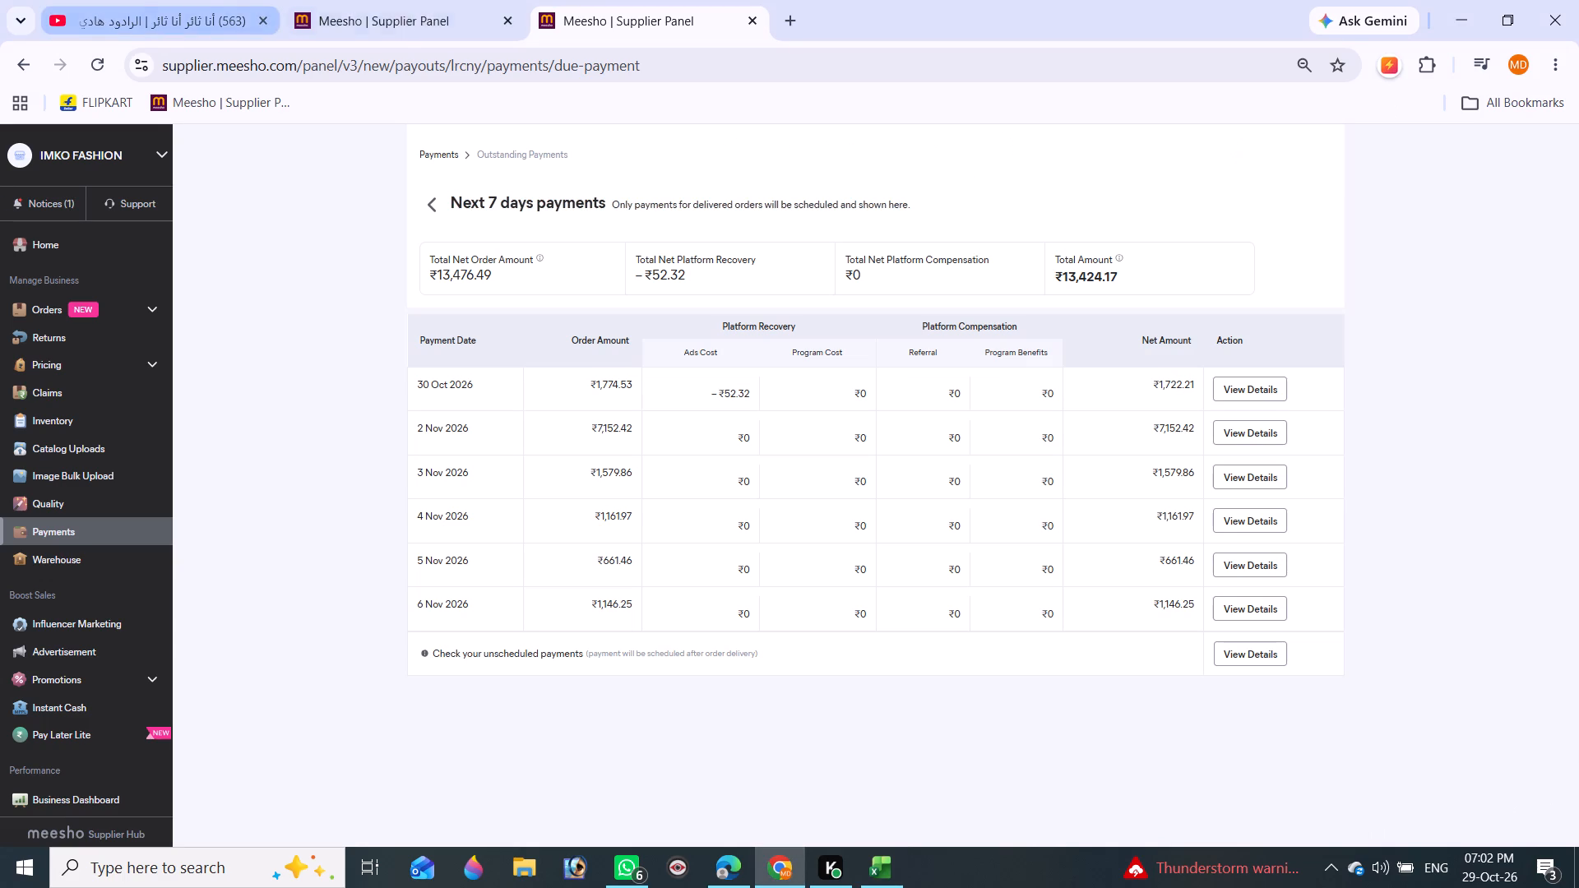
click(147, 0)
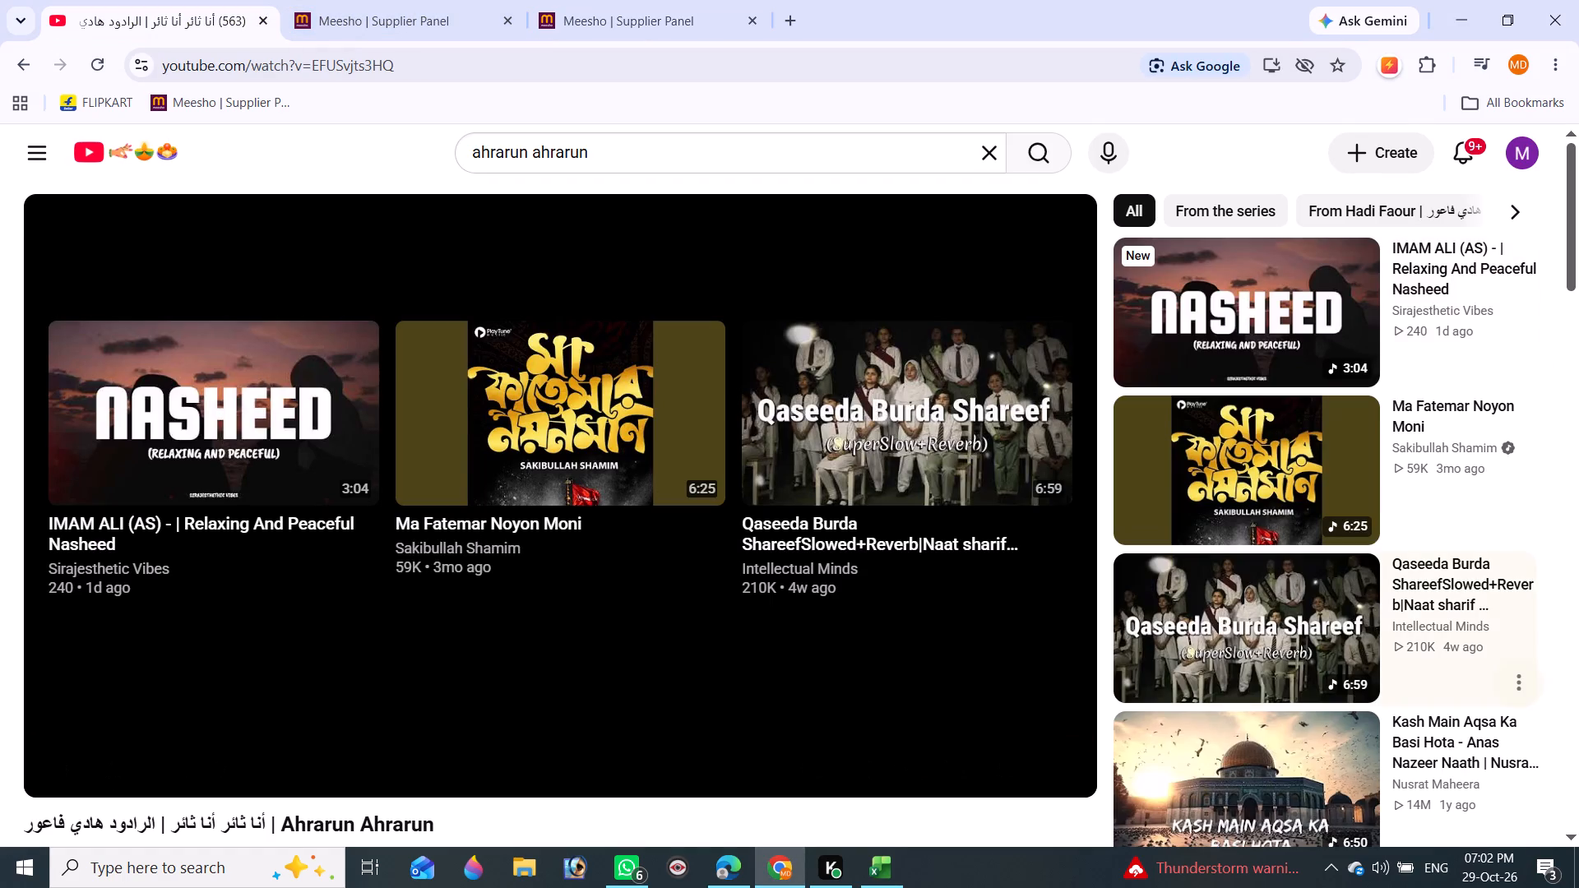
click(1215, 753)
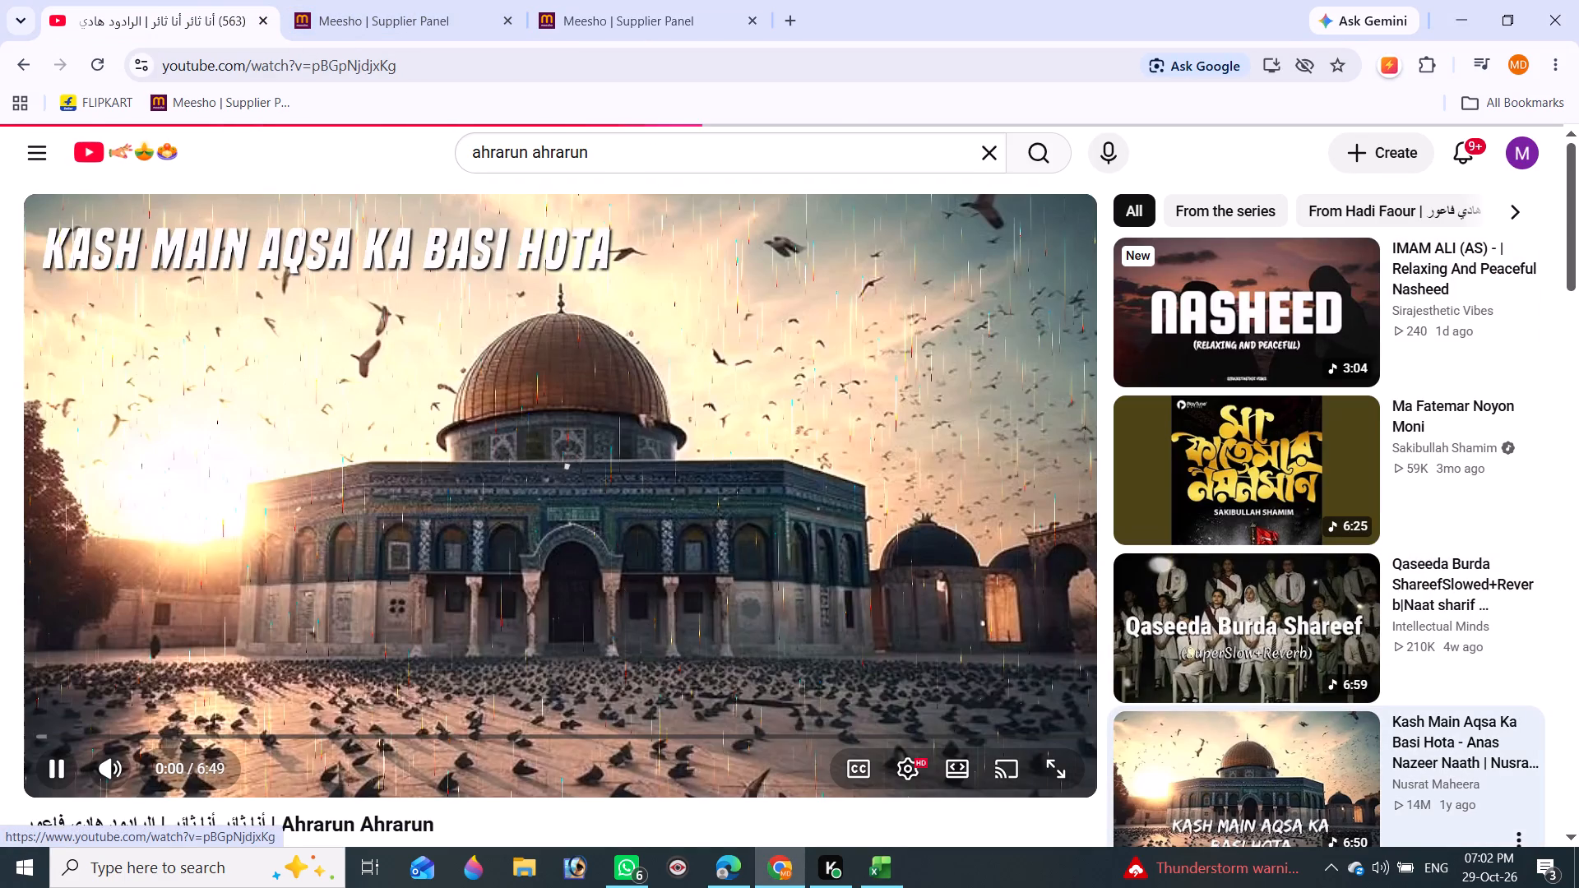
Return to the Excel workbook, look up the total profit on TREND OCT, and enter it as 6406 in E3 of Sheet3.
click(899, 869)
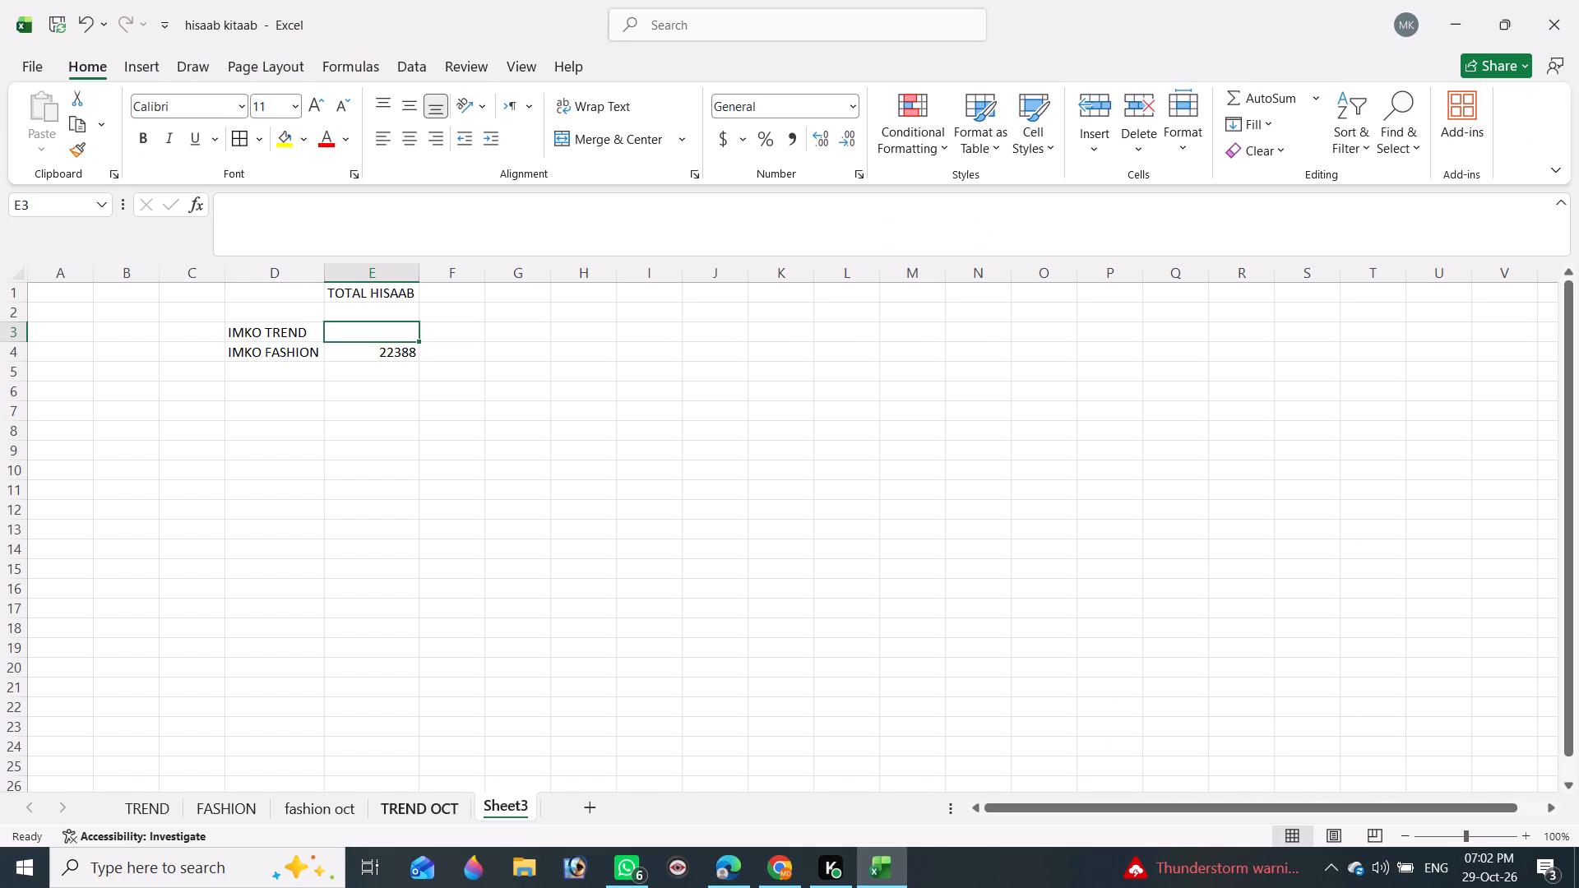
click(391, 807)
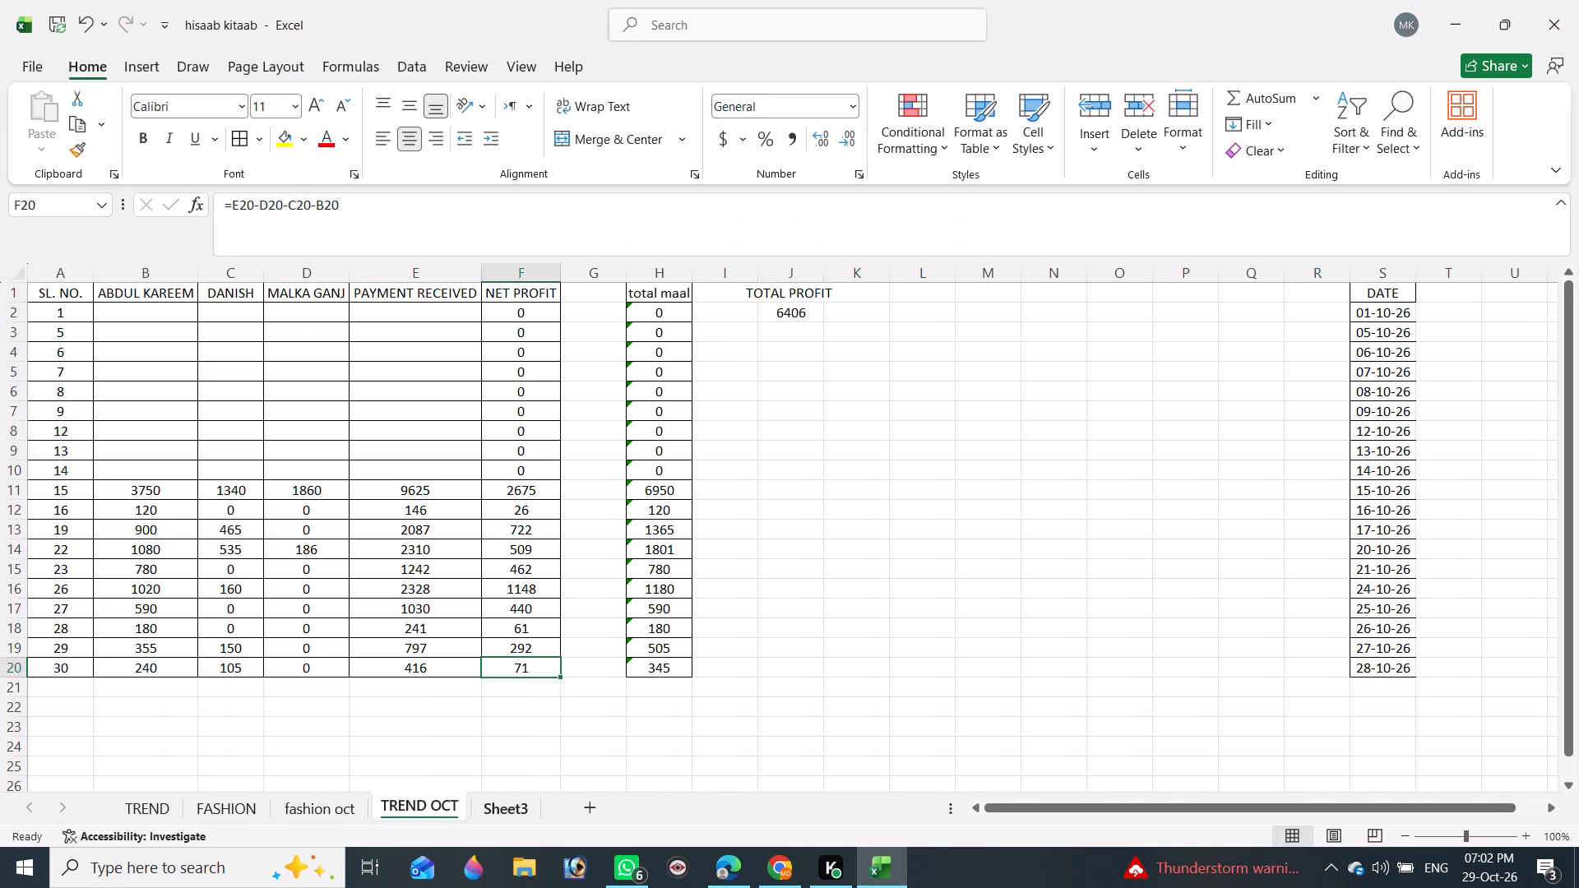
click(502, 799)
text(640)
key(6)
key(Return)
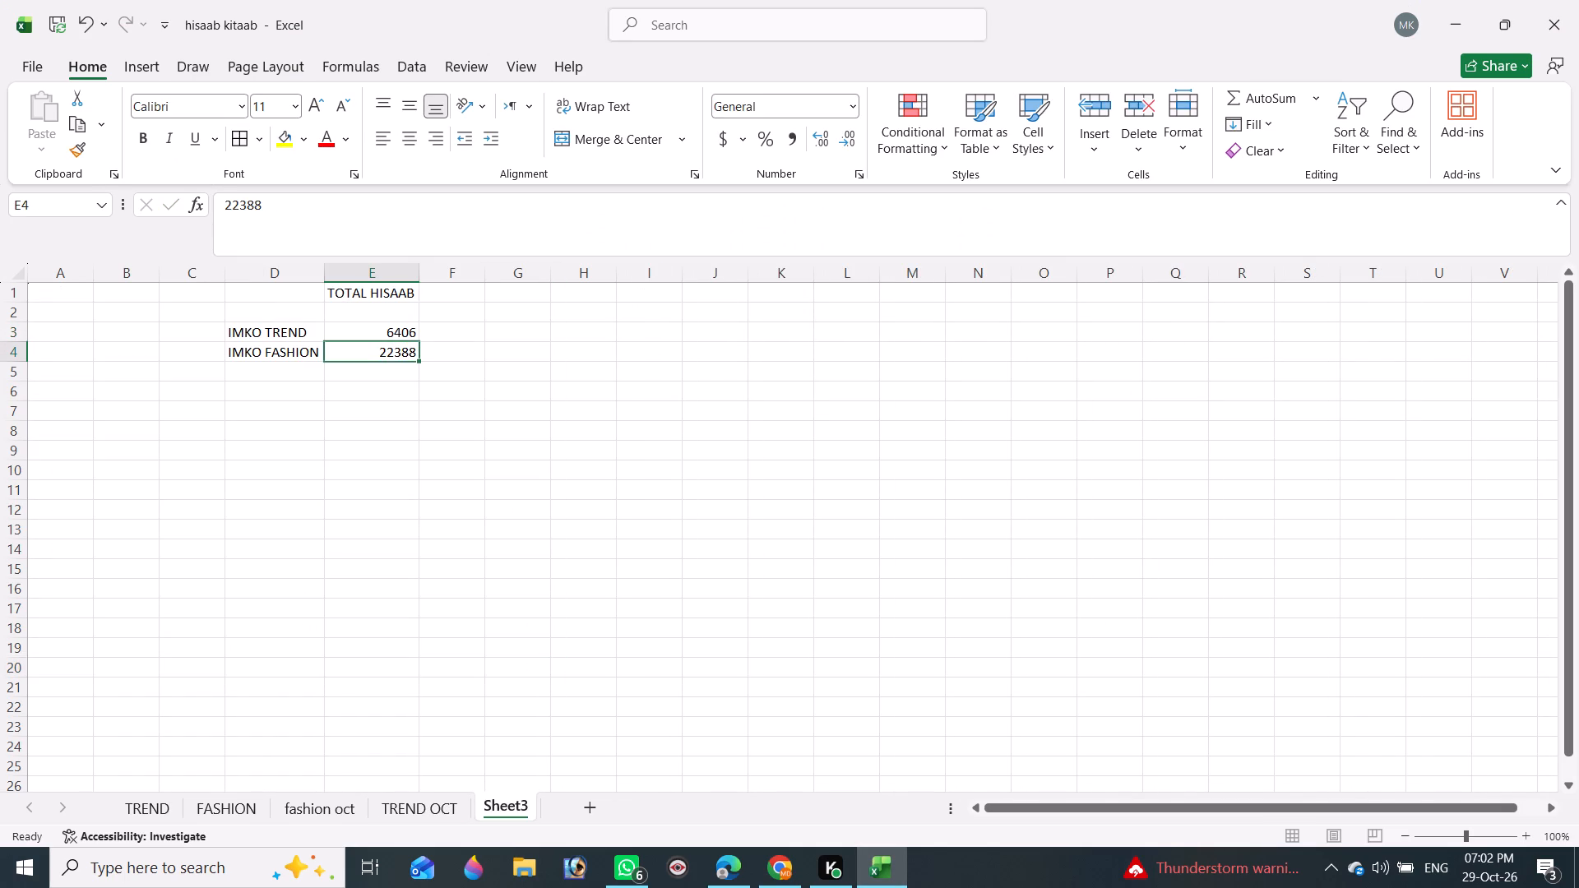
Add a SUM formula in E5 totalling E3:E4 and save the workbook.
click(349, 373)
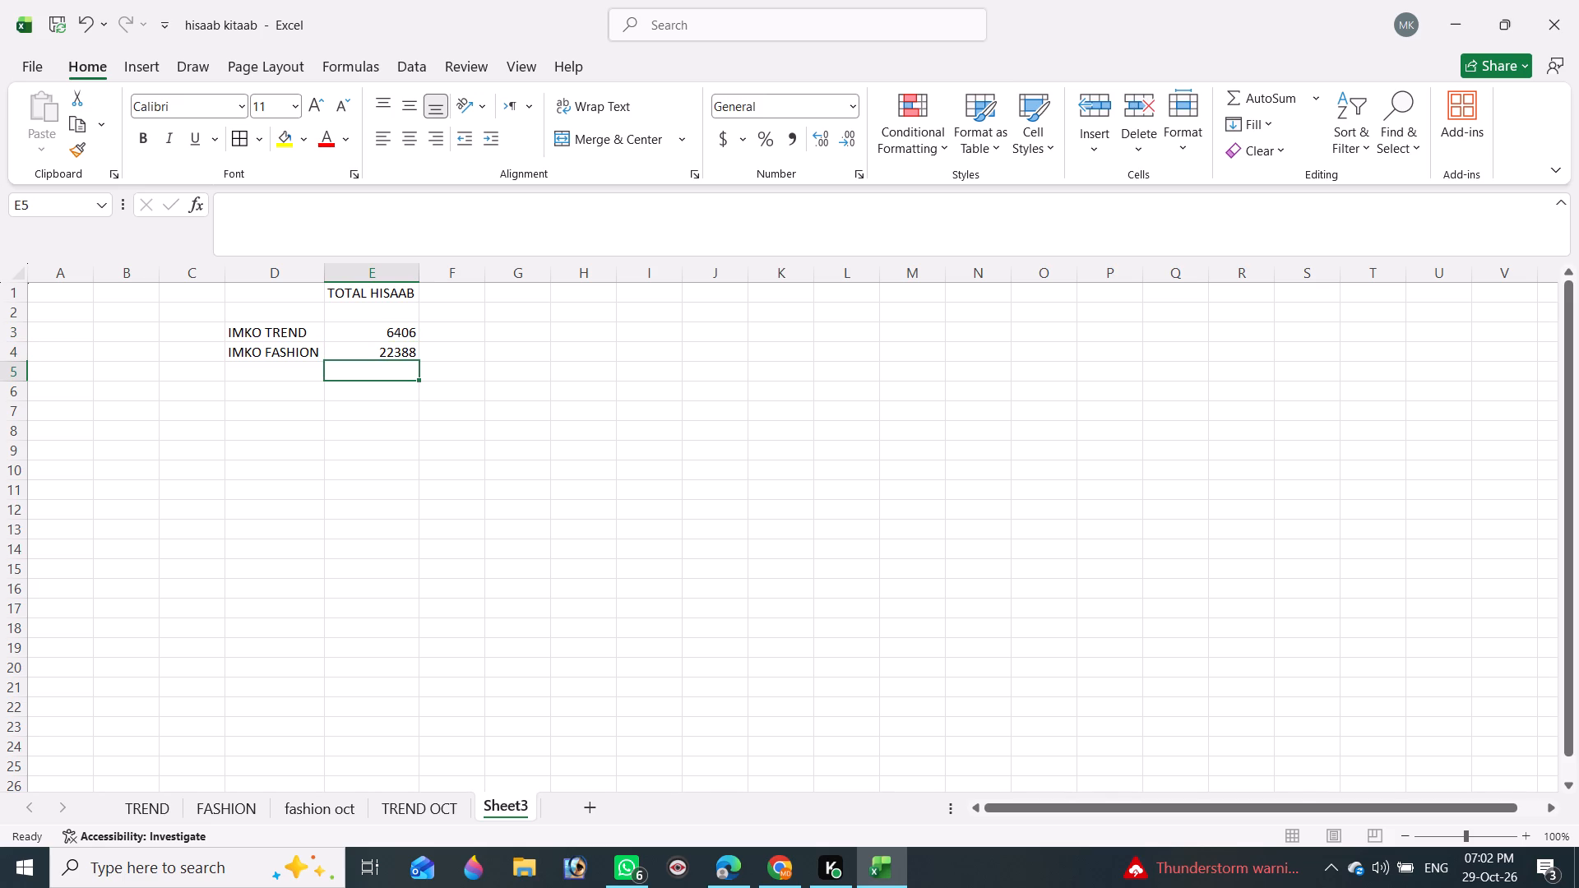
key(equal)
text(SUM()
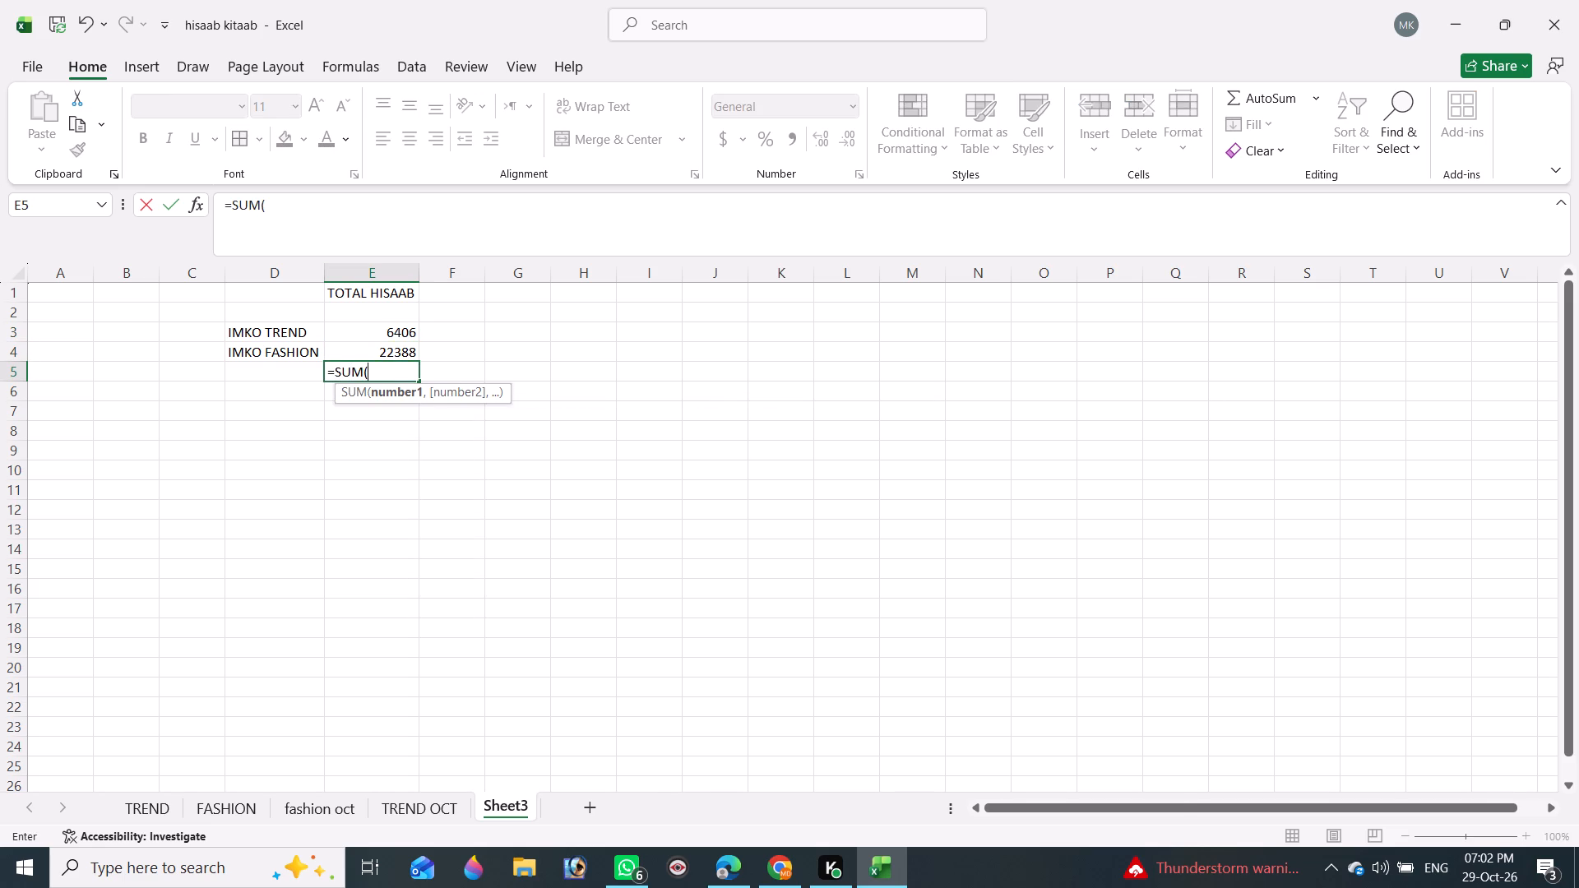
drag(383, 331, 385, 350)
key(Return)
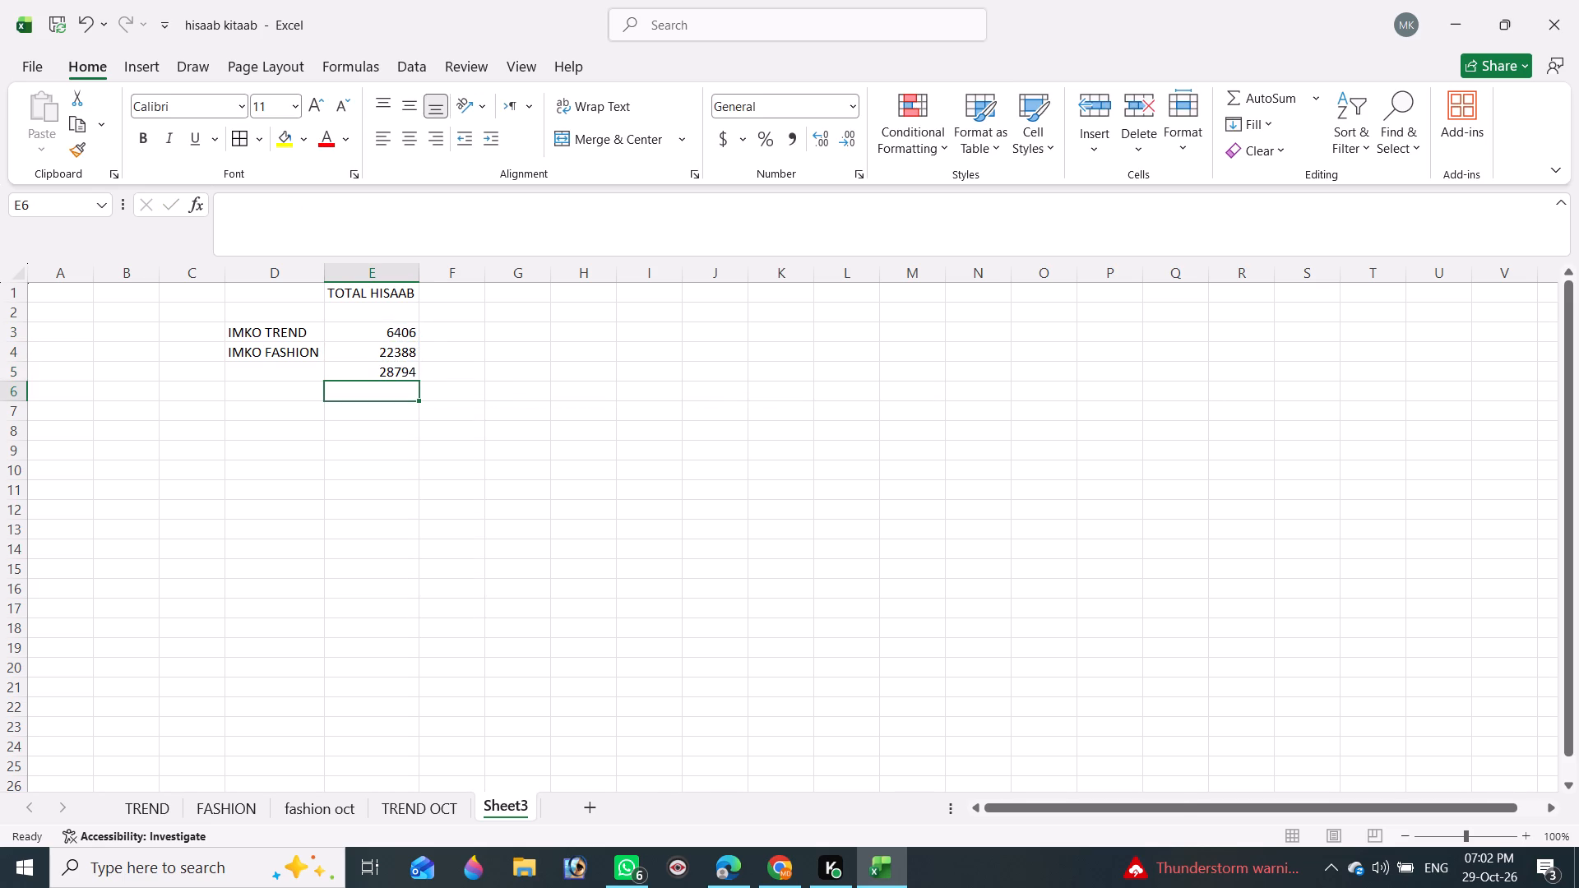
key(ctrl+s)
key(ctrl+s)
key(ctrl+s)
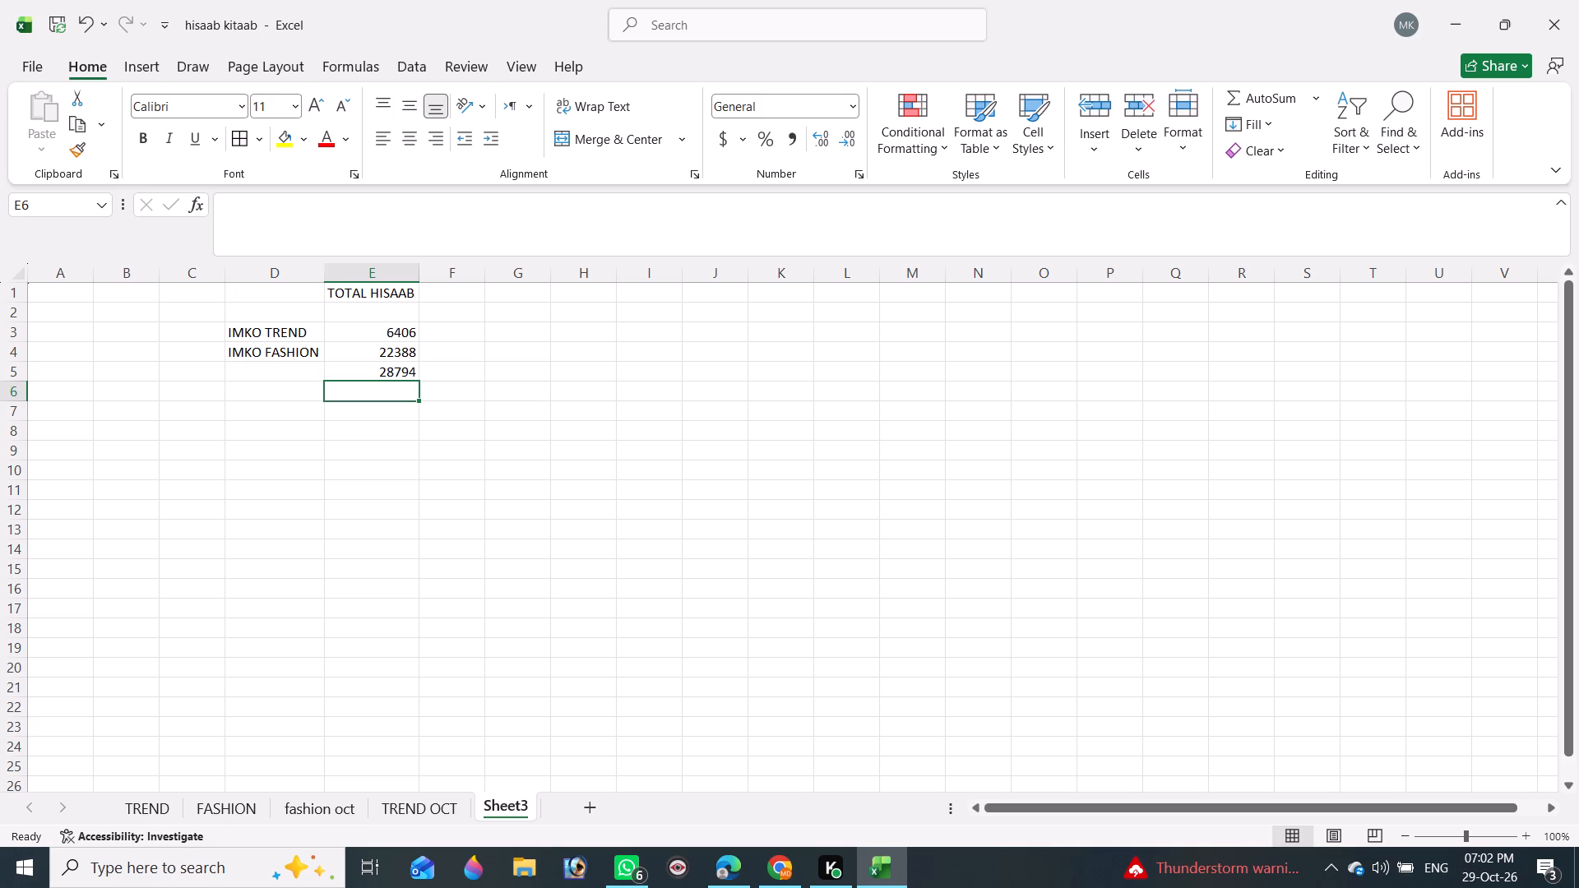
Apply all borders to the range D1:E5.
drag(268, 298, 367, 377)
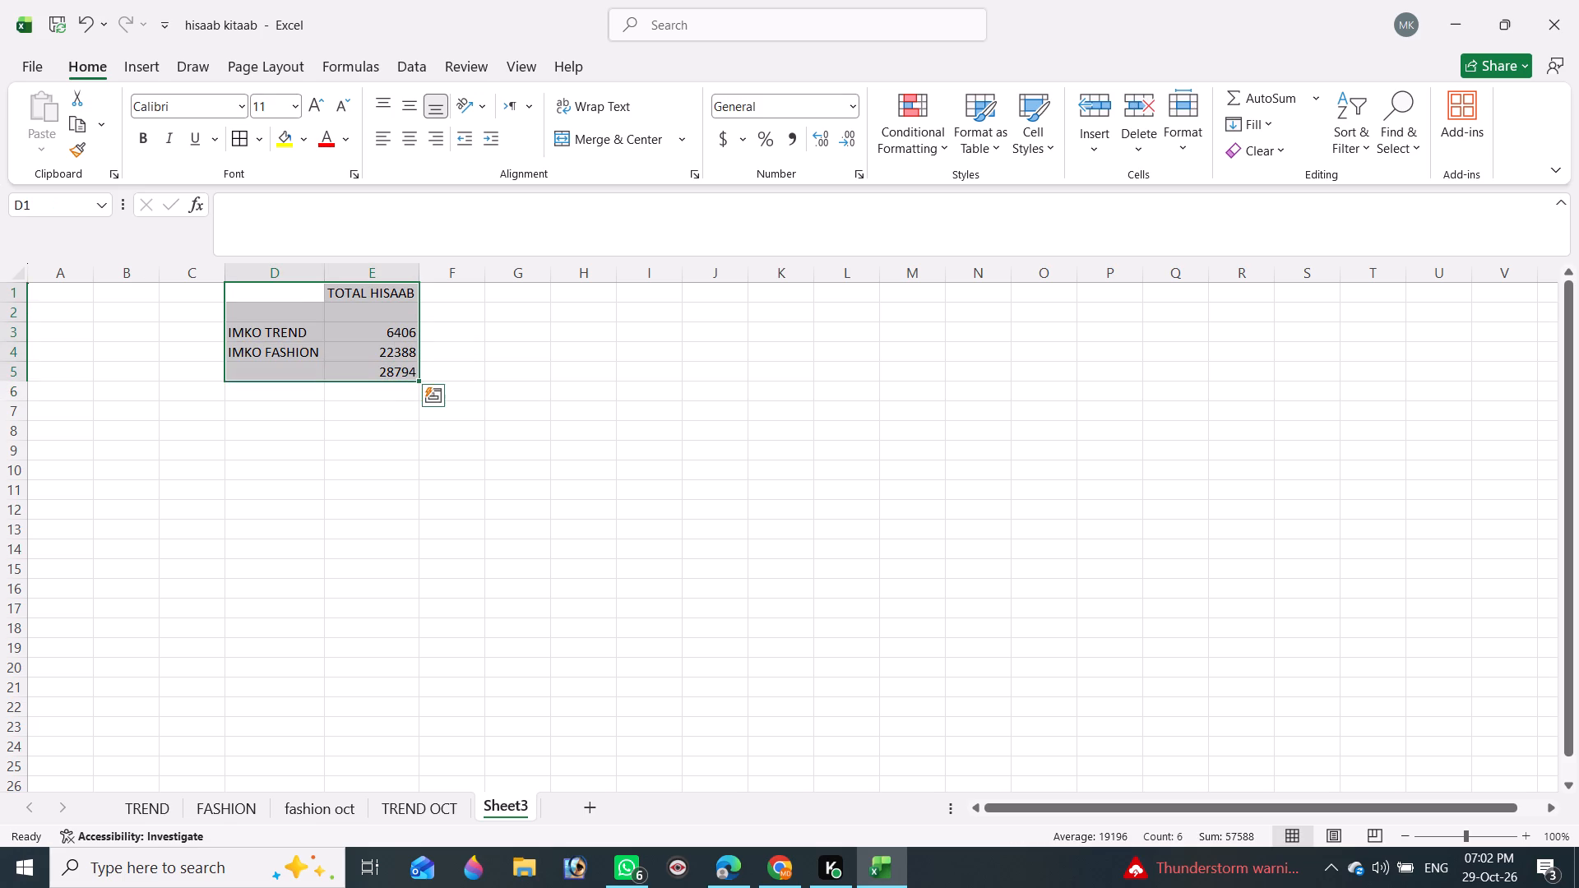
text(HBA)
click(458, 303)
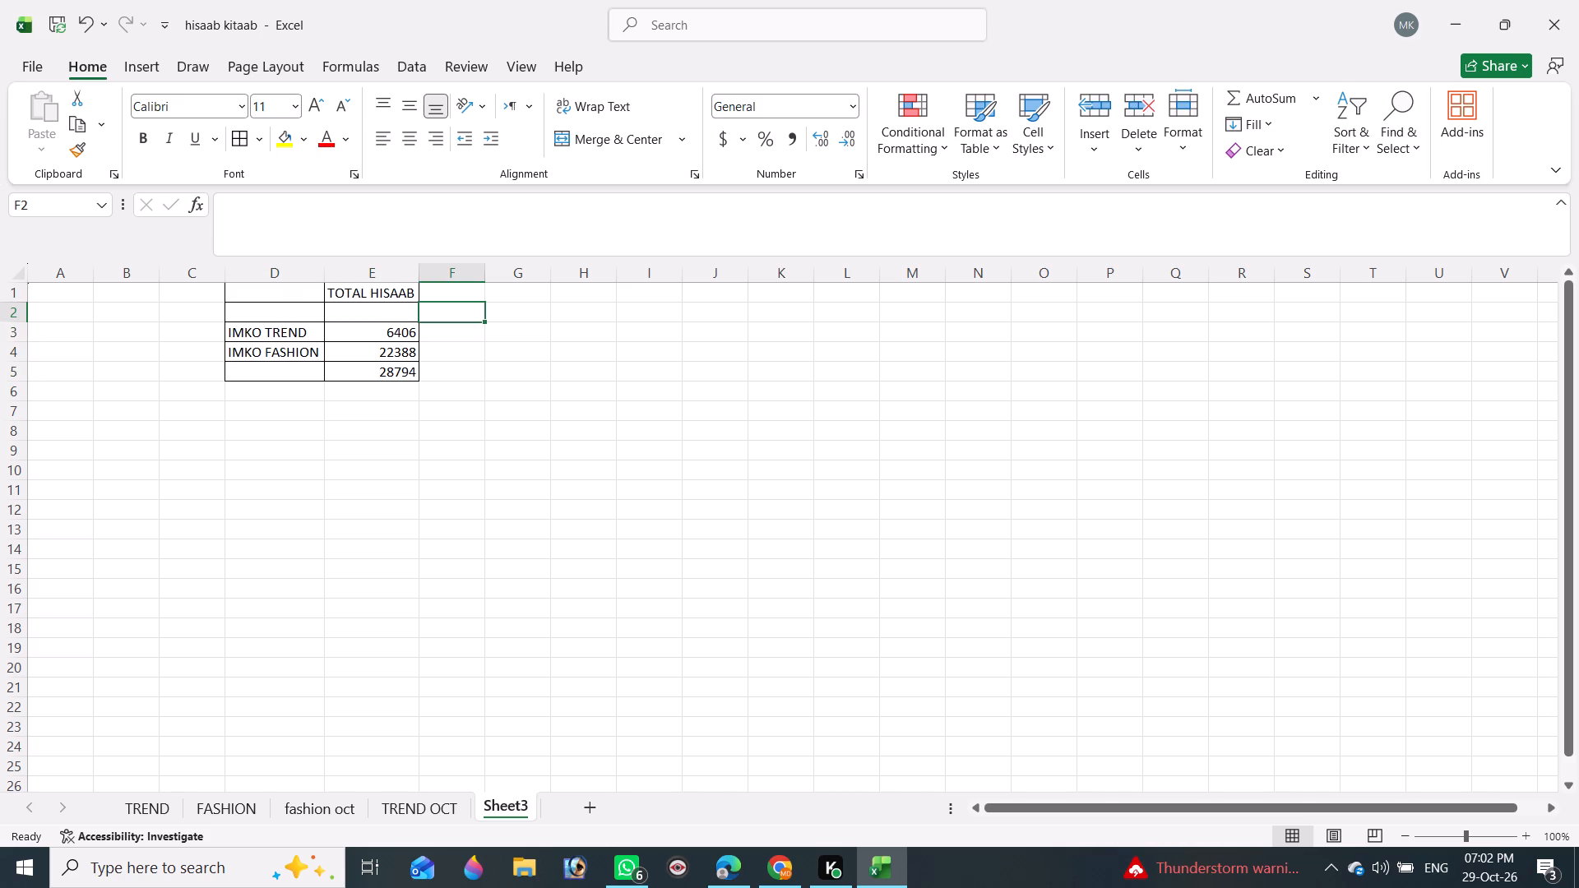
Set the font size of D1:E5 to 28 and autofit columns D and E to the enlarged text.
drag(267, 290, 363, 365)
click(293, 106)
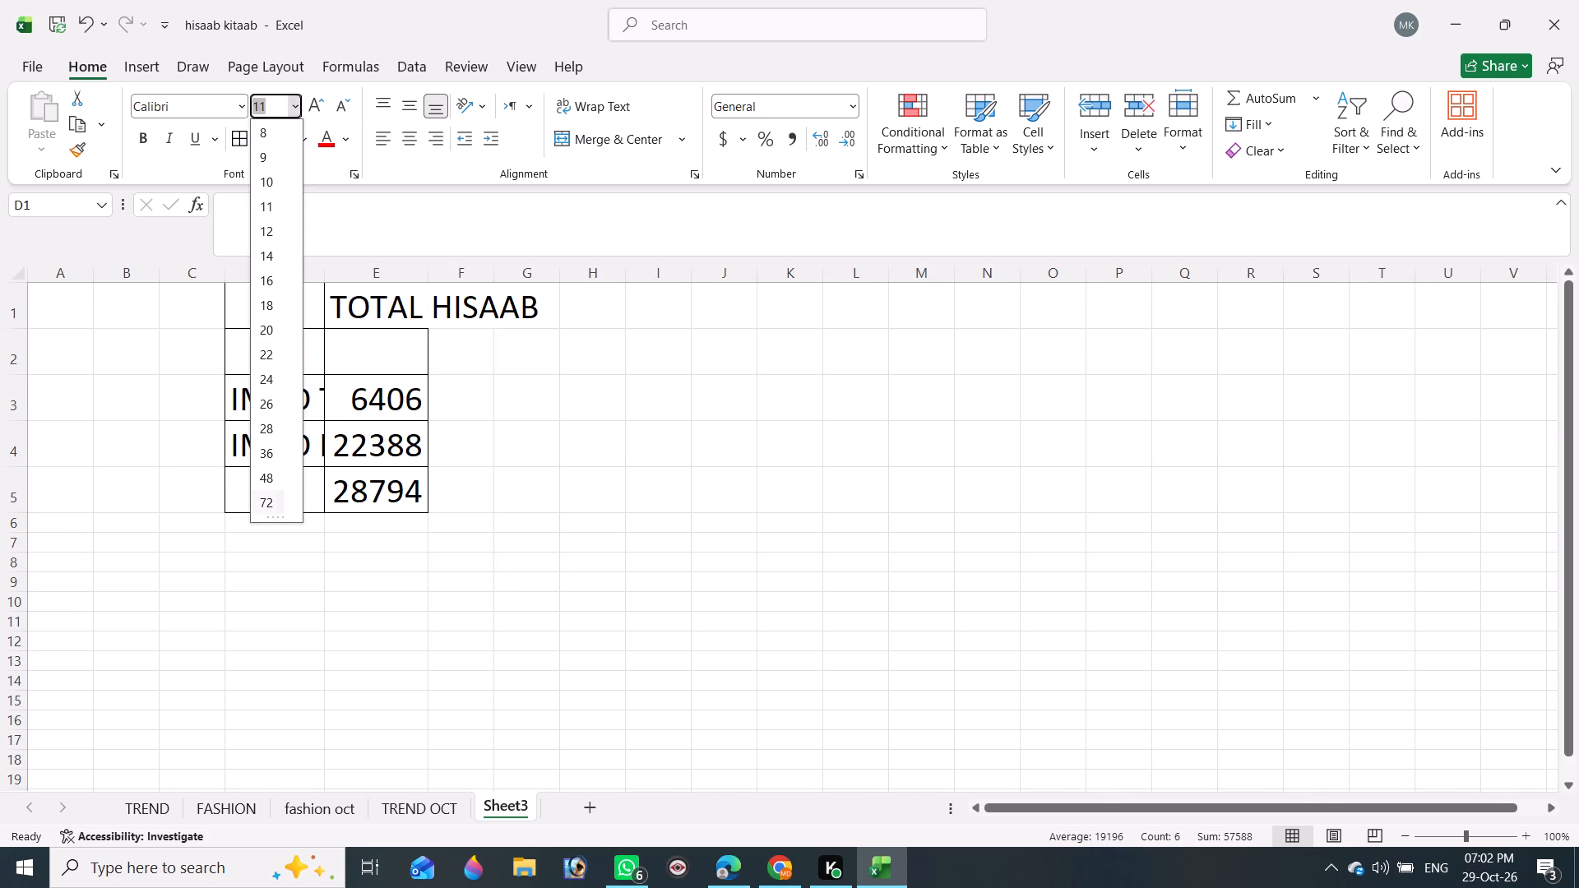
click(274, 430)
double_click(433, 271)
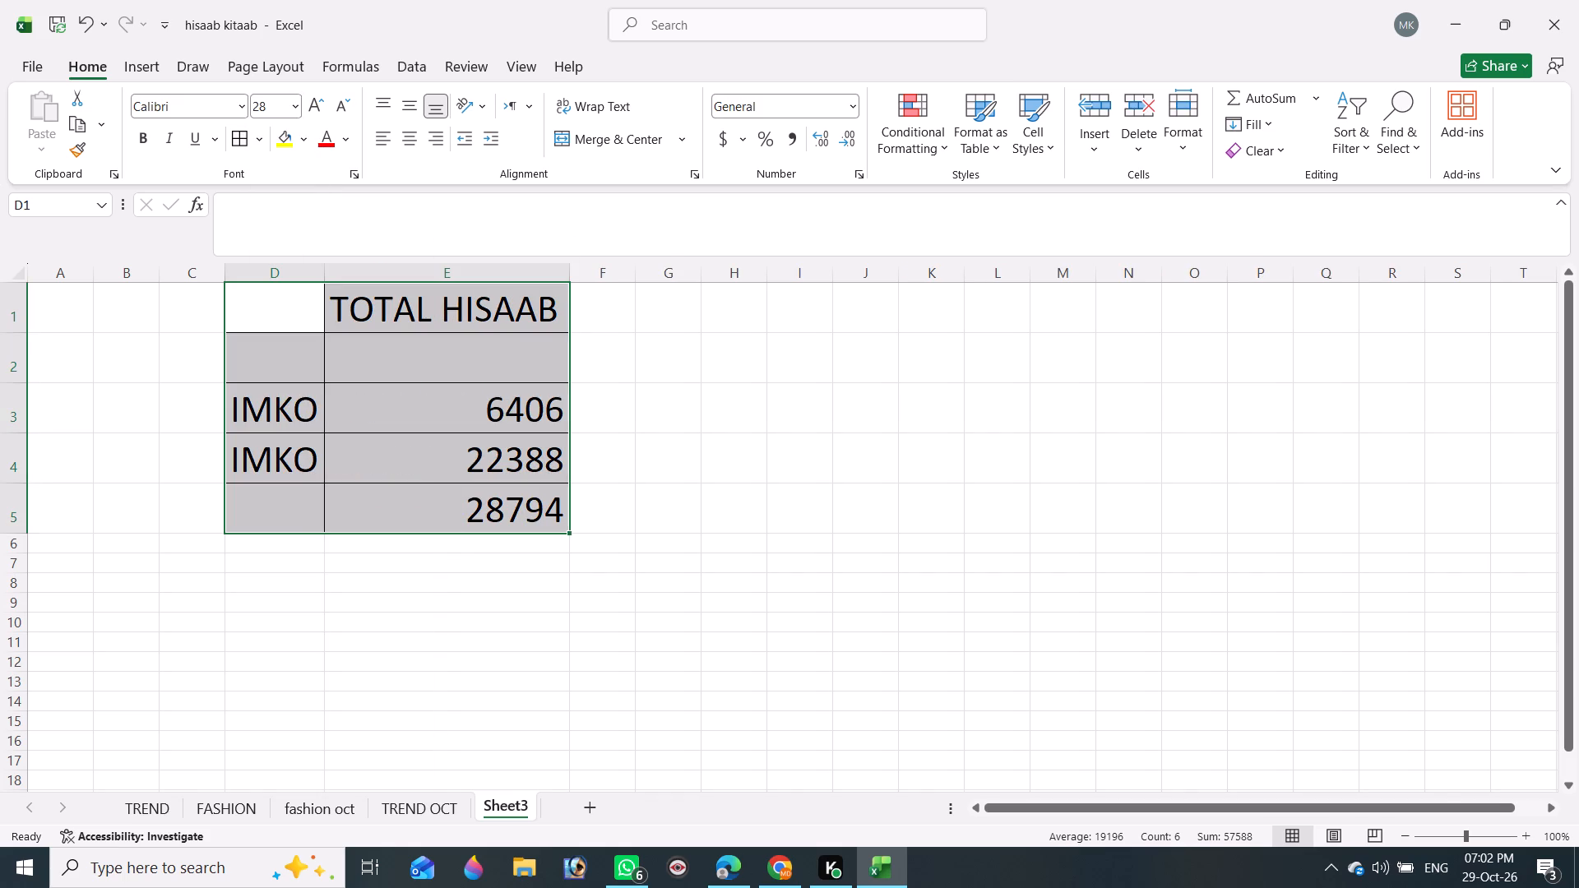
double_click(324, 278)
click(932, 468)
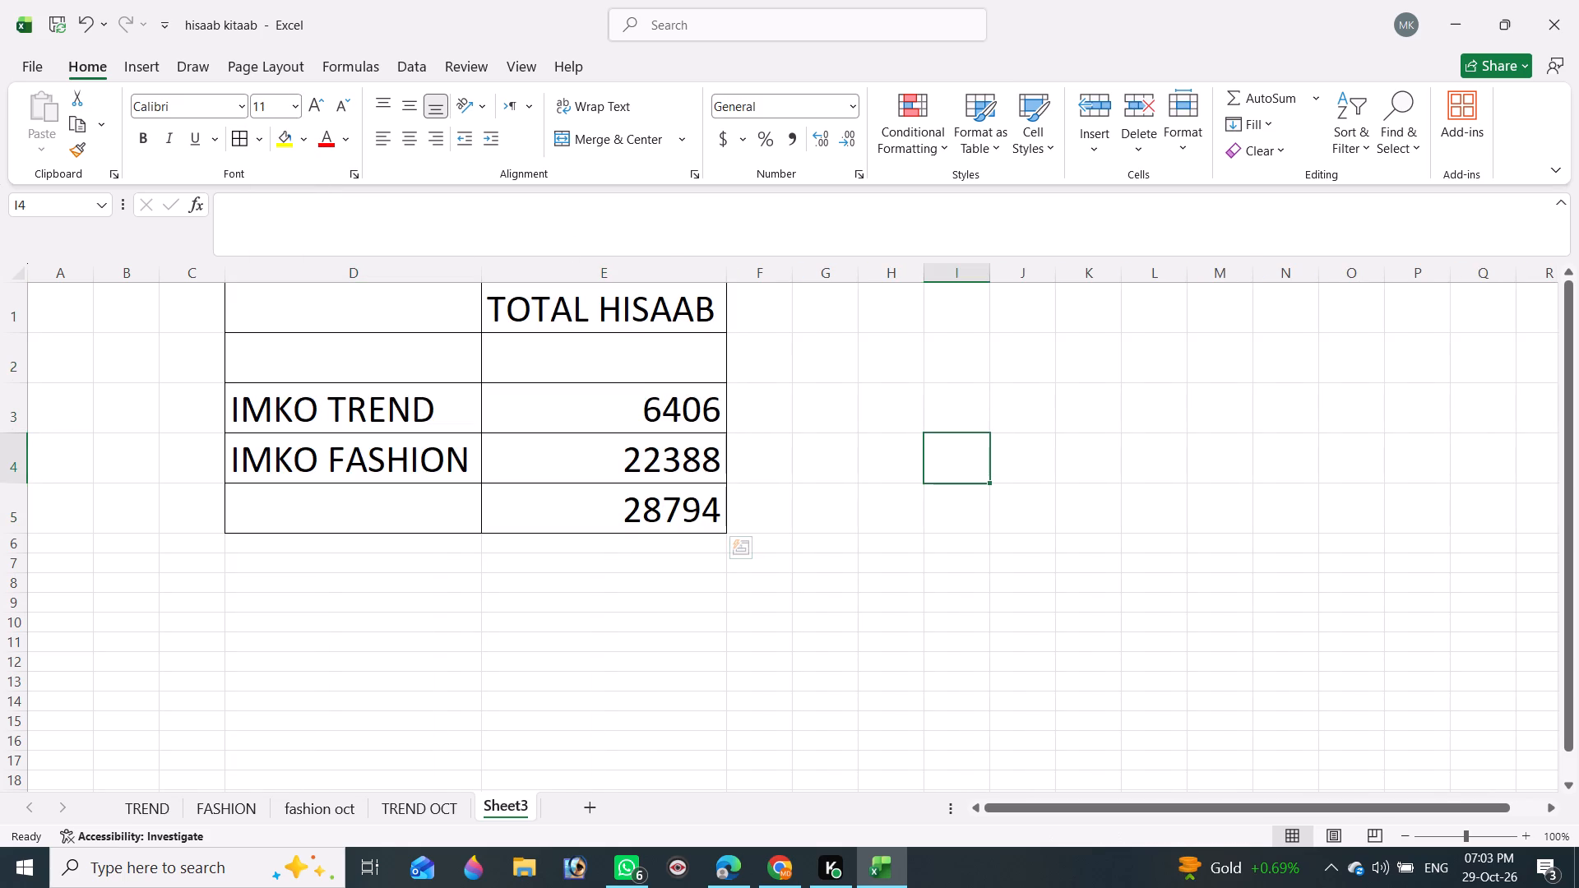
Fill the IMKO TREND and IMKO FASHION label cells yellow and the TOTAL HISAAB heading cell orange.
click(303, 406)
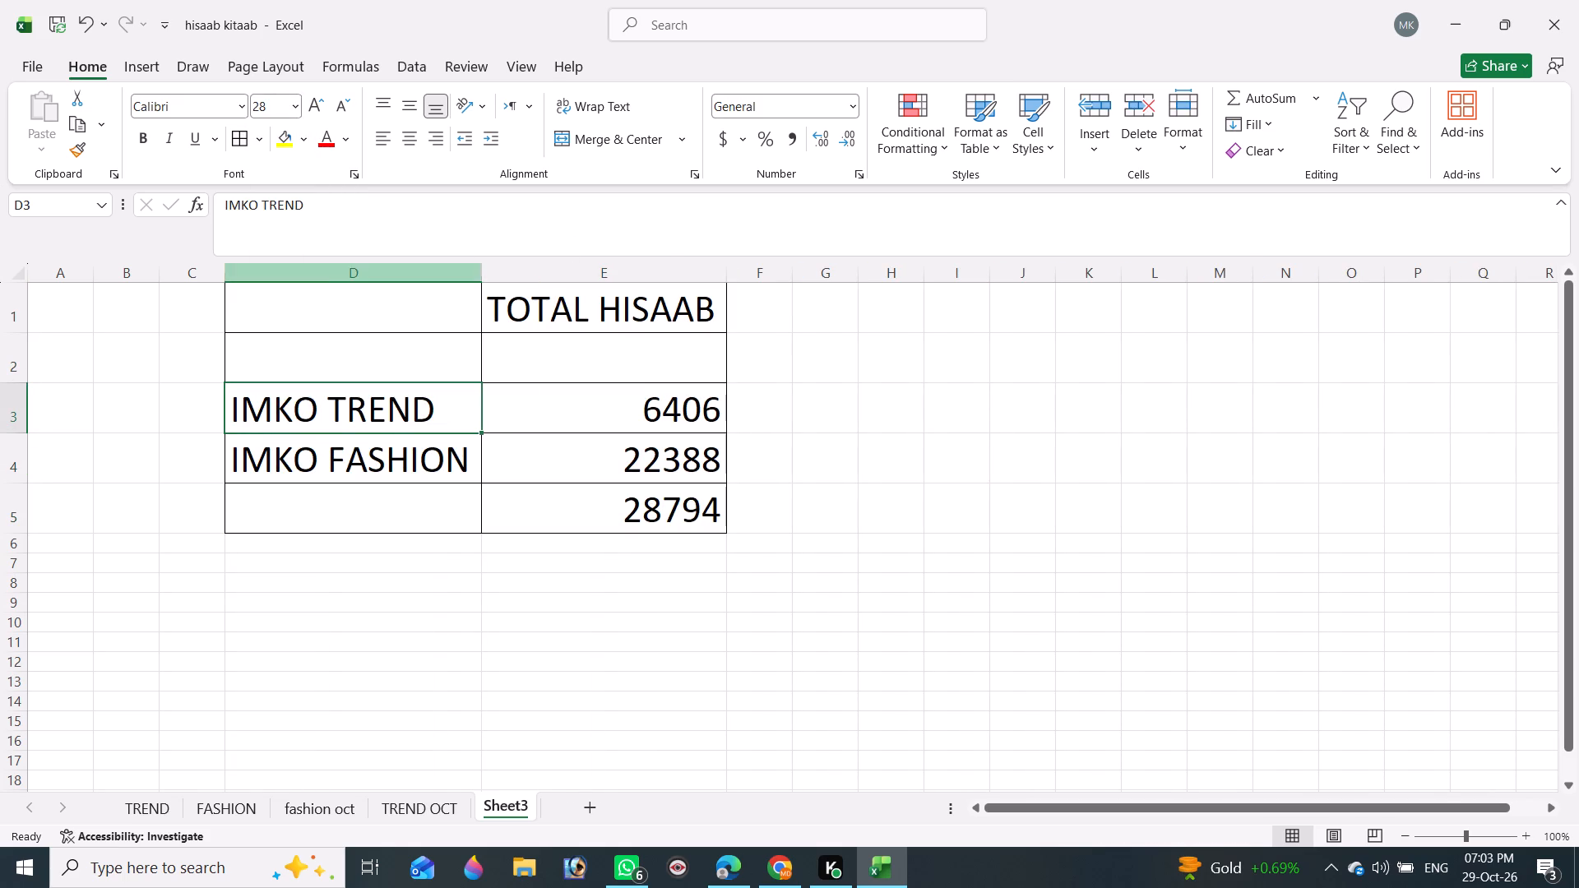
drag(320, 411, 350, 469)
click(286, 136)
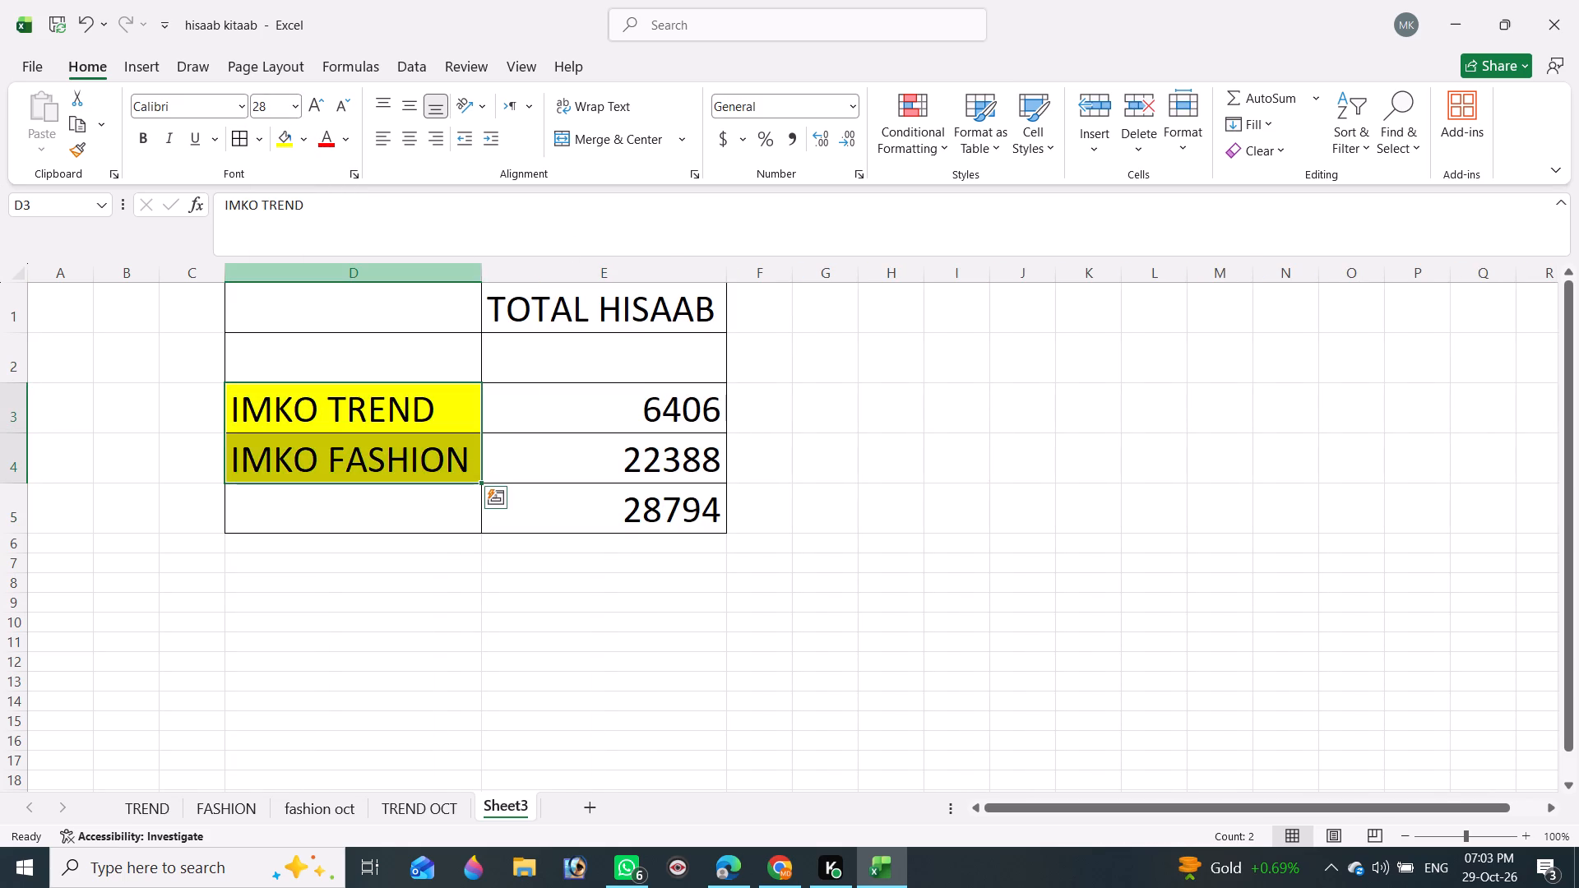
click(566, 314)
click(305, 143)
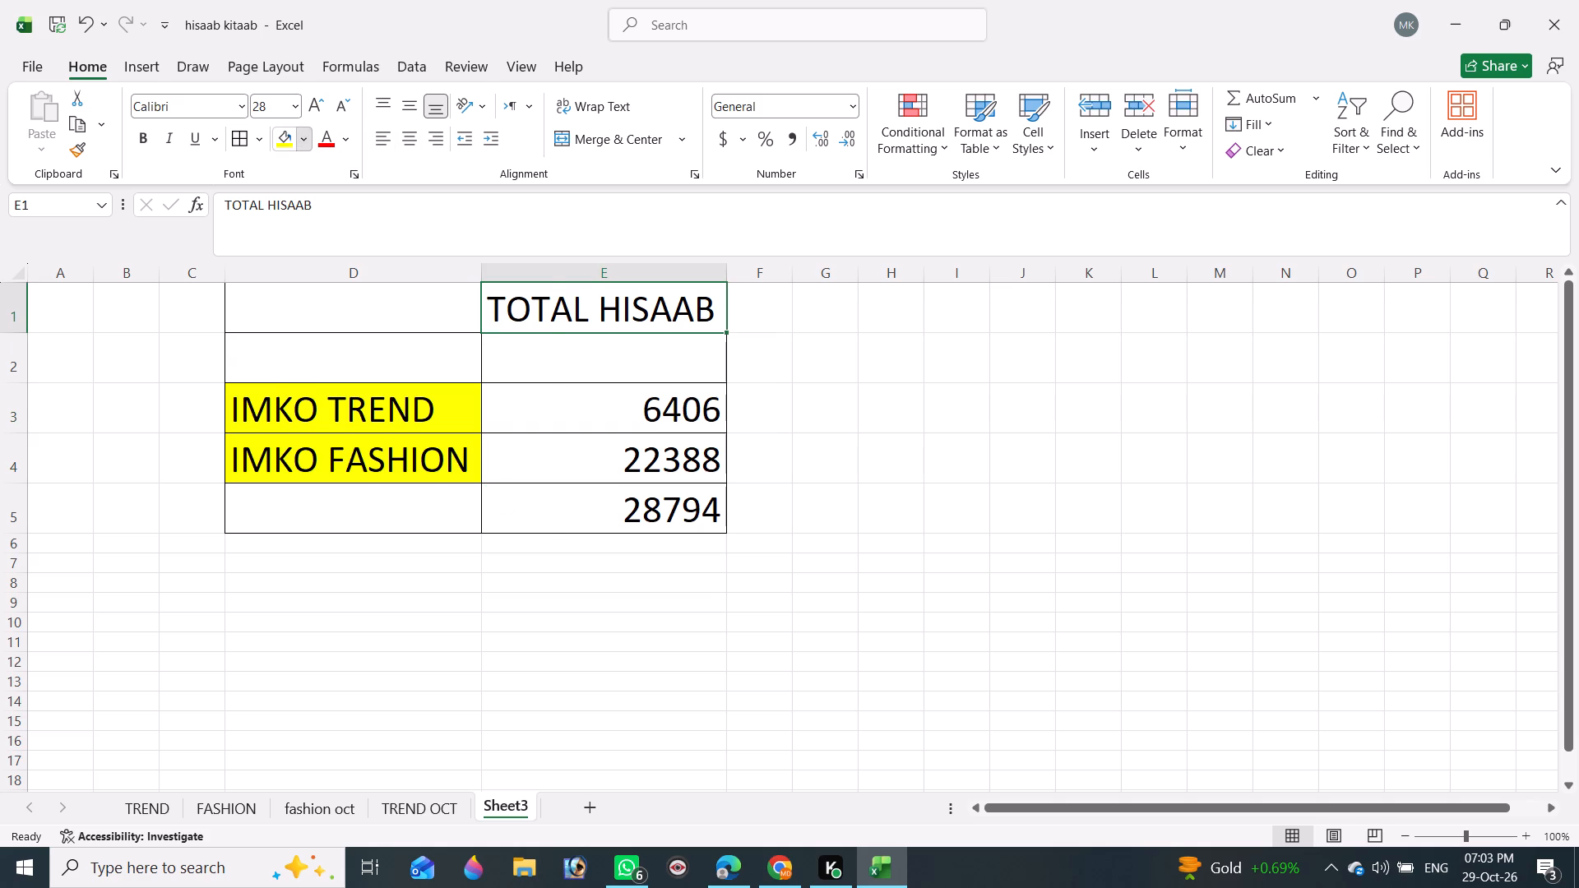
click(422, 238)
click(862, 389)
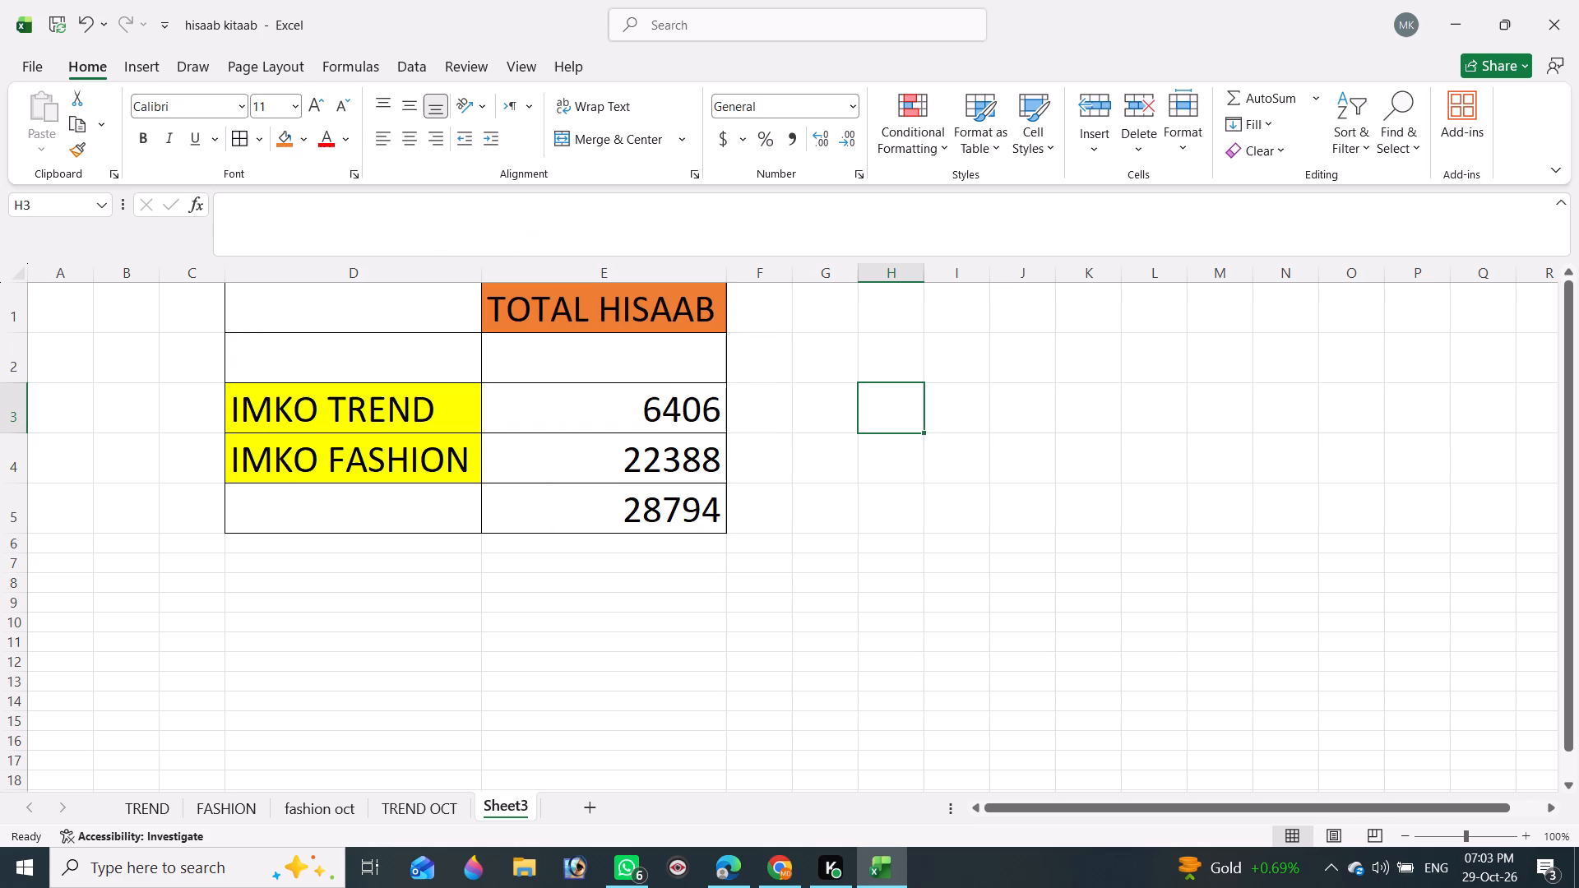
Fill the total cell E5 green and save the workbook.
drag(563, 403, 599, 449)
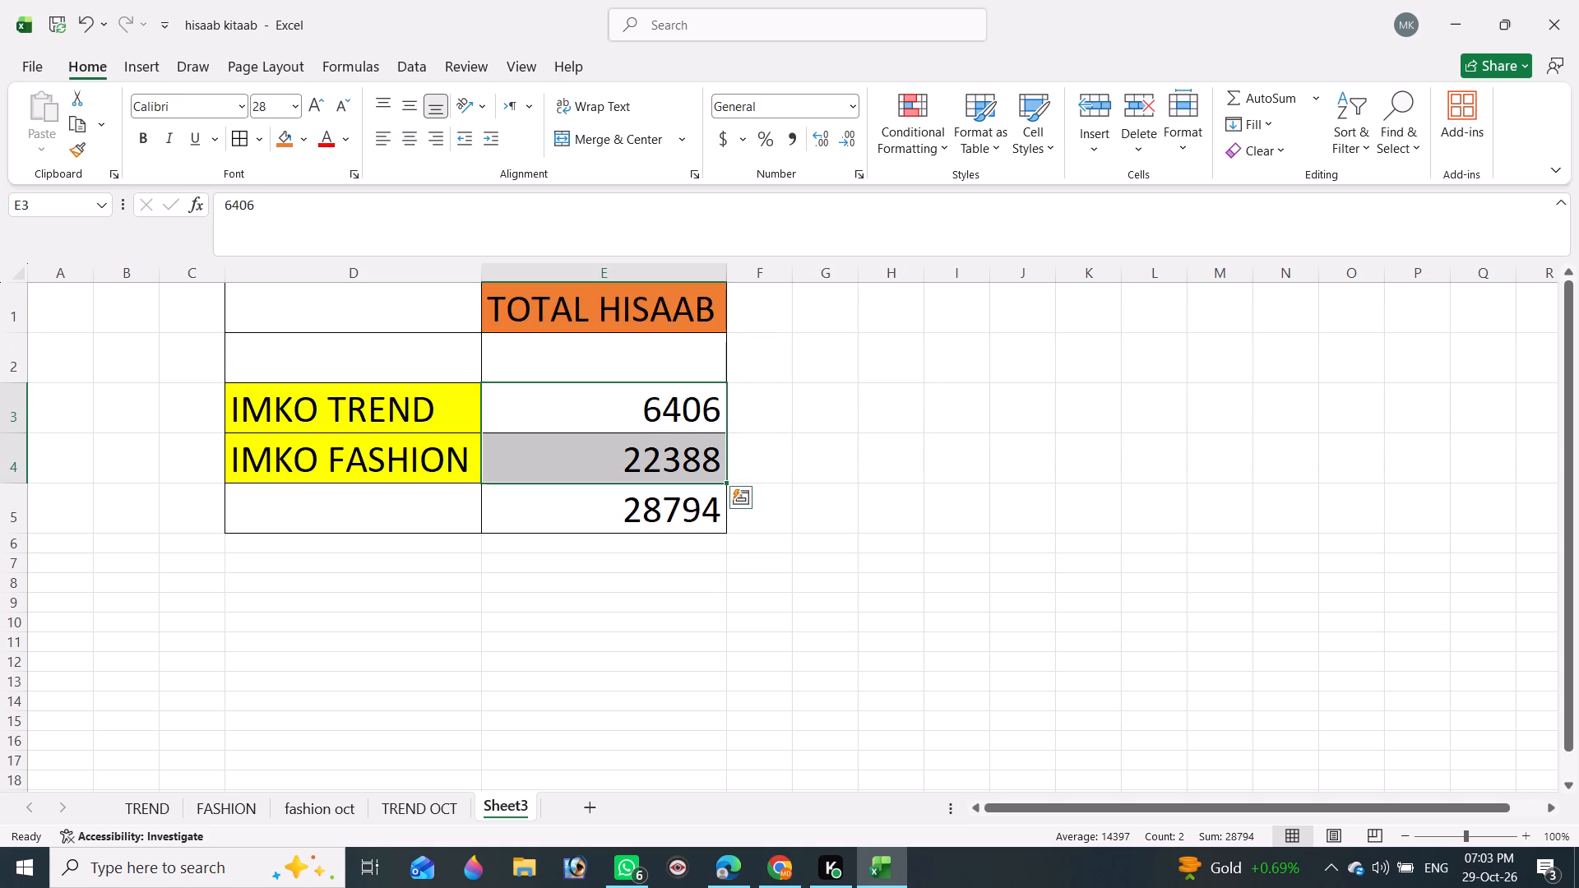
drag(891, 446, 881, 441)
click(614, 517)
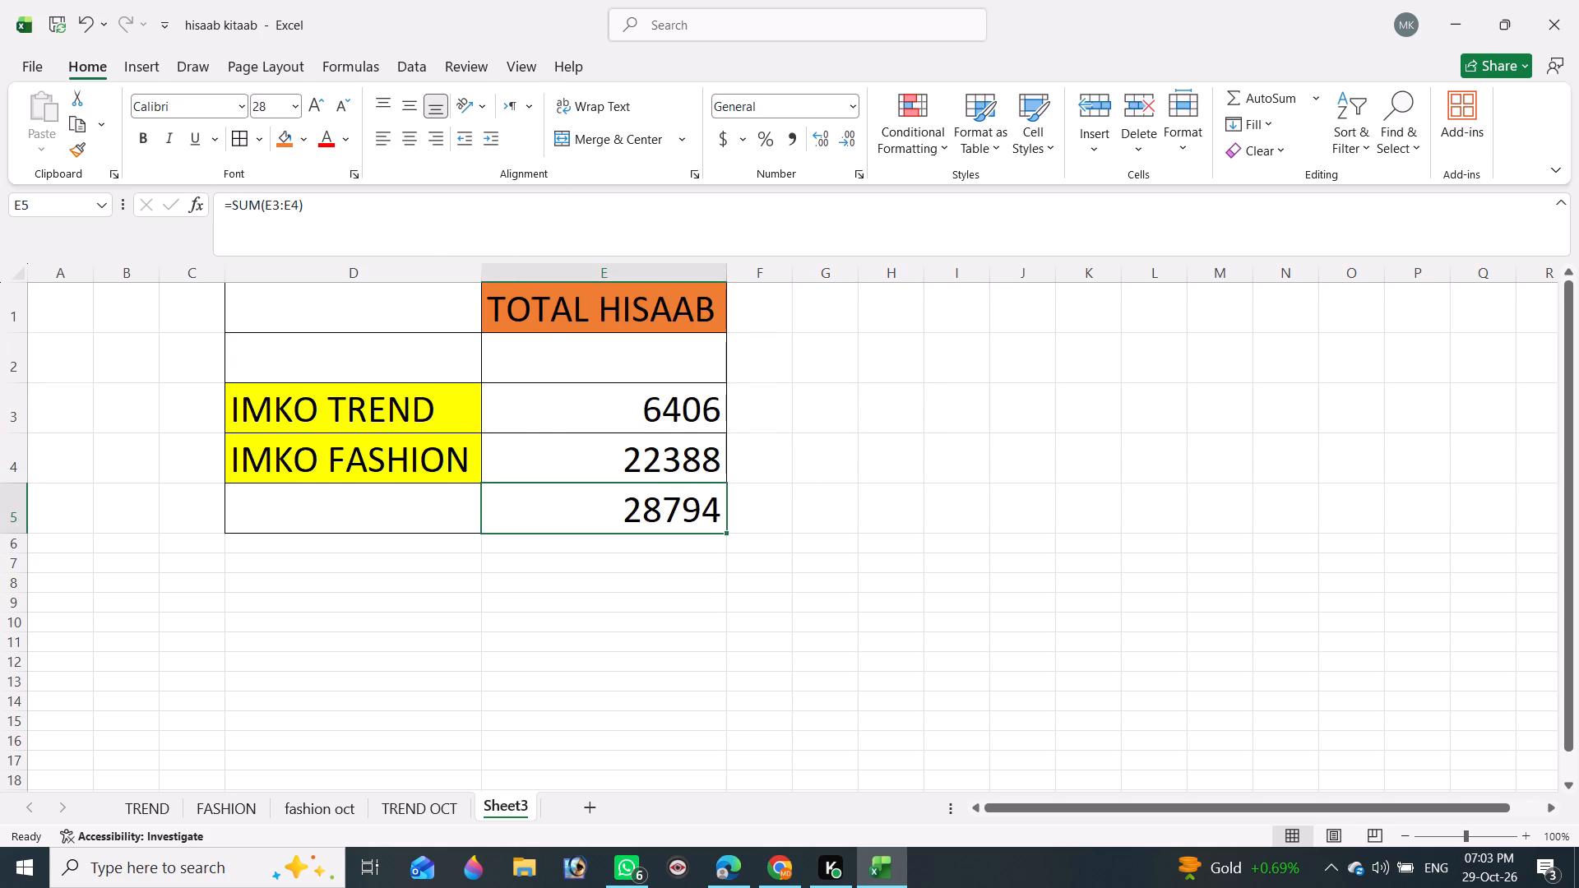
click(307, 139)
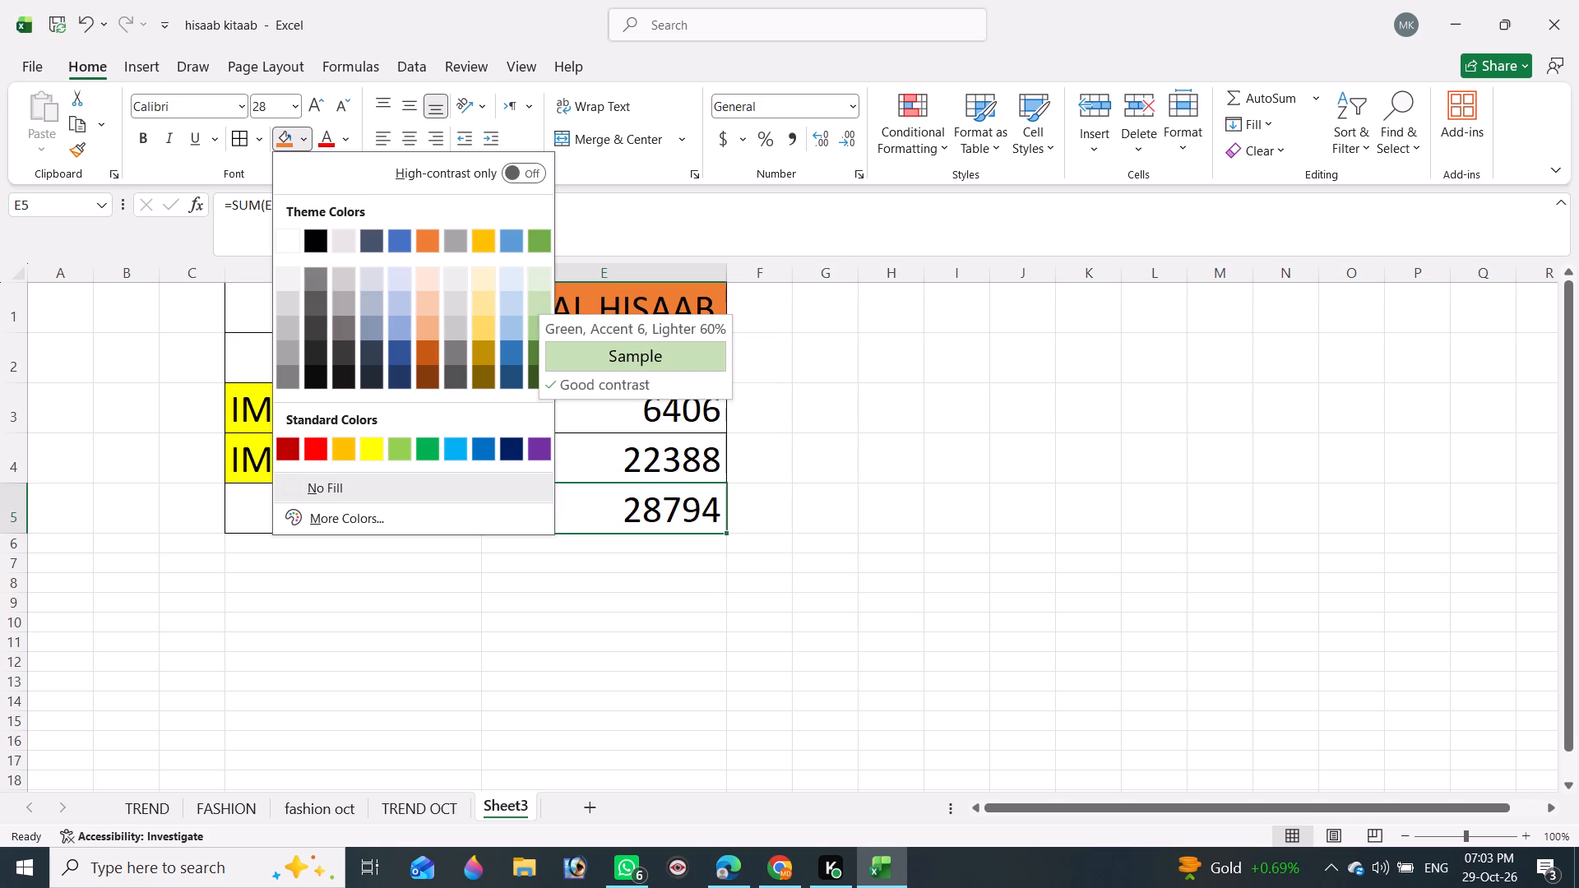
click(432, 446)
click(901, 428)
key(ctrl+s)
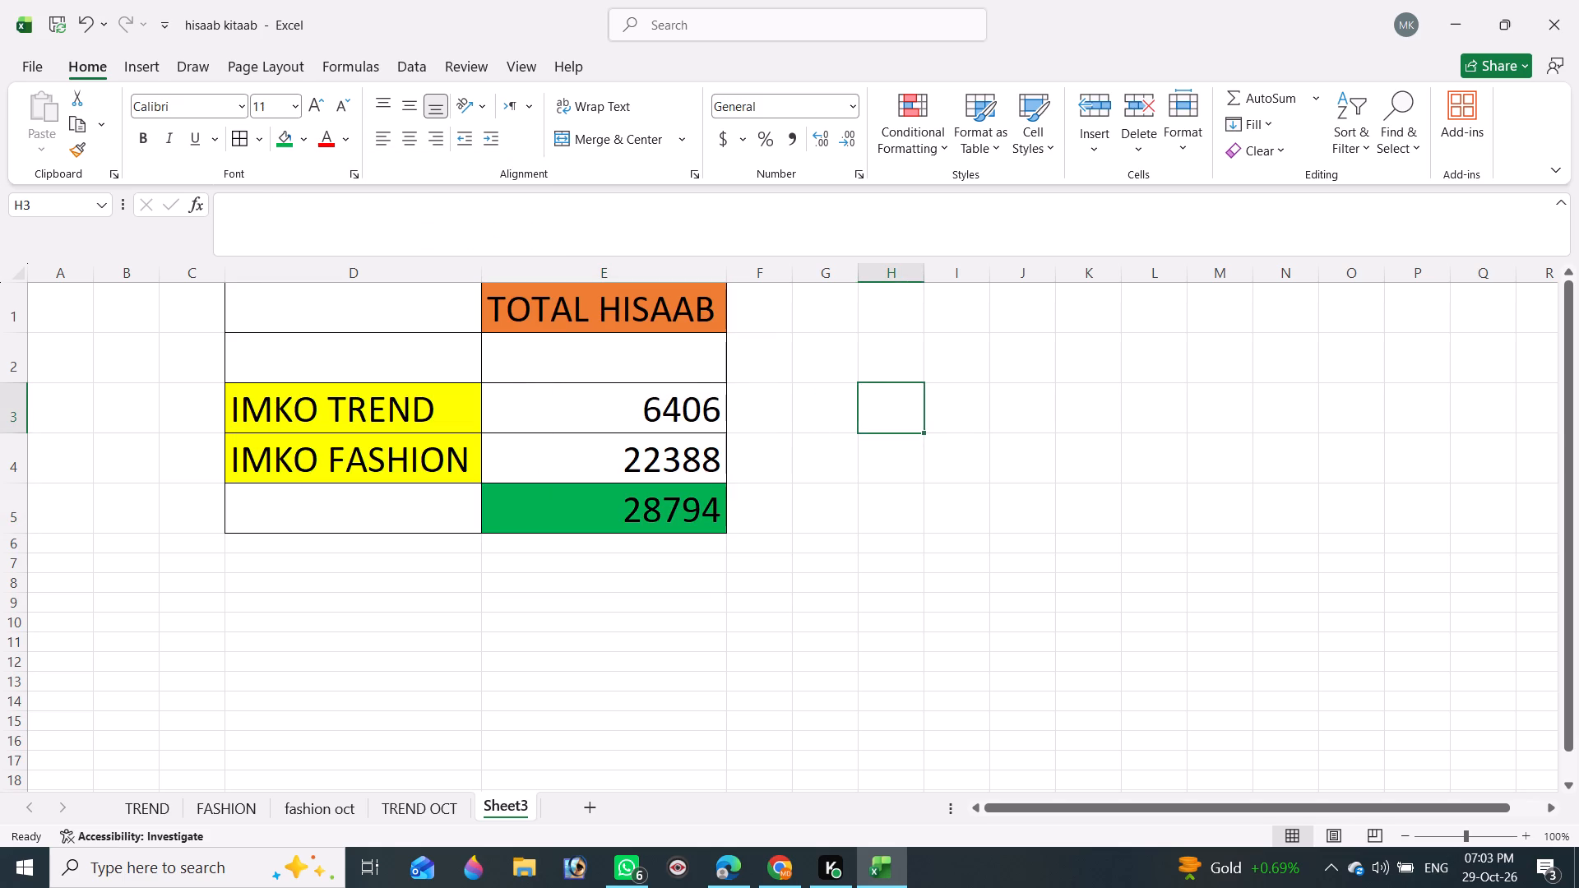
key(ctrl+s)
key(ctrl+s)
key(ctrl+s)
key(ctrl+s)
key(ctrl+s)
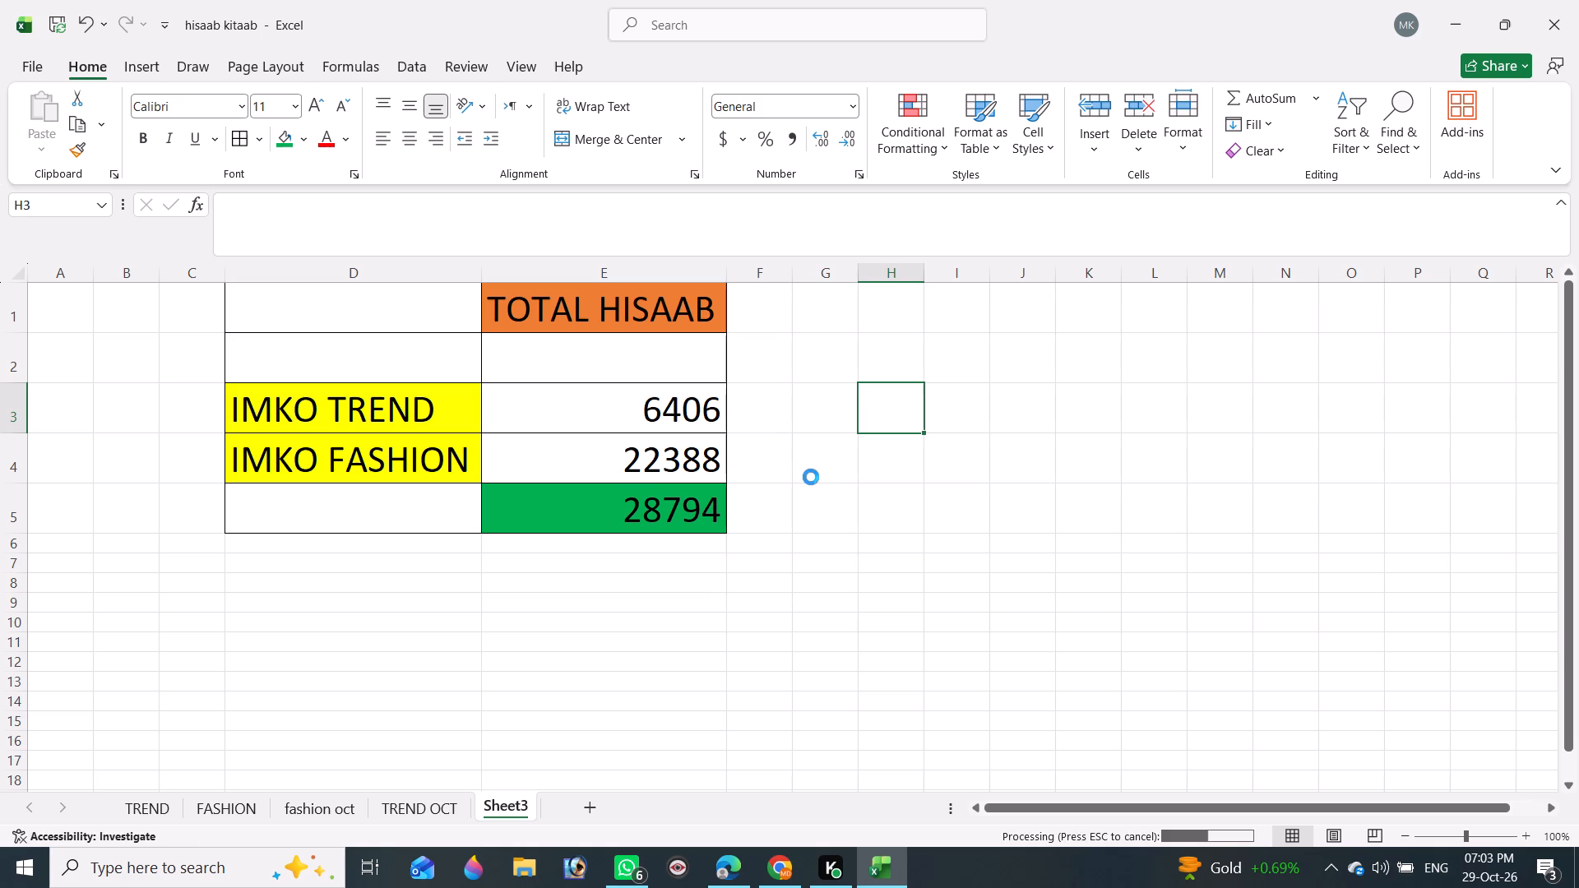
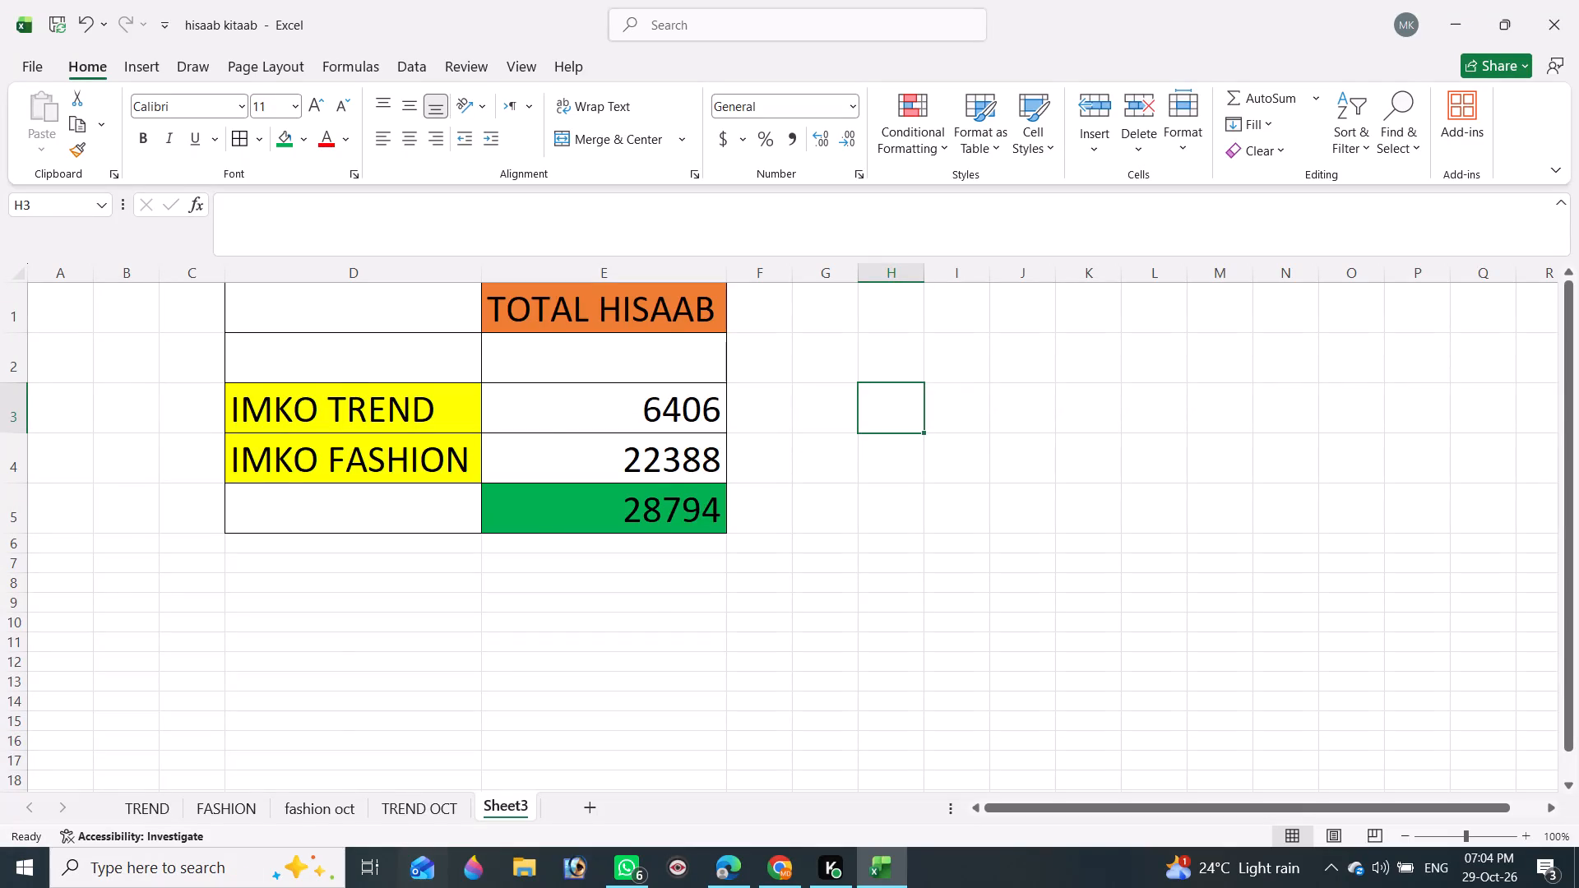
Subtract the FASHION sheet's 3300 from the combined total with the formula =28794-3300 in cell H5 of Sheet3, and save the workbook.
click(162, 814)
click(206, 808)
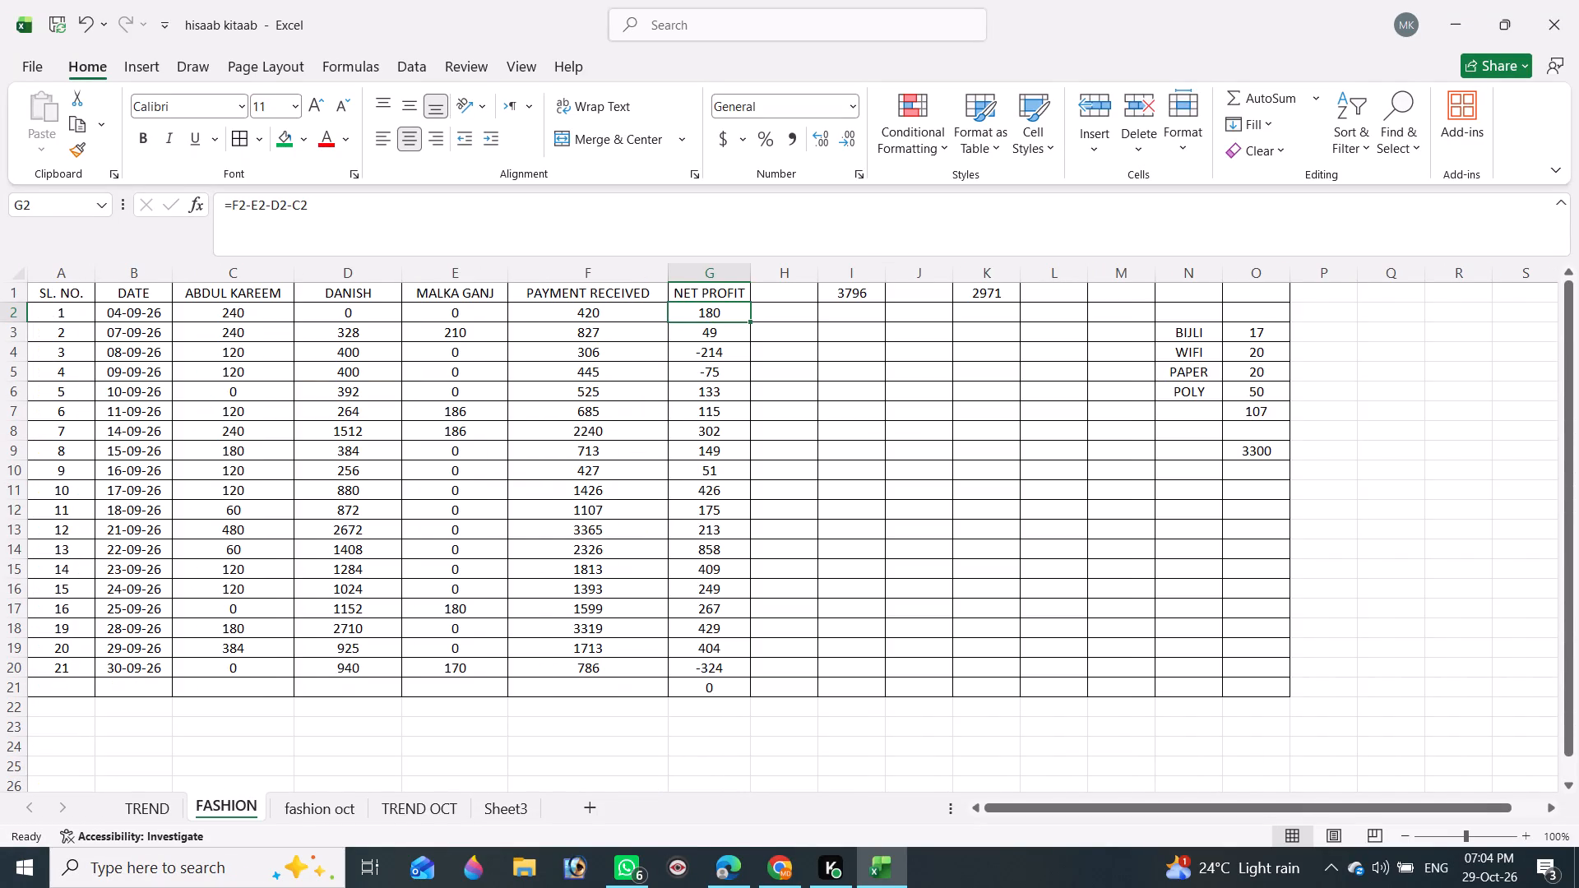
click(493, 819)
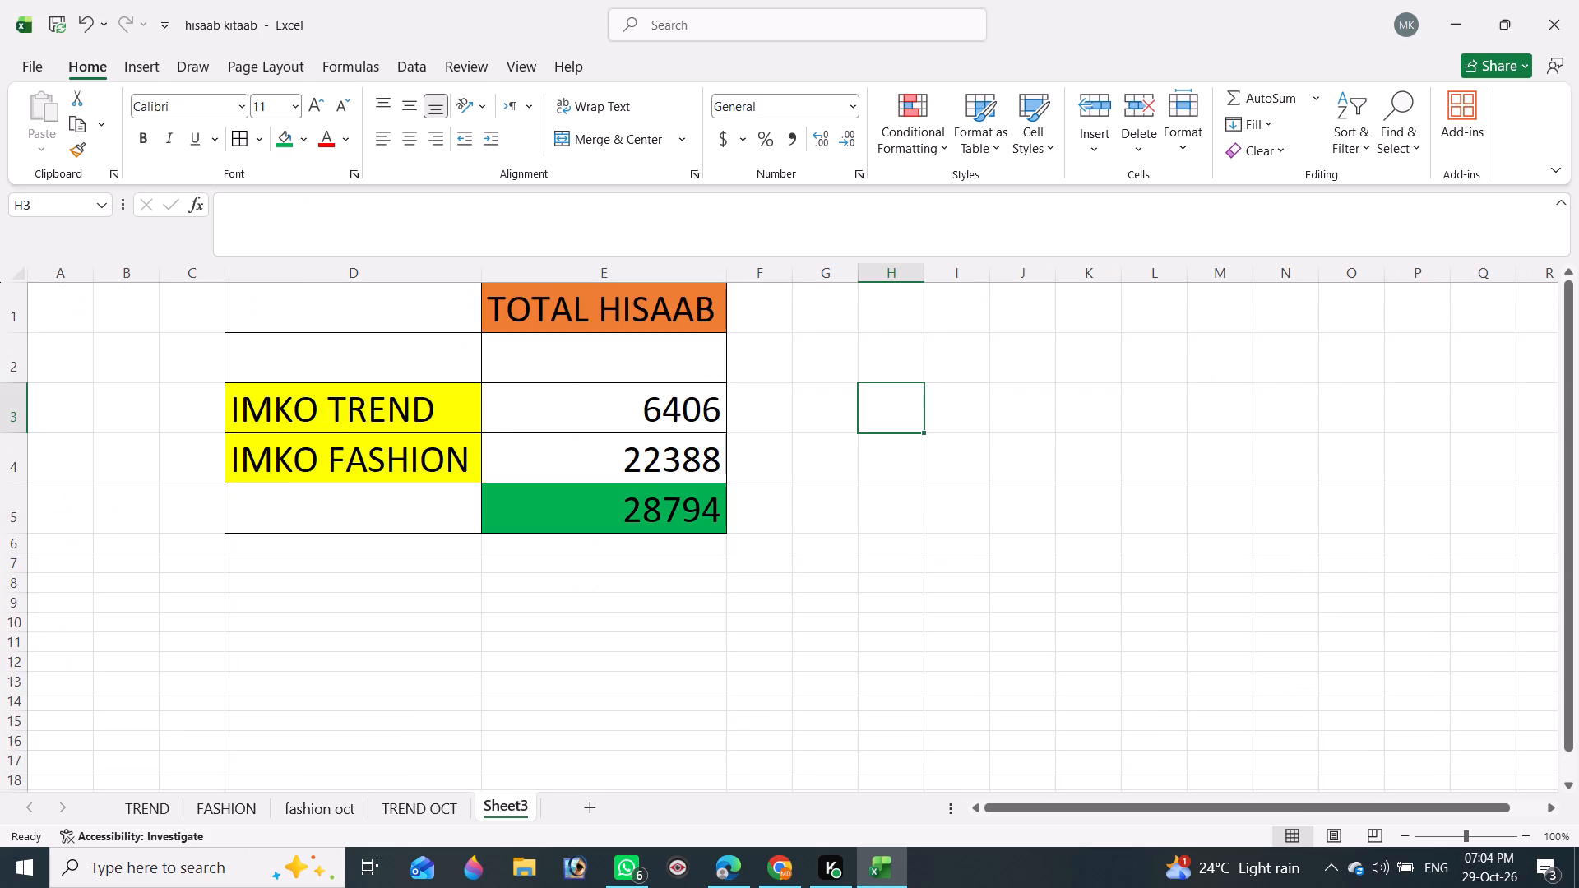
click(887, 497)
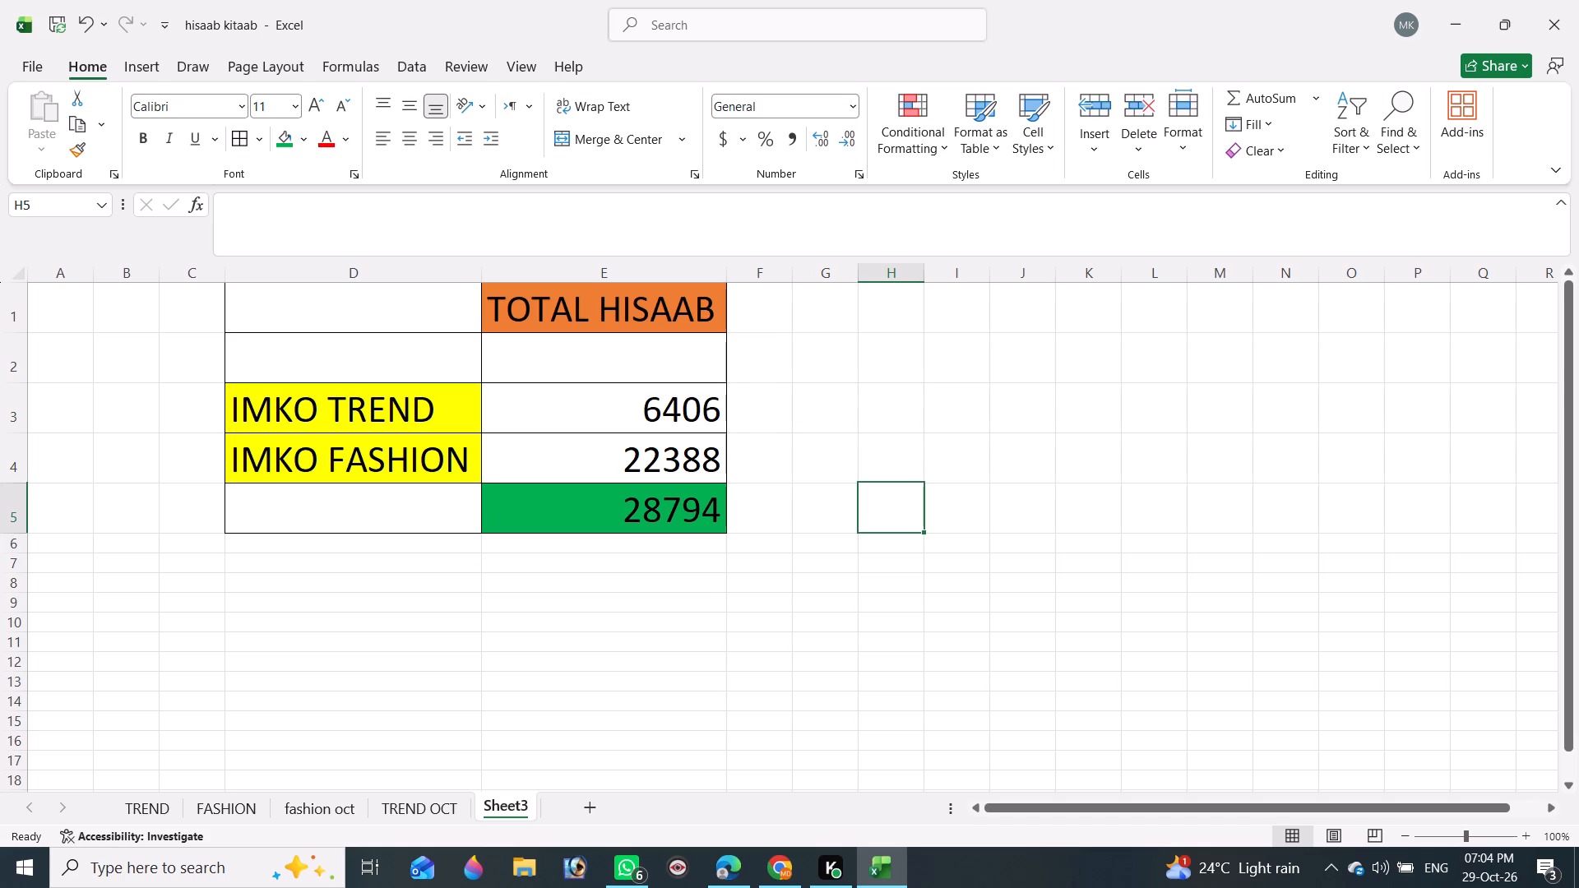
text(28784)
key(BackSpace)
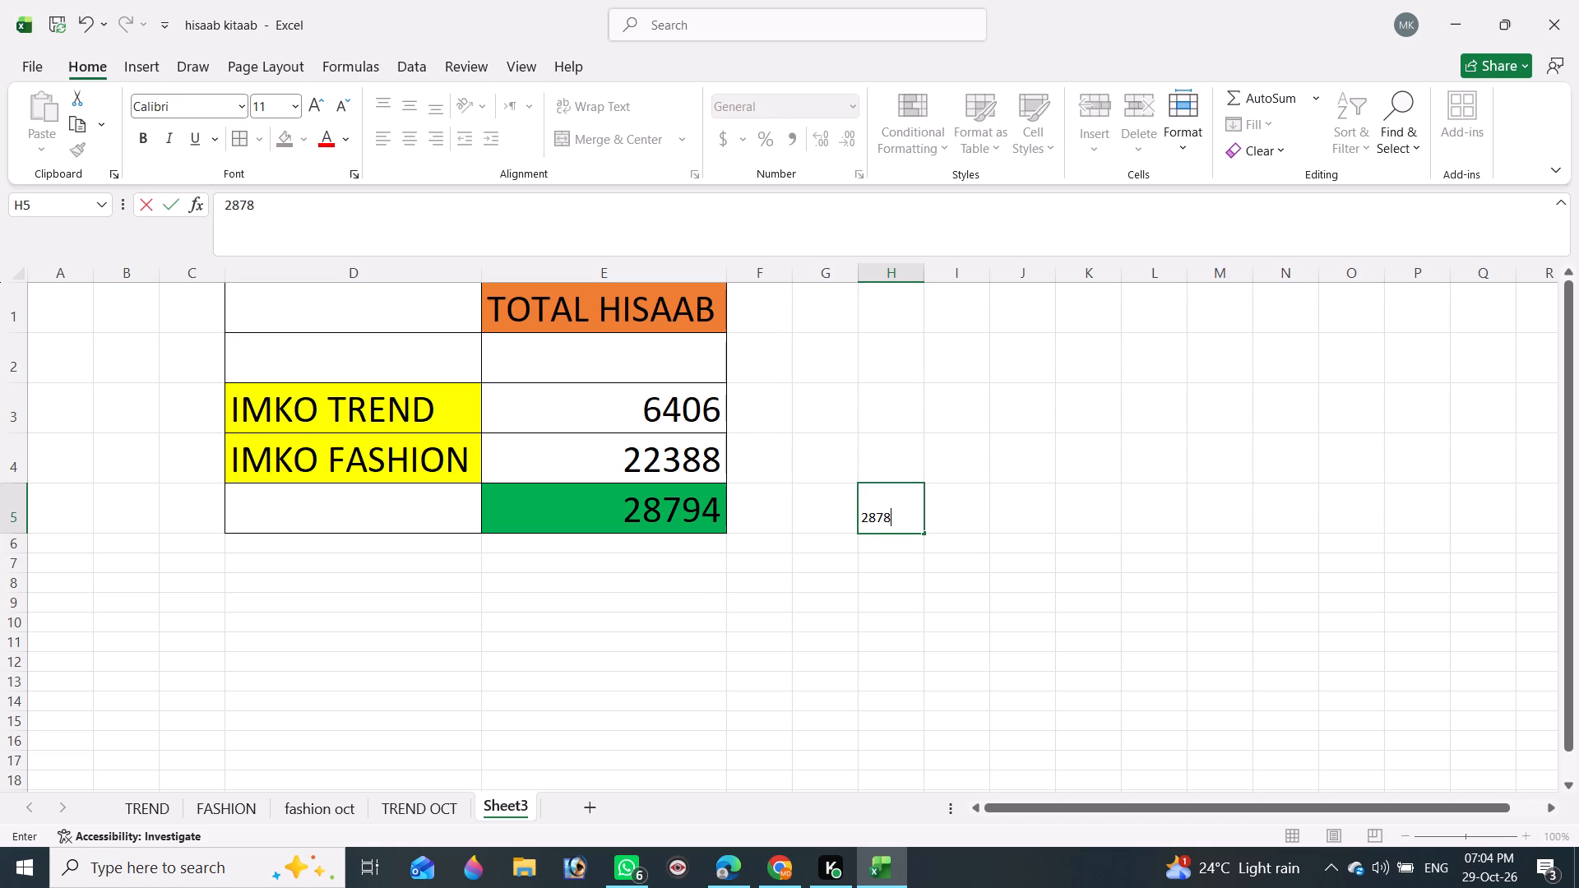
key(BackSpace)
text(94)
text(-3300)
key(Return)
click(891, 517)
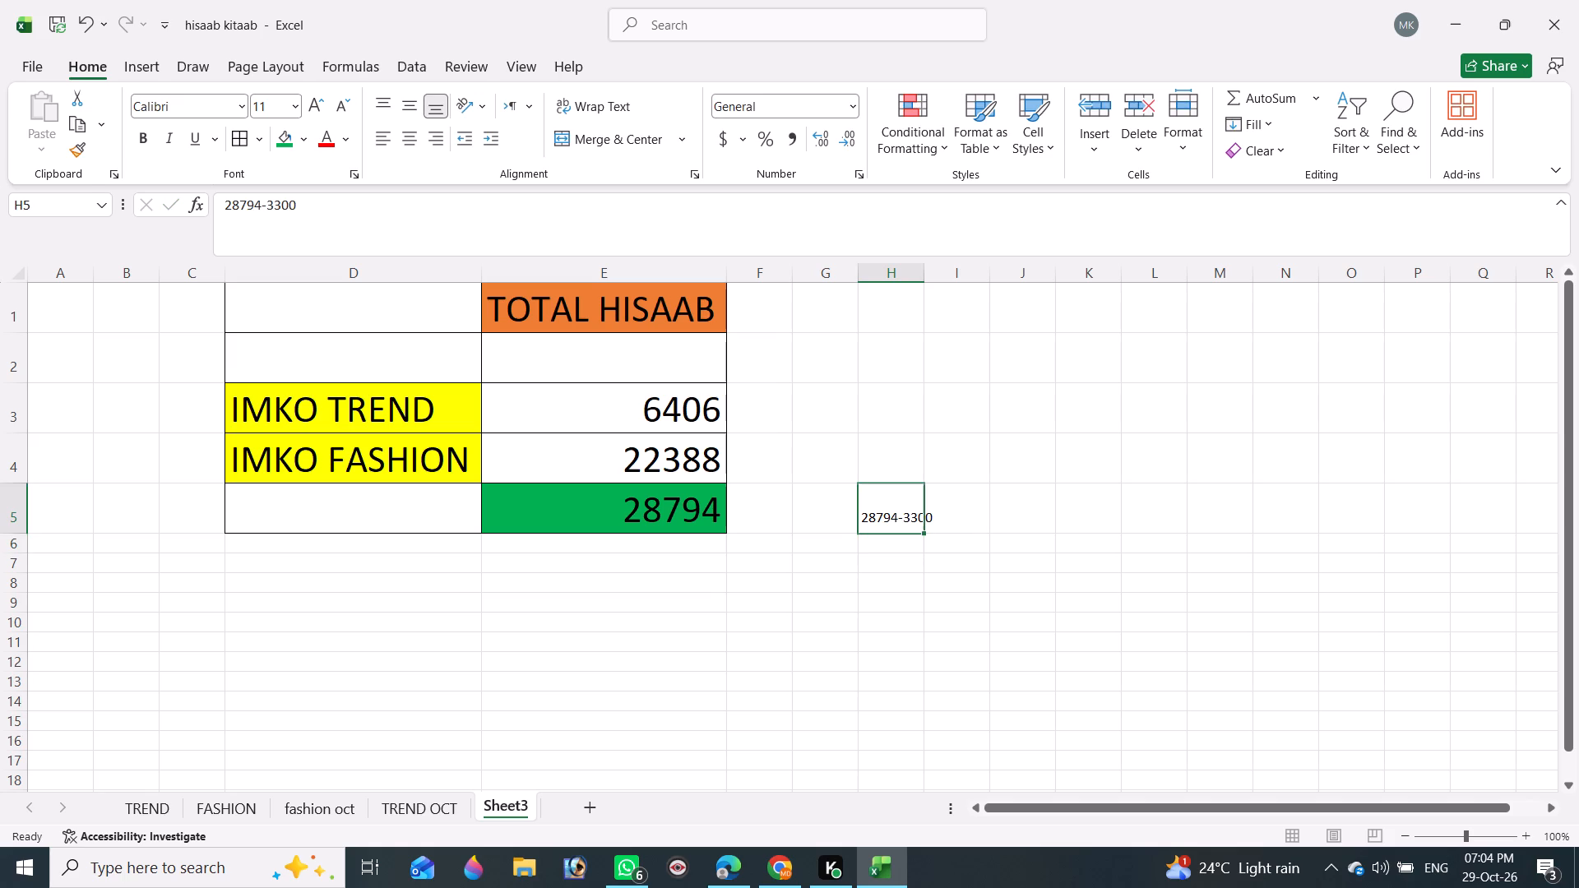
click(211, 202)
click(222, 202)
key(equal)
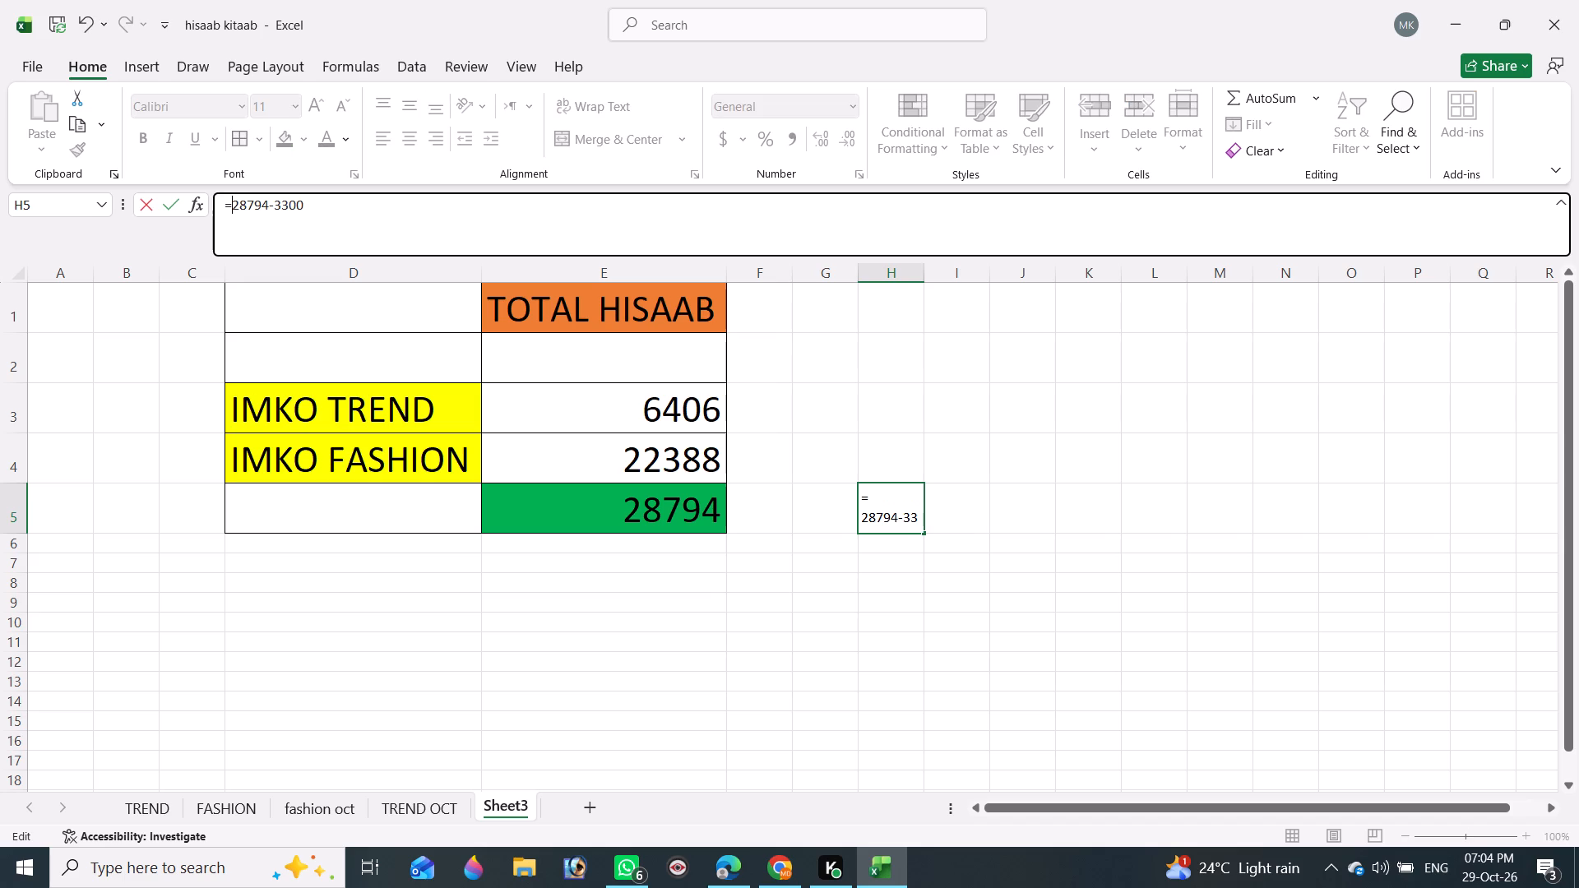
click(343, 208)
key(Return)
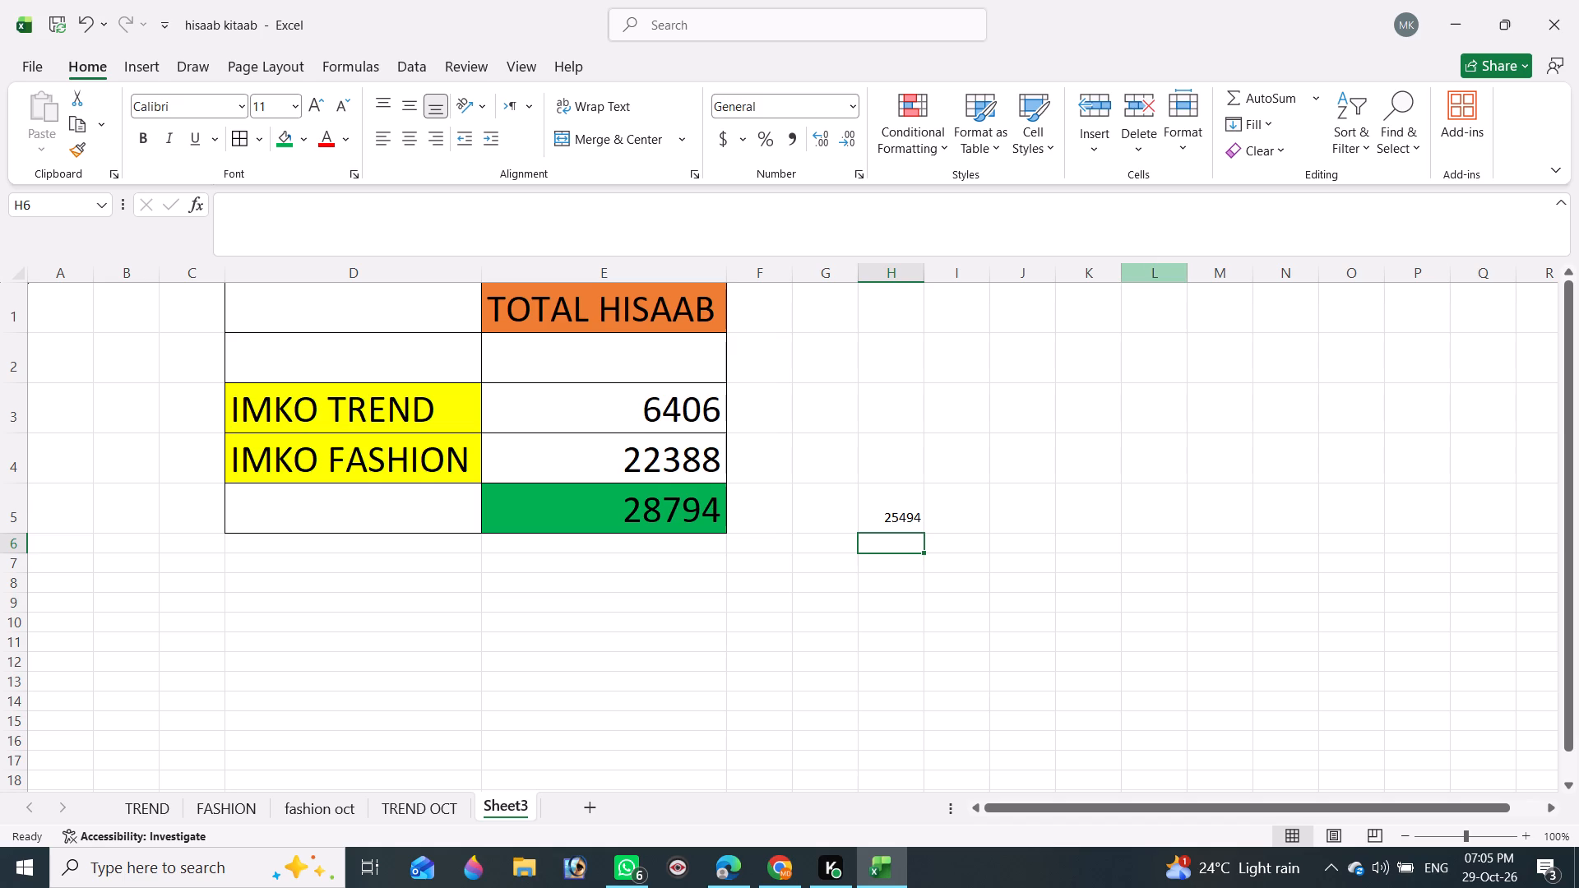
key(ctrl+s)
Open the TREND OCT sheet to review its October entries.
click(385, 807)
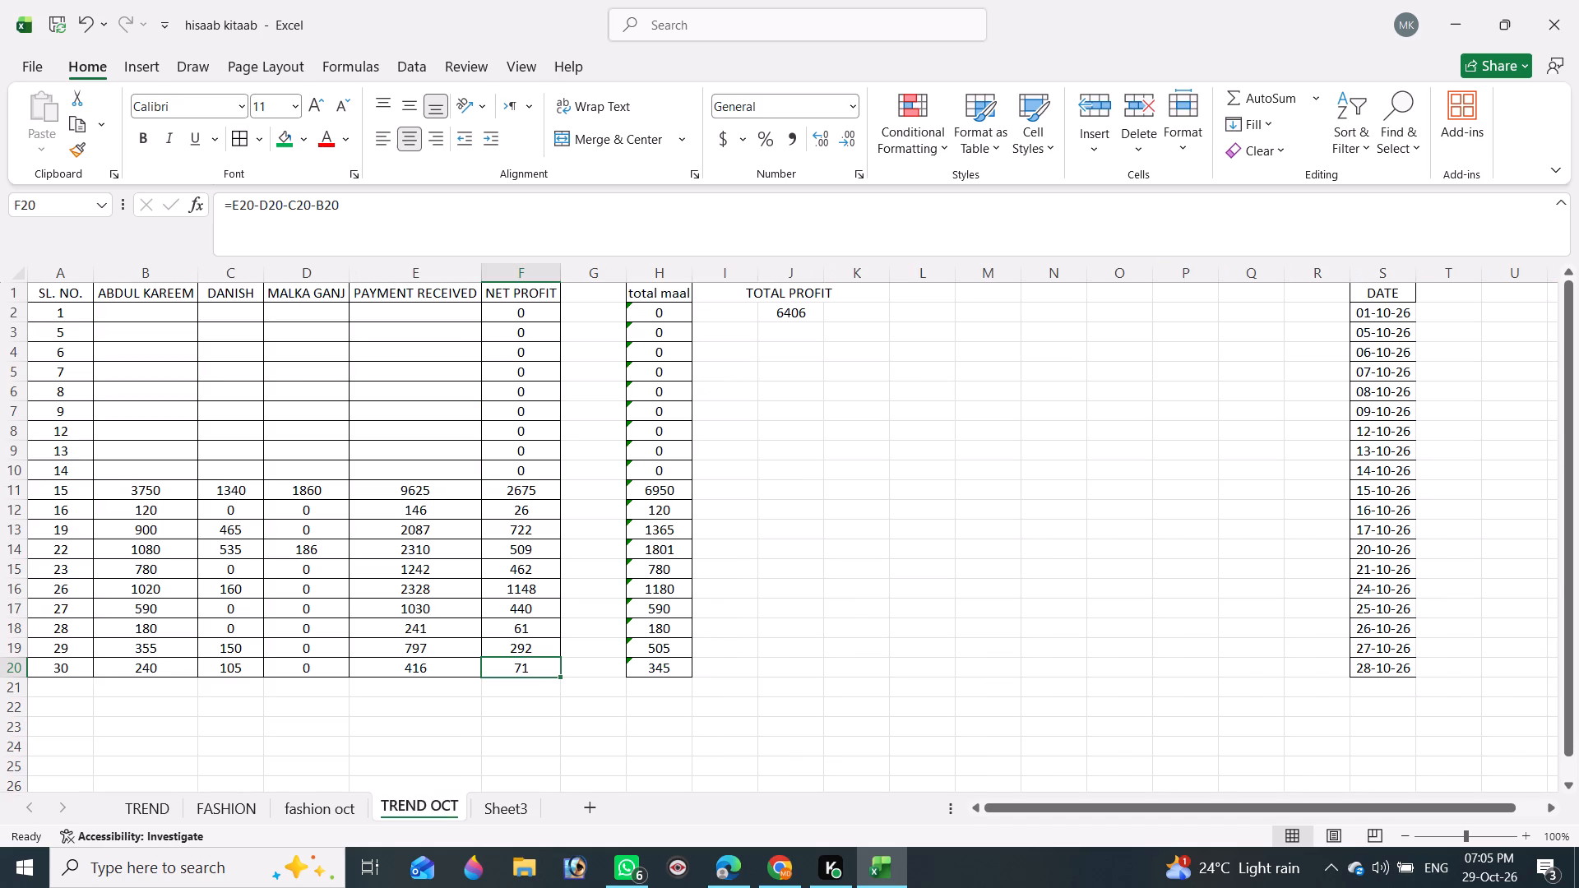